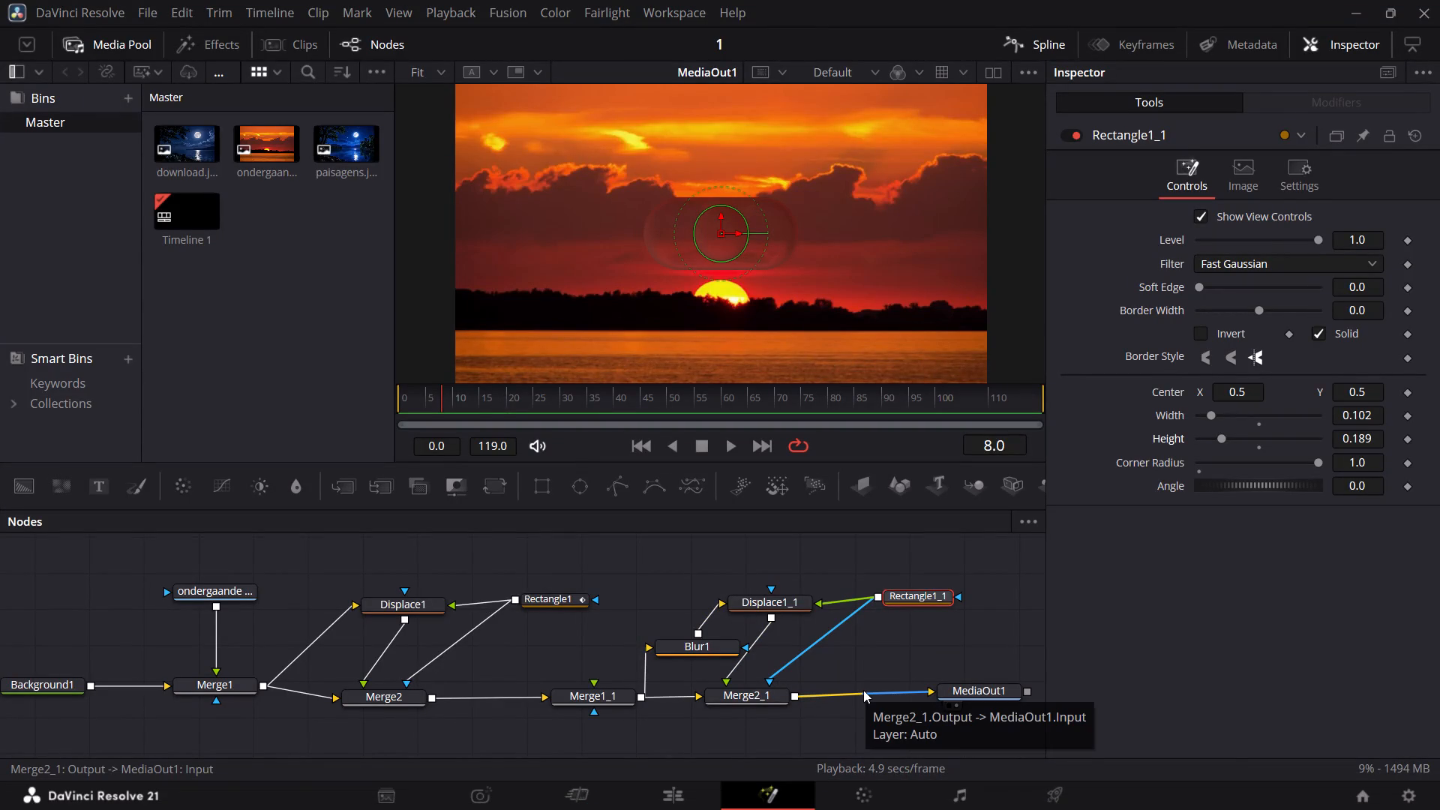
# Minimize DaVinci Resolve and launch Kuro from the desktop.
pyautogui.click(1343, 4)
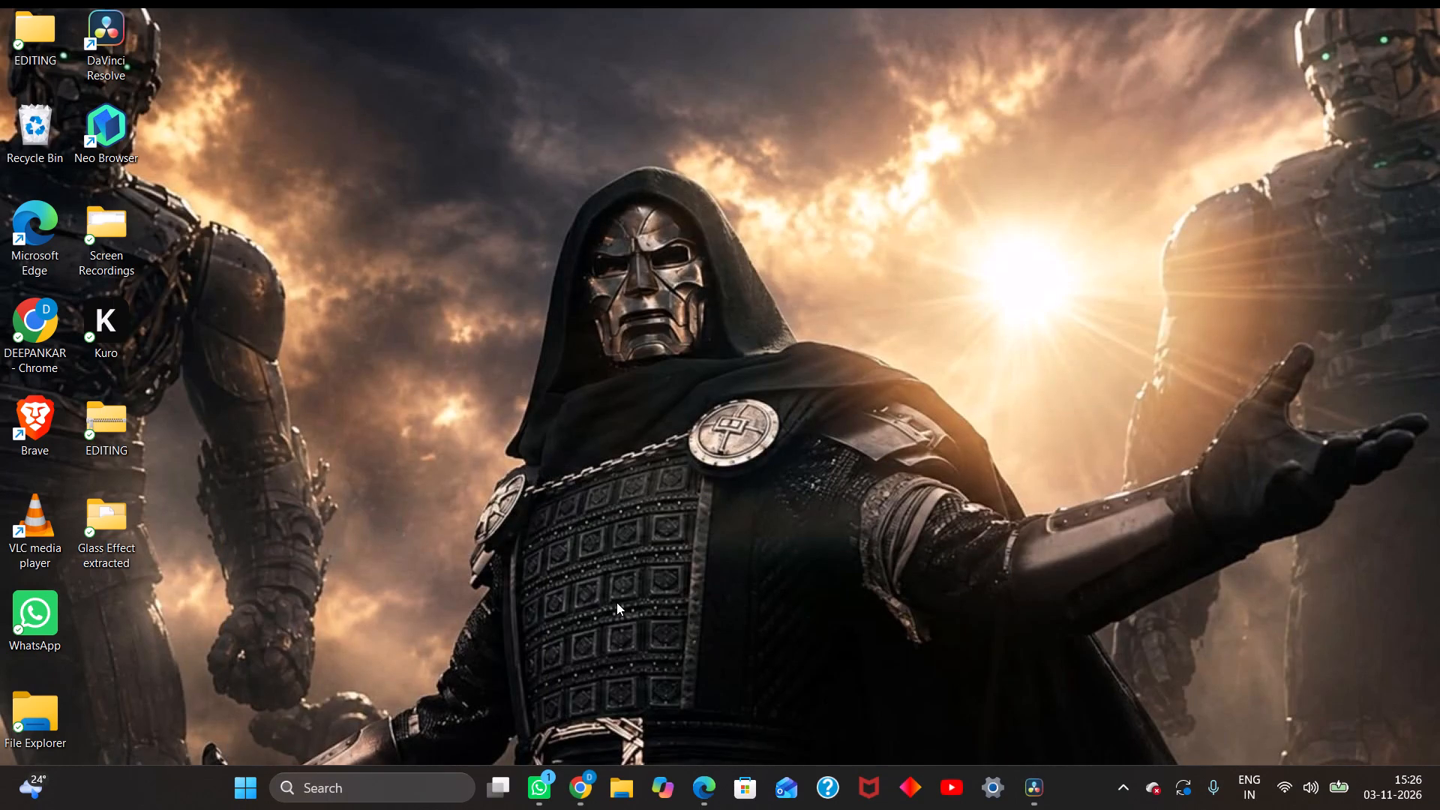
pyautogui.doubleClick(117, 324)
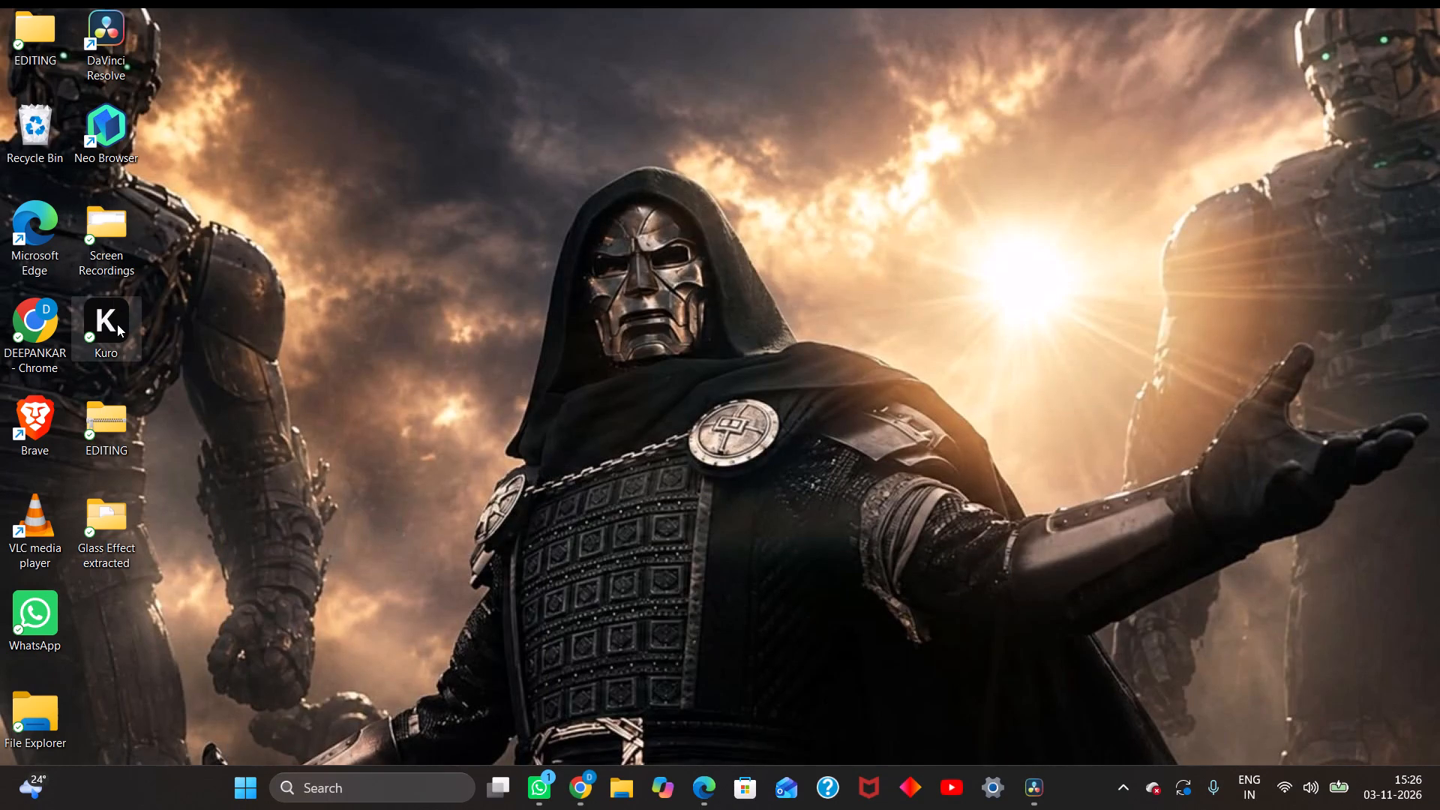
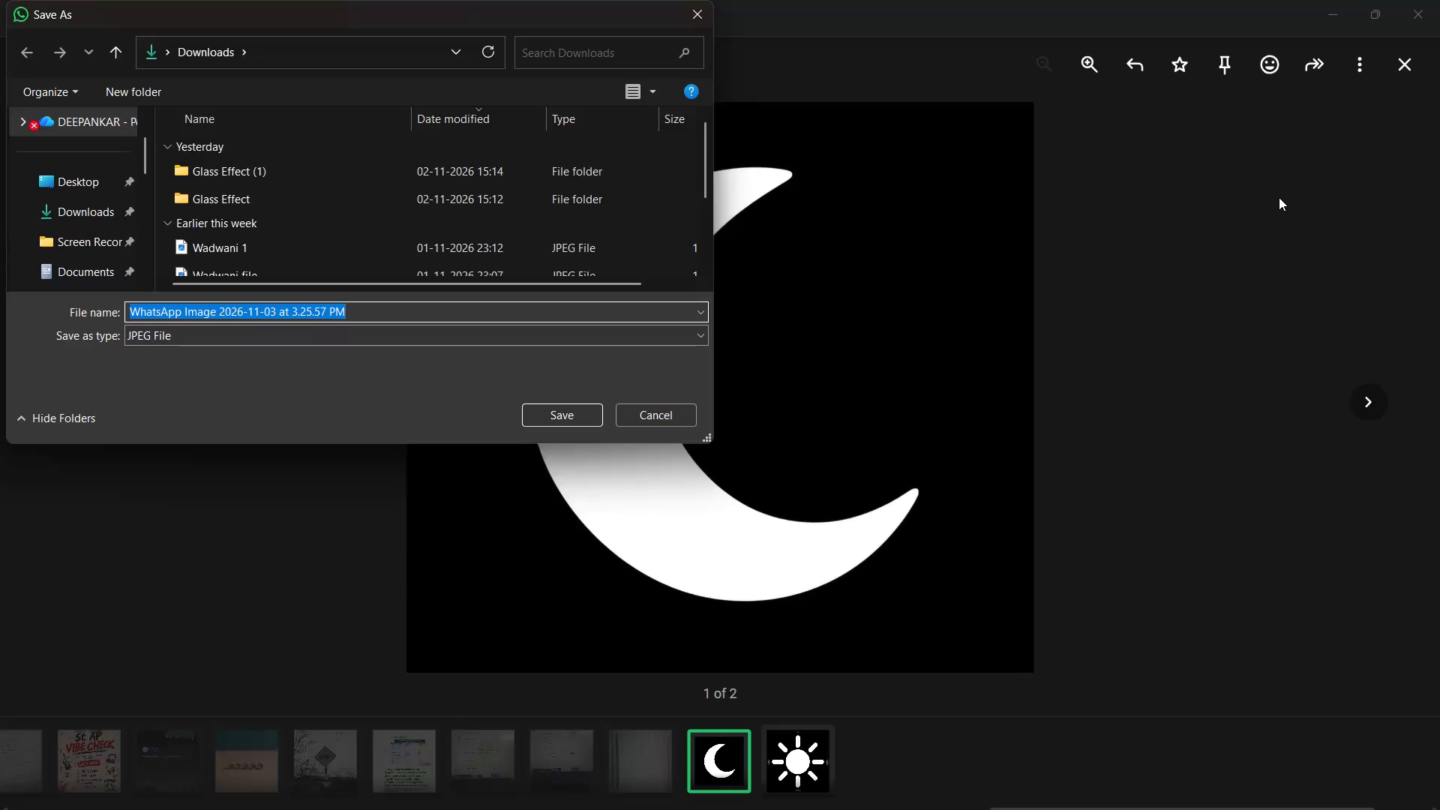
# Name the crescent moon image "moon" for saving as a JPEG file in the Downloads folder.
pyautogui.press('BackSpace')
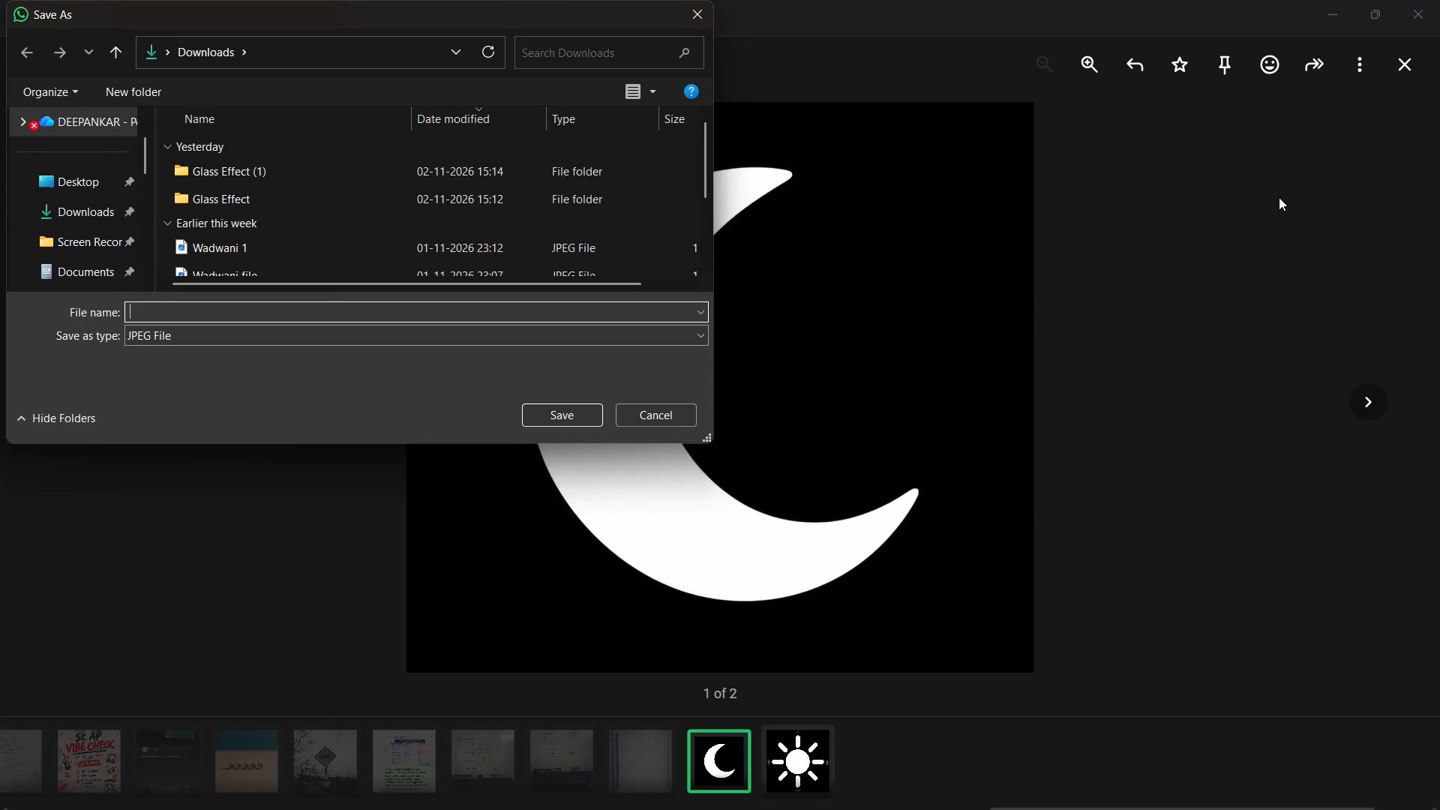
pyautogui.write('moon')
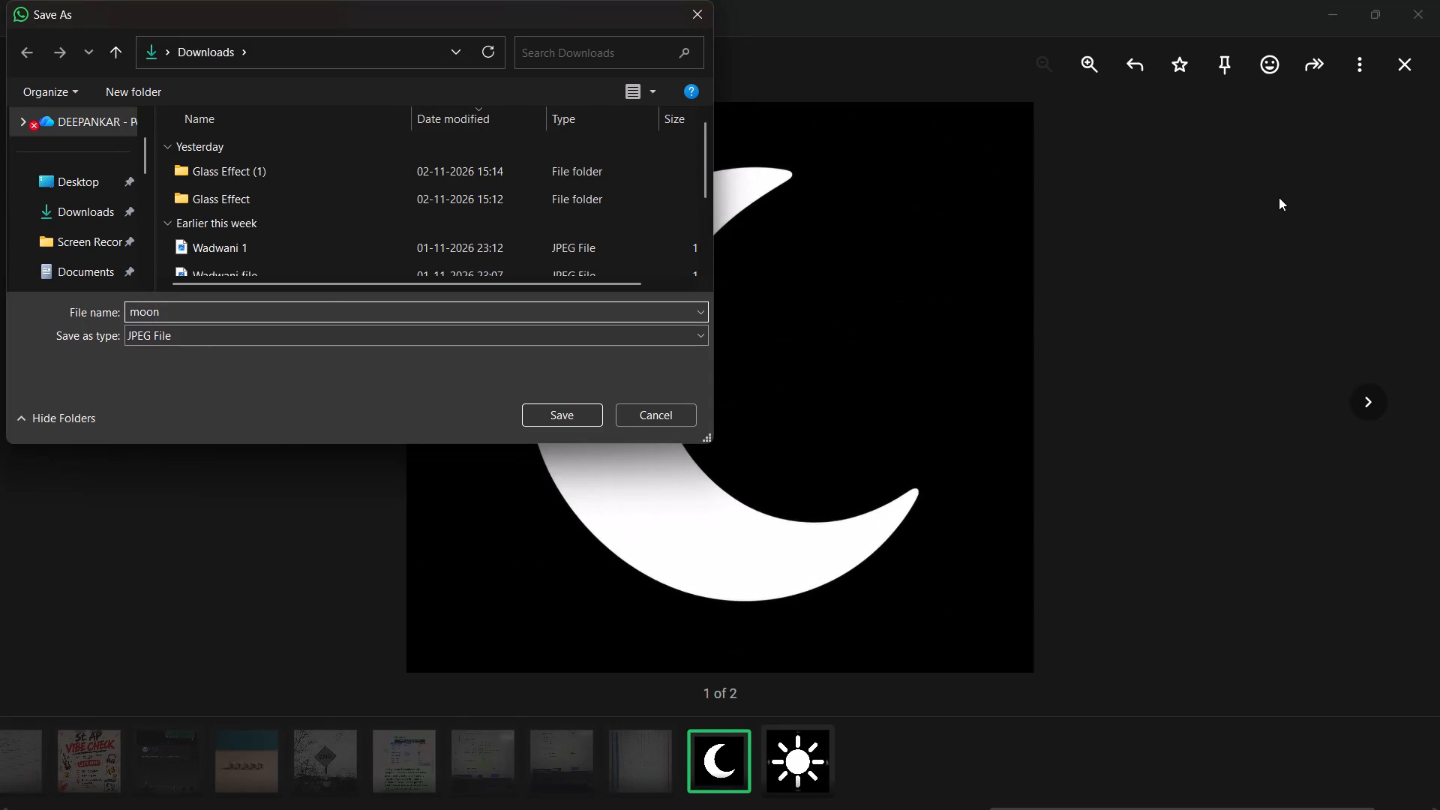
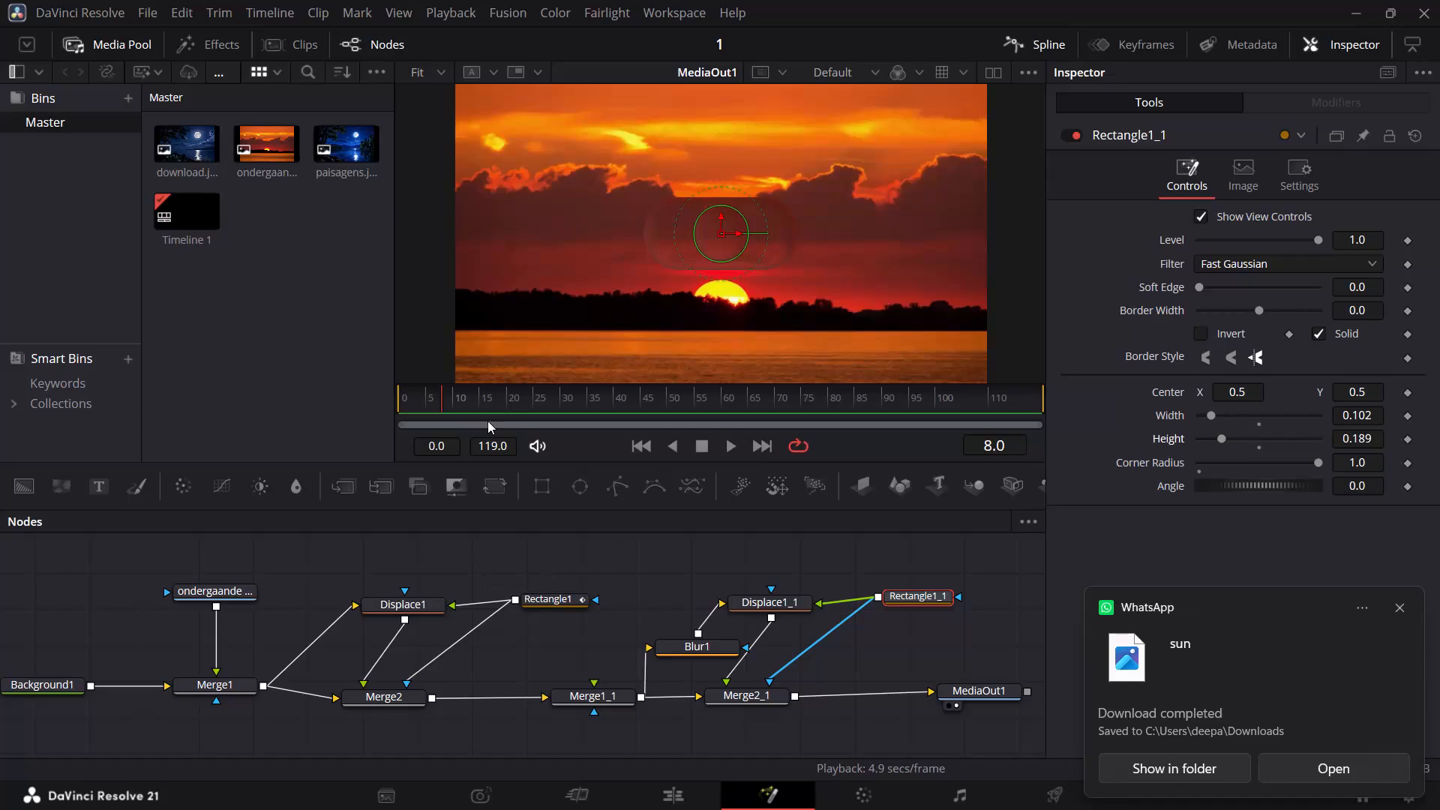
# Import the "sun" and "moon" JPEG images from the Downloads folder into the Master bin of the media pool.
pyautogui.click(150, 14)
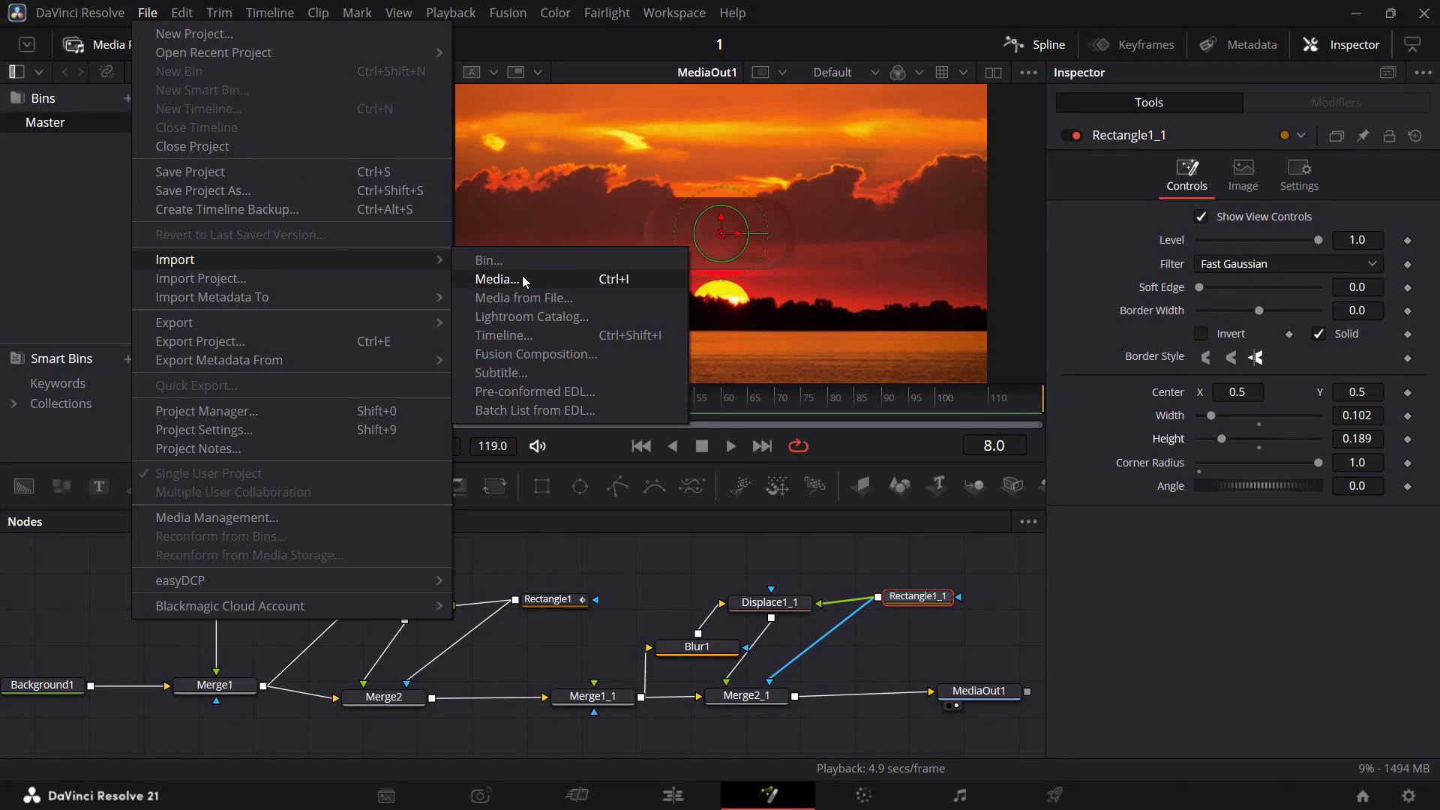
pyautogui.click(522, 275)
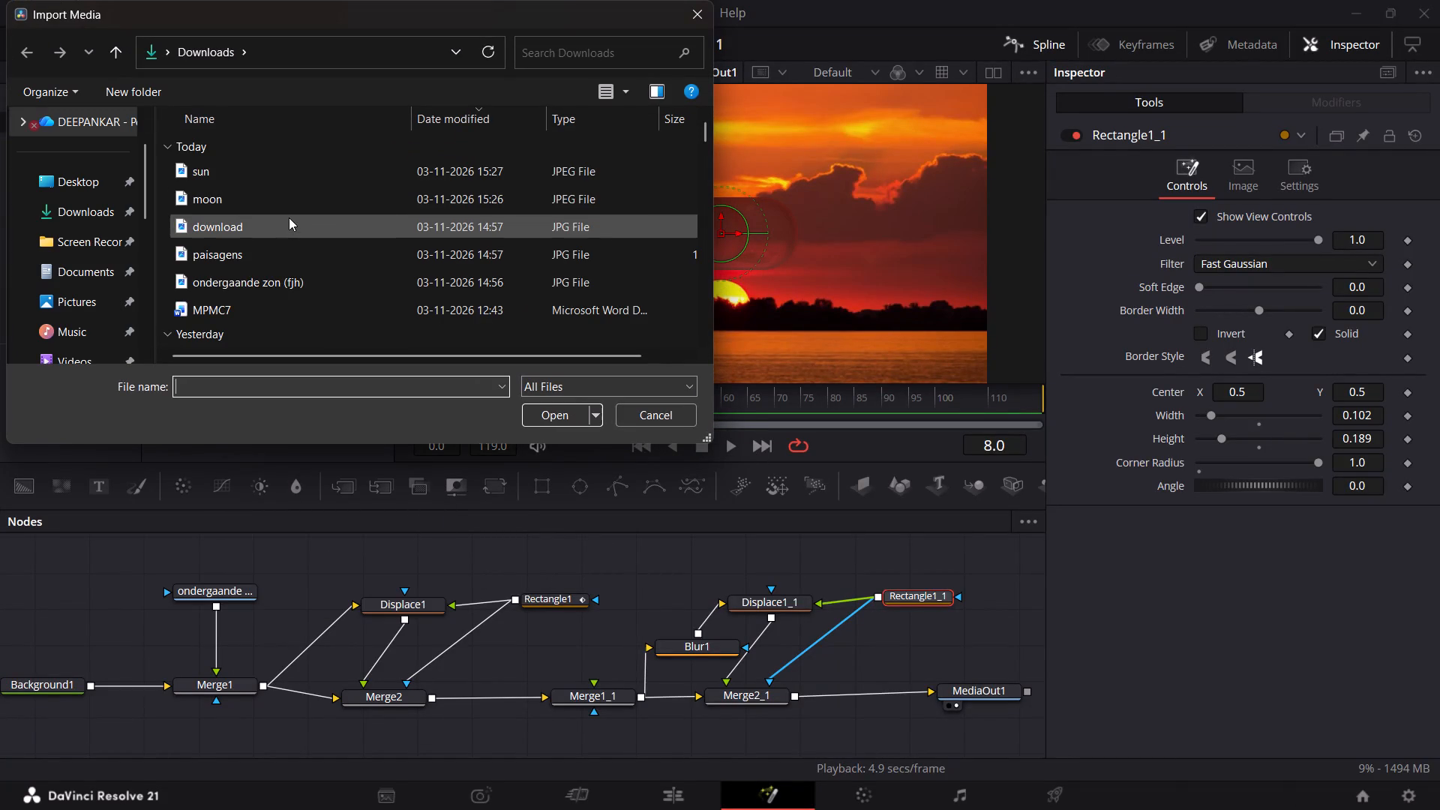
pyautogui.click(631, 157)
pyautogui.click(628, 162)
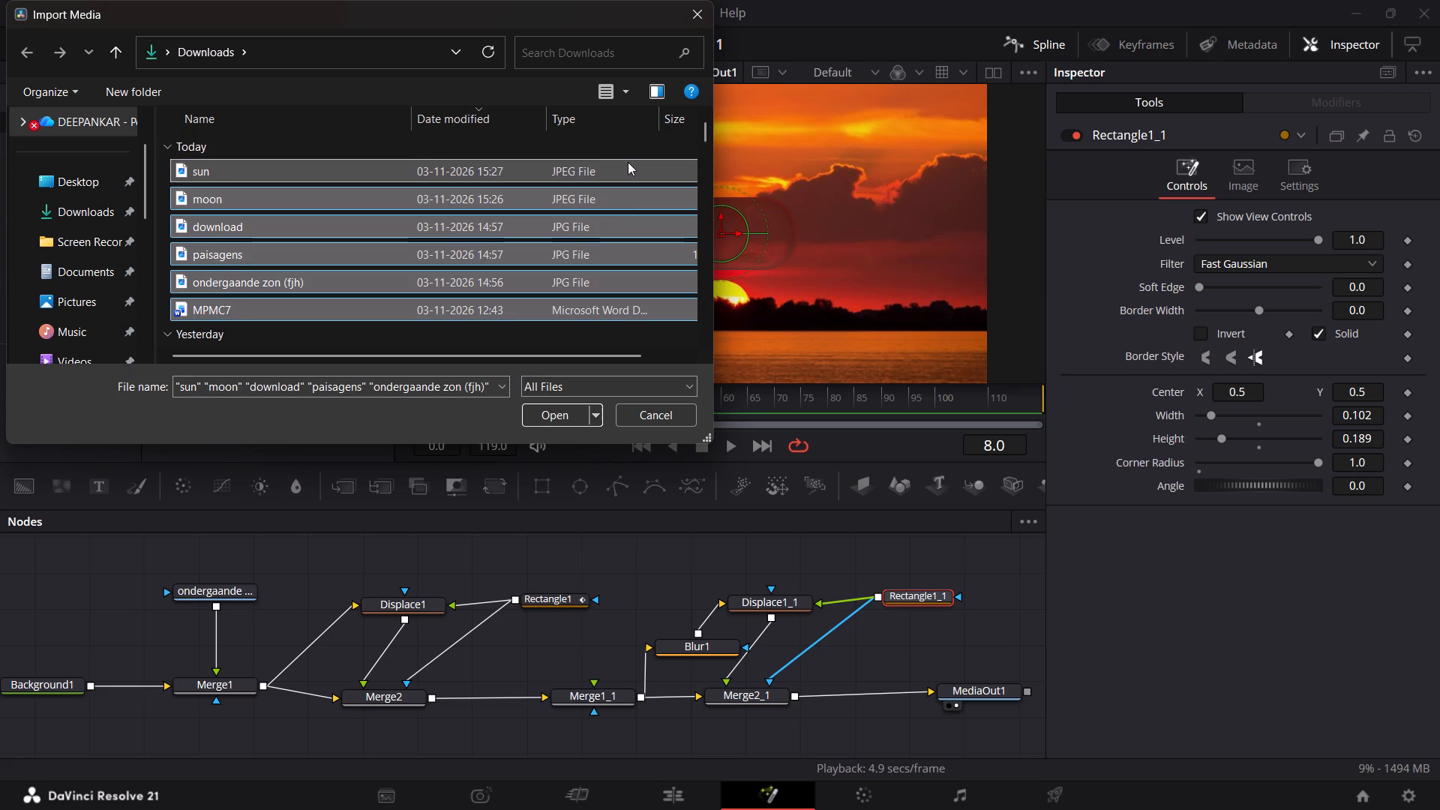
pyautogui.click(679, 135)
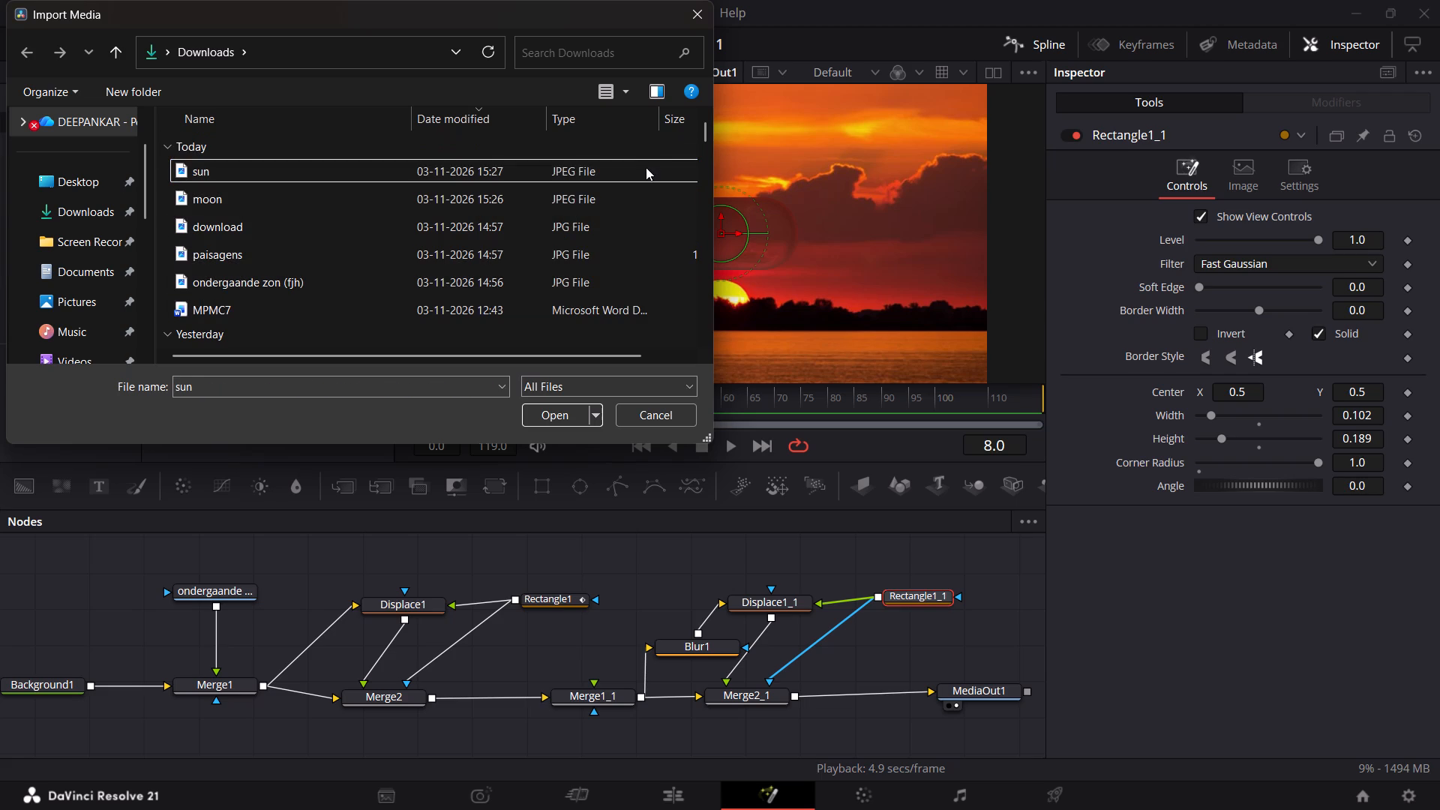
pyautogui.moveTo(646, 167); pyautogui.dragTo(625, 205)
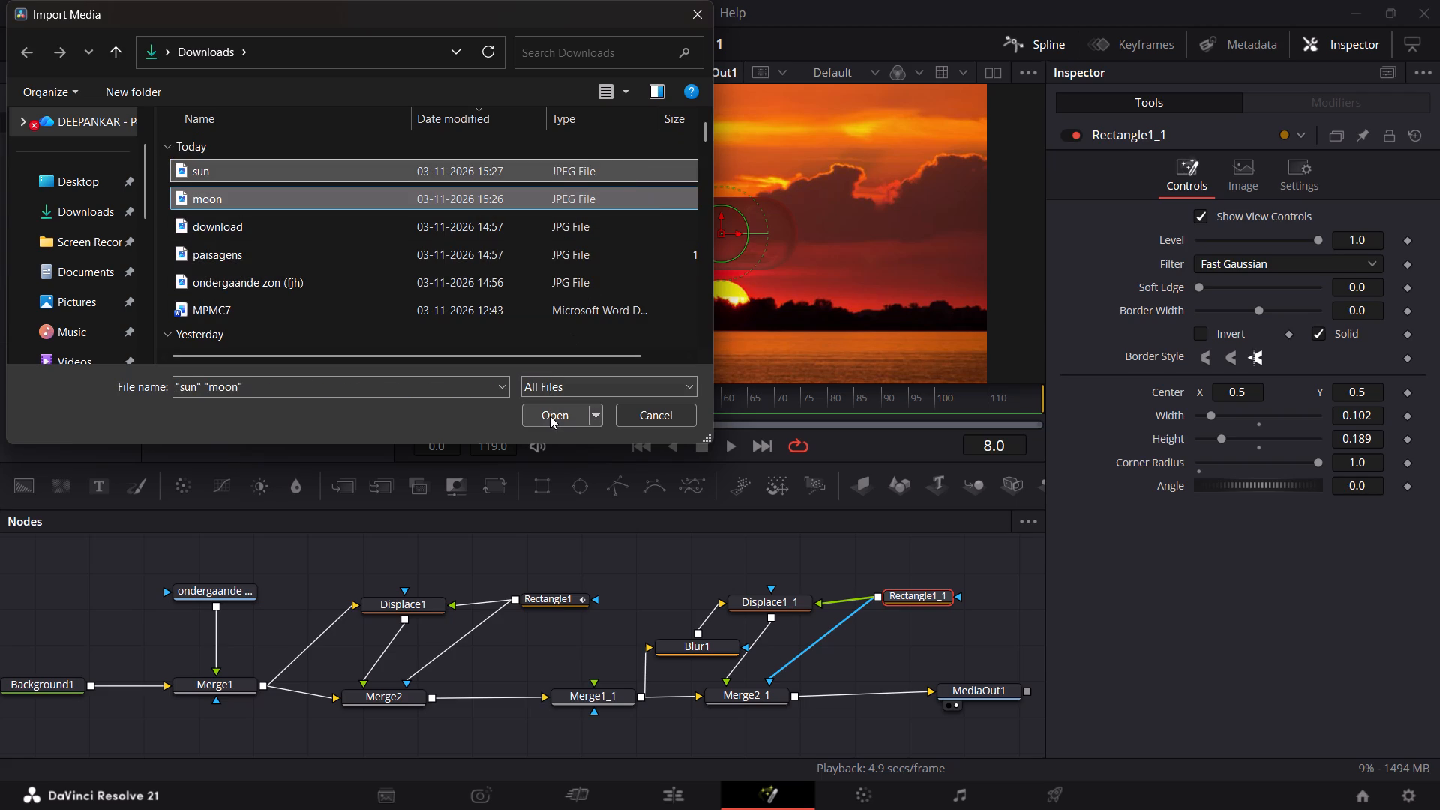
pyautogui.click(550, 415)
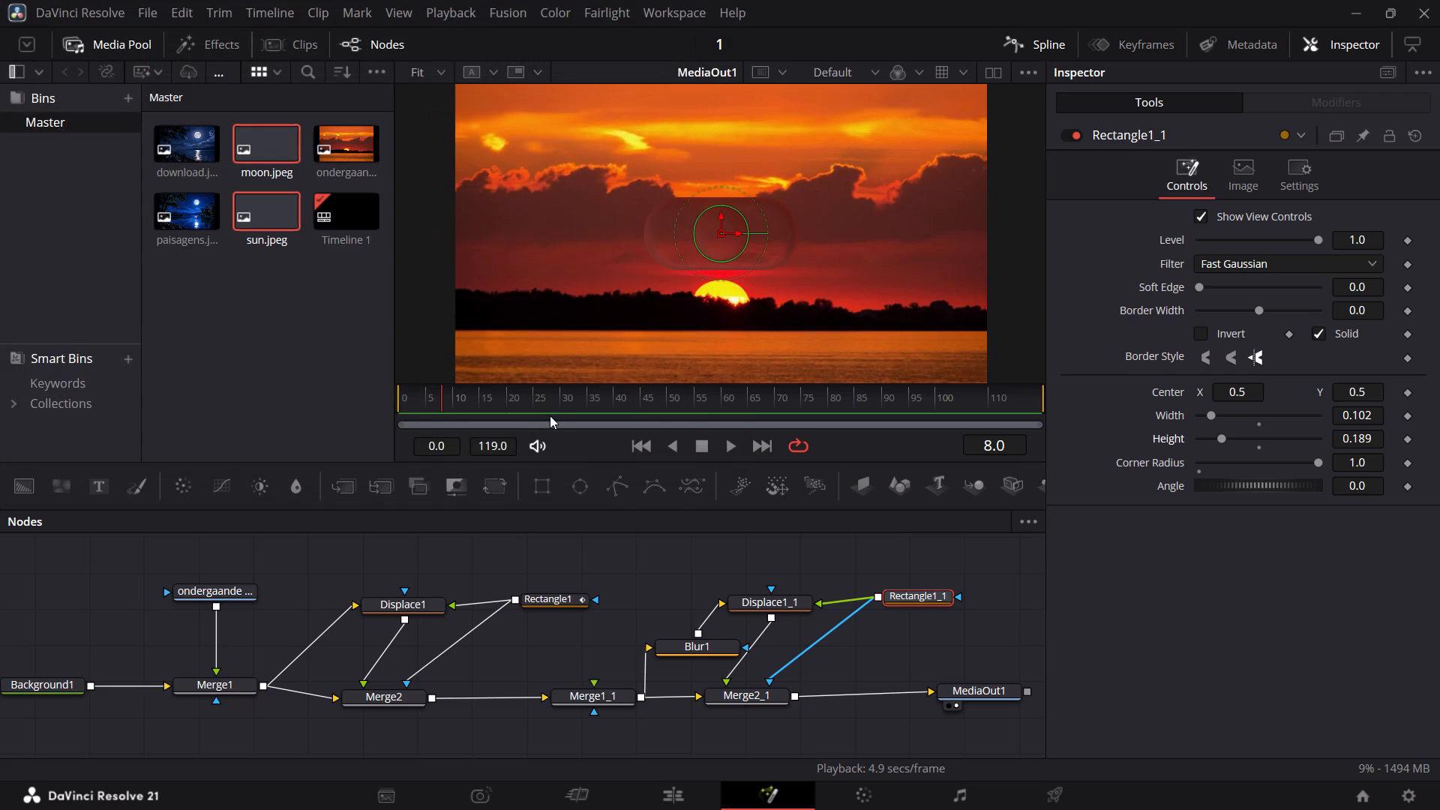
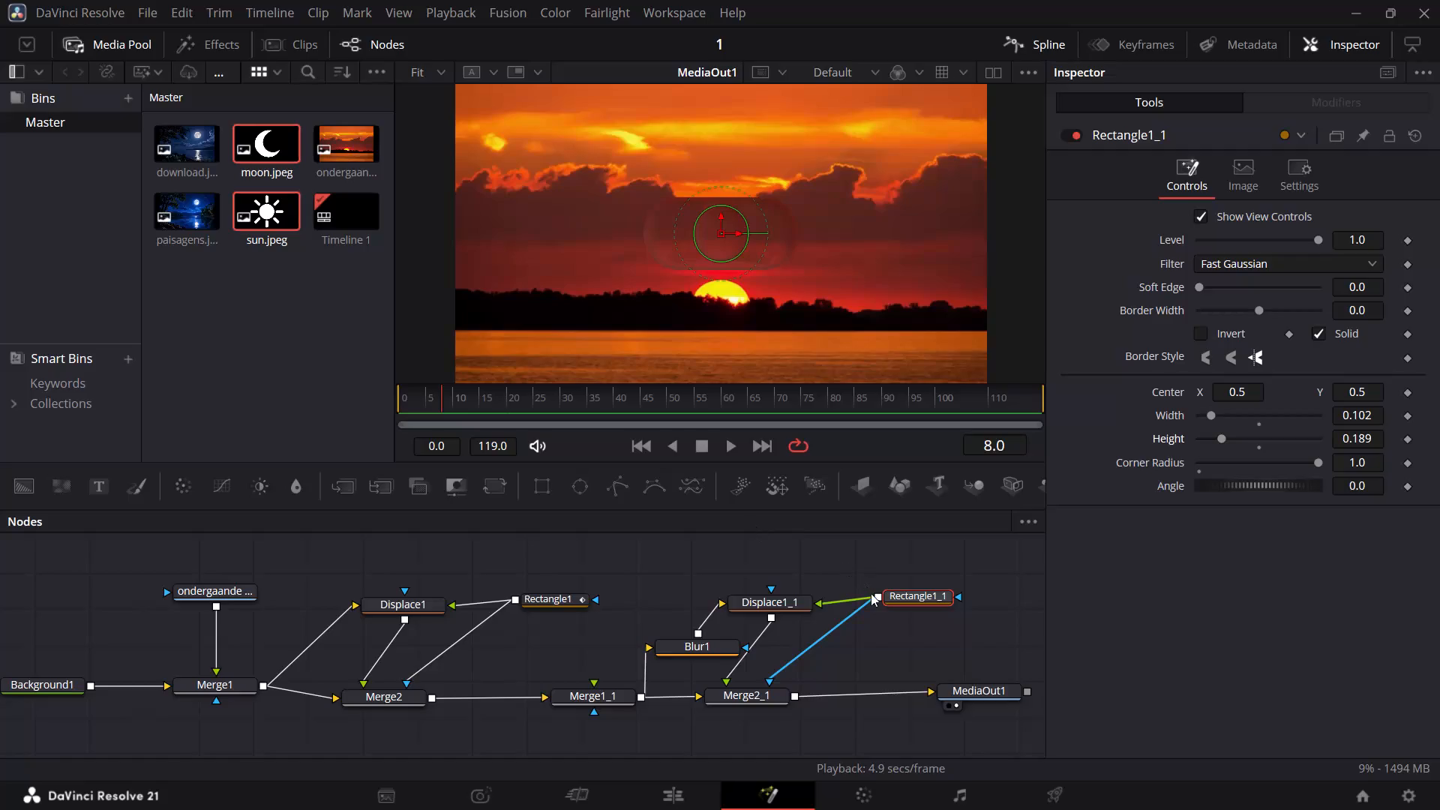
# Move MediaOut1 farther from Merge2_1 in the node graph and insert a new Merge node on the connection between them.
pyautogui.hscroll(-2, 871, 626)
pyautogui.moveTo(477, 689); pyautogui.dragTo(991, 693)
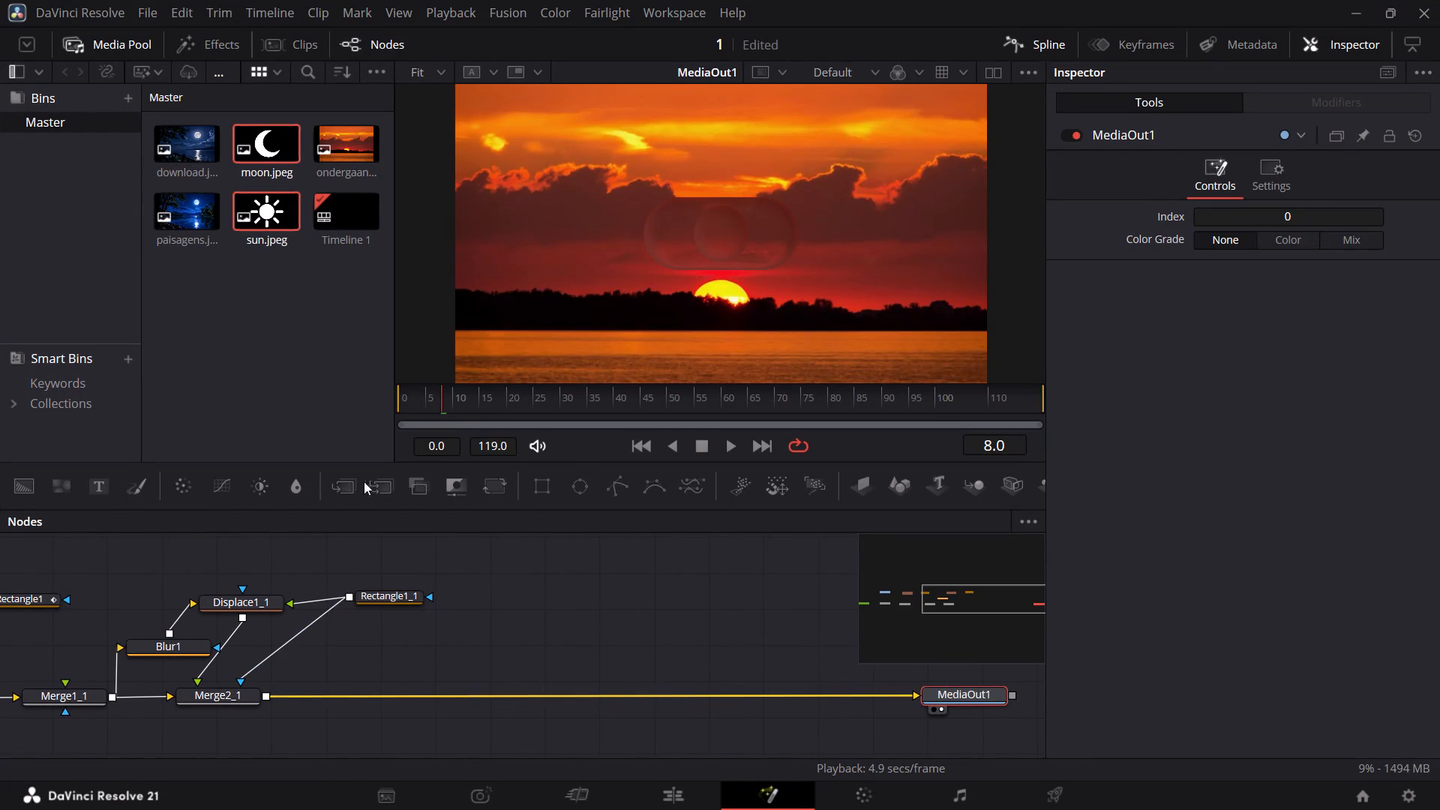
pyautogui.moveTo(348, 482); pyautogui.dragTo(542, 697)
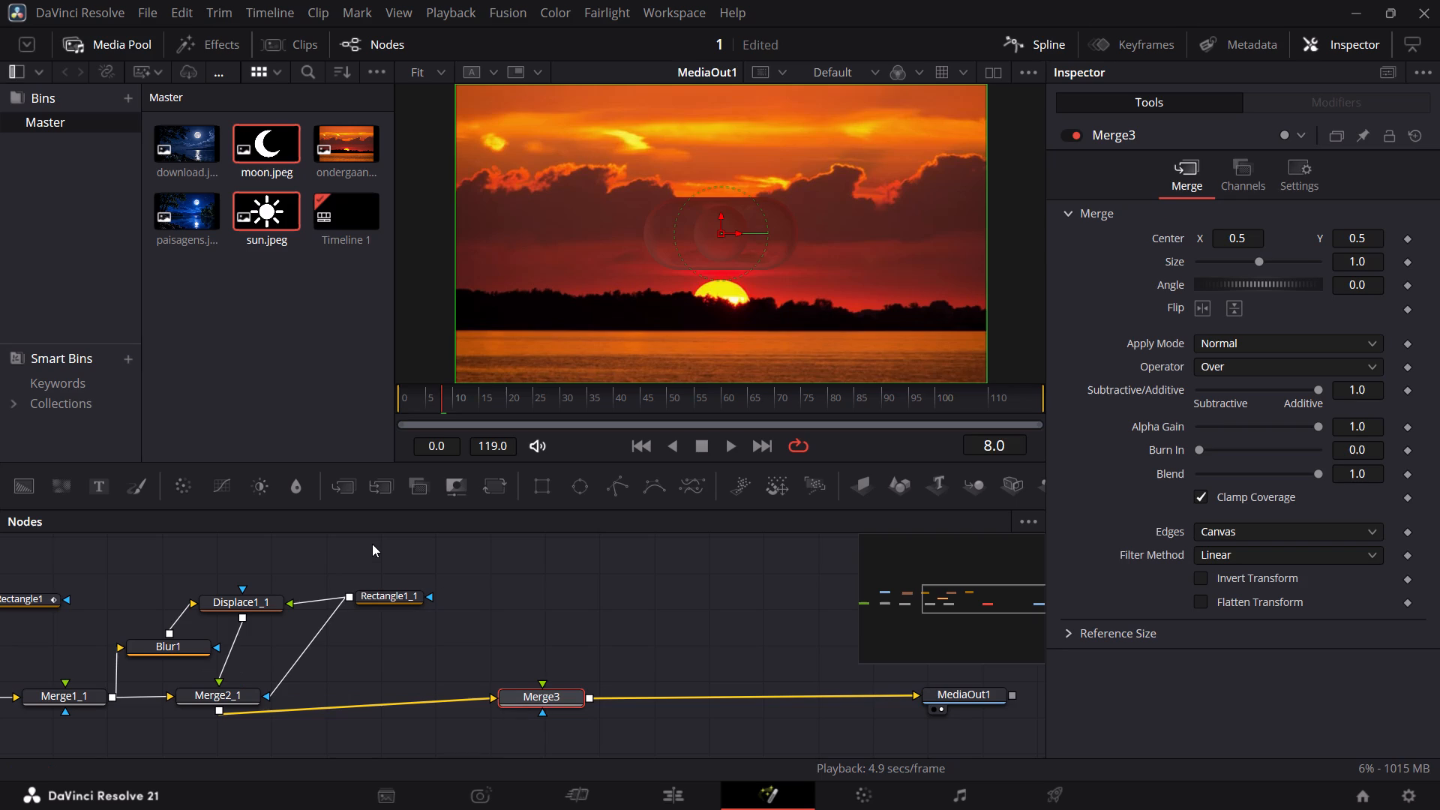
# Add sun.jpeg from the media pool to the node graph above Merge3 and connect its output to Merge3's foreground input.
pyautogui.moveTo(272, 206); pyautogui.dragTo(313, 277)
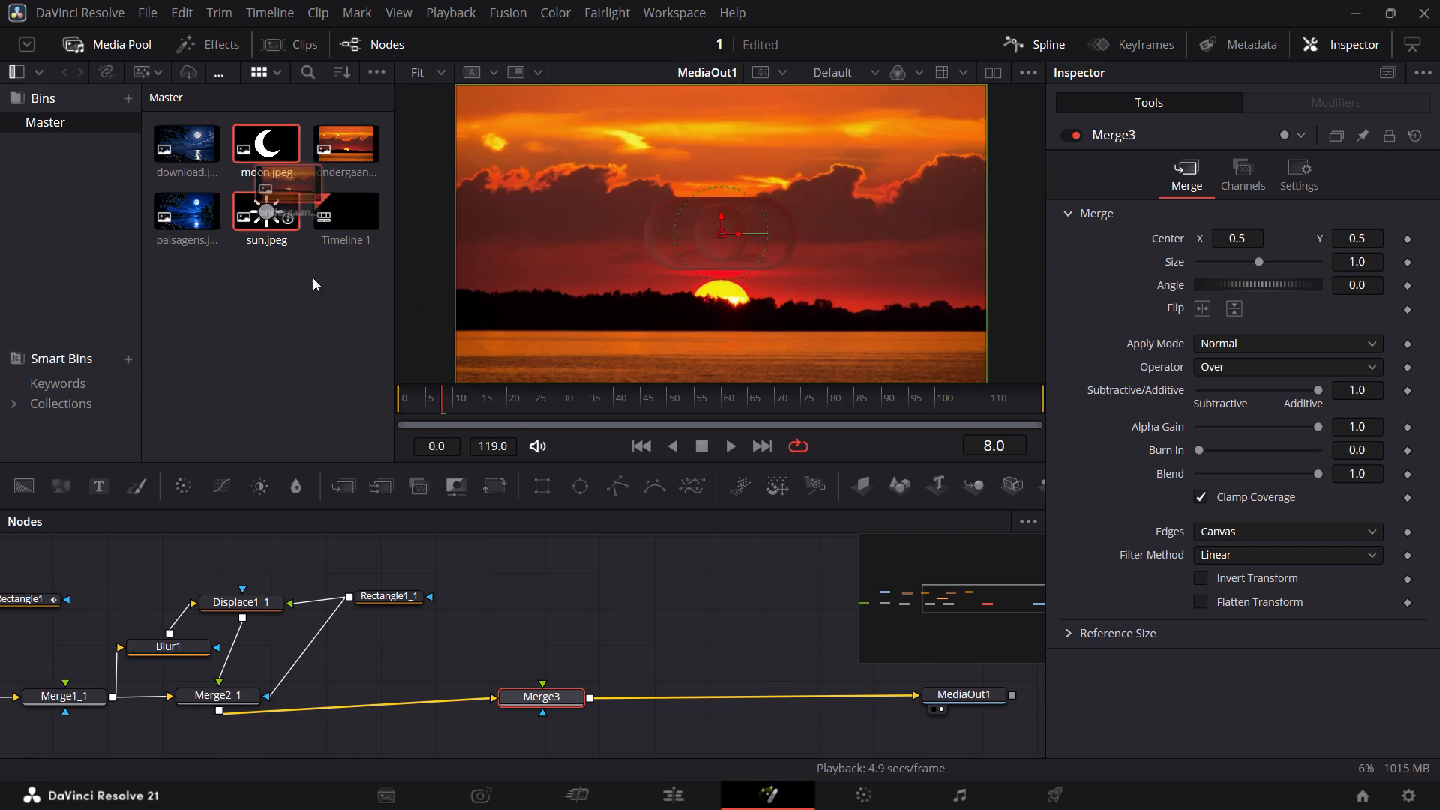
pyautogui.moveTo(313, 277); pyautogui.dragTo(240, 157)
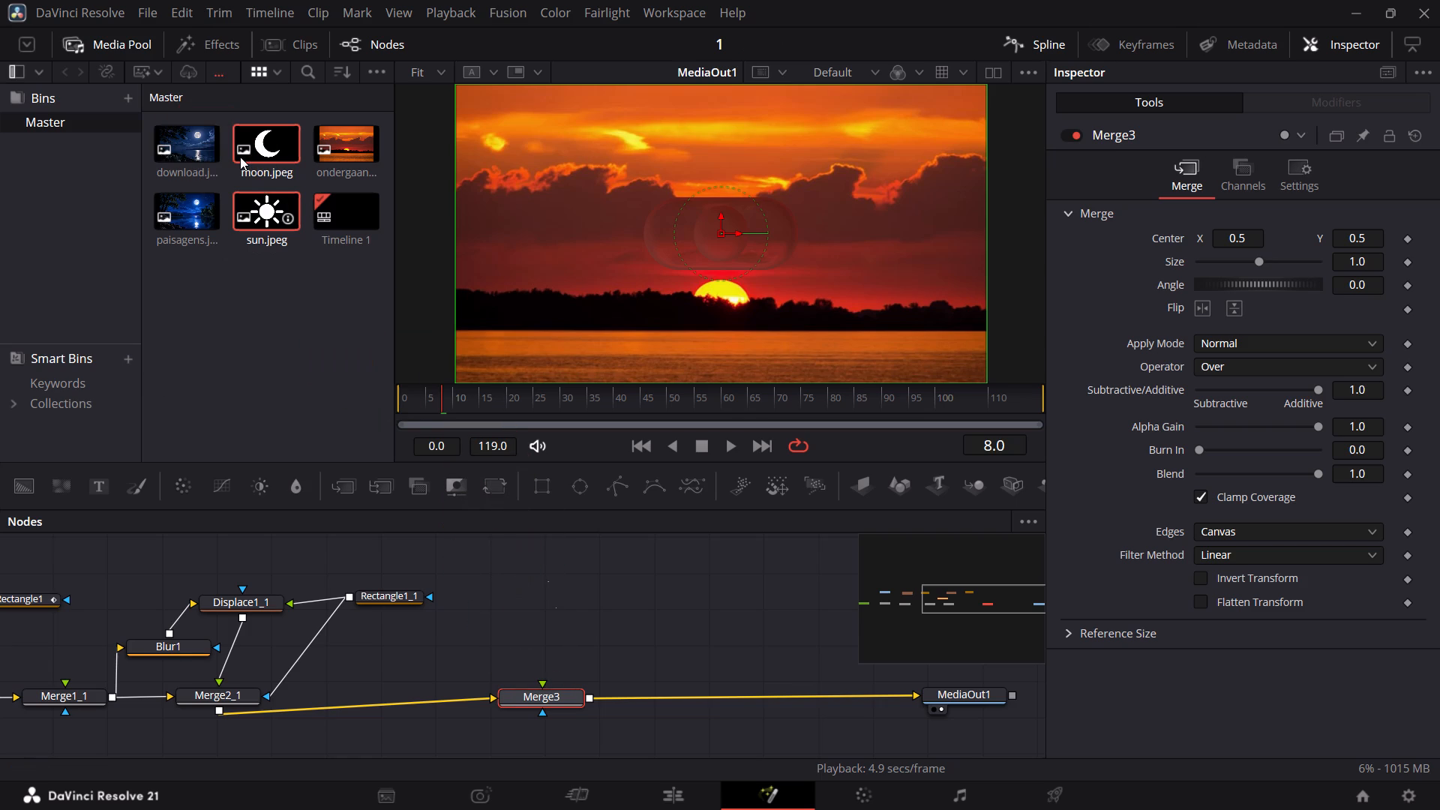
pyautogui.click(240, 157)
pyautogui.click(276, 217)
pyautogui.moveTo(276, 217); pyautogui.dragTo(415, 414)
pyautogui.moveTo(415, 414); pyautogui.dragTo(258, 217)
pyautogui.moveTo(258, 217); pyautogui.dragTo(535, 614)
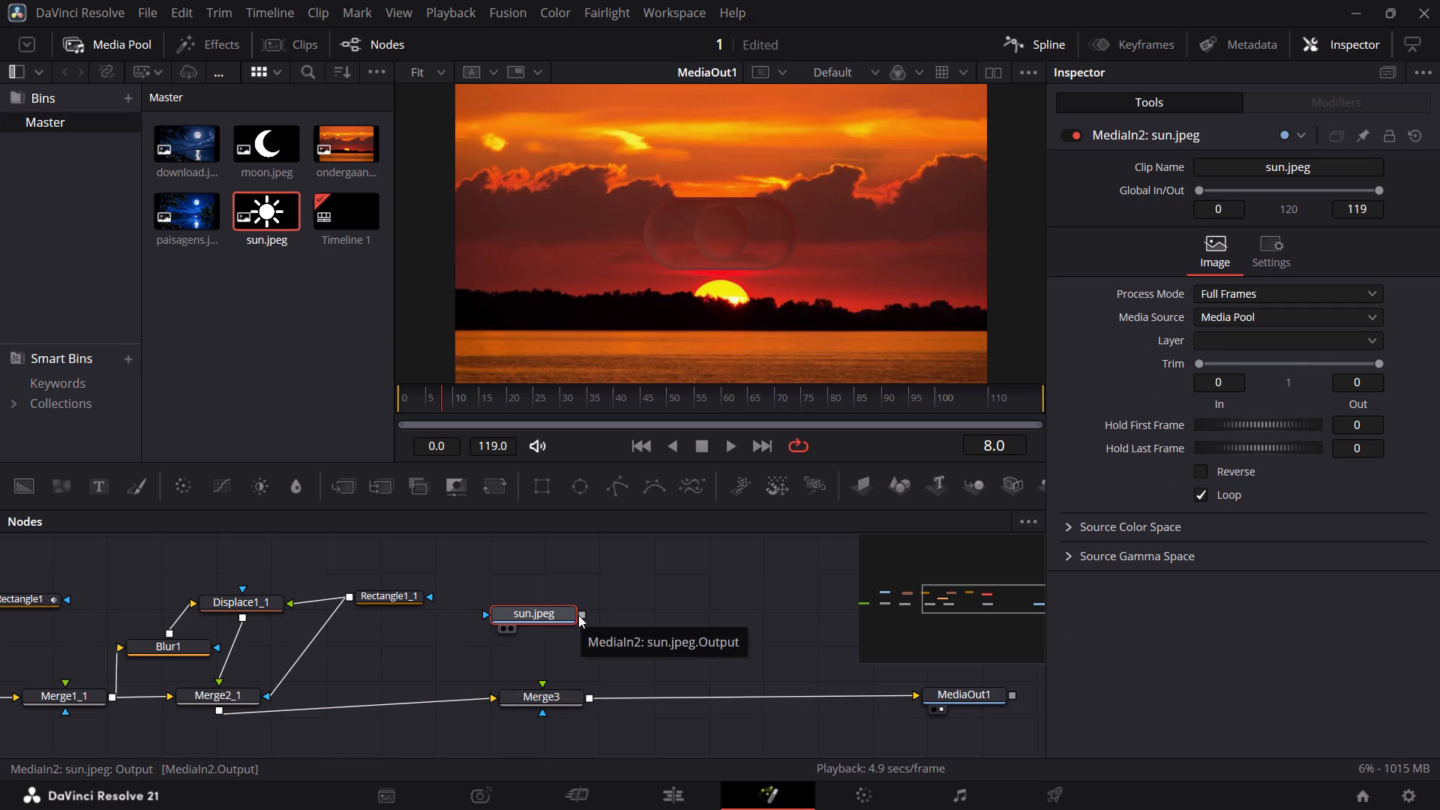
pyautogui.moveTo(578, 615); pyautogui.dragTo(539, 682)
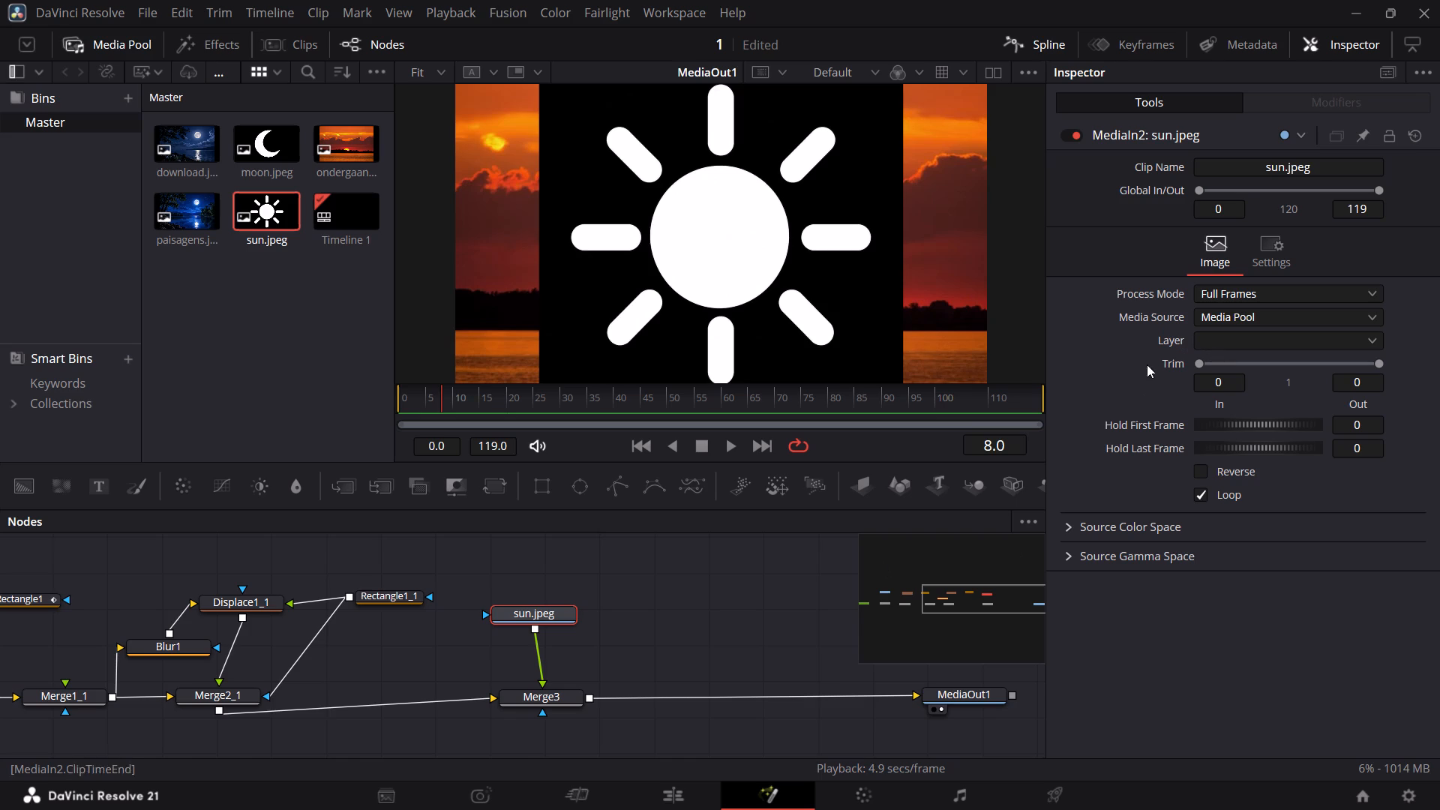
# Insert a Transform node between sun.jpeg and Merge3 and reduce its size to 0.11 so the sun fits inside the glass shape.
pyautogui.click(562, 604)
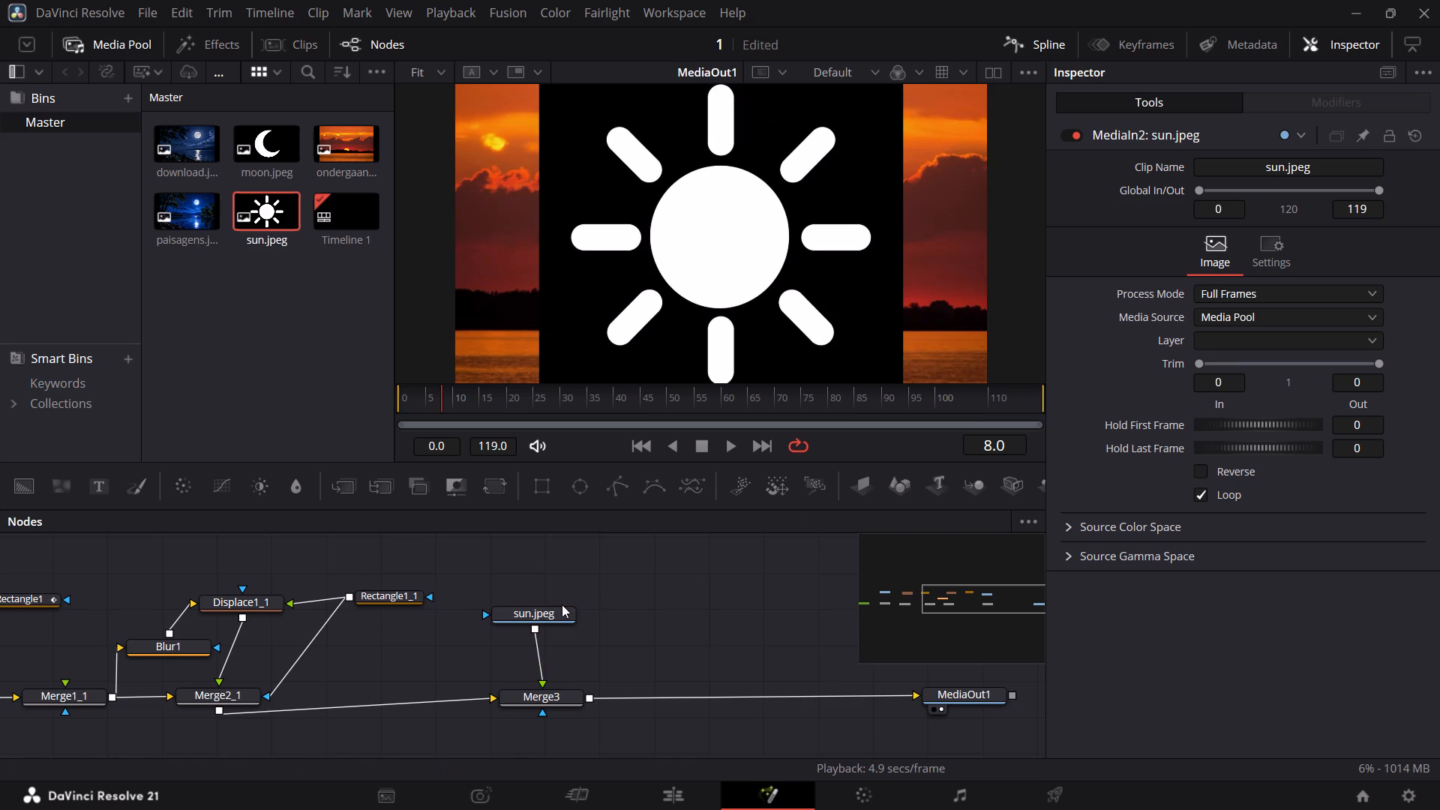
pyautogui.click(562, 604)
pyautogui.click(548, 622)
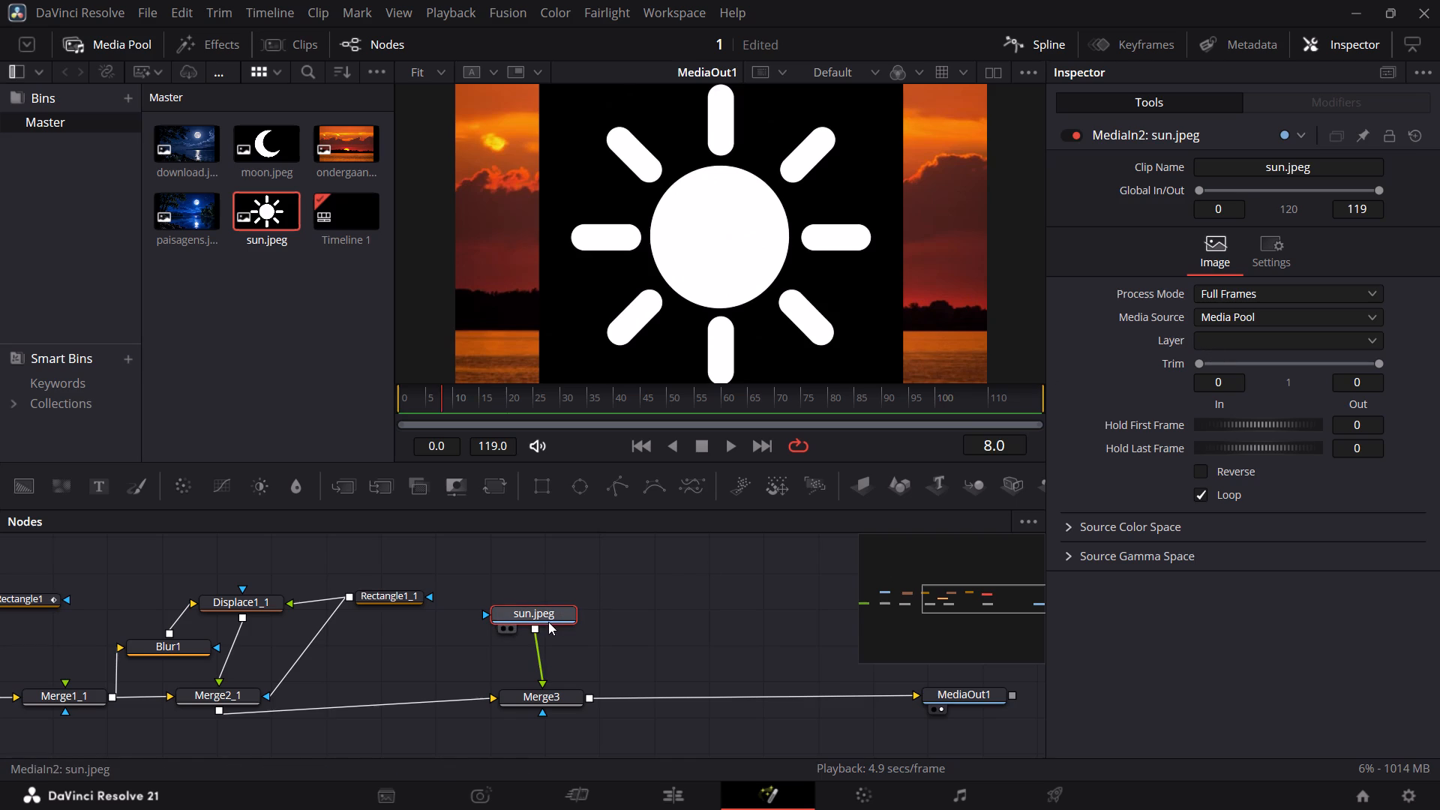
pyautogui.click(500, 491)
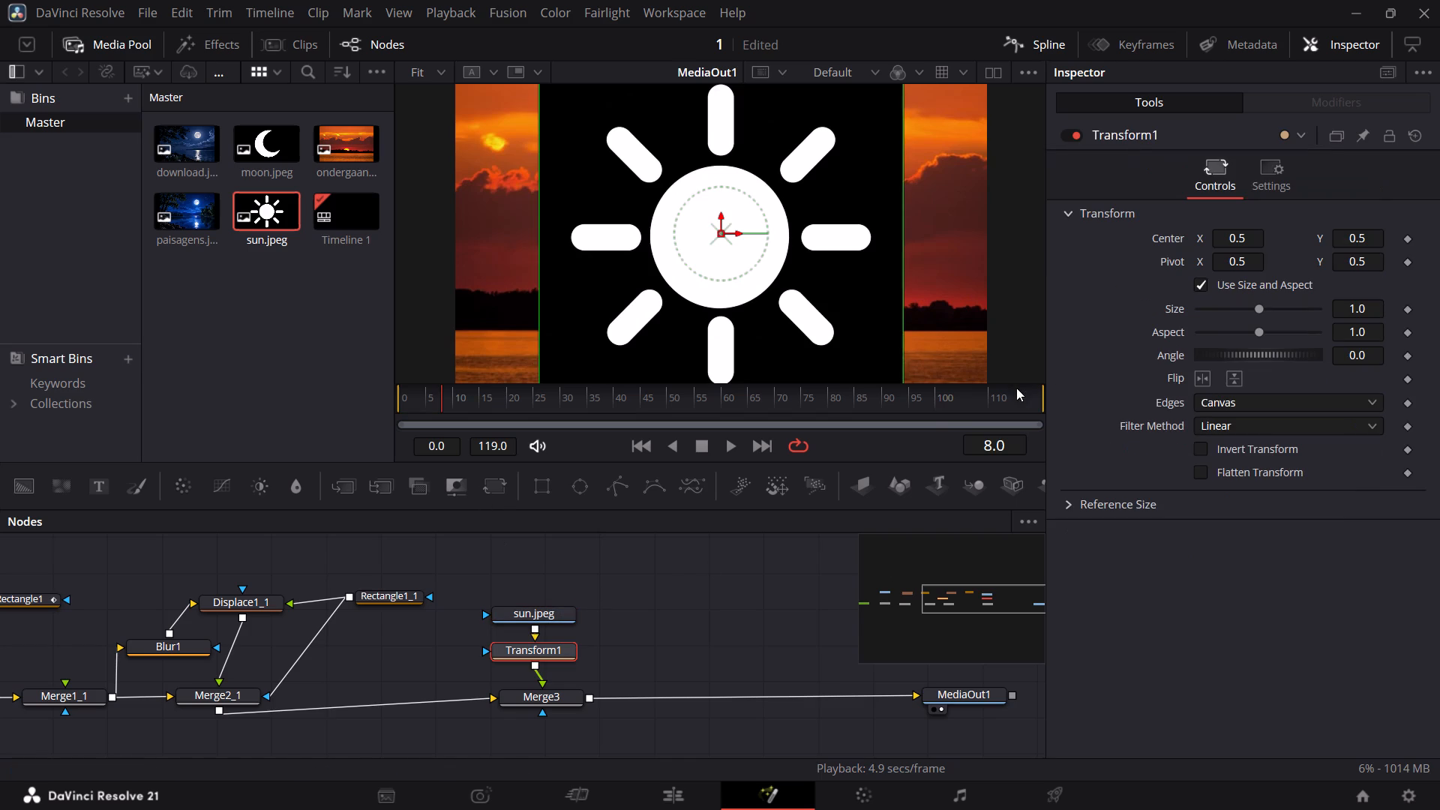
pyautogui.moveTo(1258, 310); pyautogui.dragTo(1223, 313)
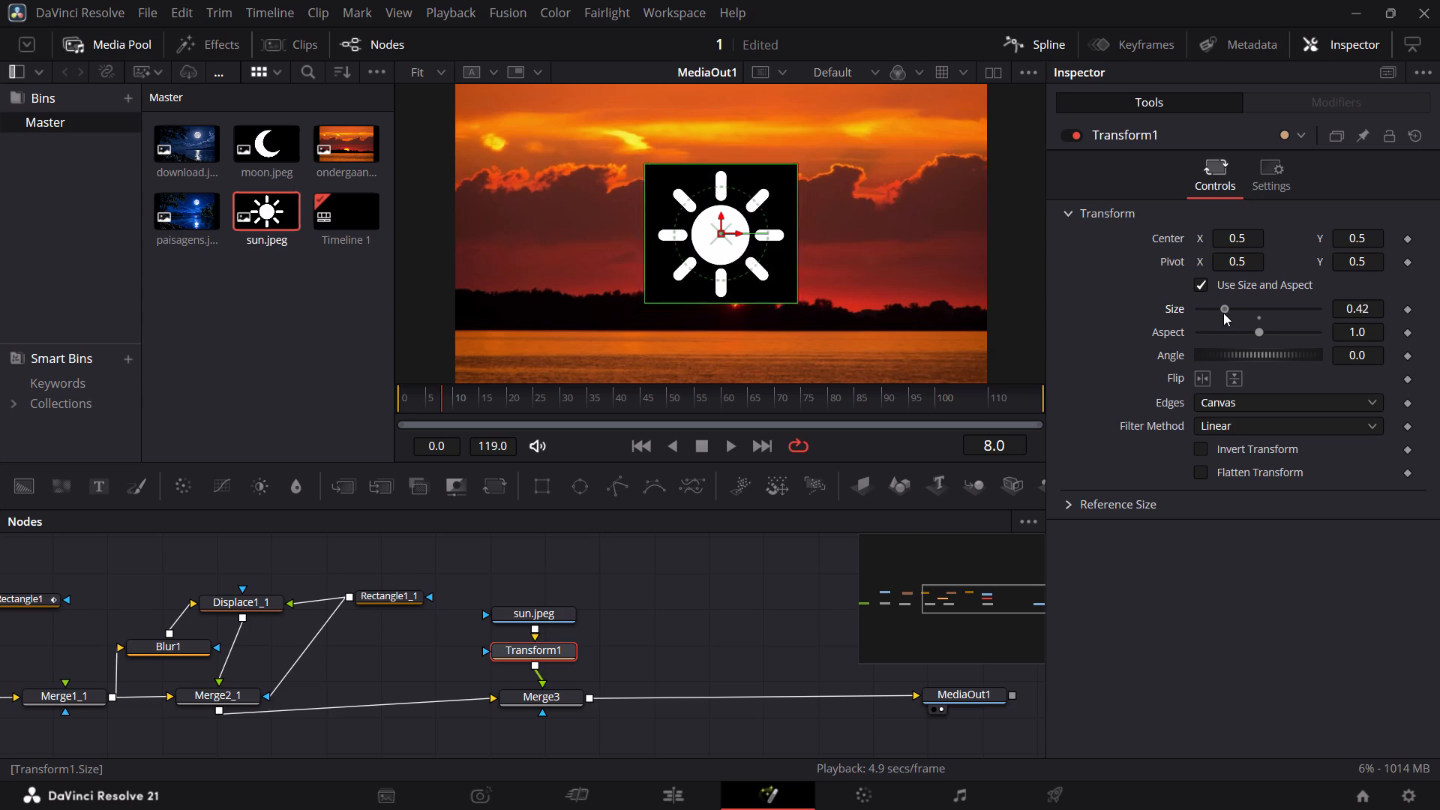
pyautogui.moveTo(1223, 313); pyautogui.dragTo(1205, 309)
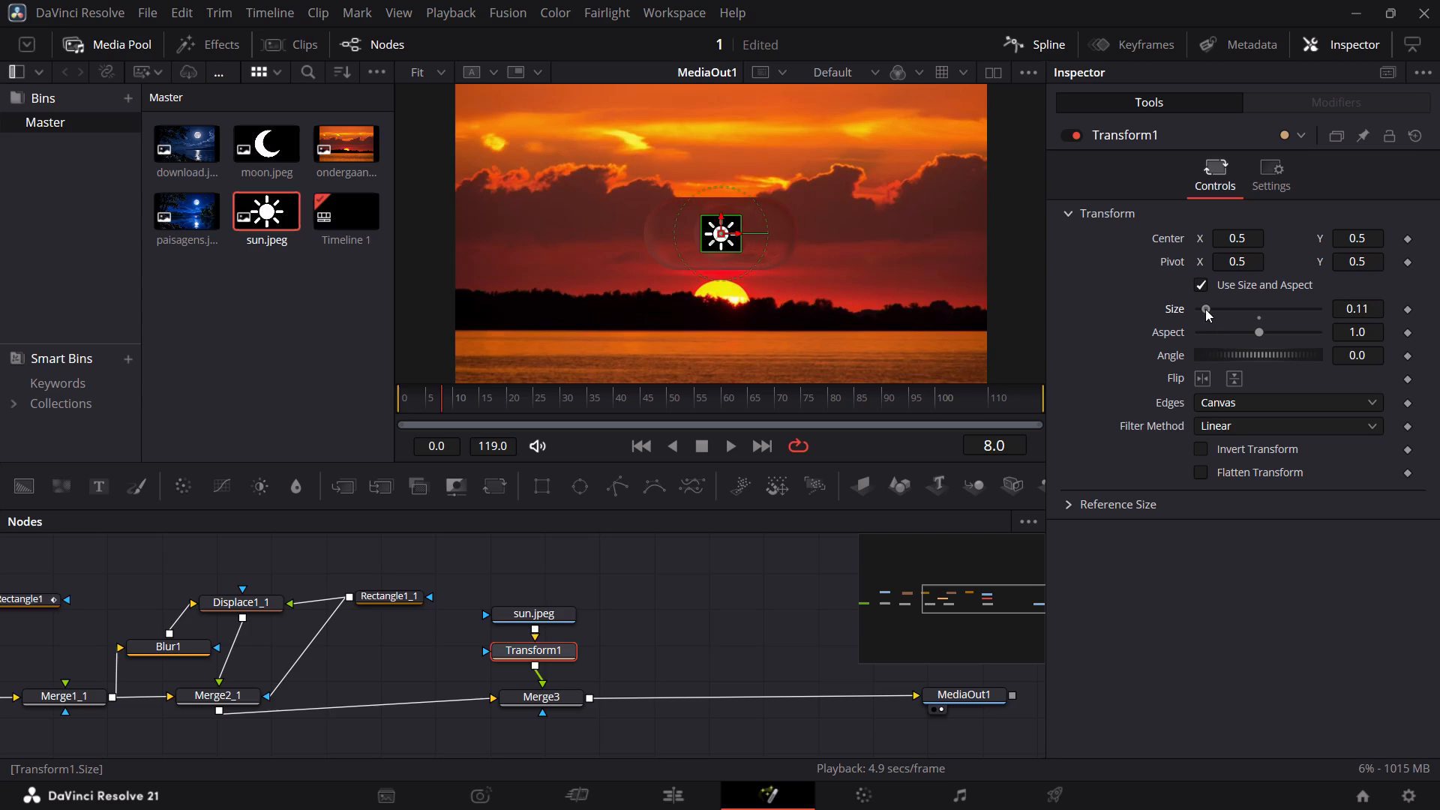
pyautogui.moveTo(1205, 309); pyautogui.dragTo(1204, 307)
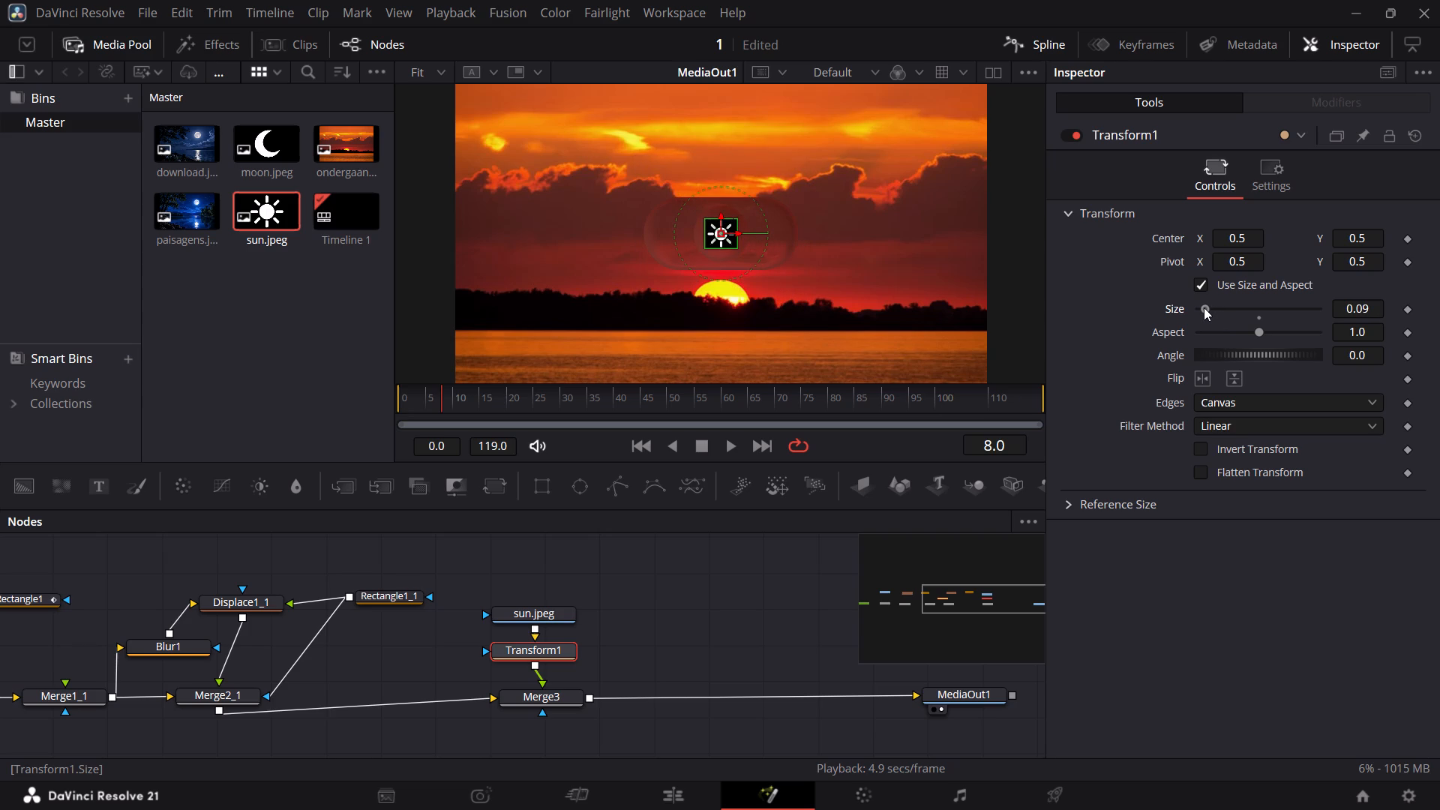
pyautogui.moveTo(1204, 307); pyautogui.dragTo(1204, 309)
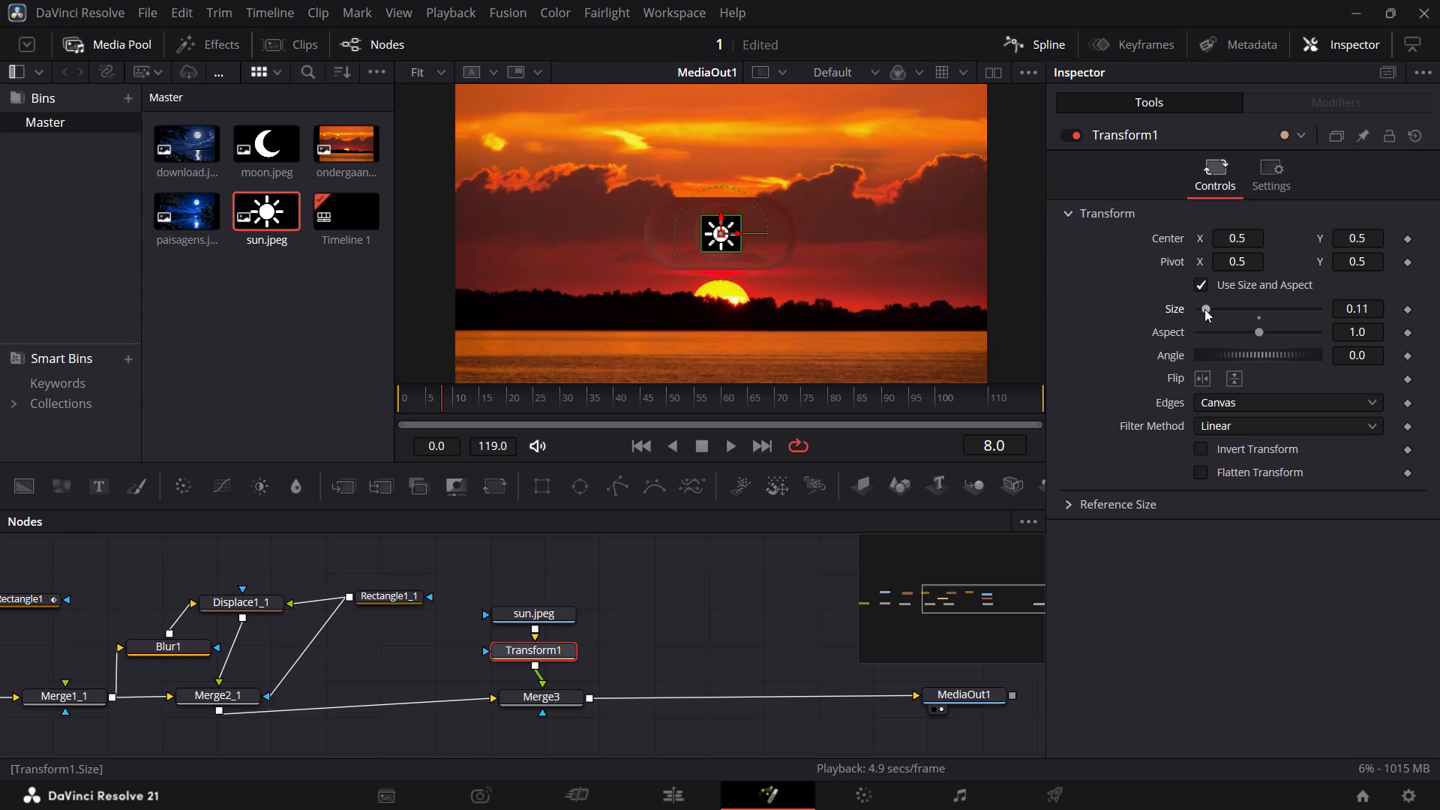
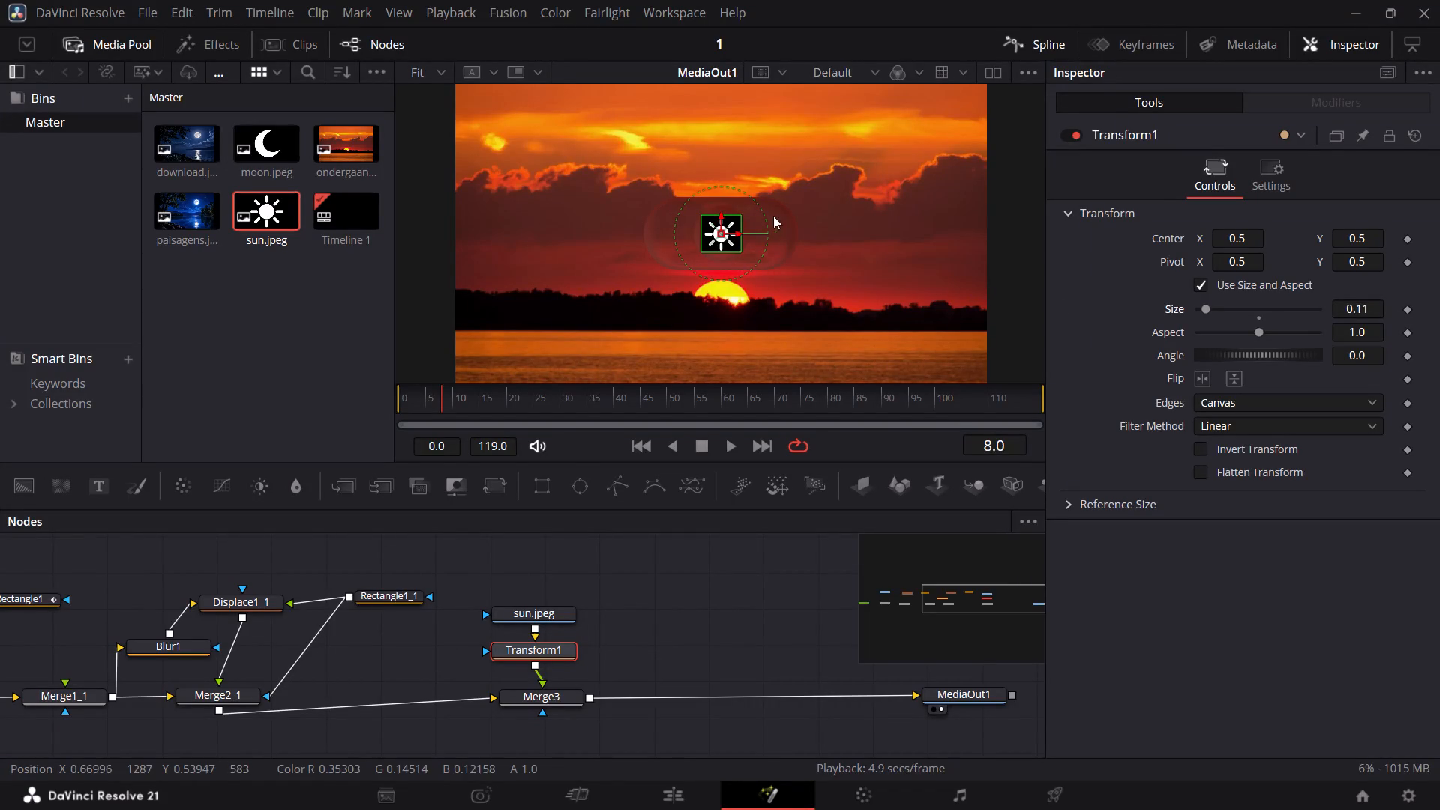
# Reposition the sun toward the left end of the glass shape, at Transform1 center X about 0.397 and Y 0.5.
pyautogui.moveTo(721, 229); pyautogui.dragTo(692, 232)
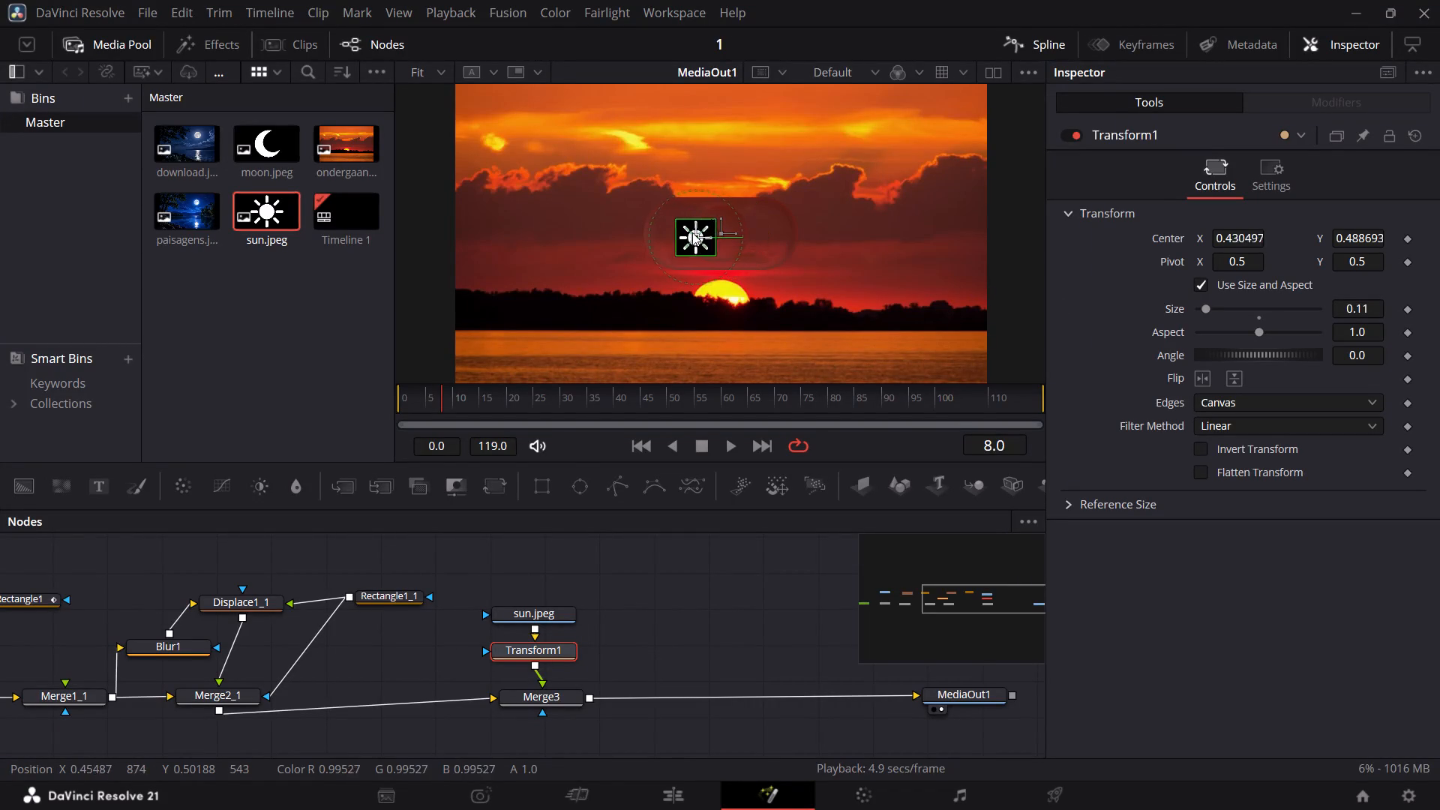
pyautogui.moveTo(692, 232); pyautogui.dragTo(683, 229)
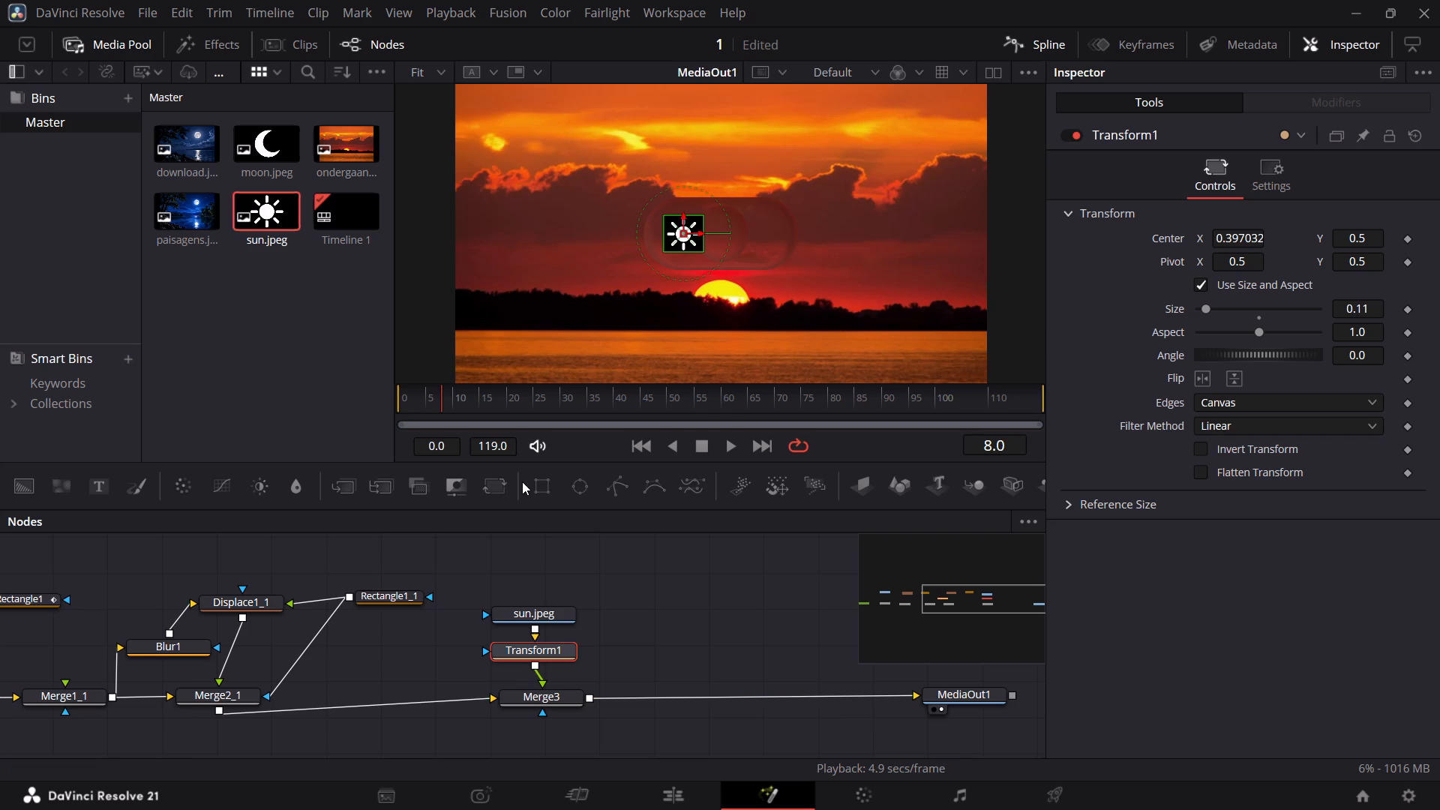
pyautogui.click(554, 643)
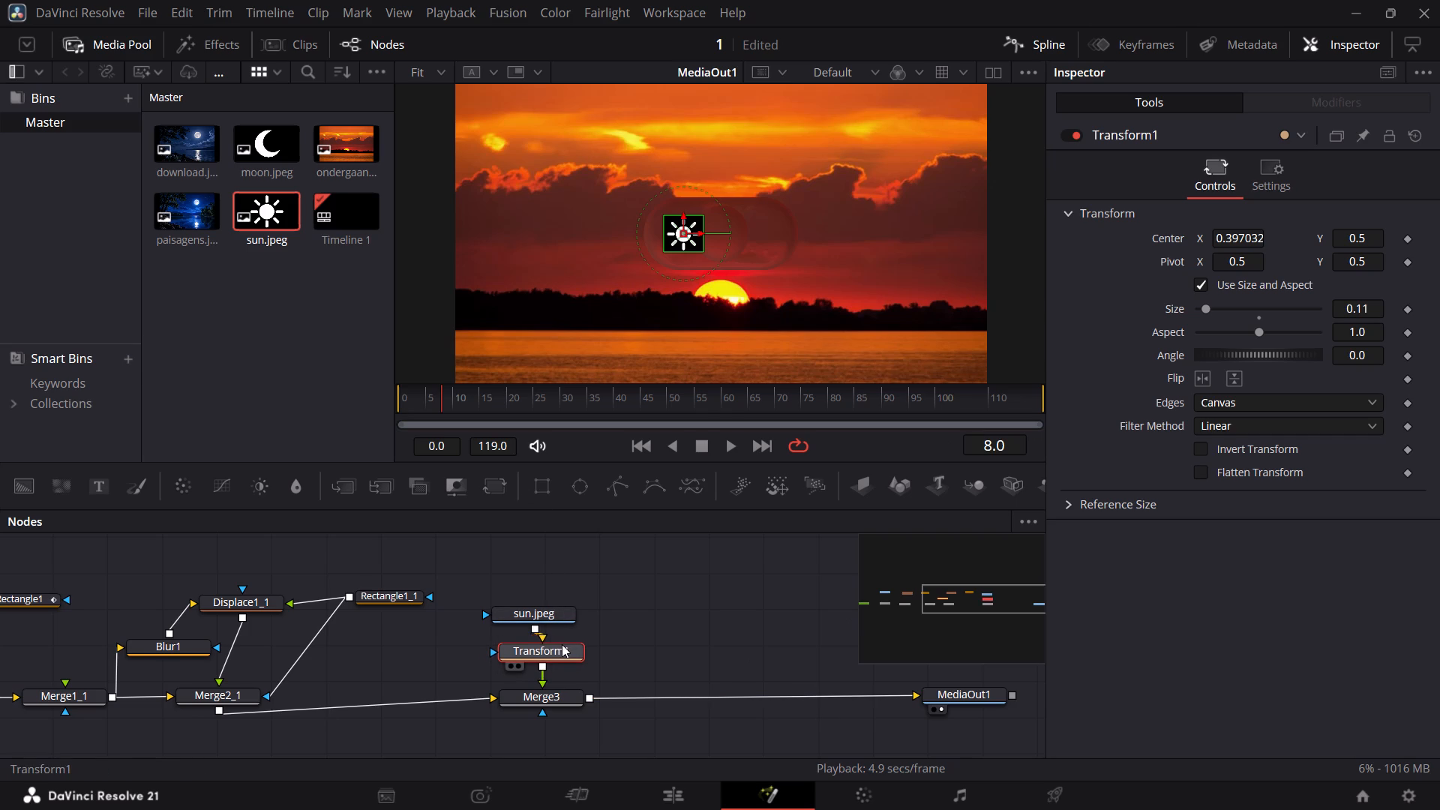
# Add an Ellipse mask to the sun.jpeg node and set its width to about 1.102 and height to about 1.039.
pyautogui.click(550, 608)
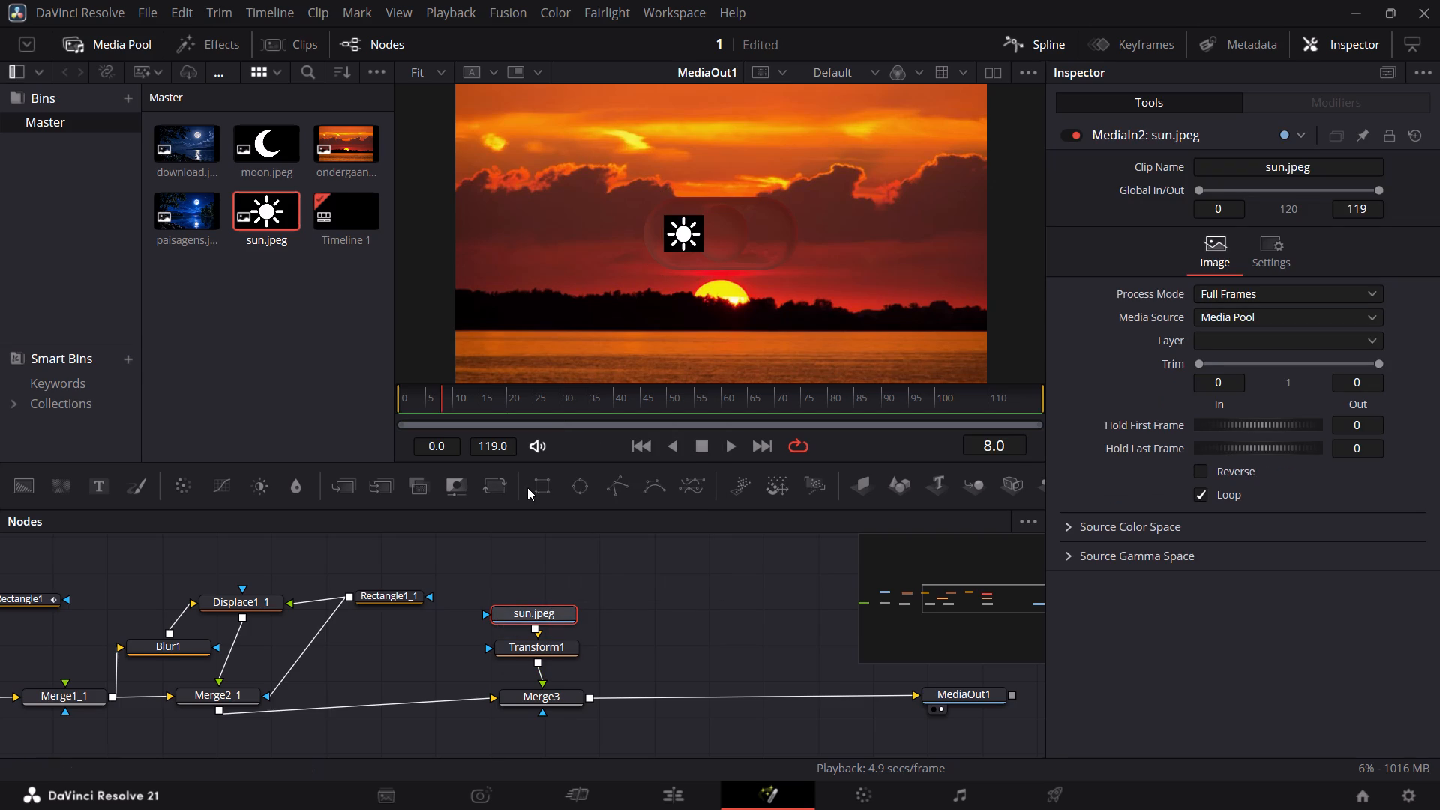
pyautogui.click(575, 490)
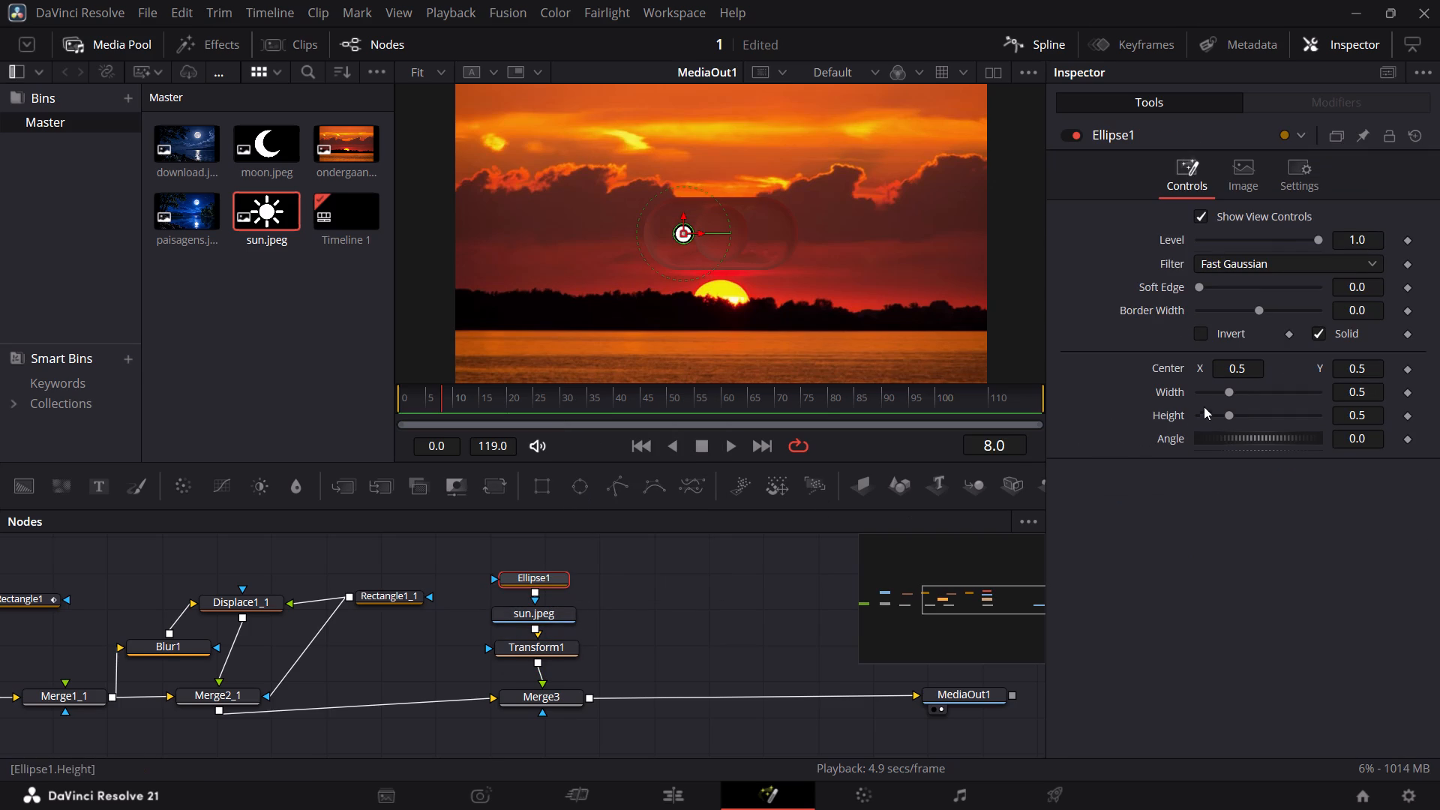
pyautogui.moveTo(1230, 392); pyautogui.dragTo(1256, 390)
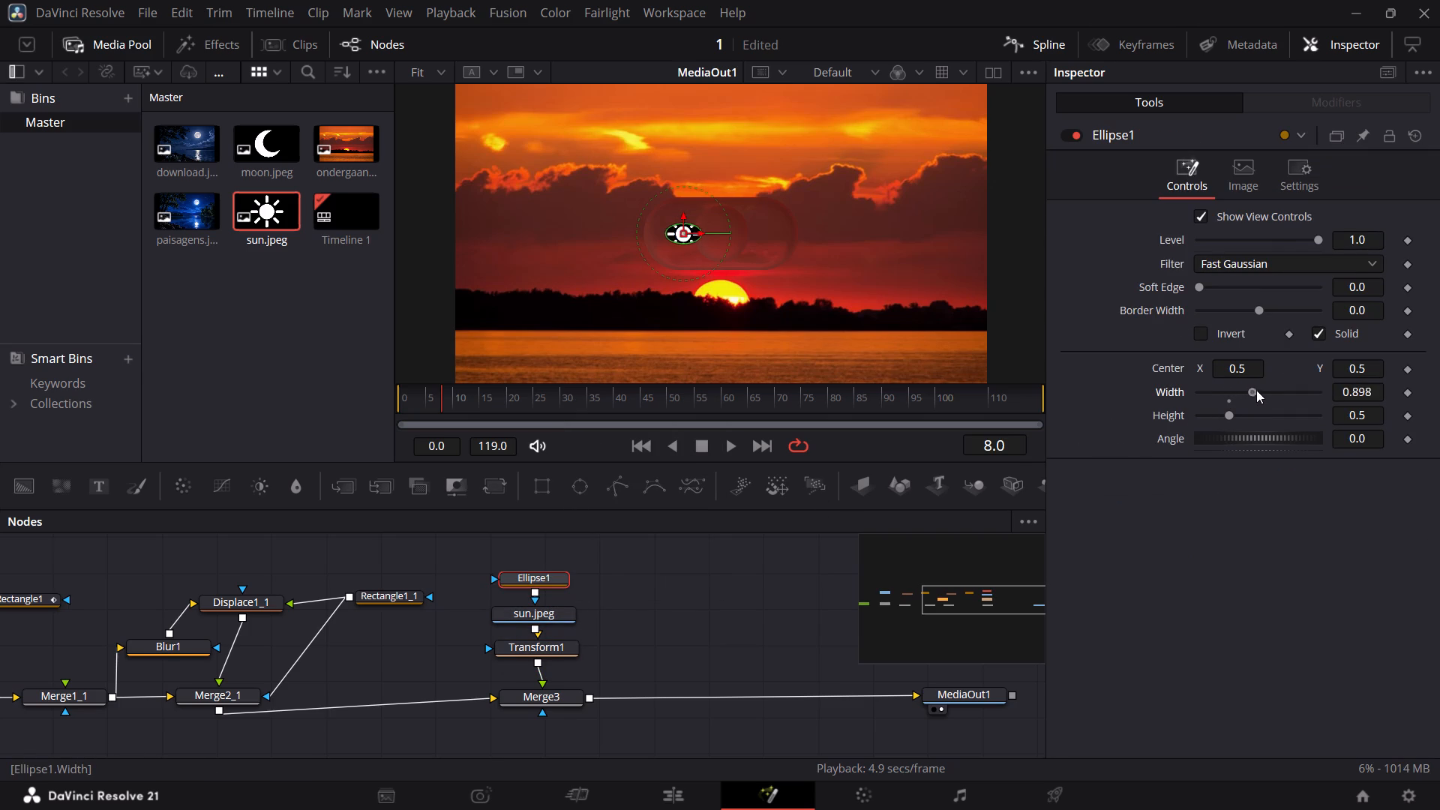
pyautogui.moveTo(1256, 390); pyautogui.dragTo(1266, 390)
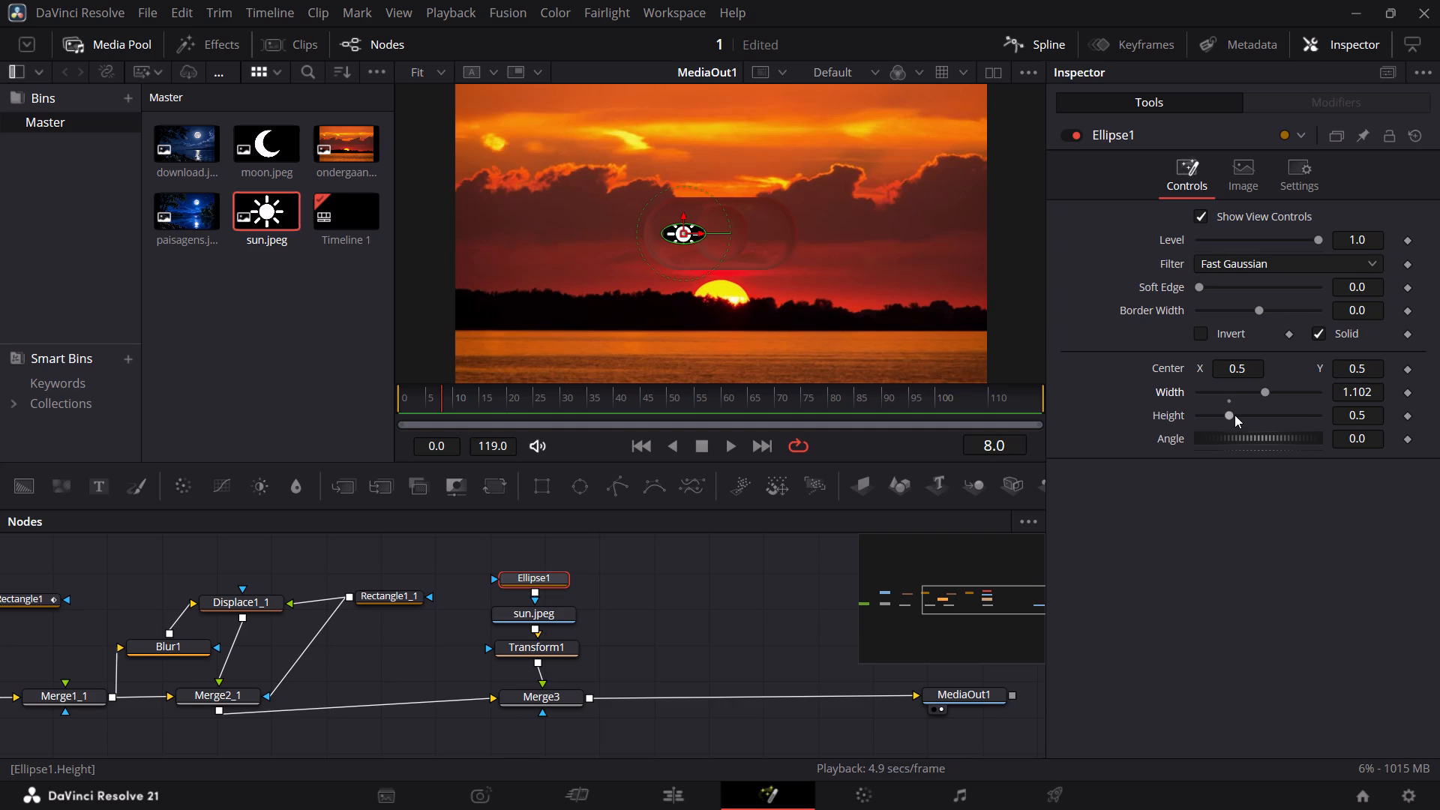
pyautogui.moveTo(1228, 415); pyautogui.dragTo(1249, 421)
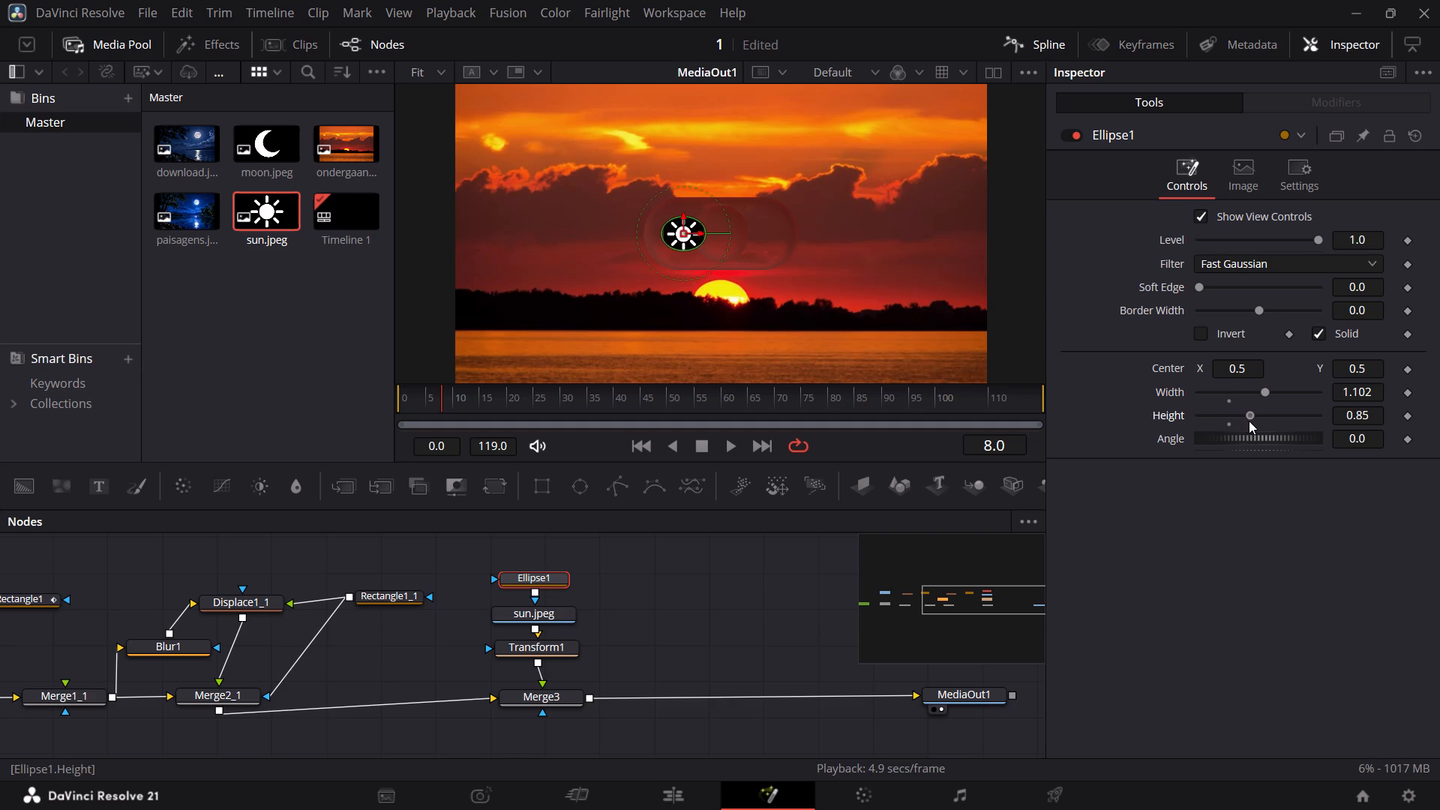
pyautogui.moveTo(1249, 421); pyautogui.dragTo(1252, 425)
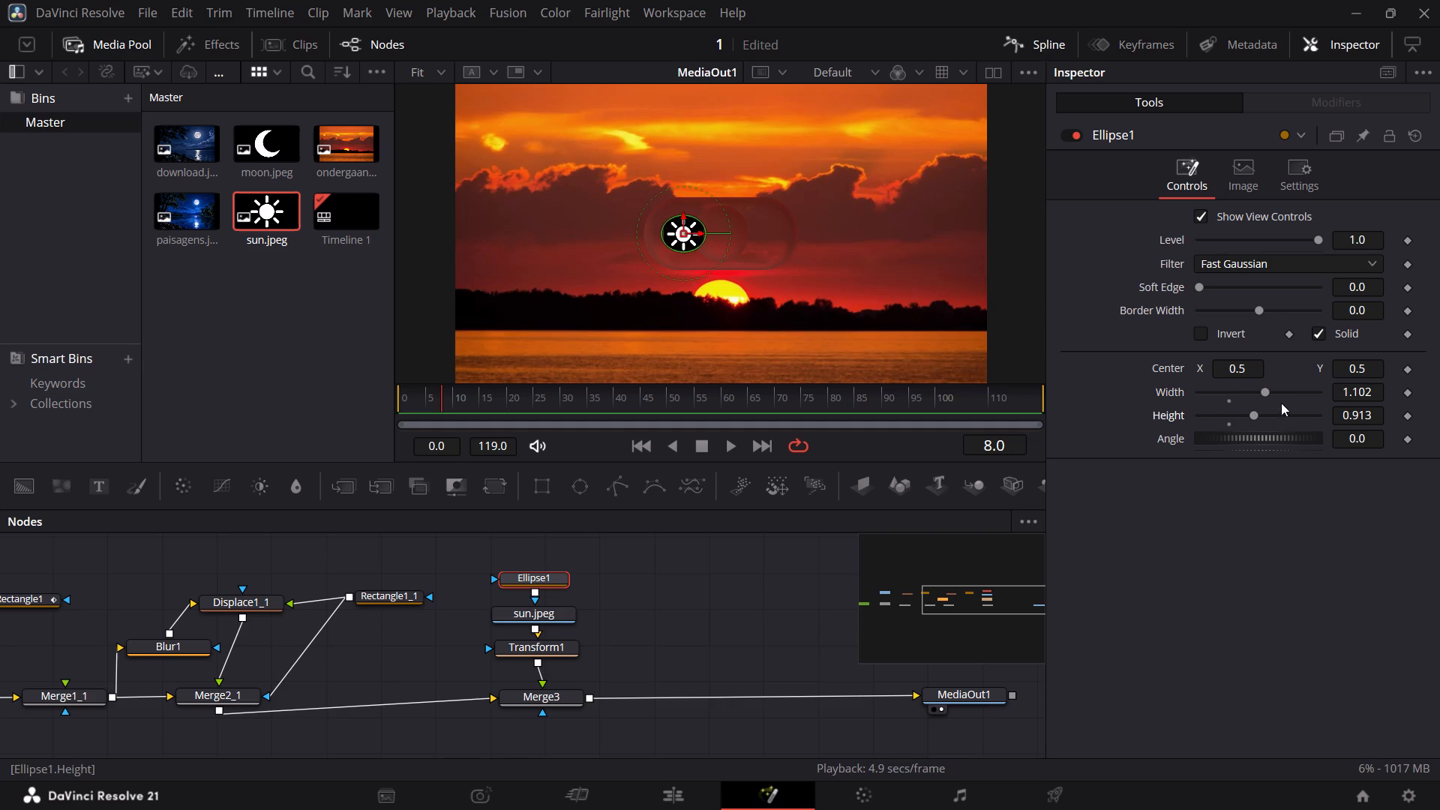
pyautogui.moveTo(1251, 416); pyautogui.dragTo(1255, 417)
pyautogui.moveTo(1255, 417); pyautogui.dragTo(1258, 420)
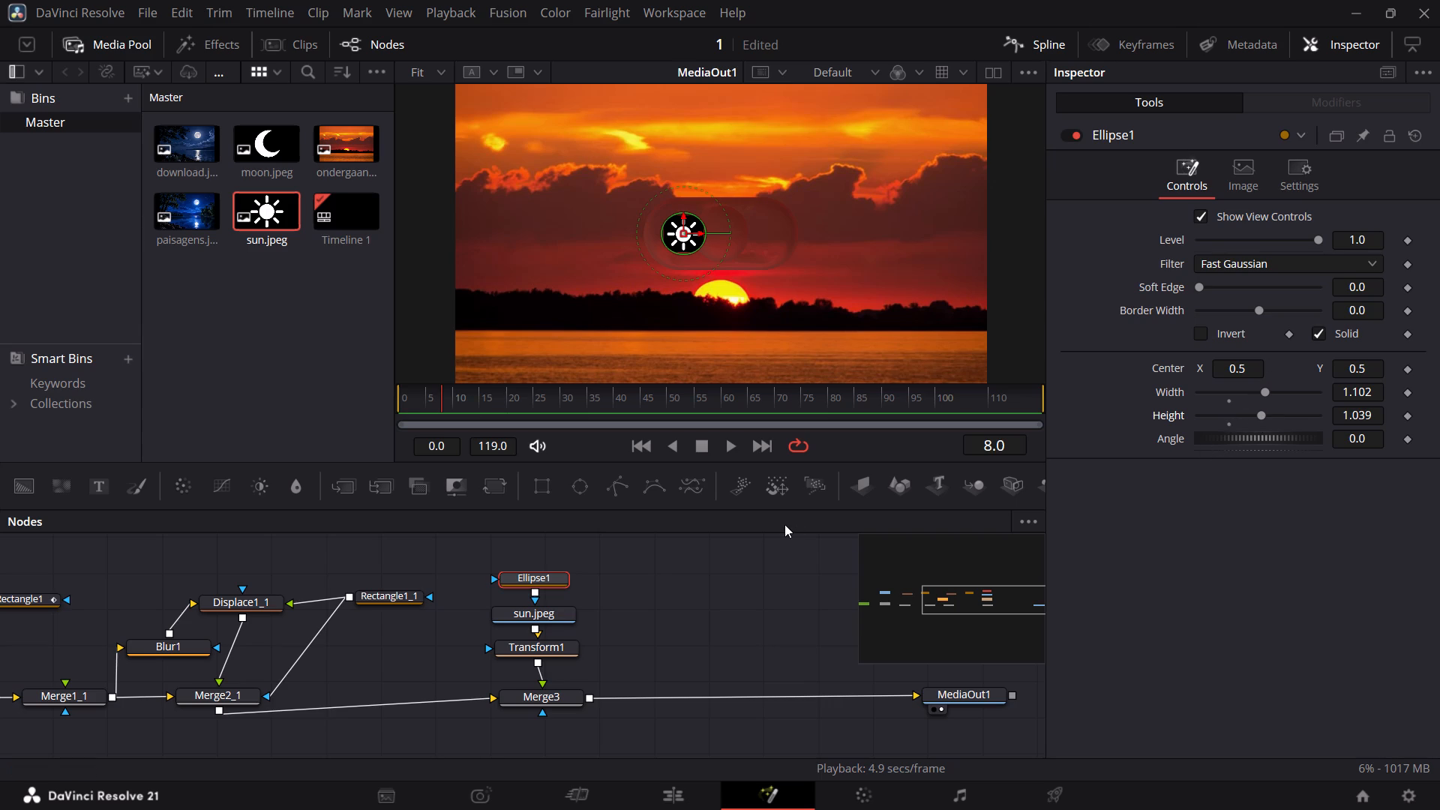
# Shift the Rectangle1_1 glass circle onto the sun icon by setting its center X to 0.429.
pyautogui.click(402, 599)
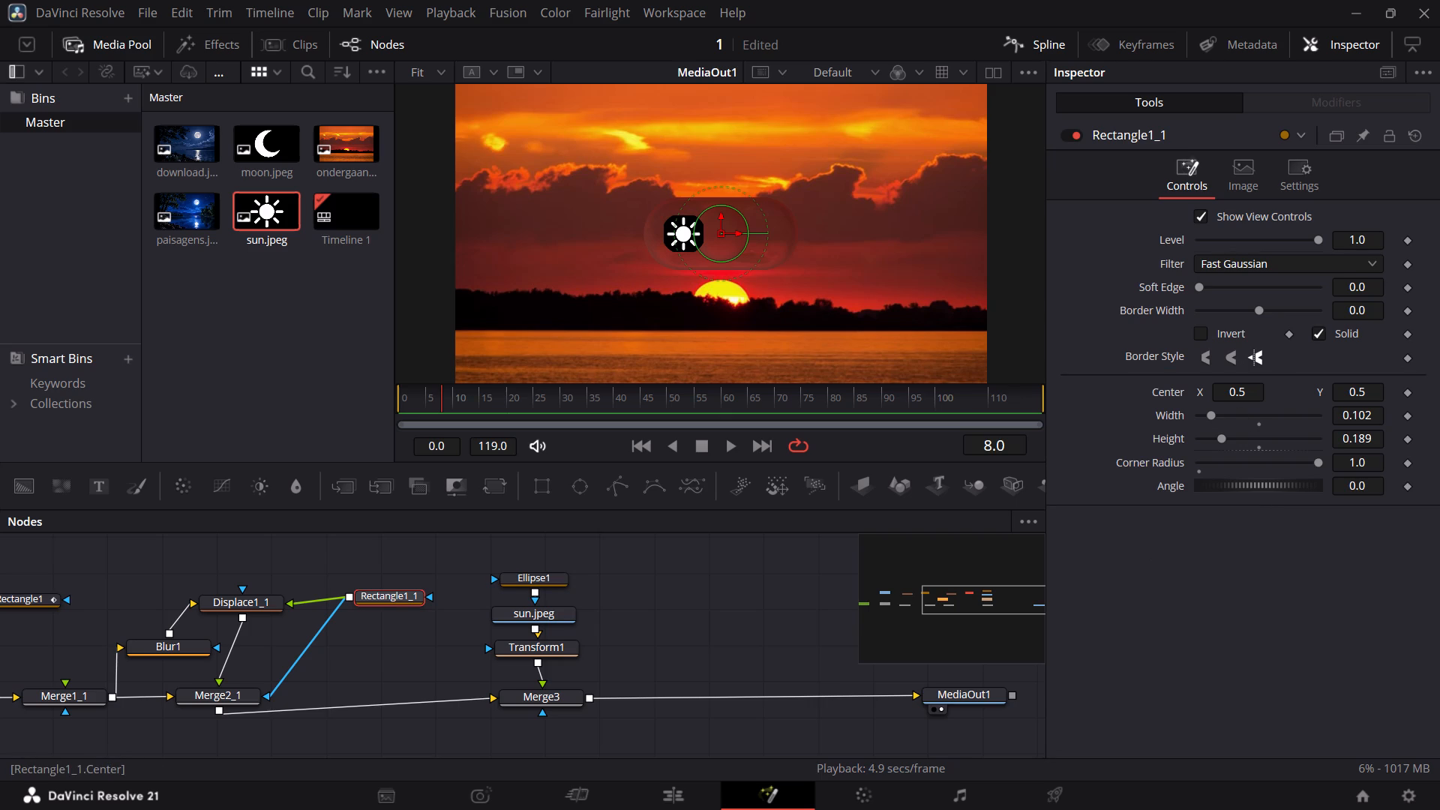
pyautogui.moveTo(1251, 388); pyautogui.dragTo(1185, 397)
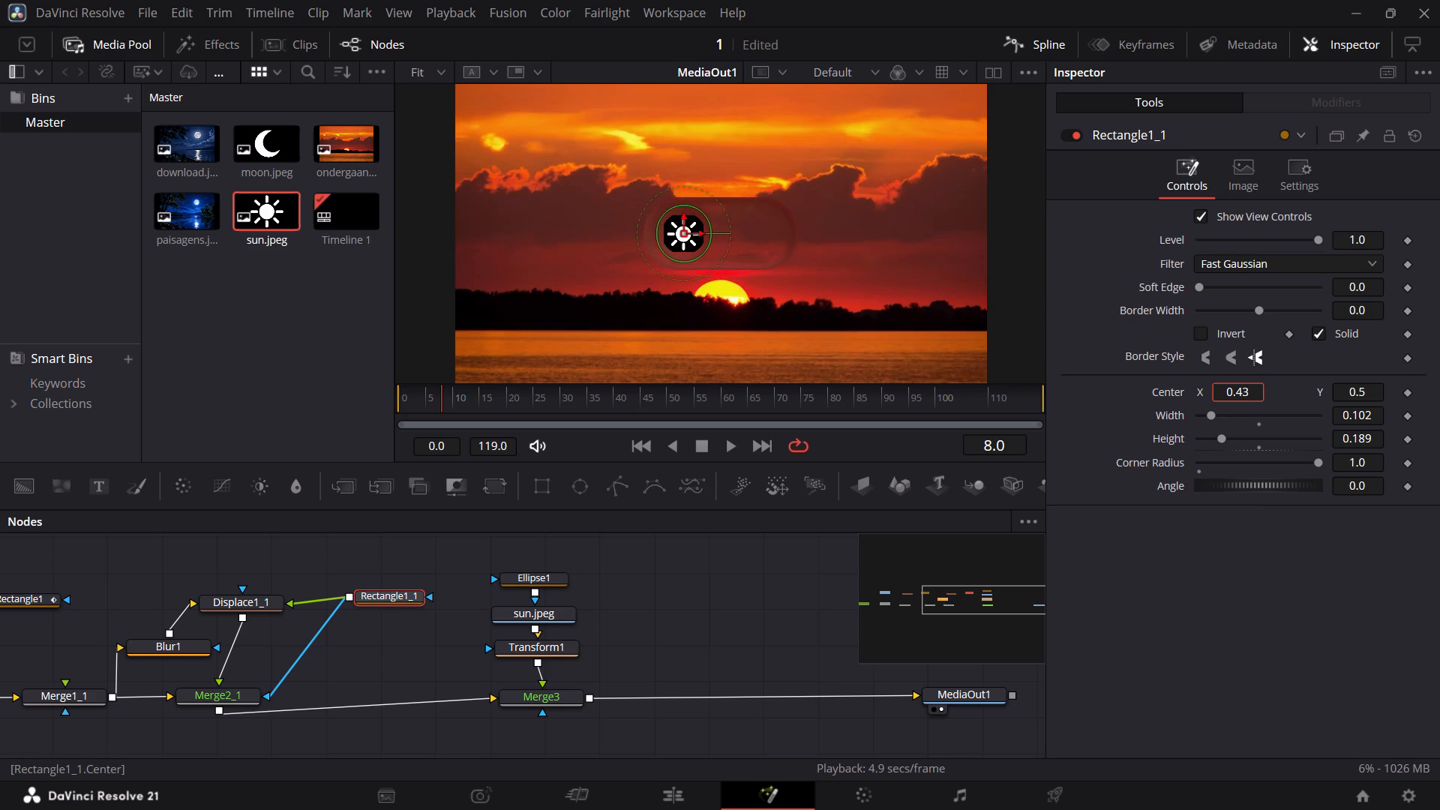
pyautogui.moveTo(1185, 397); pyautogui.dragTo(1184, 397)
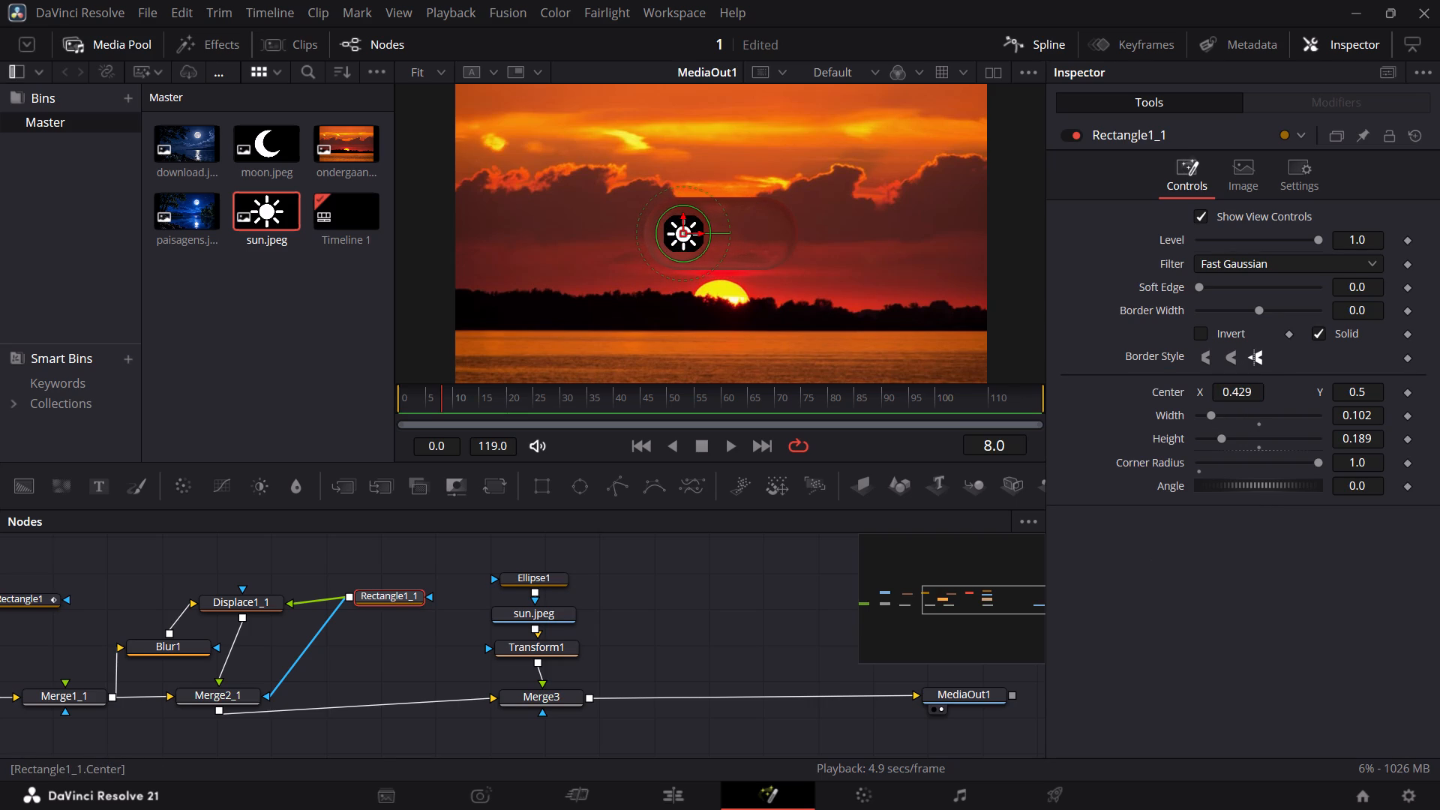
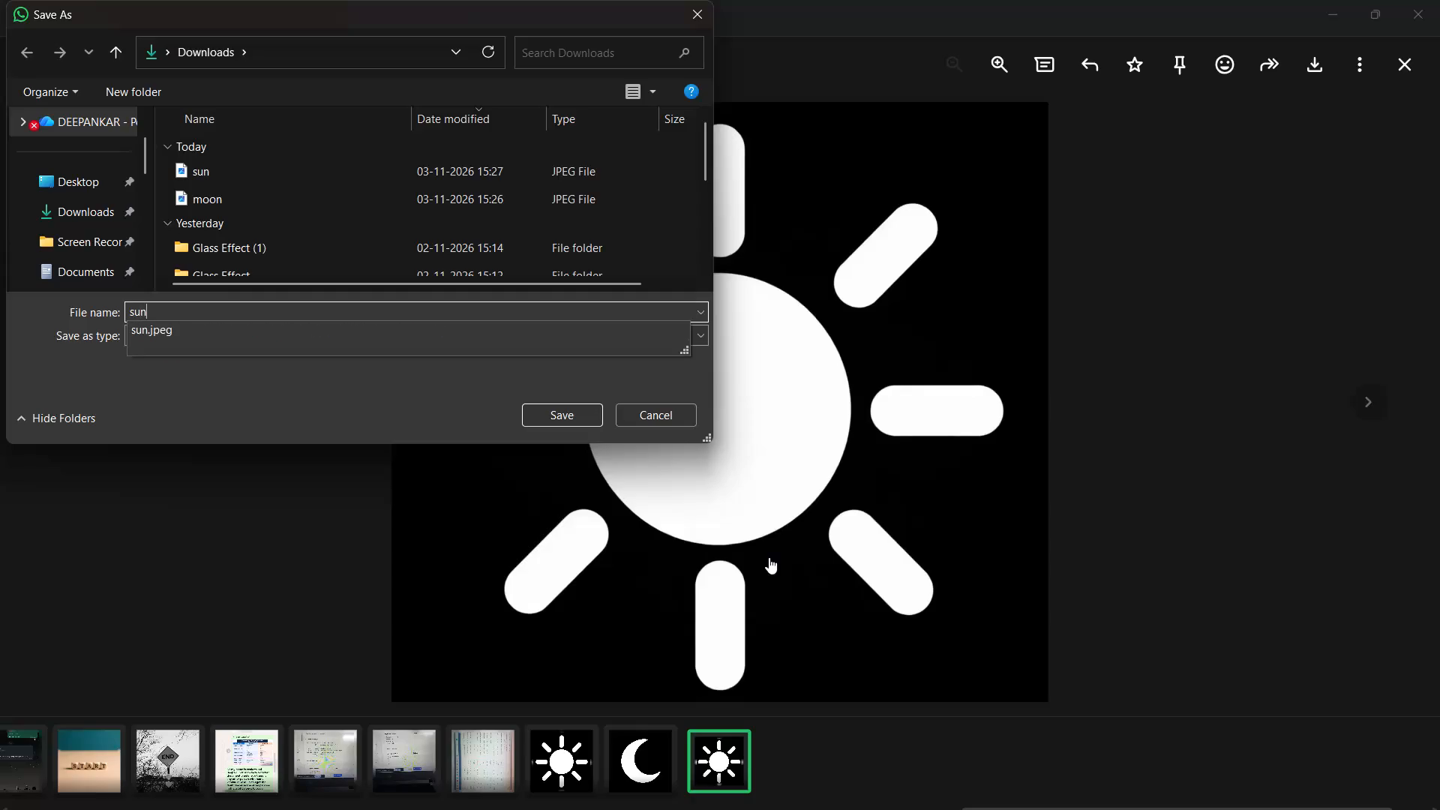
# Name the new sun image sun1 for saving as a JPEG file in the Downloads folder.
pyautogui.press('1')
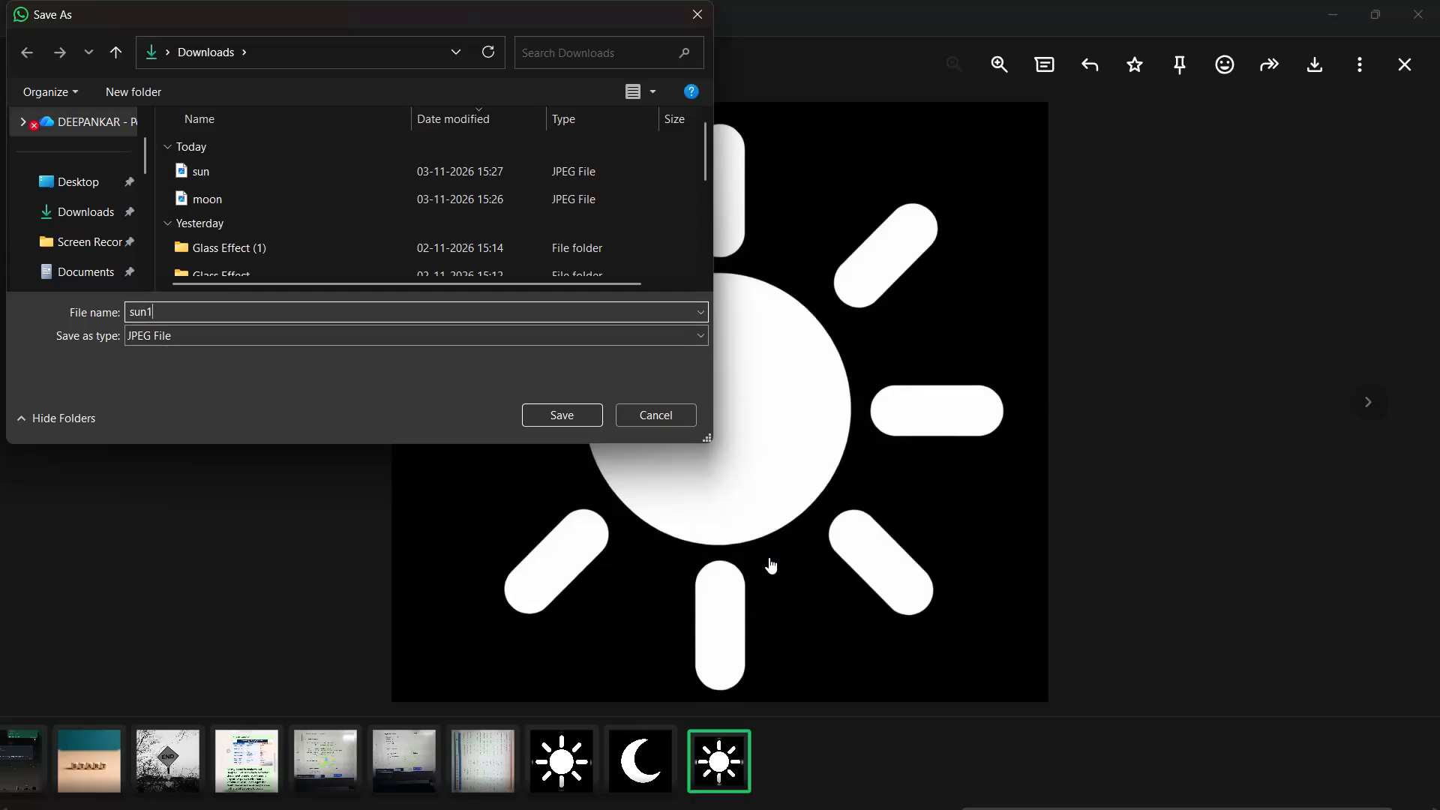
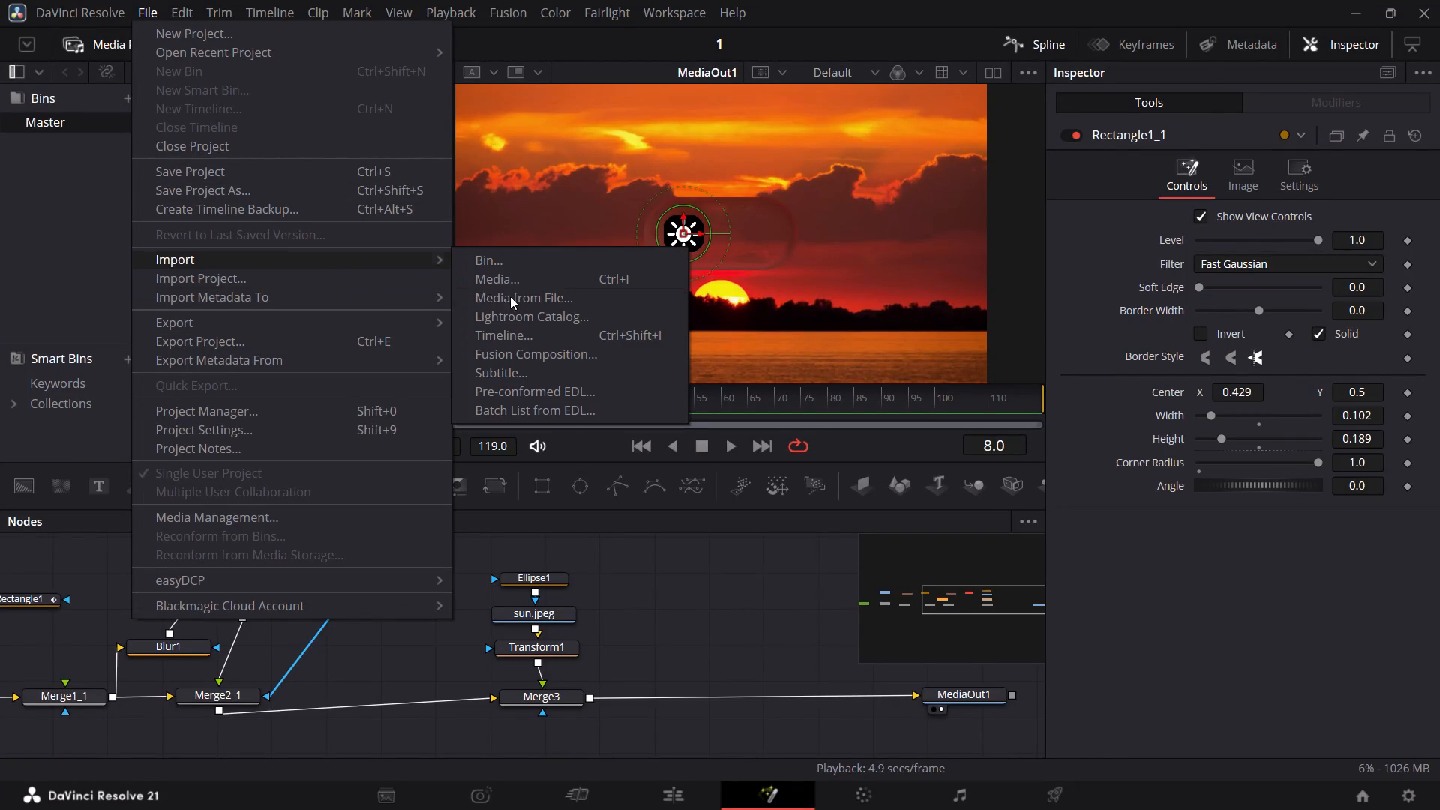
# Import the sun1 JPEG image from the Downloads folder into the Master bin.
pyautogui.click(546, 283)
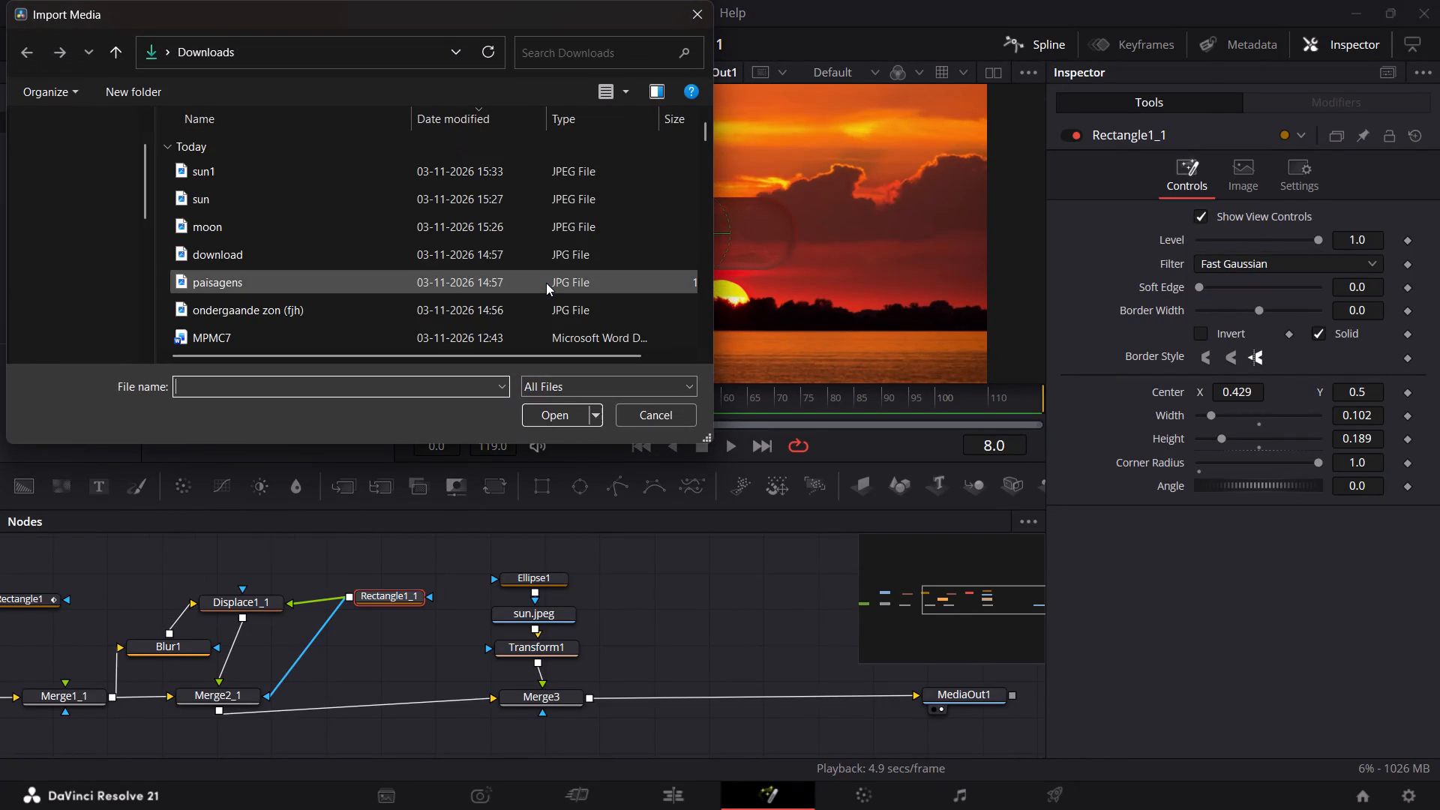
pyautogui.click(448, 169)
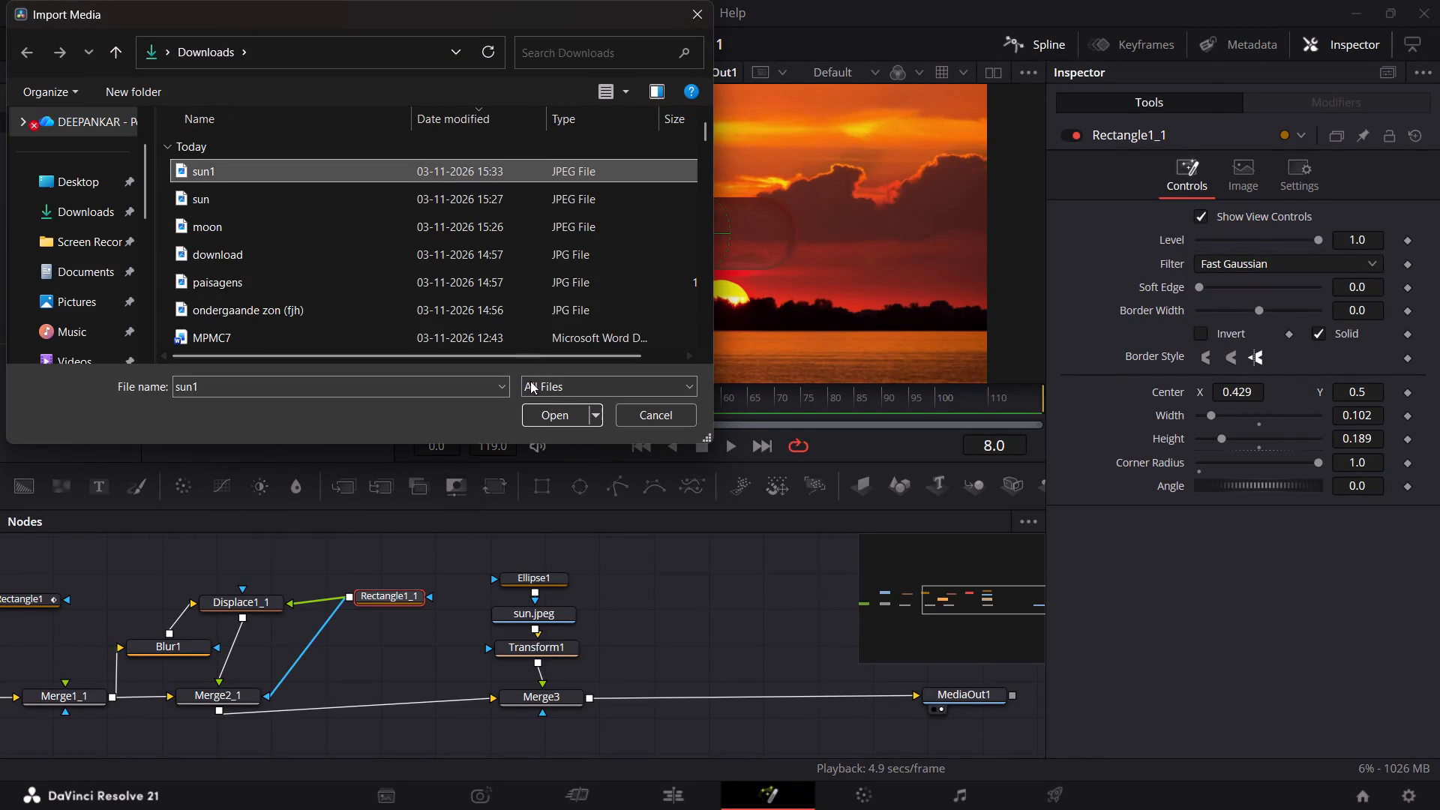
pyautogui.click(537, 409)
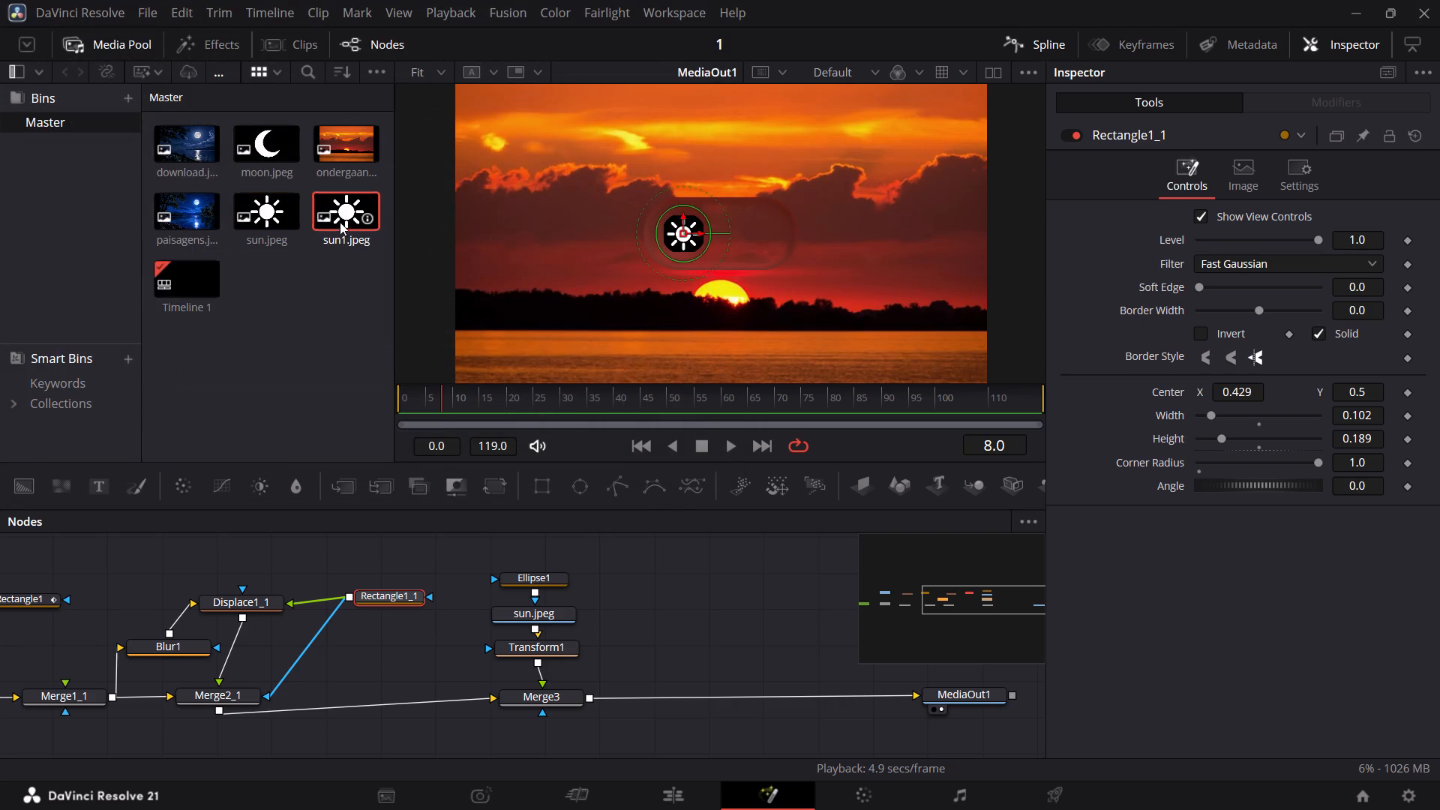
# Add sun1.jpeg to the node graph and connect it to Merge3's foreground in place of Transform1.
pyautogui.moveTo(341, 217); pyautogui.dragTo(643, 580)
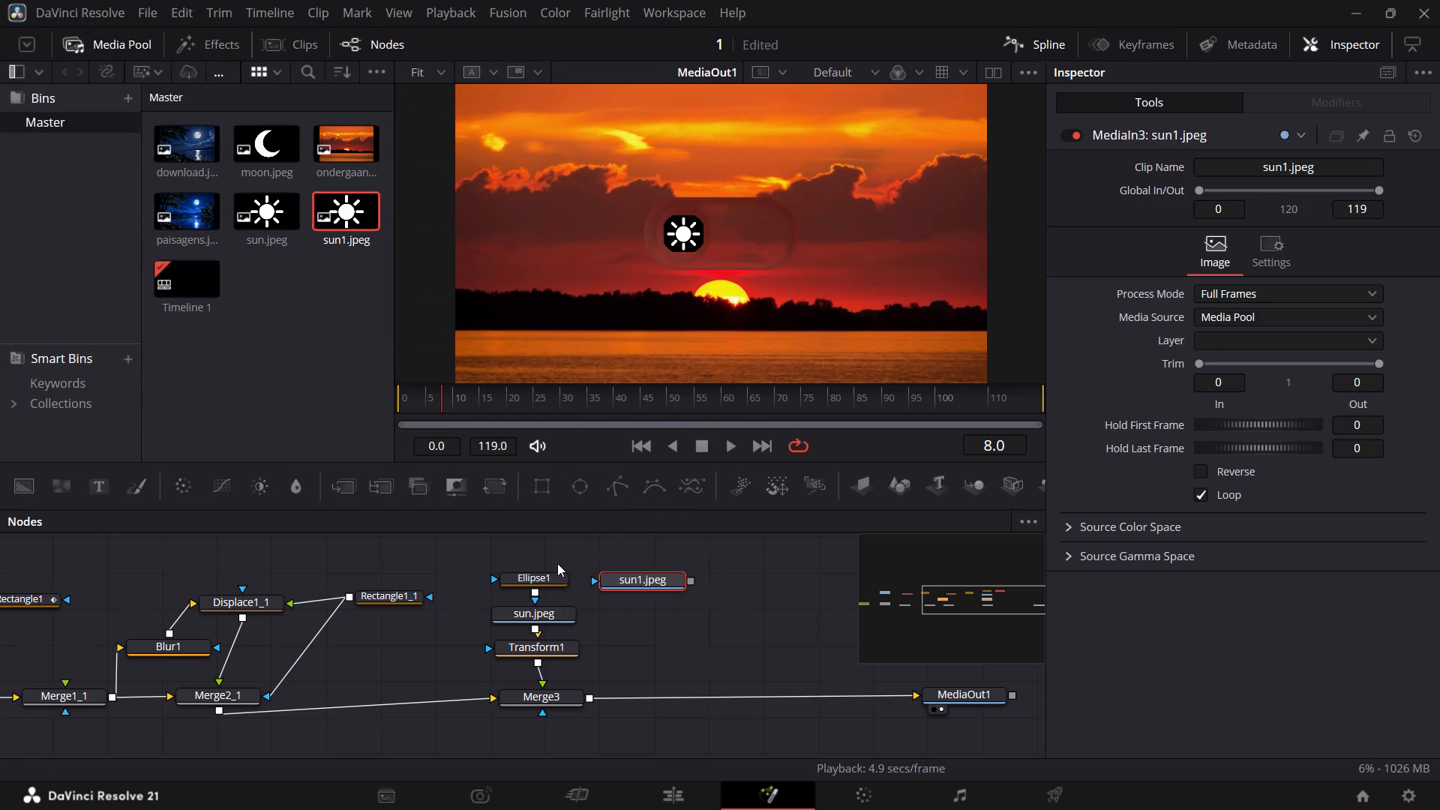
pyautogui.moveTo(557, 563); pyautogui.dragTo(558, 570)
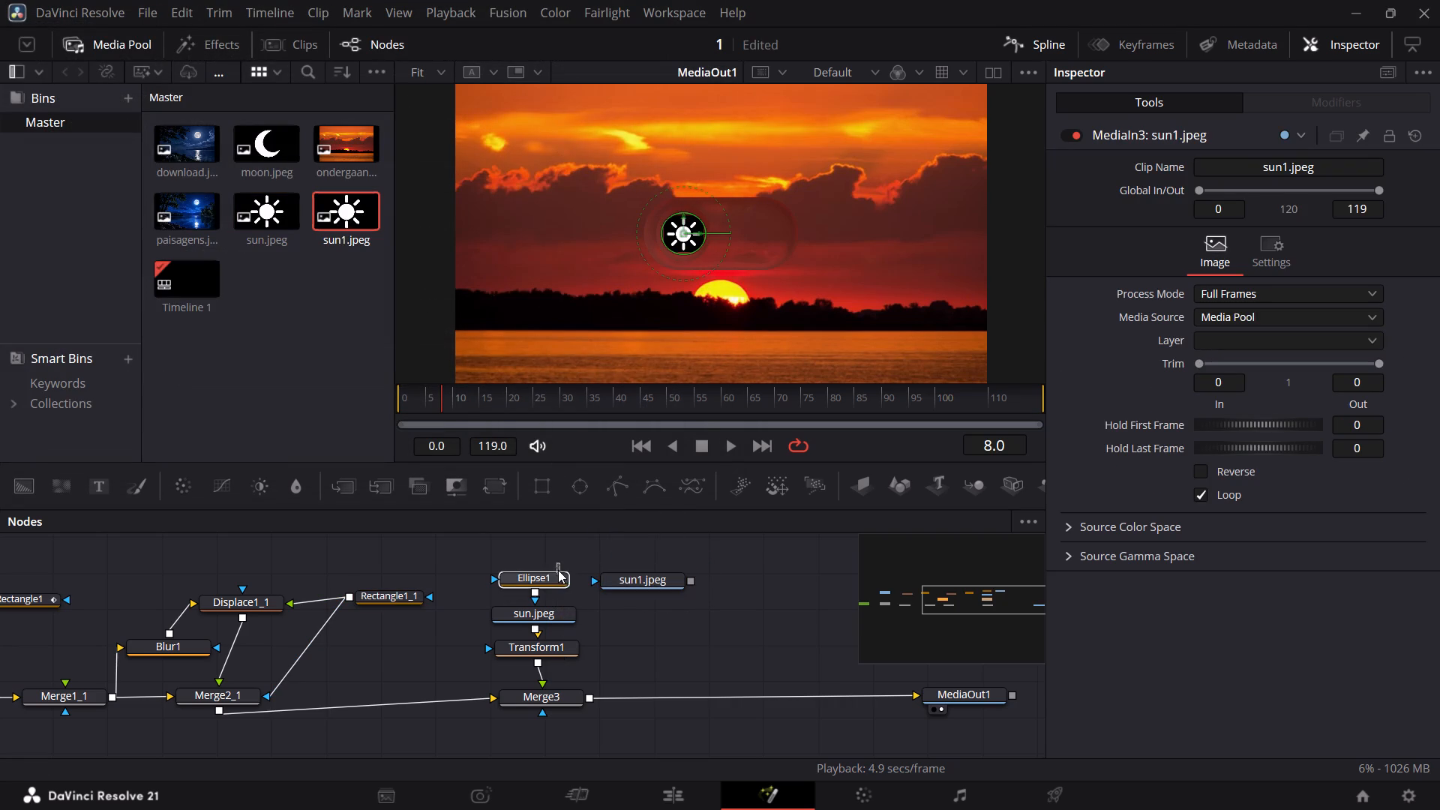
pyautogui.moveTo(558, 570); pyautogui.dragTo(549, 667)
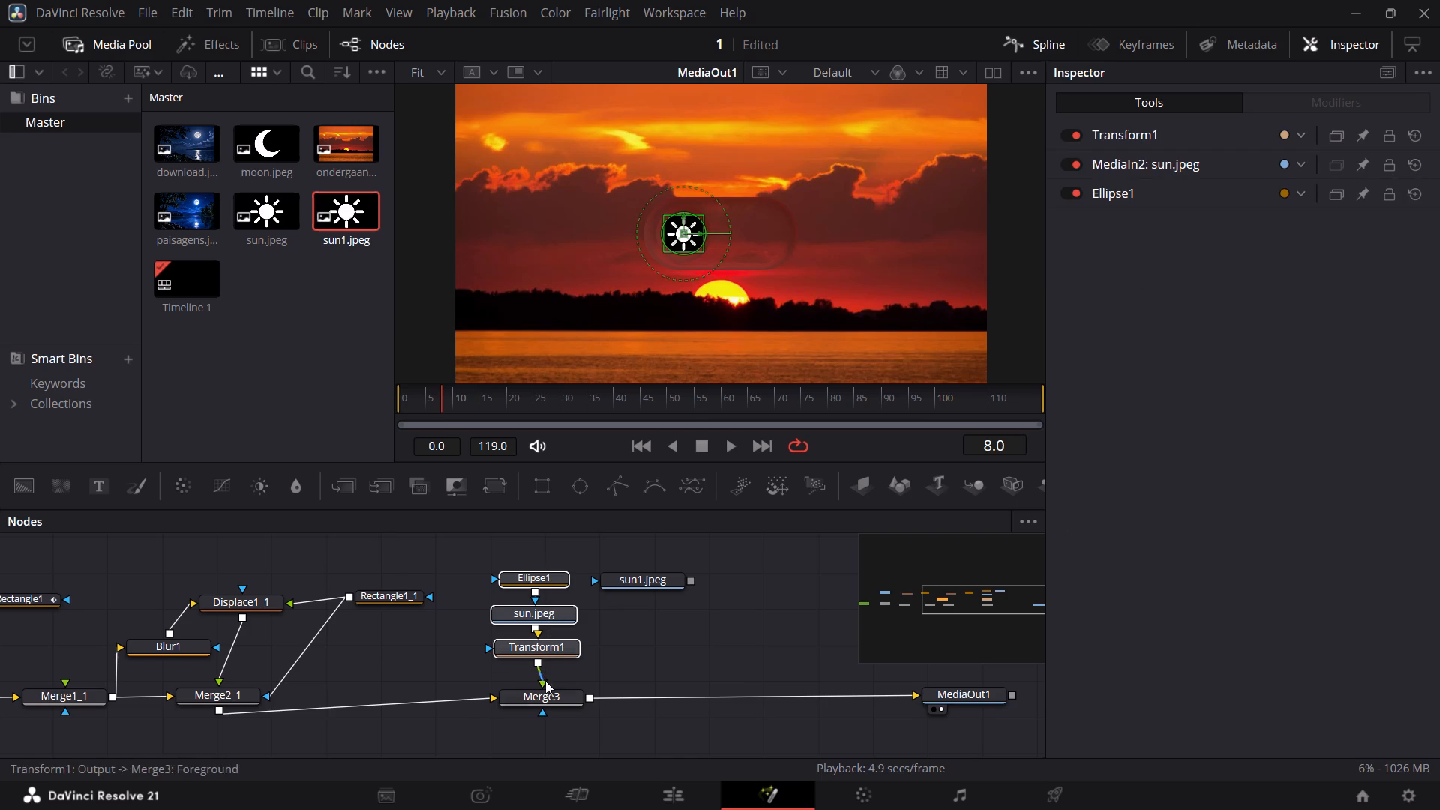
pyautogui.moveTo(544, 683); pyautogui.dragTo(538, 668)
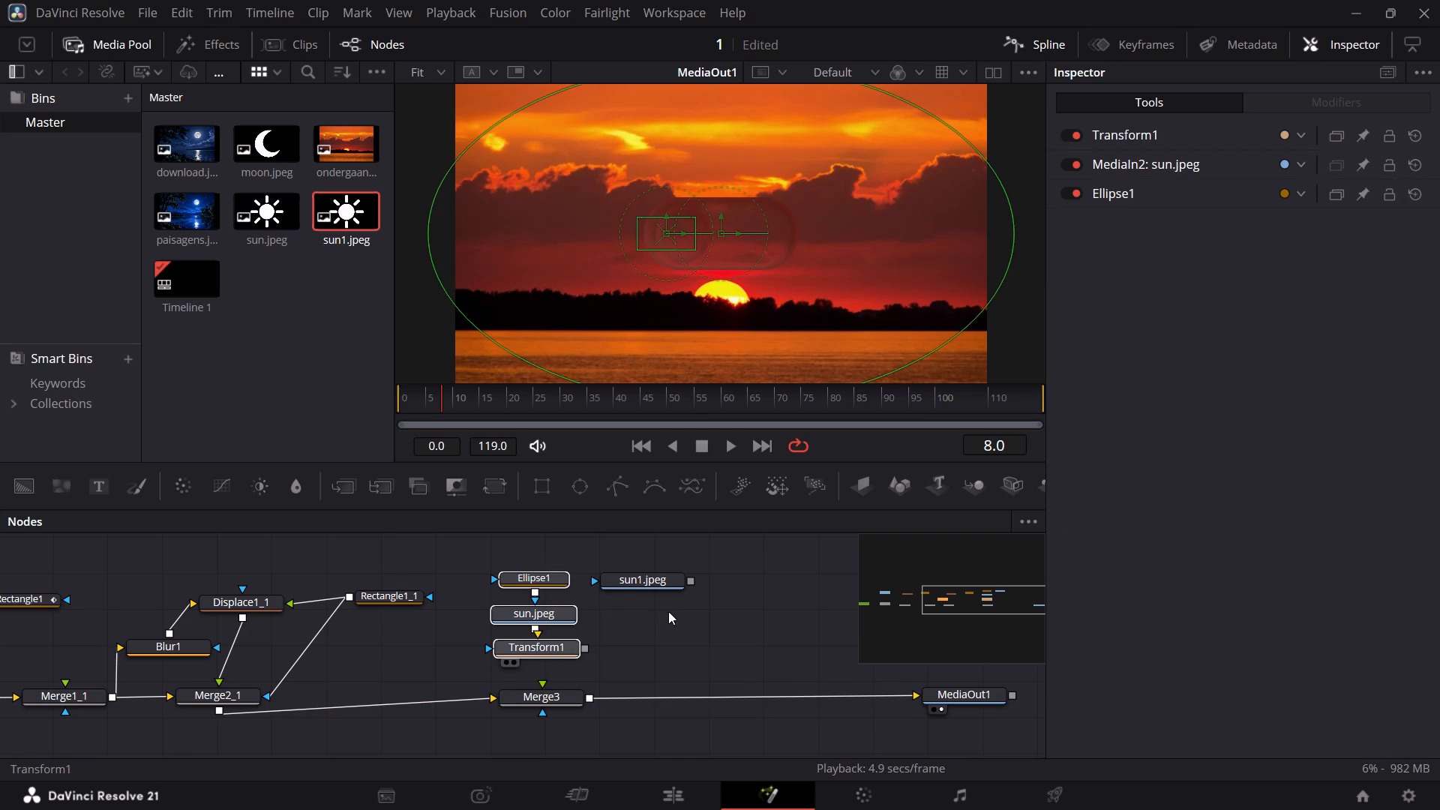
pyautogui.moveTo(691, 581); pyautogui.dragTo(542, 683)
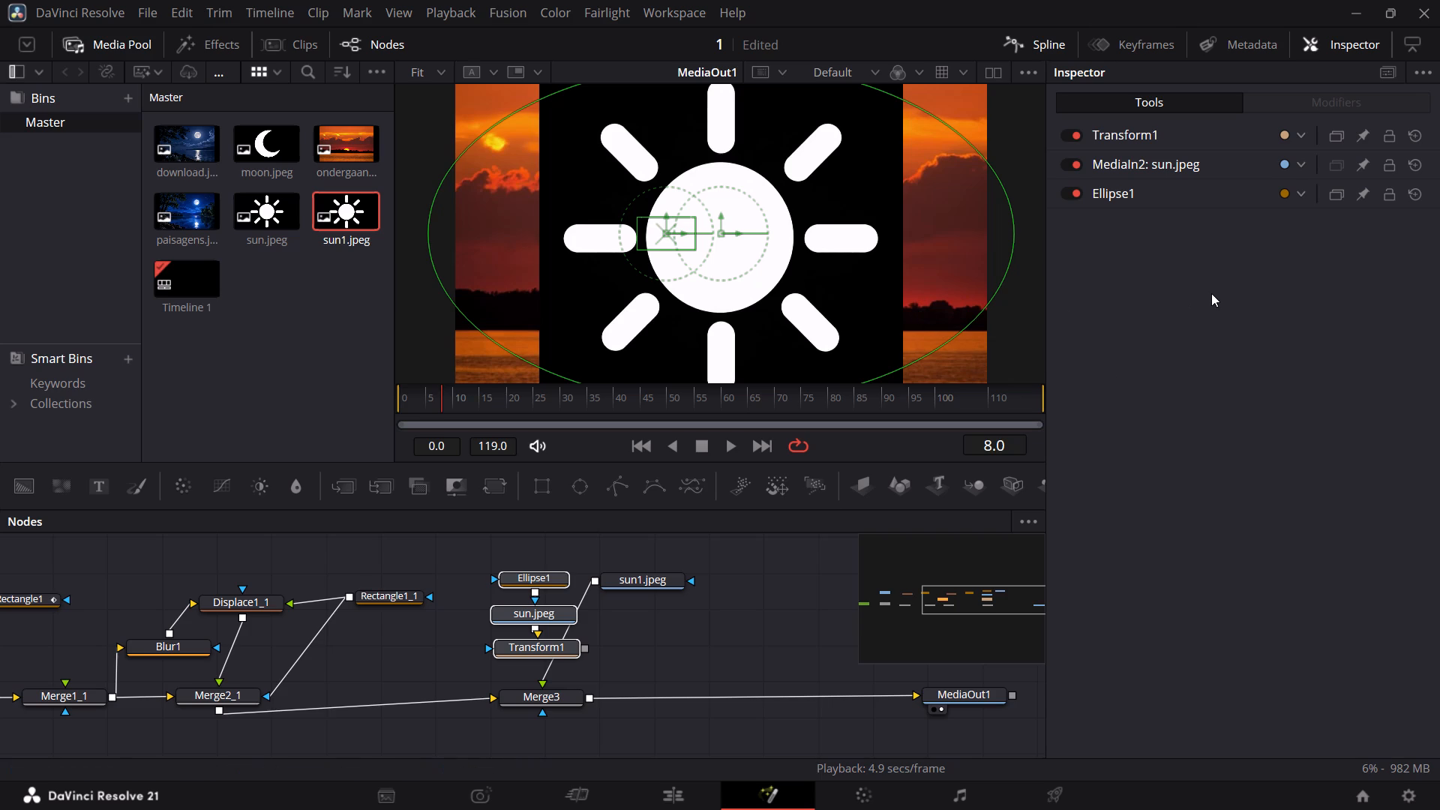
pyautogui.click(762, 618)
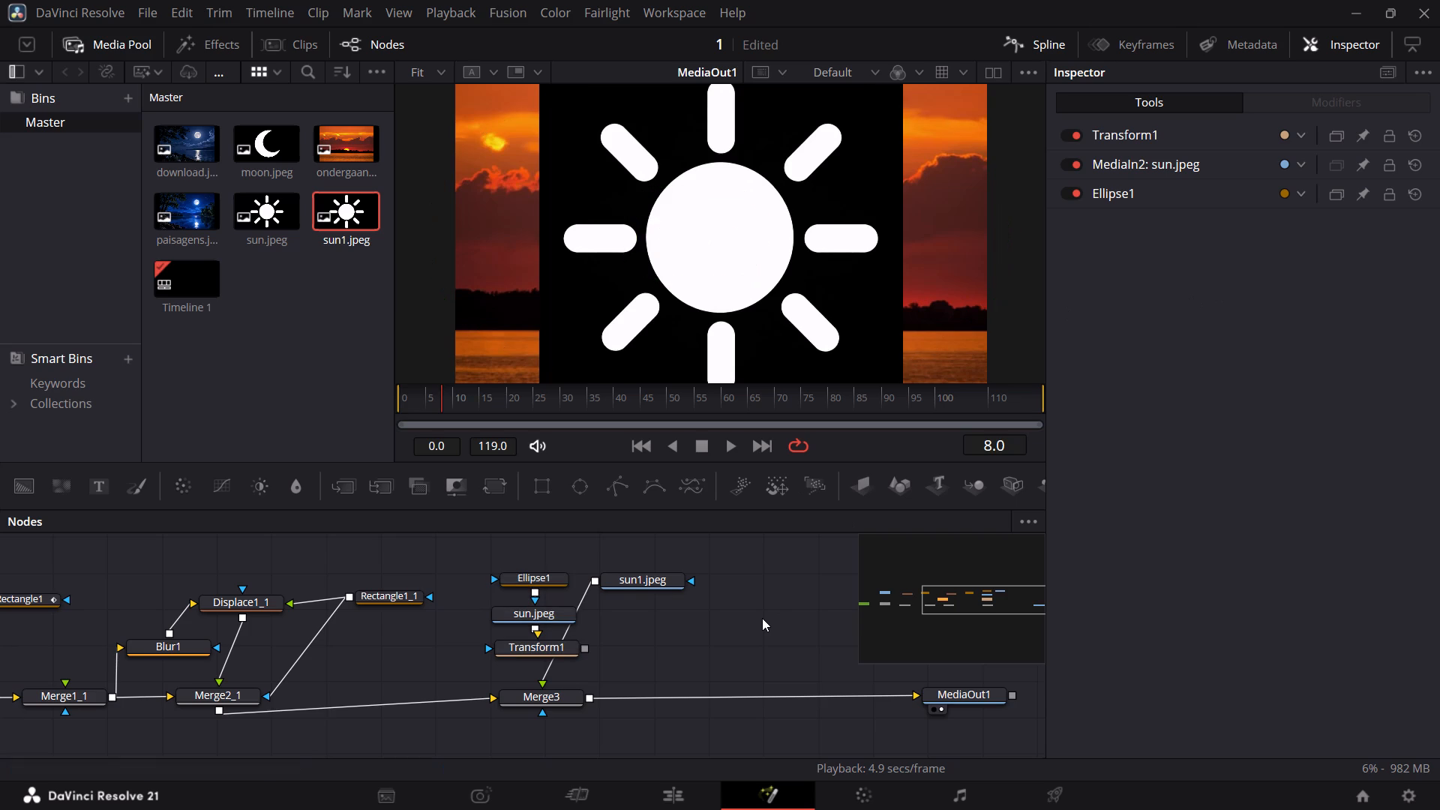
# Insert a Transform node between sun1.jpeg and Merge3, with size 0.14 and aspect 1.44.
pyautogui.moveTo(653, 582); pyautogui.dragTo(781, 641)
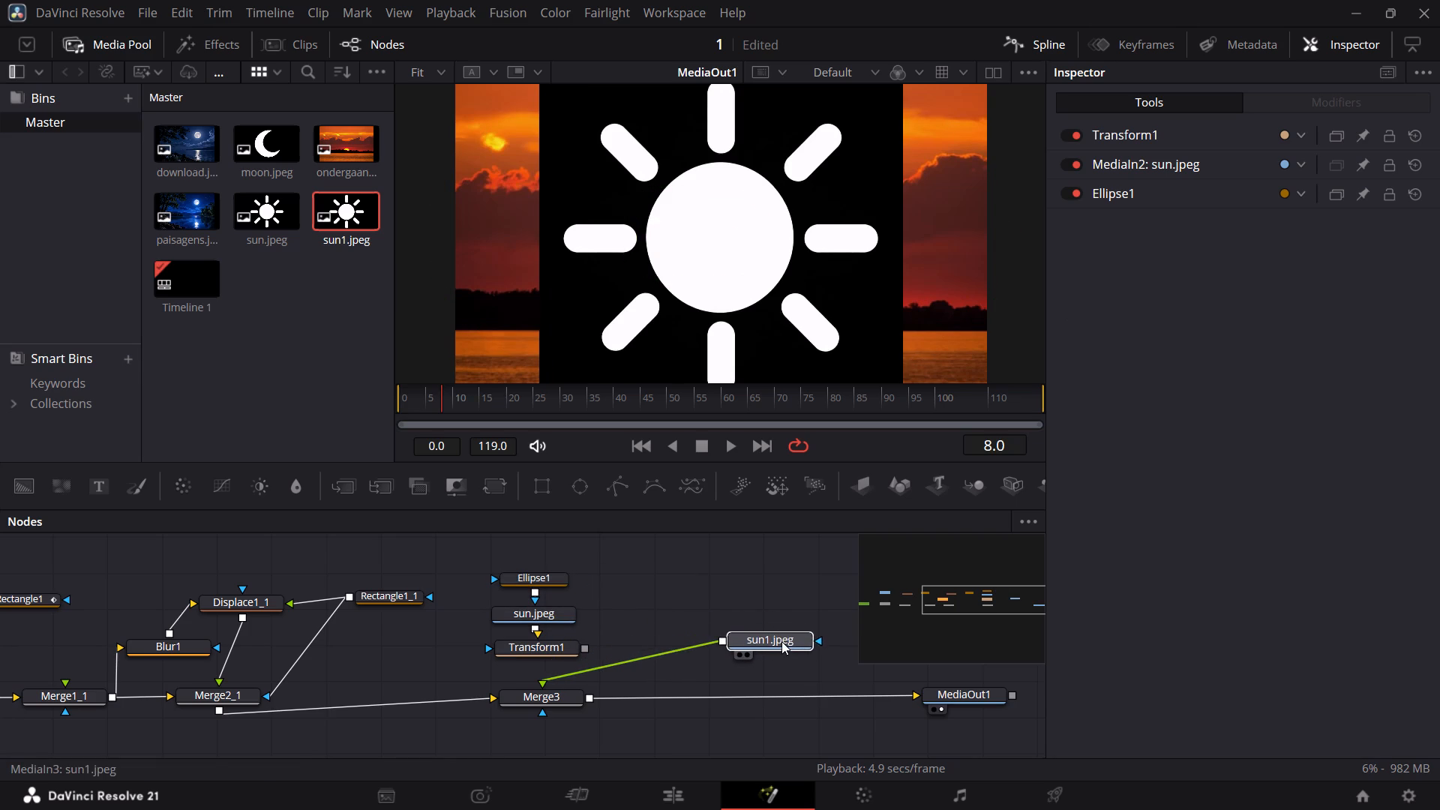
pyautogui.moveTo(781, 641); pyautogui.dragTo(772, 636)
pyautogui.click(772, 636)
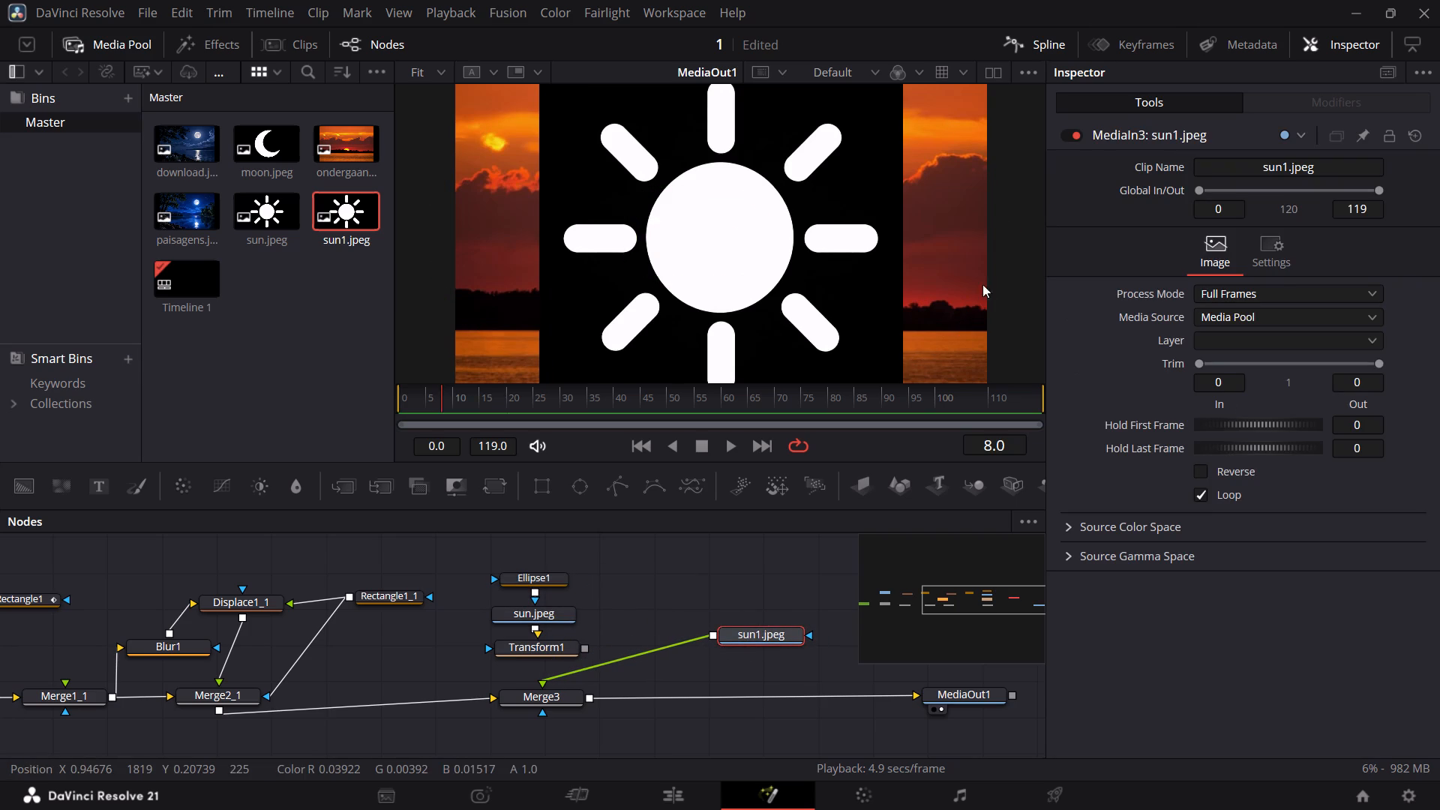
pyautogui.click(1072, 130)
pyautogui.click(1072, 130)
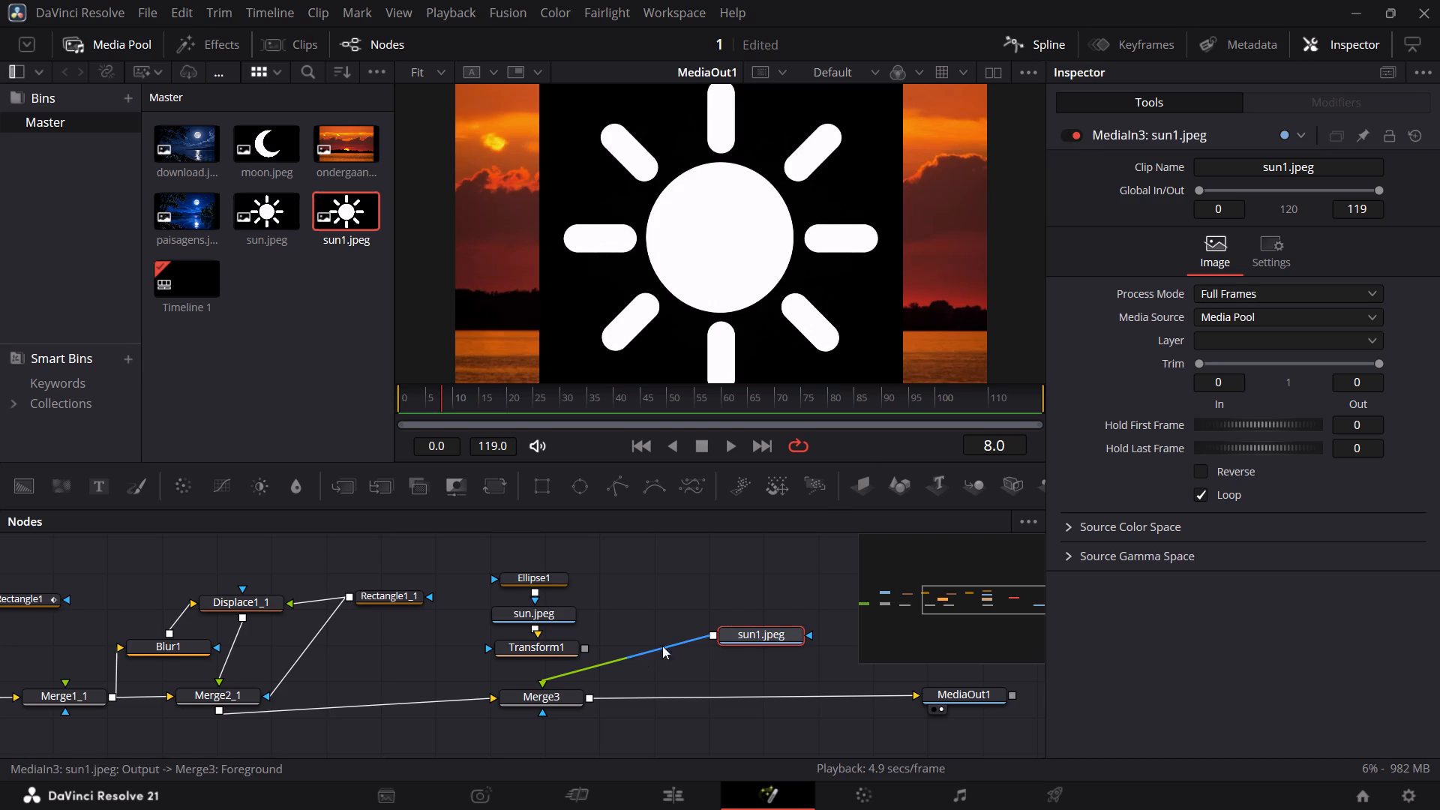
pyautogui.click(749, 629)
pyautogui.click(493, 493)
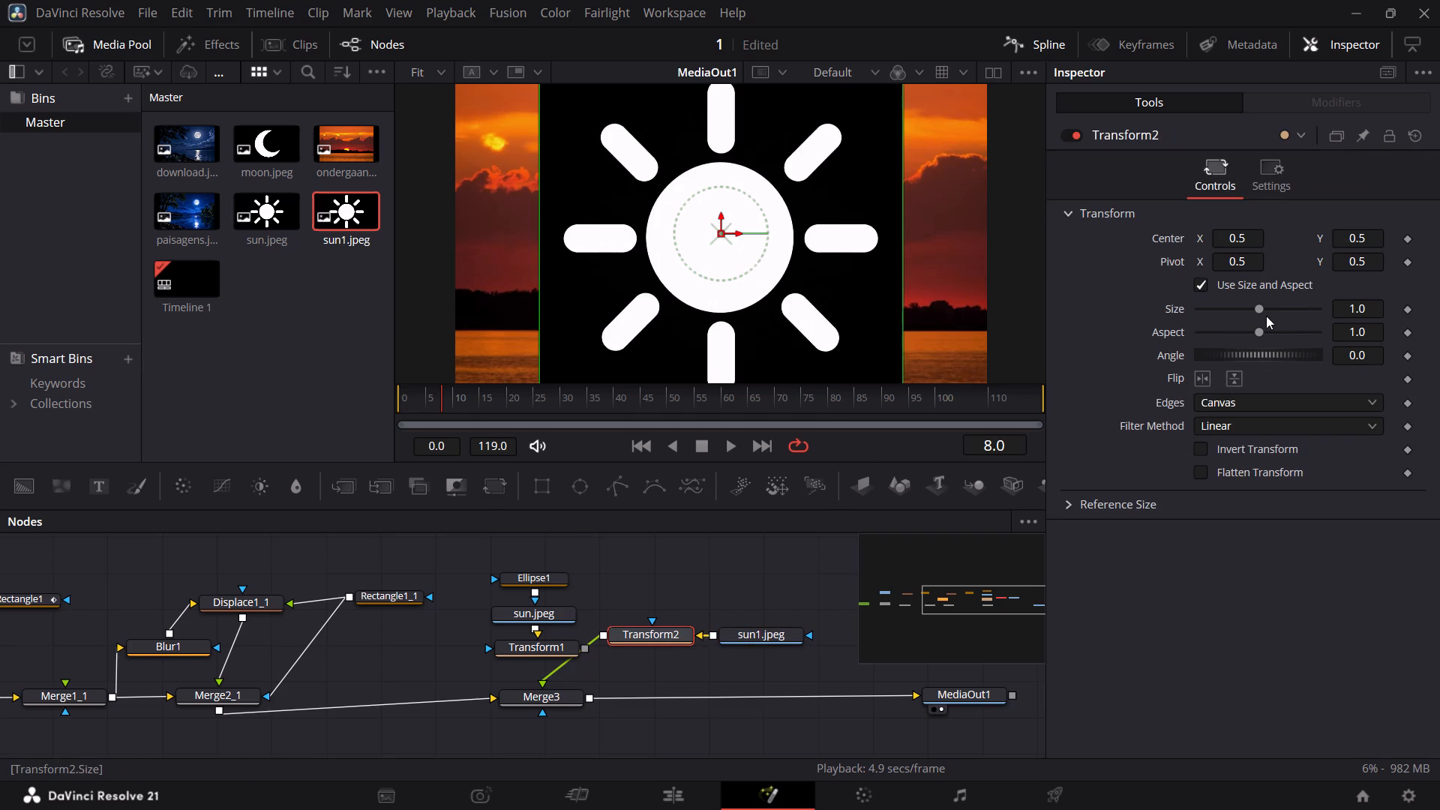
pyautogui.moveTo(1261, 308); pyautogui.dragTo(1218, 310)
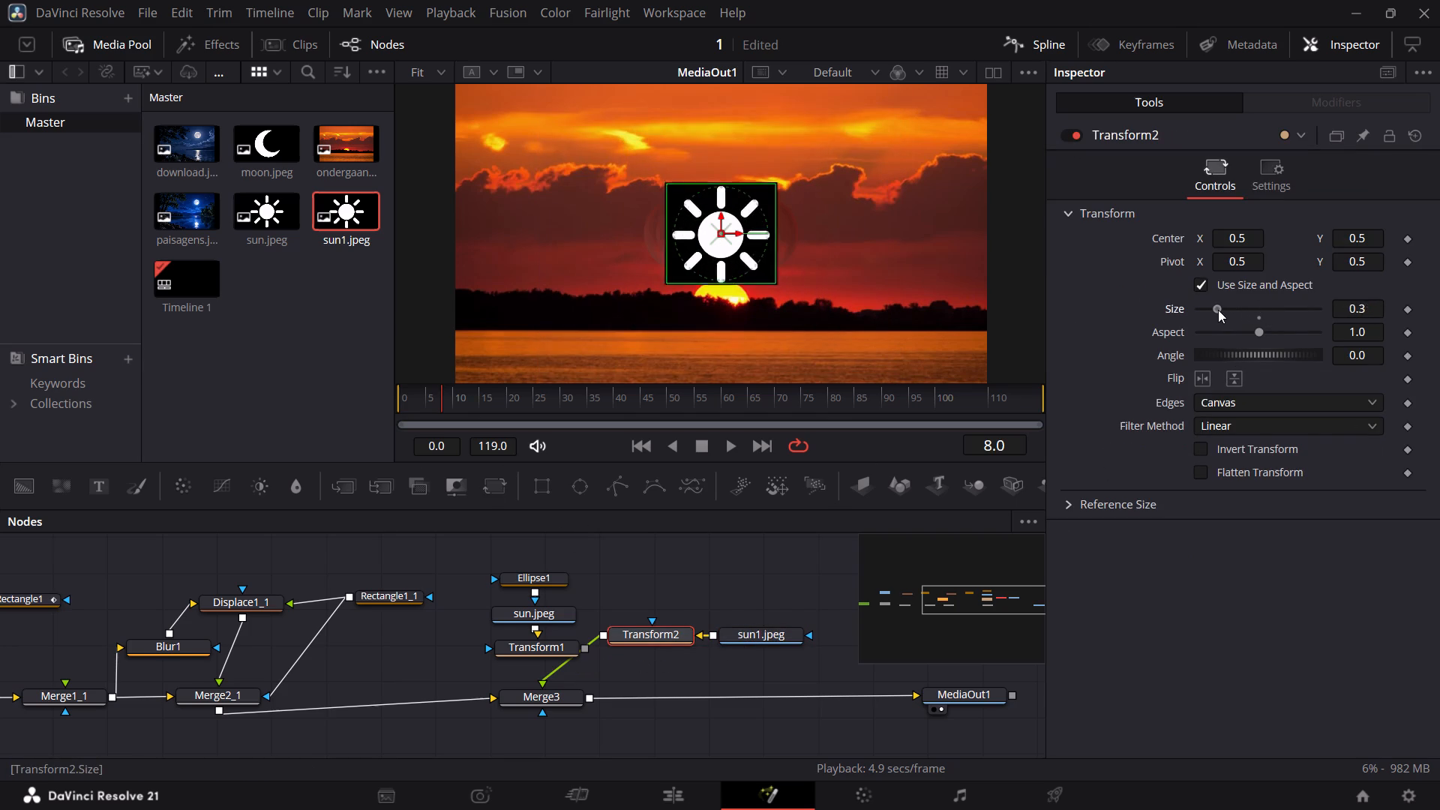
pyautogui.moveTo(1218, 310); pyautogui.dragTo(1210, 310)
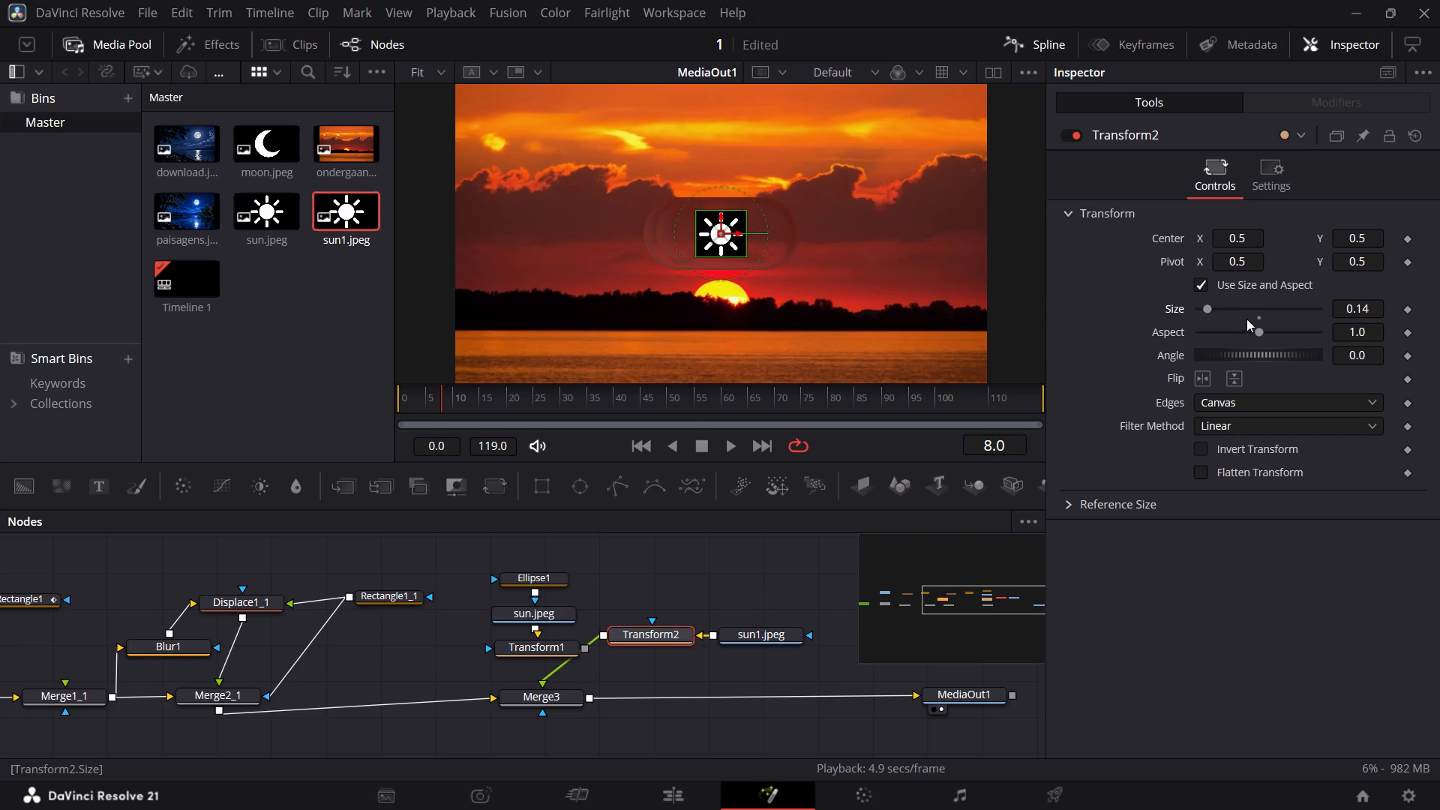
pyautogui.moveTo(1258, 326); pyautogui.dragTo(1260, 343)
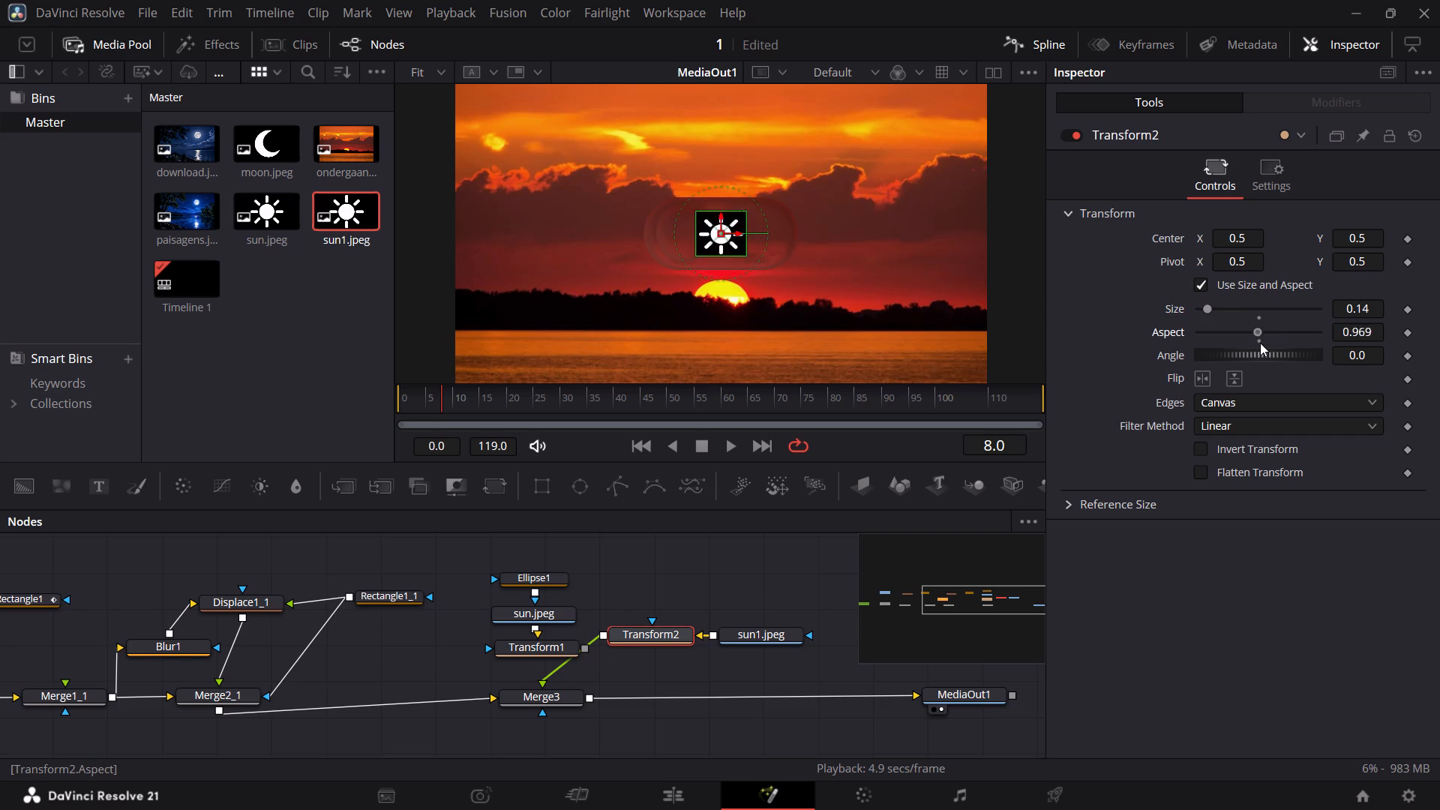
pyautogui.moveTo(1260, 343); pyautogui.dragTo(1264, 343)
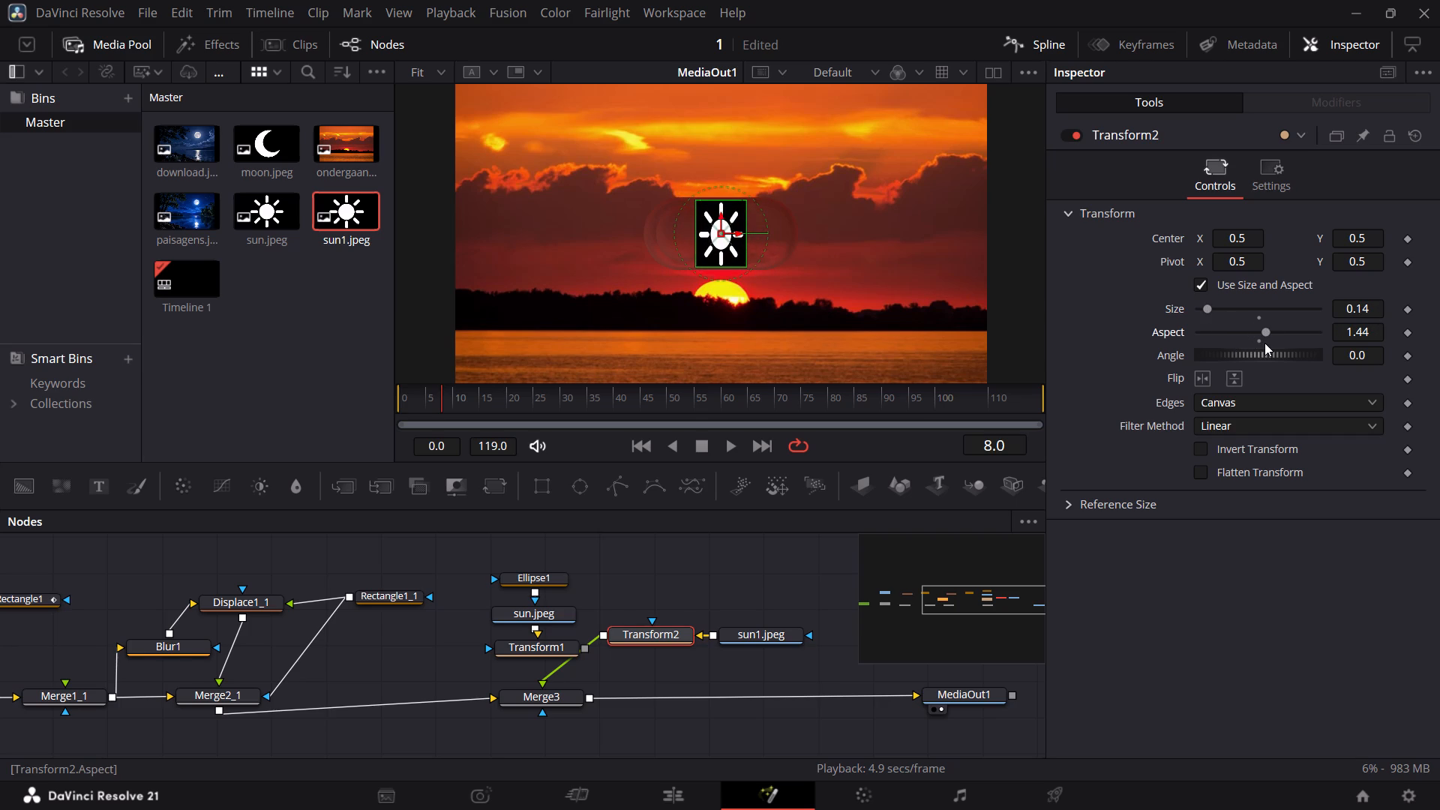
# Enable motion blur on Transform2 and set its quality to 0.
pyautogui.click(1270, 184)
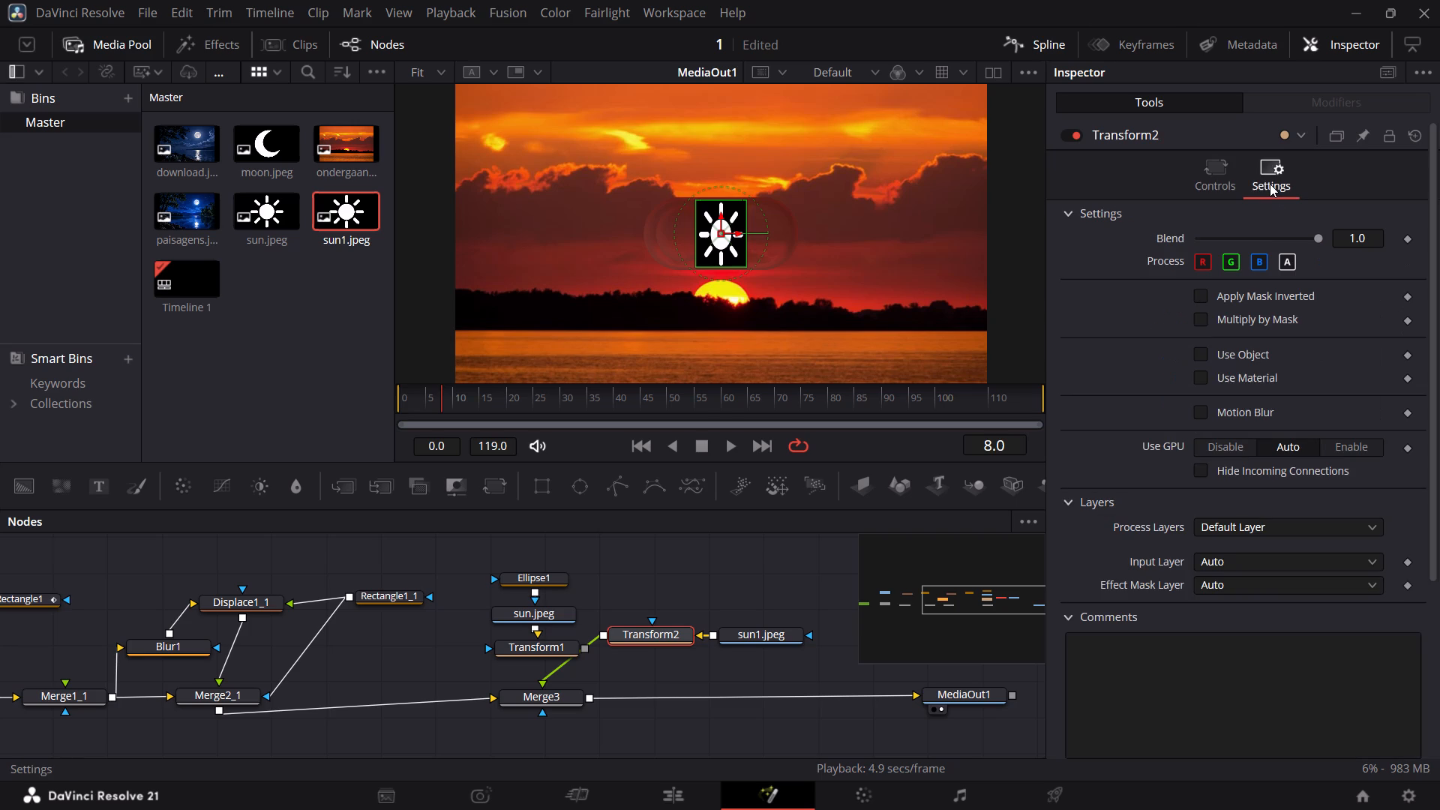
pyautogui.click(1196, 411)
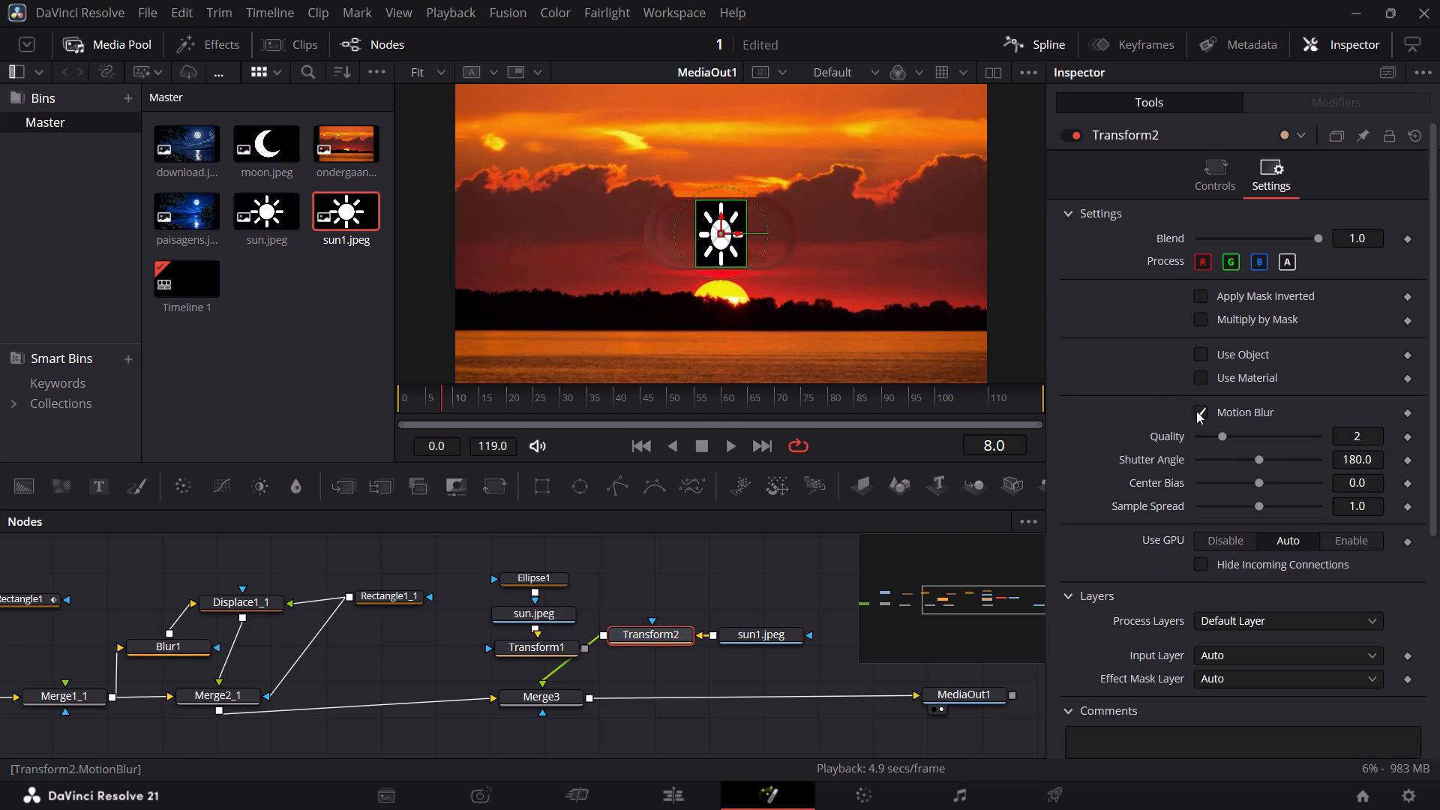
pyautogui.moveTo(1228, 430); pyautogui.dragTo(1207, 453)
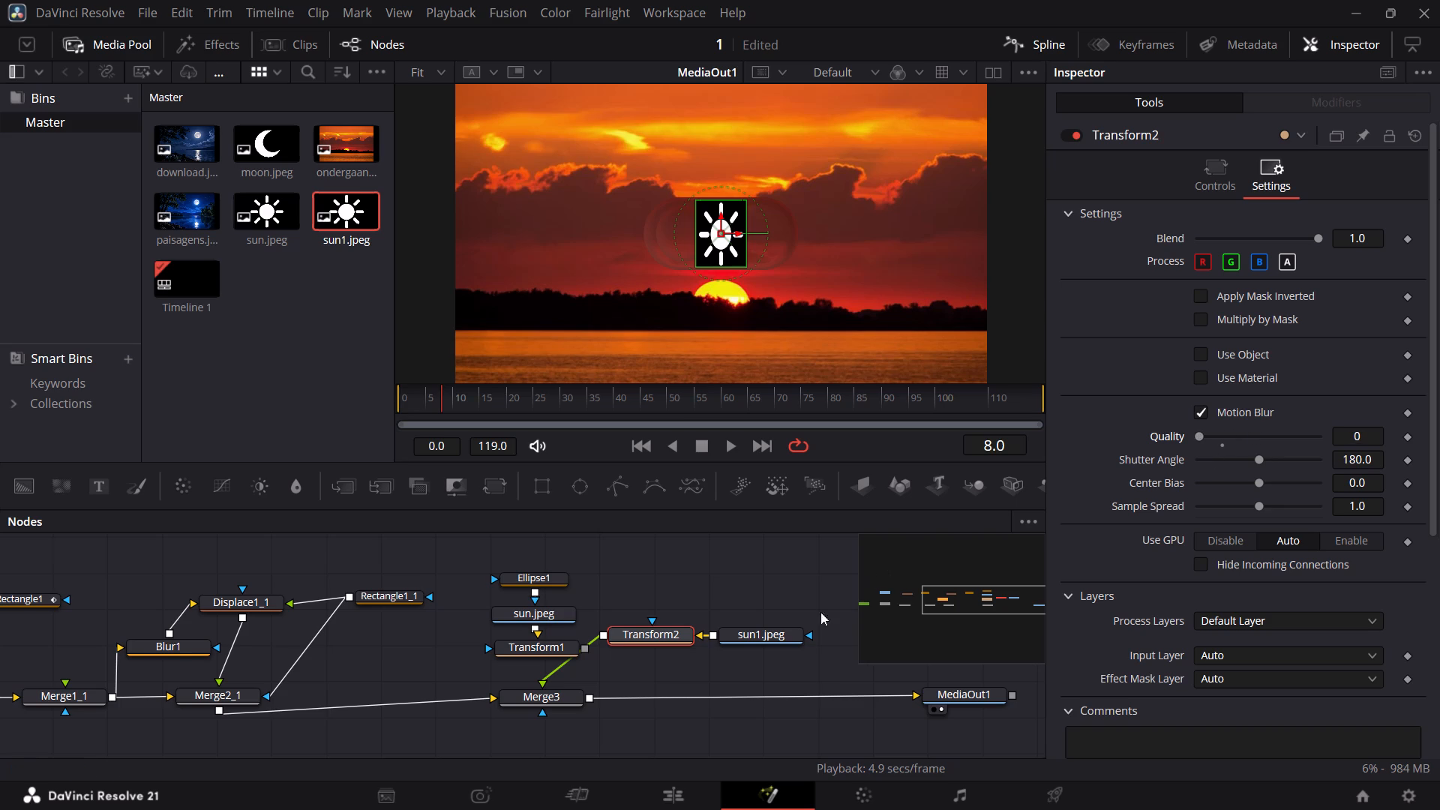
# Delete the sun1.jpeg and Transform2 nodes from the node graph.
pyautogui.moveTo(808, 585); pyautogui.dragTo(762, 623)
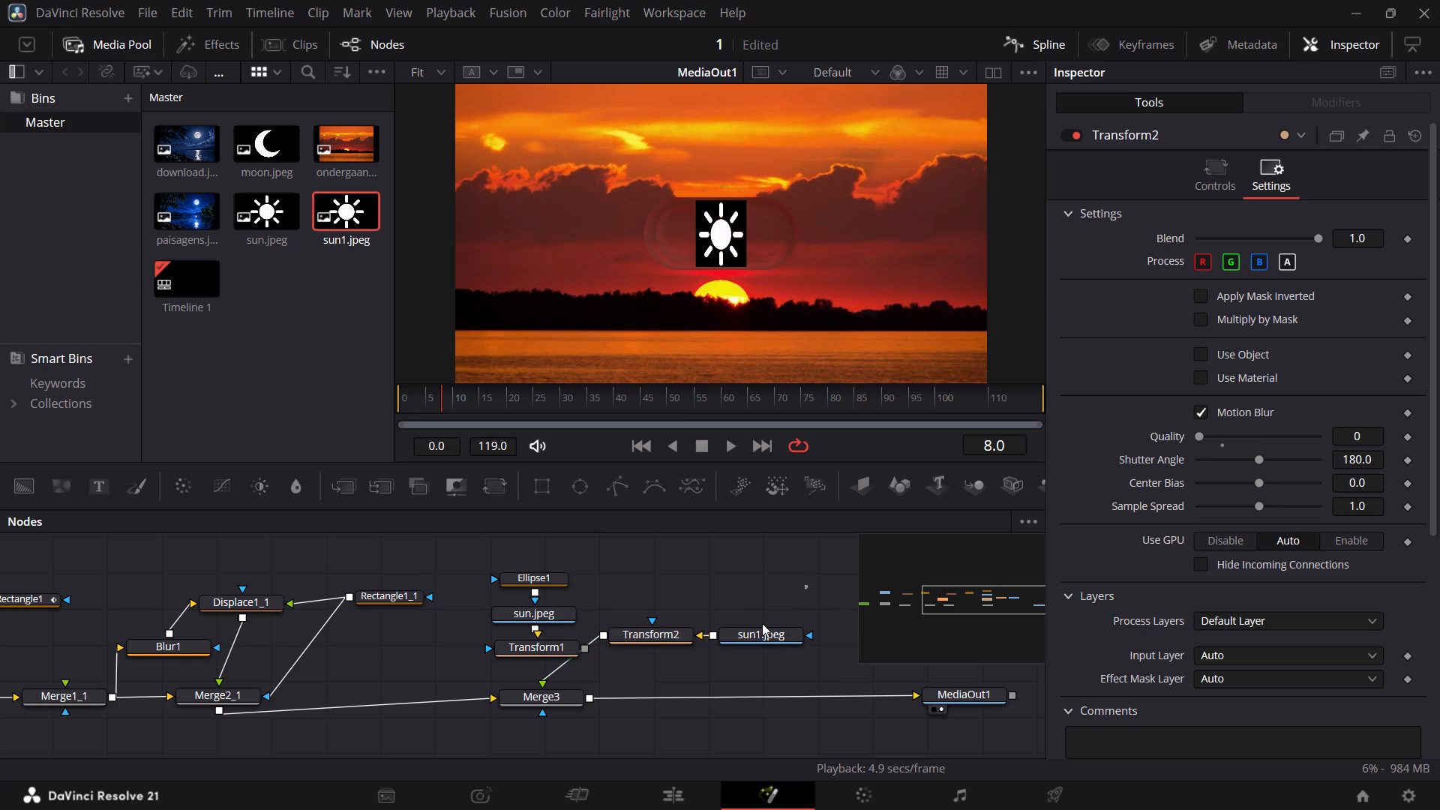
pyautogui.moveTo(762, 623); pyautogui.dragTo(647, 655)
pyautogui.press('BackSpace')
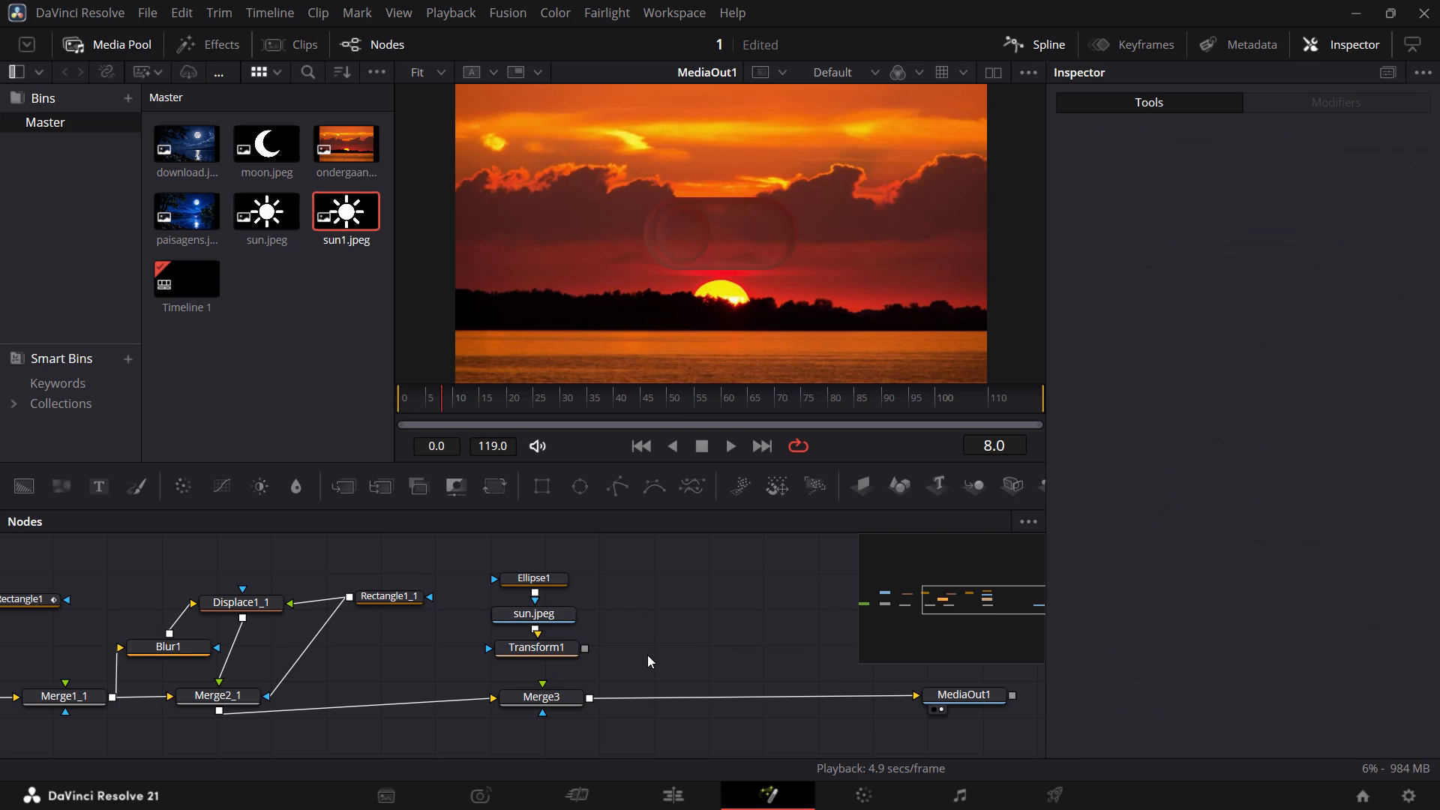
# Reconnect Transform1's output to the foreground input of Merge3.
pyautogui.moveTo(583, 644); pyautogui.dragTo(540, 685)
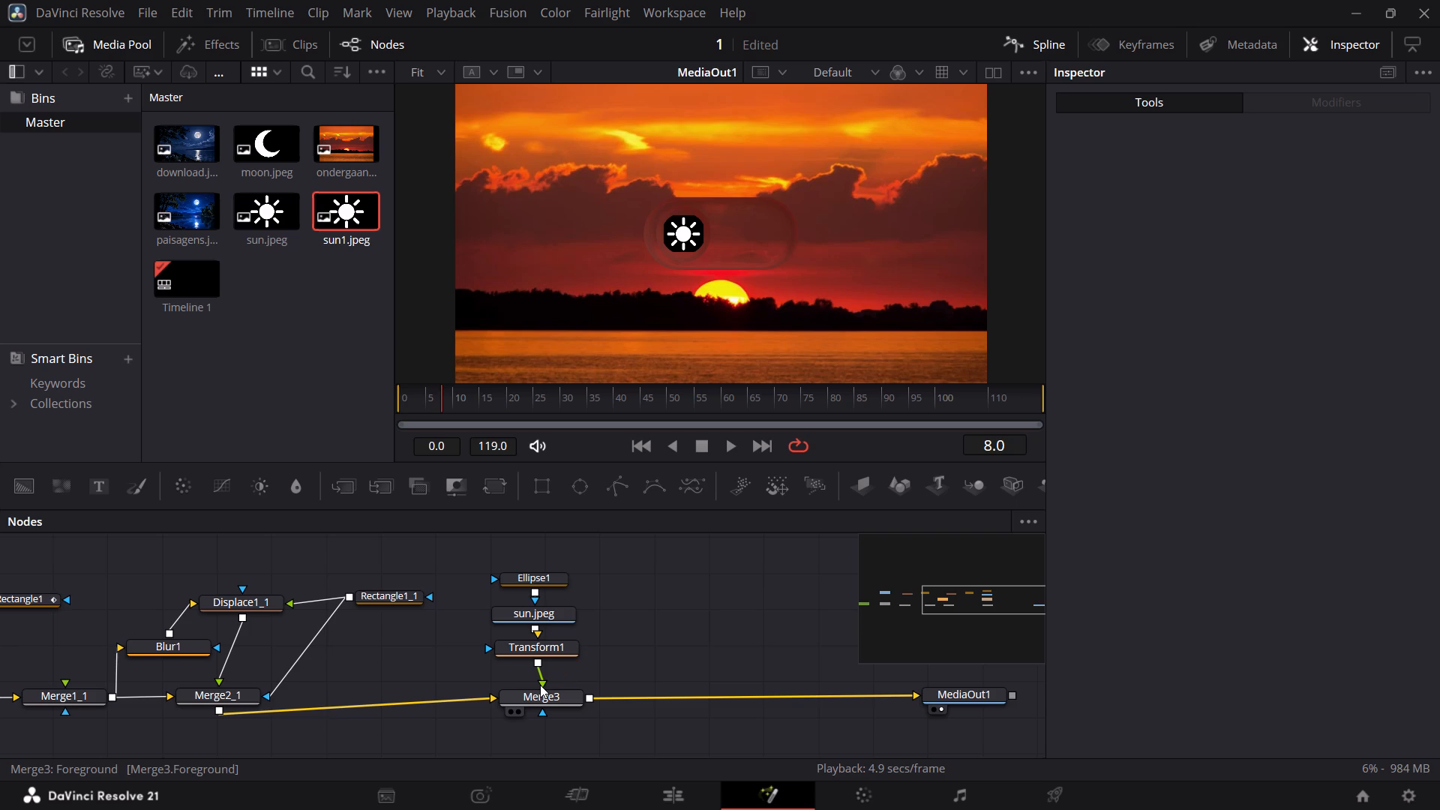
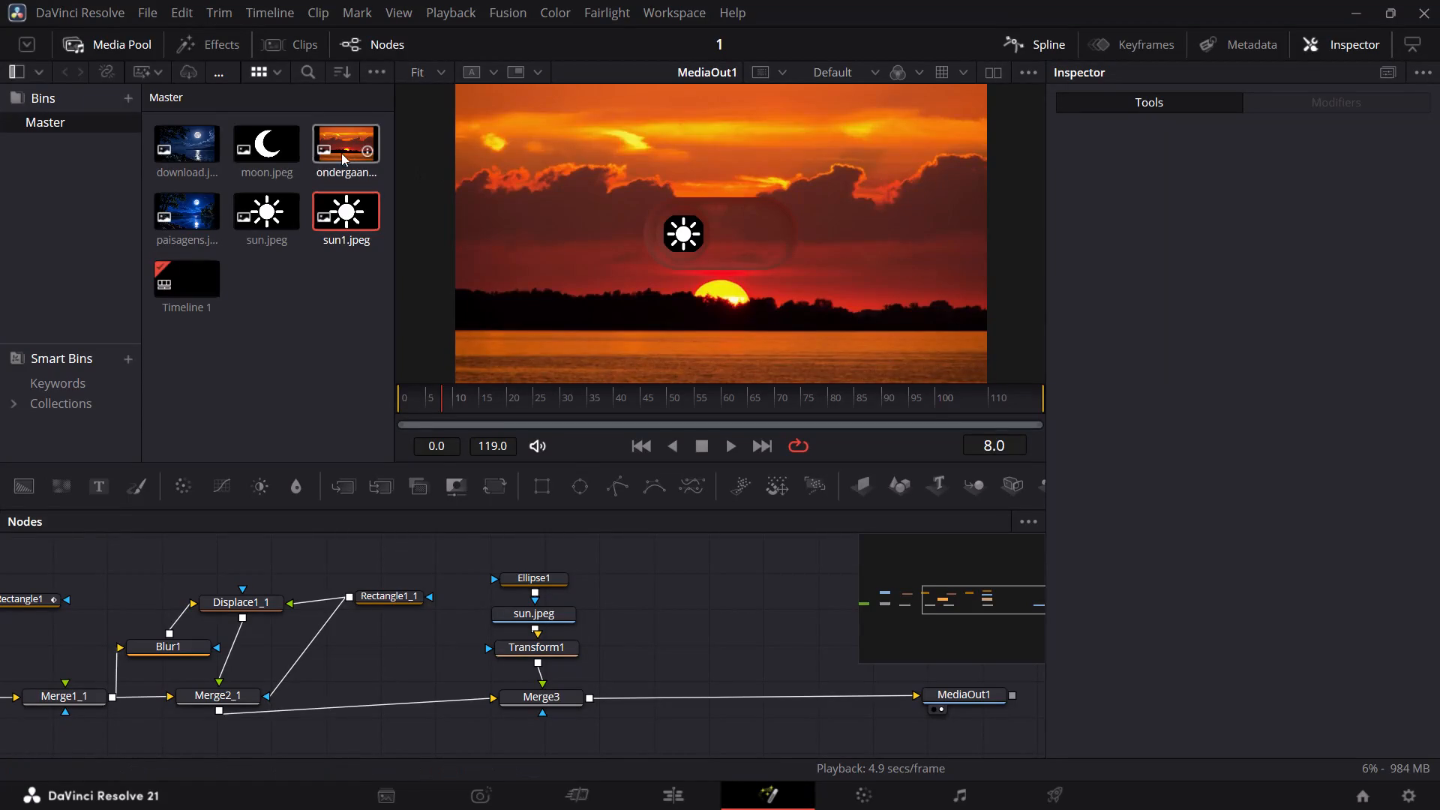
# Add the moon.jpeg image to the node graph as a separate node between Merge3 and MediaOut1, above their connection.
pyautogui.moveTo(274, 145); pyautogui.dragTo(733, 568)
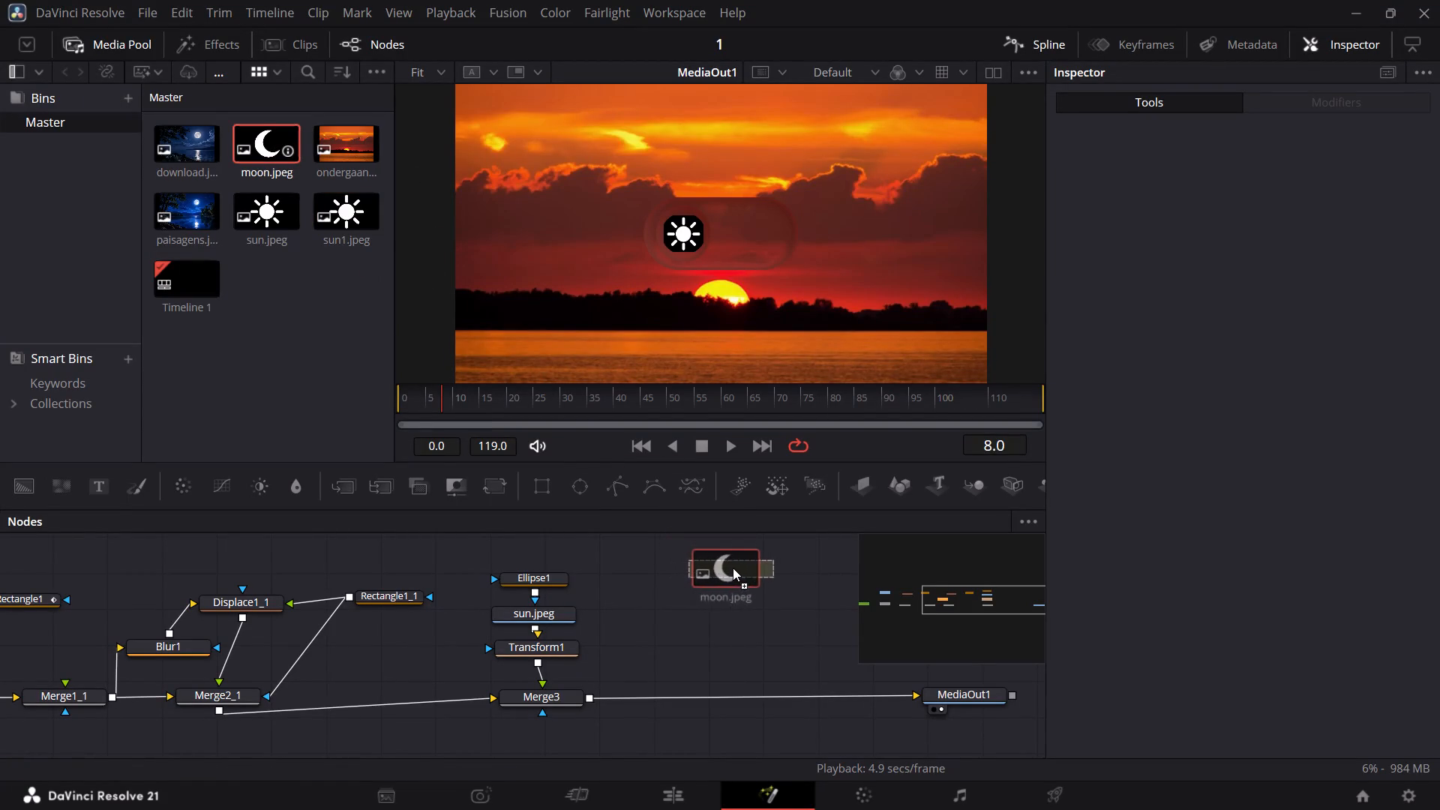
pyautogui.moveTo(733, 568); pyautogui.dragTo(733, 567)
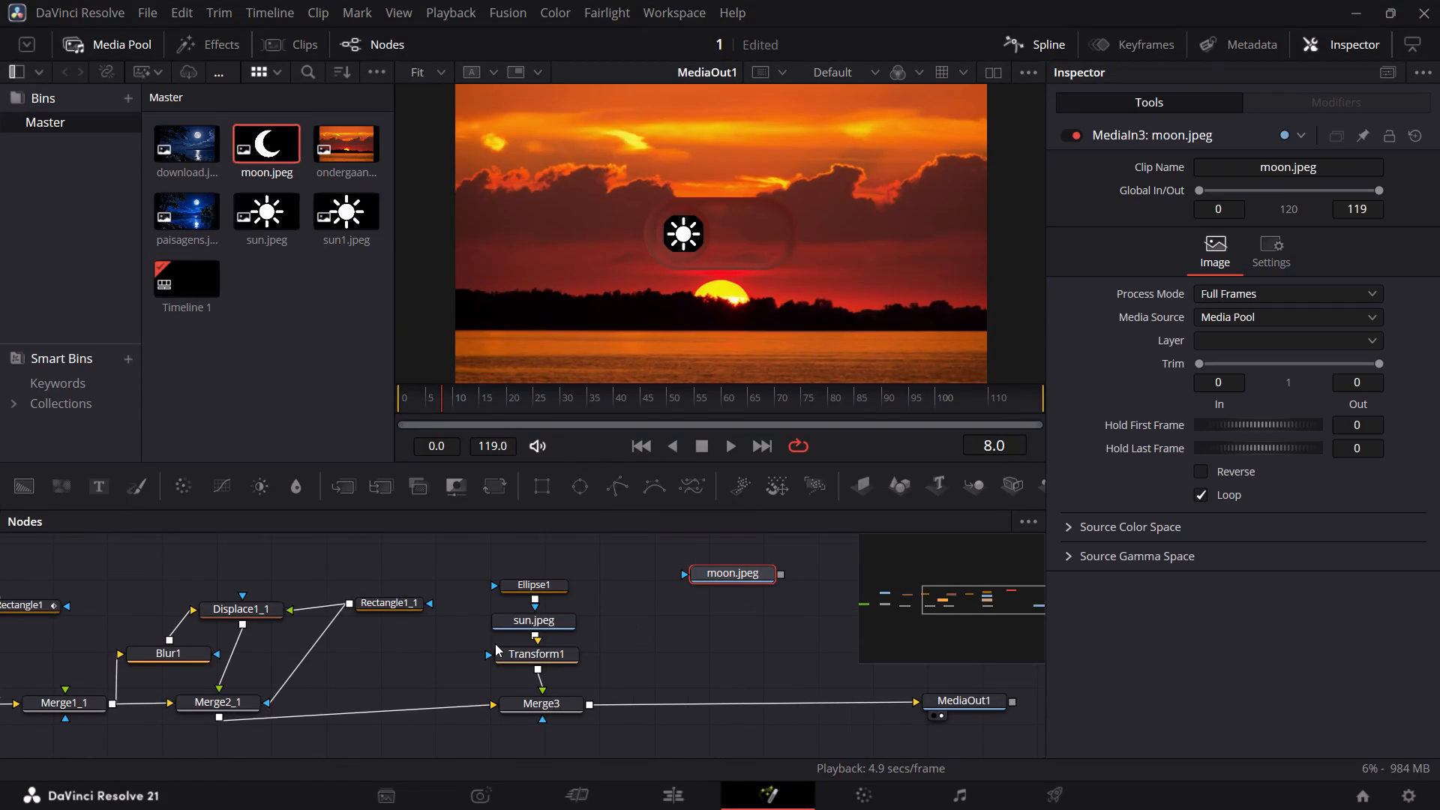
# Play the composition repeatedly from the first frame to examine the toggle's opening animation with the sun icon.
pyautogui.press('space')
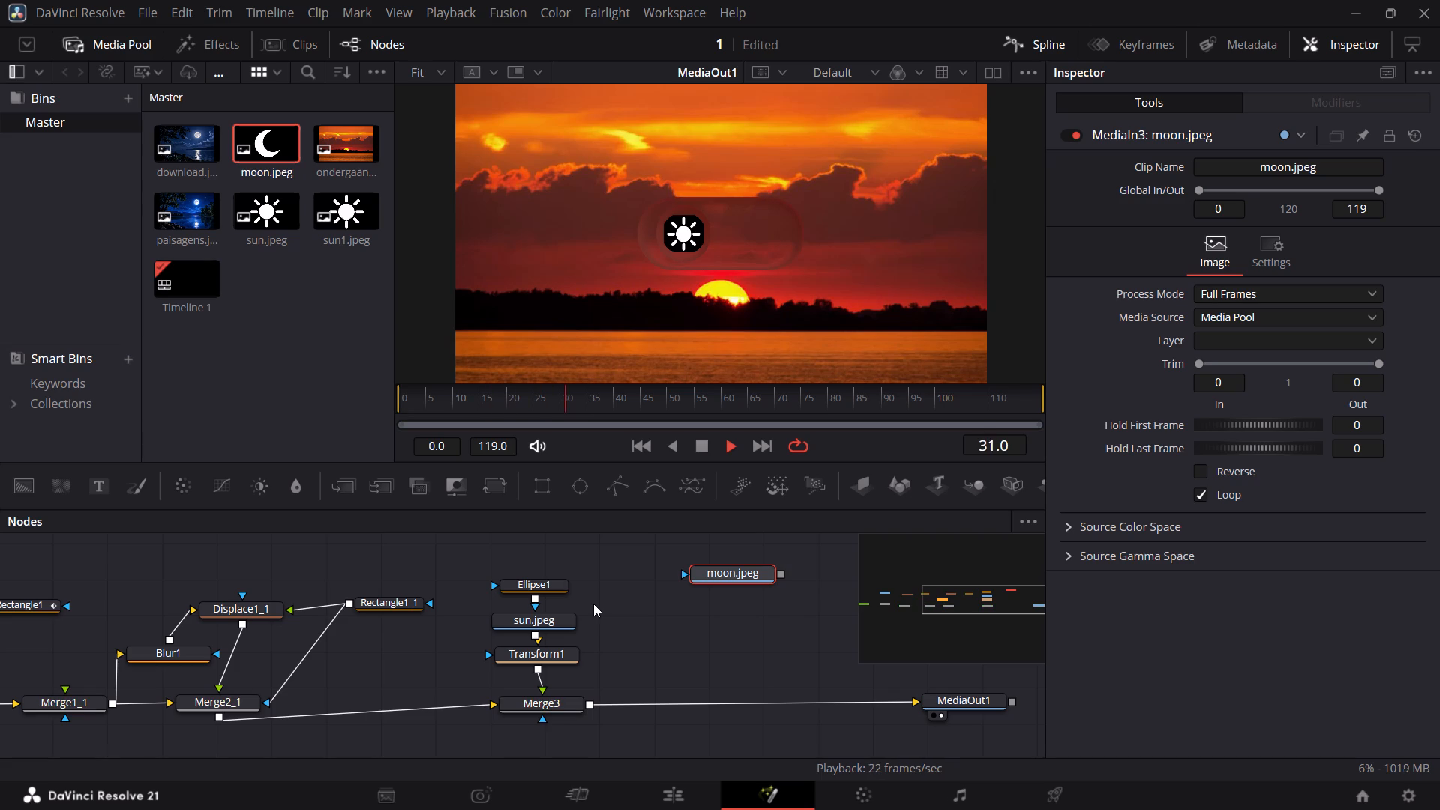
pyautogui.press('space')
pyautogui.moveTo(619, 396); pyautogui.dragTo(391, 438)
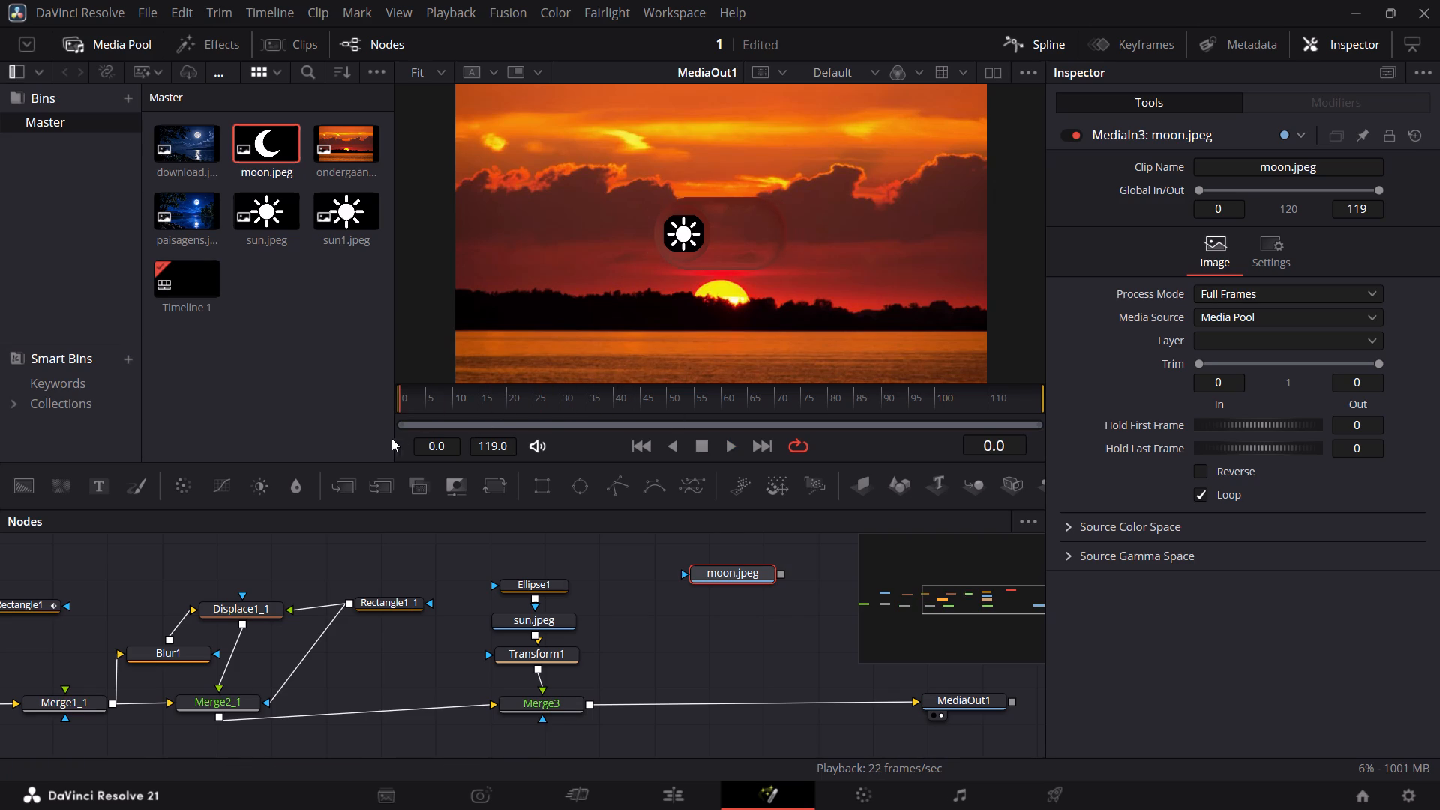
pyautogui.moveTo(391, 438); pyautogui.dragTo(373, 438)
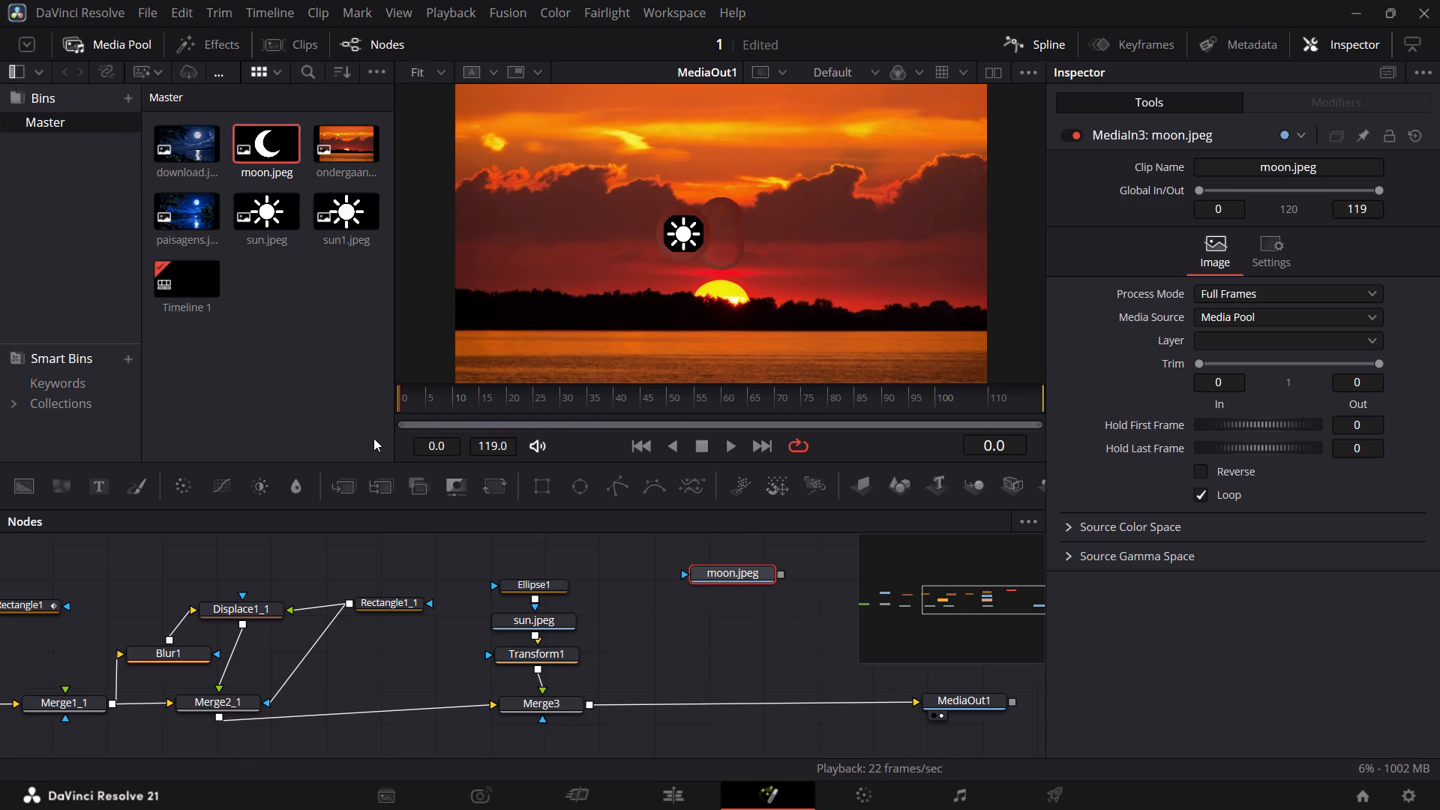
pyautogui.press('space')
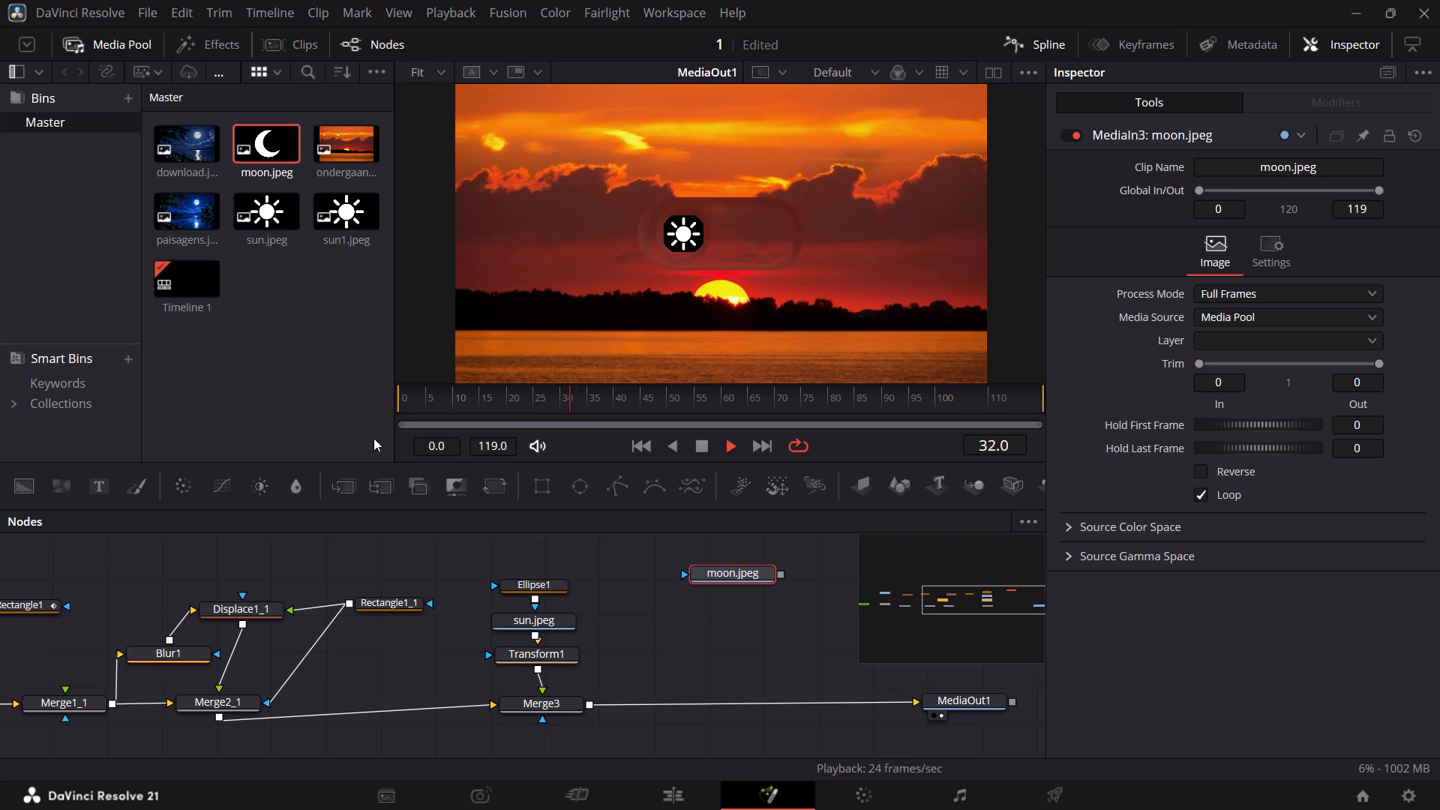
pyautogui.press('space')
pyautogui.moveTo(978, 707); pyautogui.dragTo(913, 435)
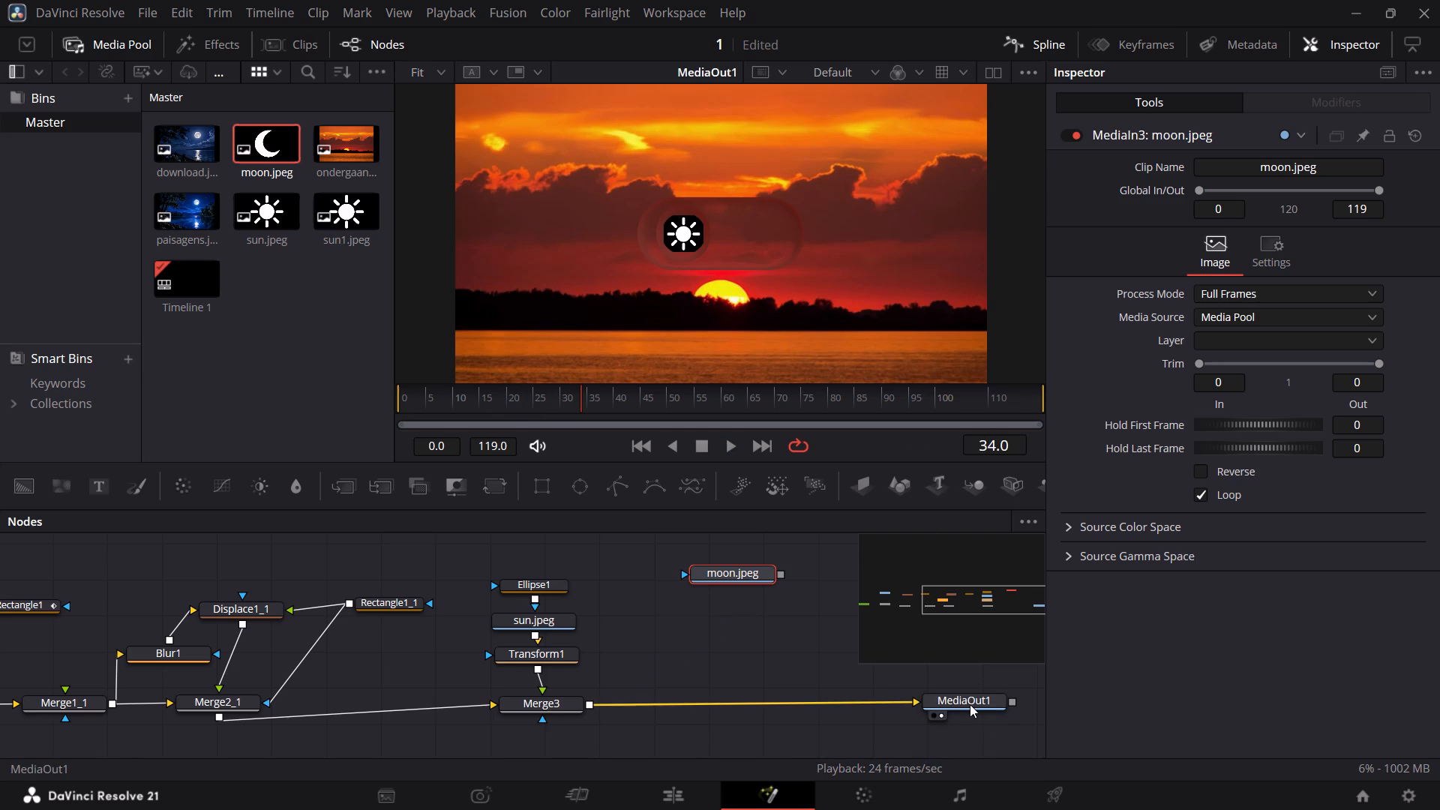
pyautogui.moveTo(970, 704); pyautogui.dragTo(751, 270)
pyautogui.press('space')
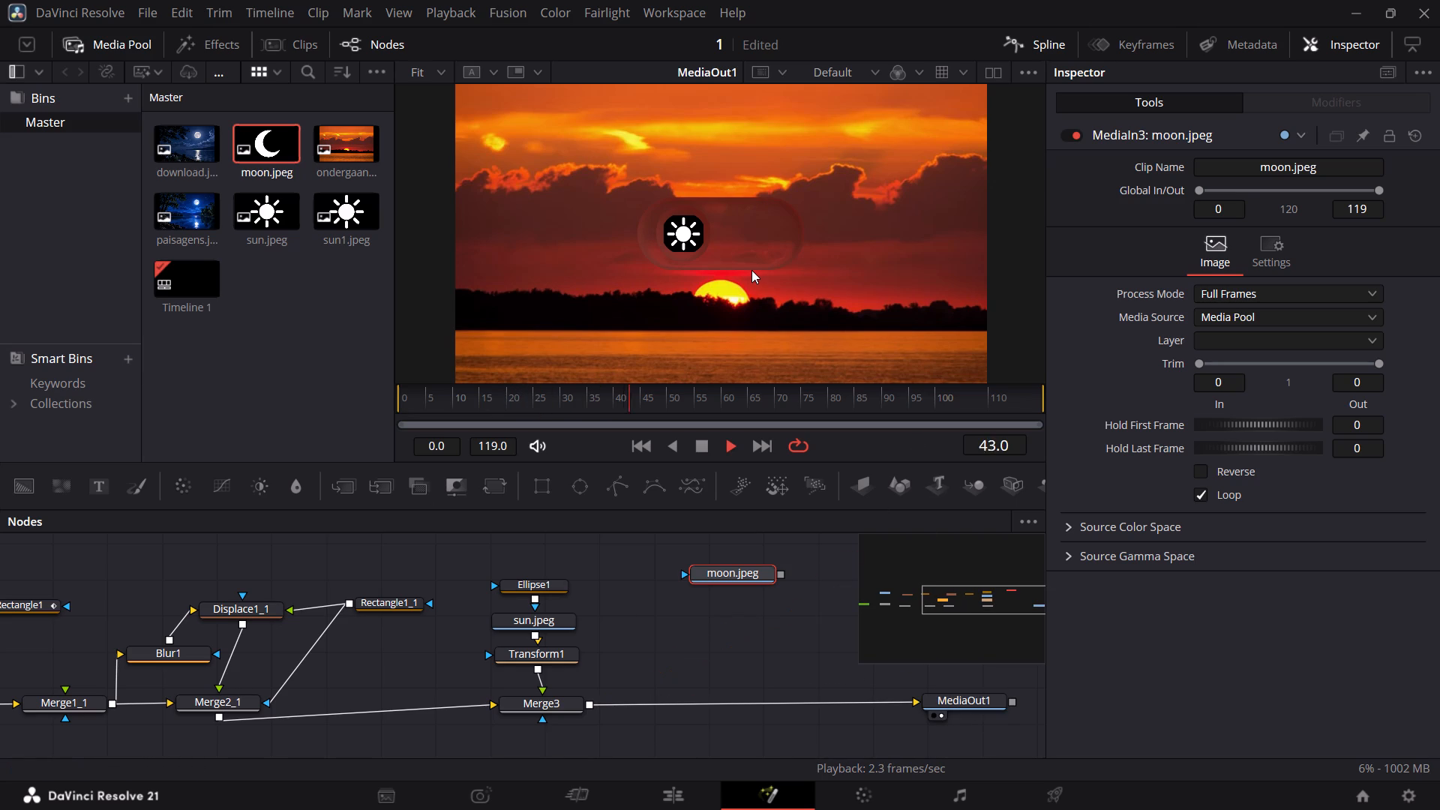
pyautogui.press('space')
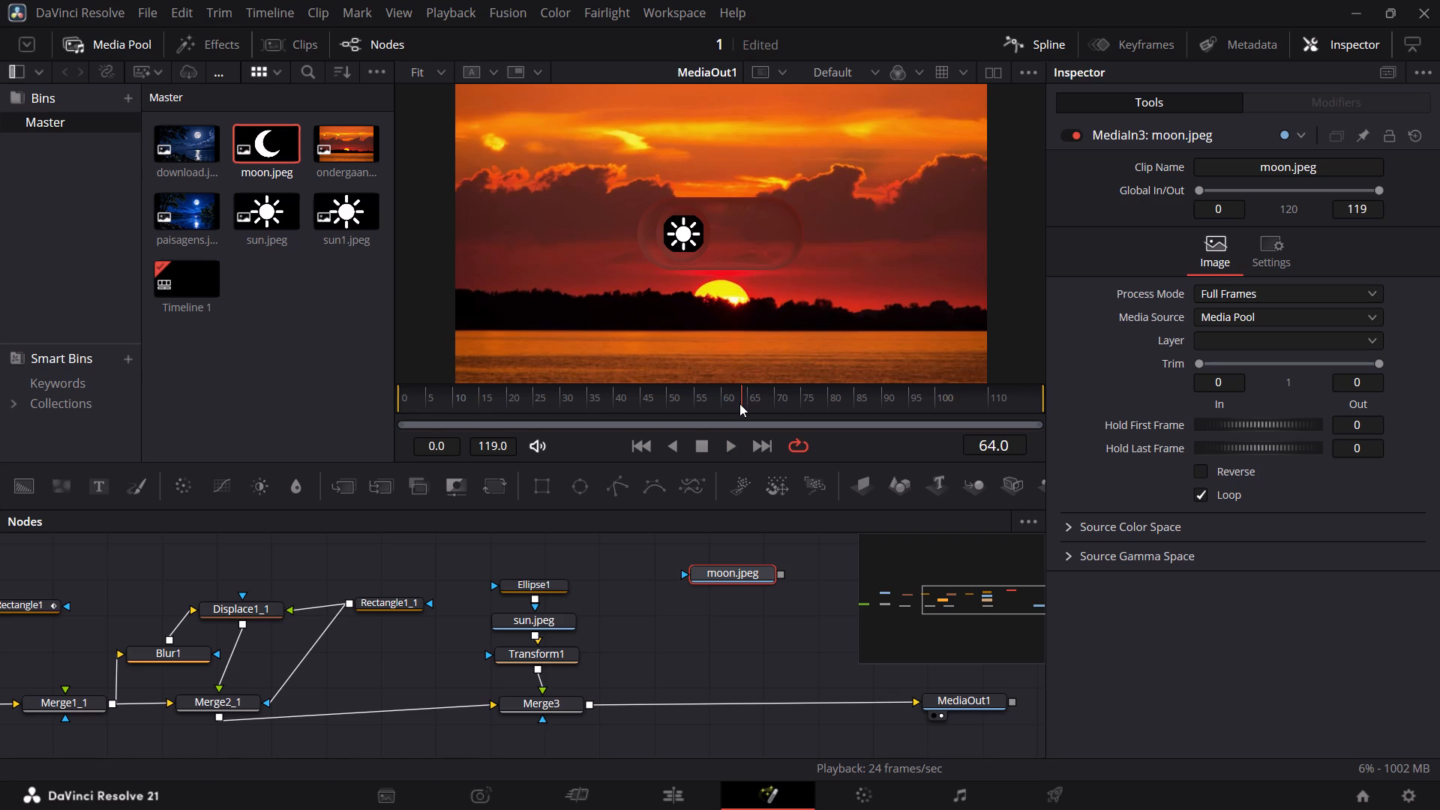
pyautogui.moveTo(740, 403); pyautogui.dragTo(288, 443)
pyautogui.press('space')
pyautogui.press('space')
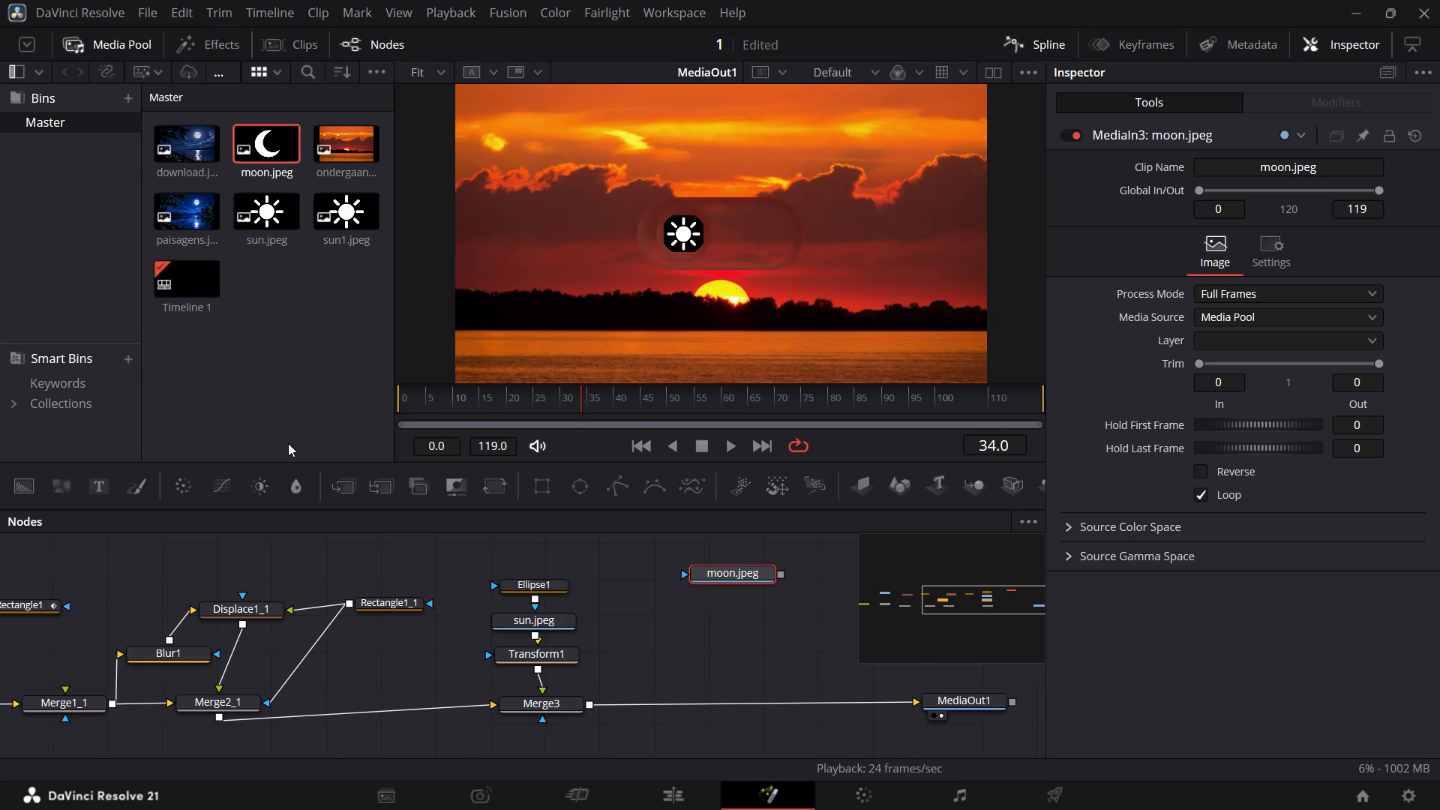
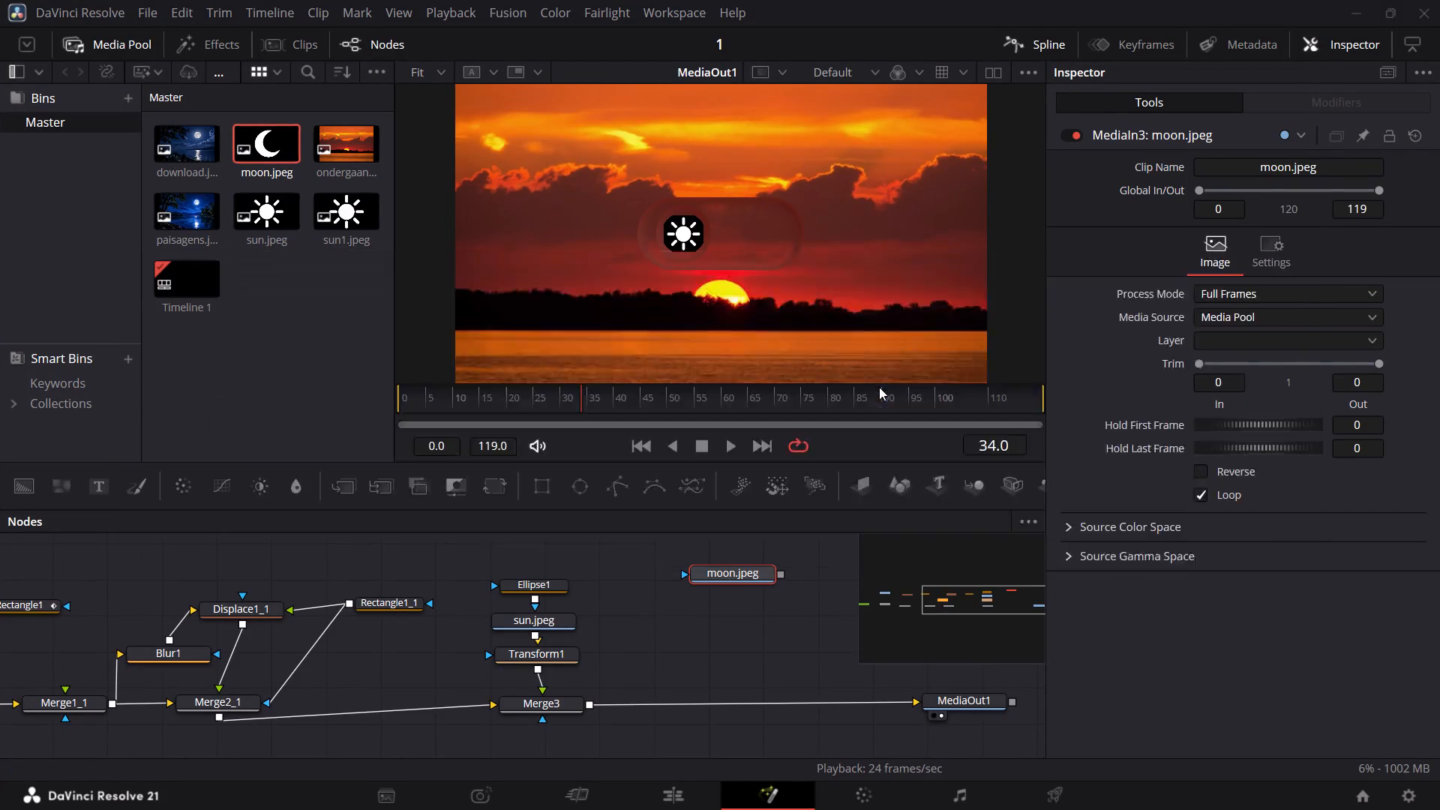
# Switch to Chrome and search Pinterest for "sun icon".
pyautogui.click(717, 133)
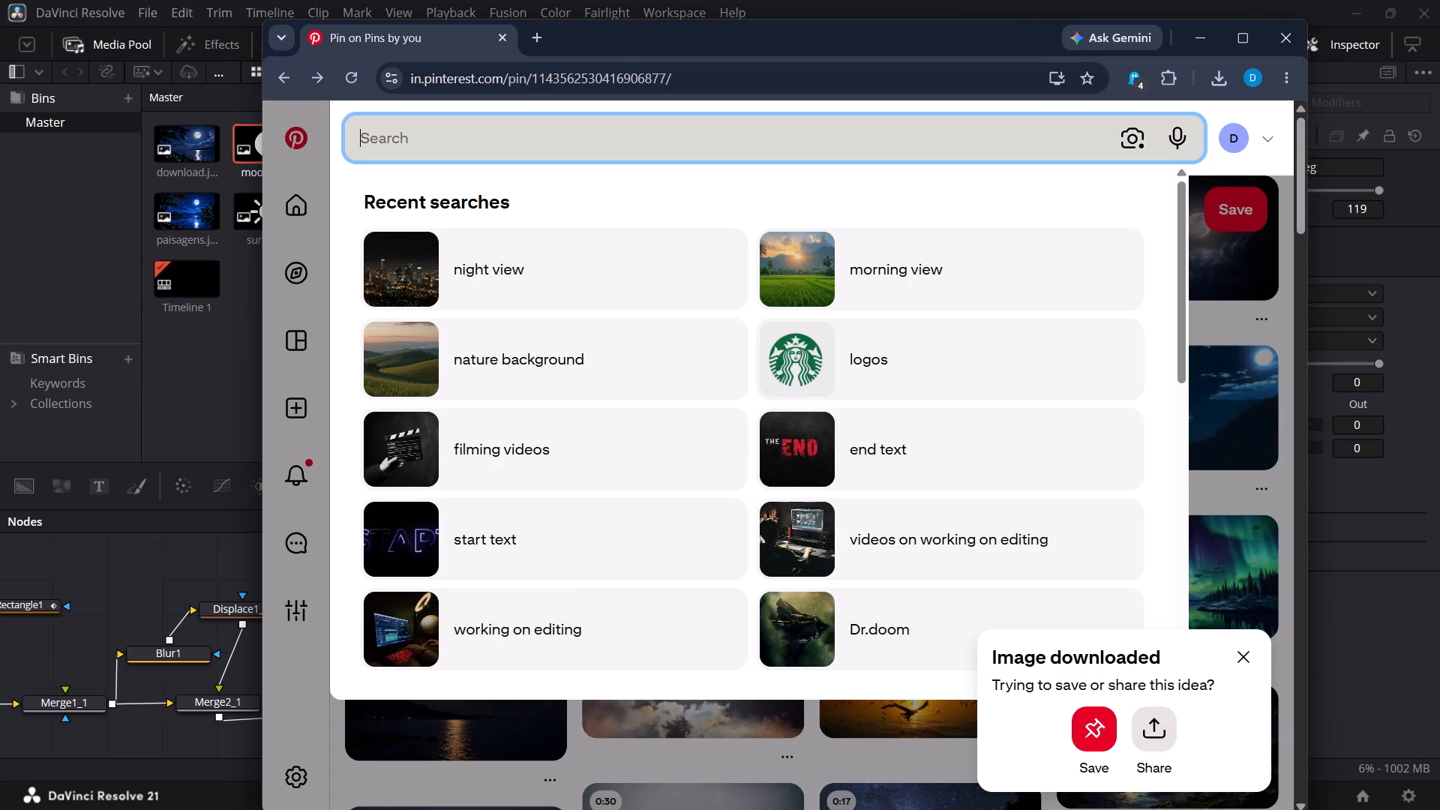
pyautogui.write('sun')
pyautogui.press('space')
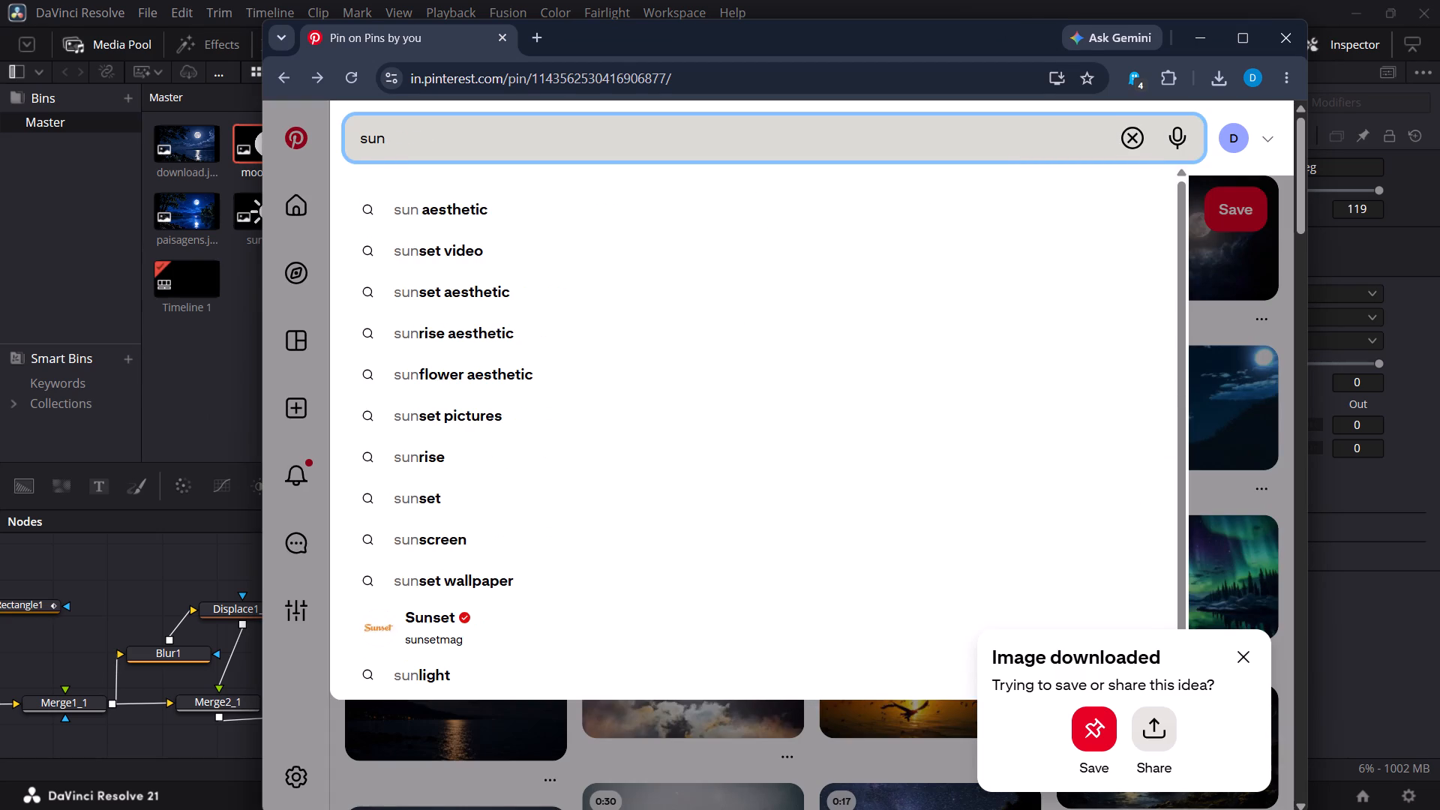
pyautogui.press('i')
pyautogui.write('con')
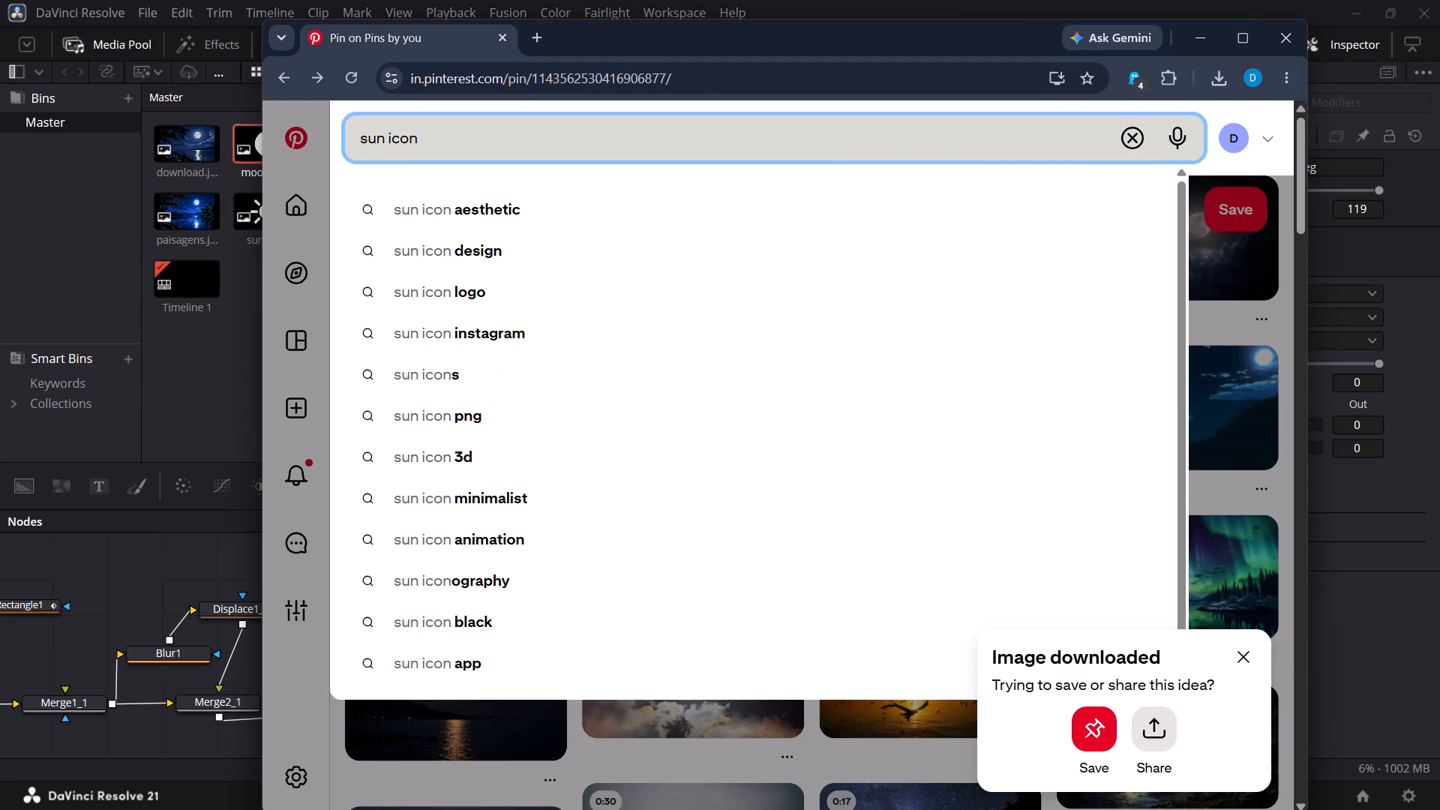
pyautogui.press('Return')
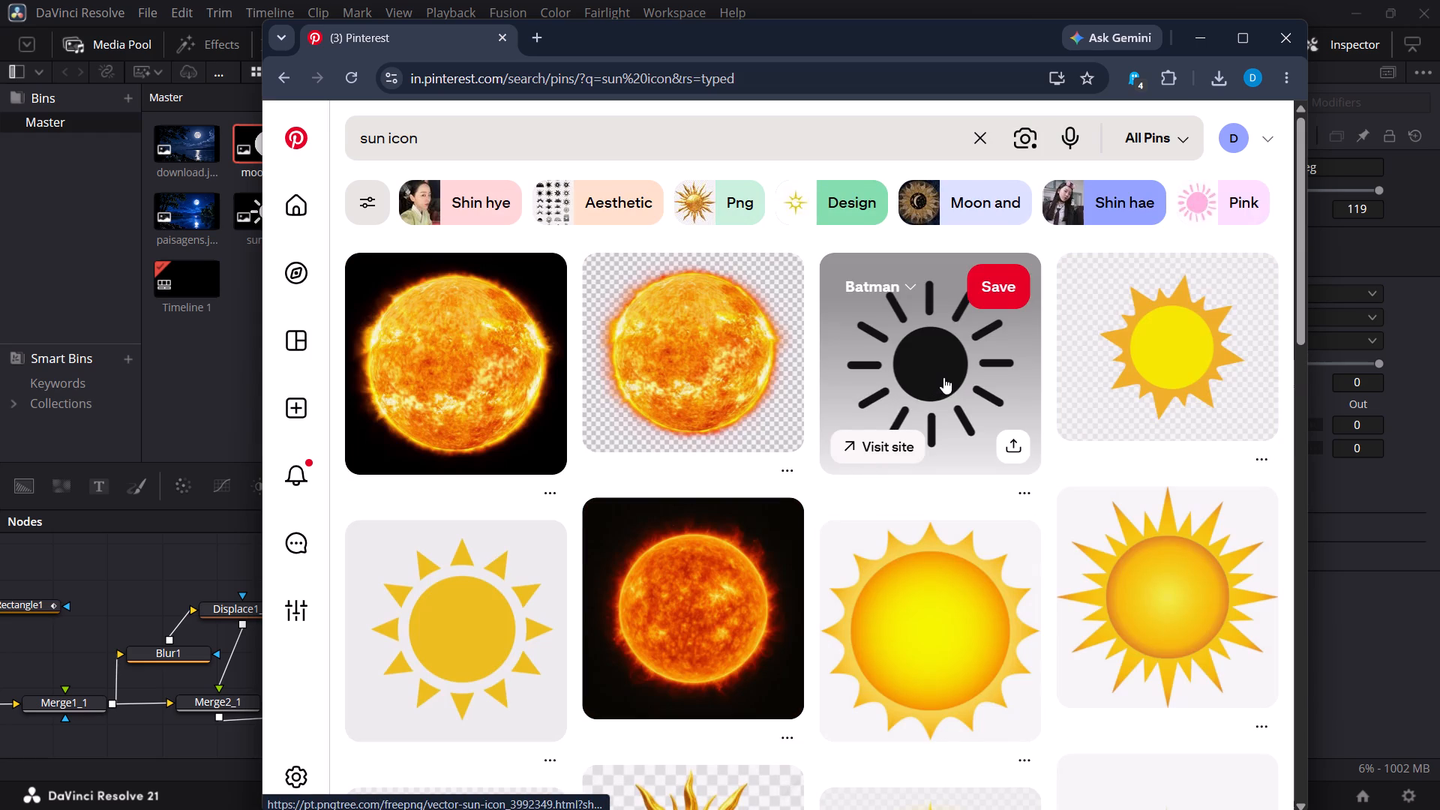
# Refine the Pinterest search to "sun icon logo" and look through the results for a sun image suited to the toggle.
pyautogui.scroll(-8, 943, 377)
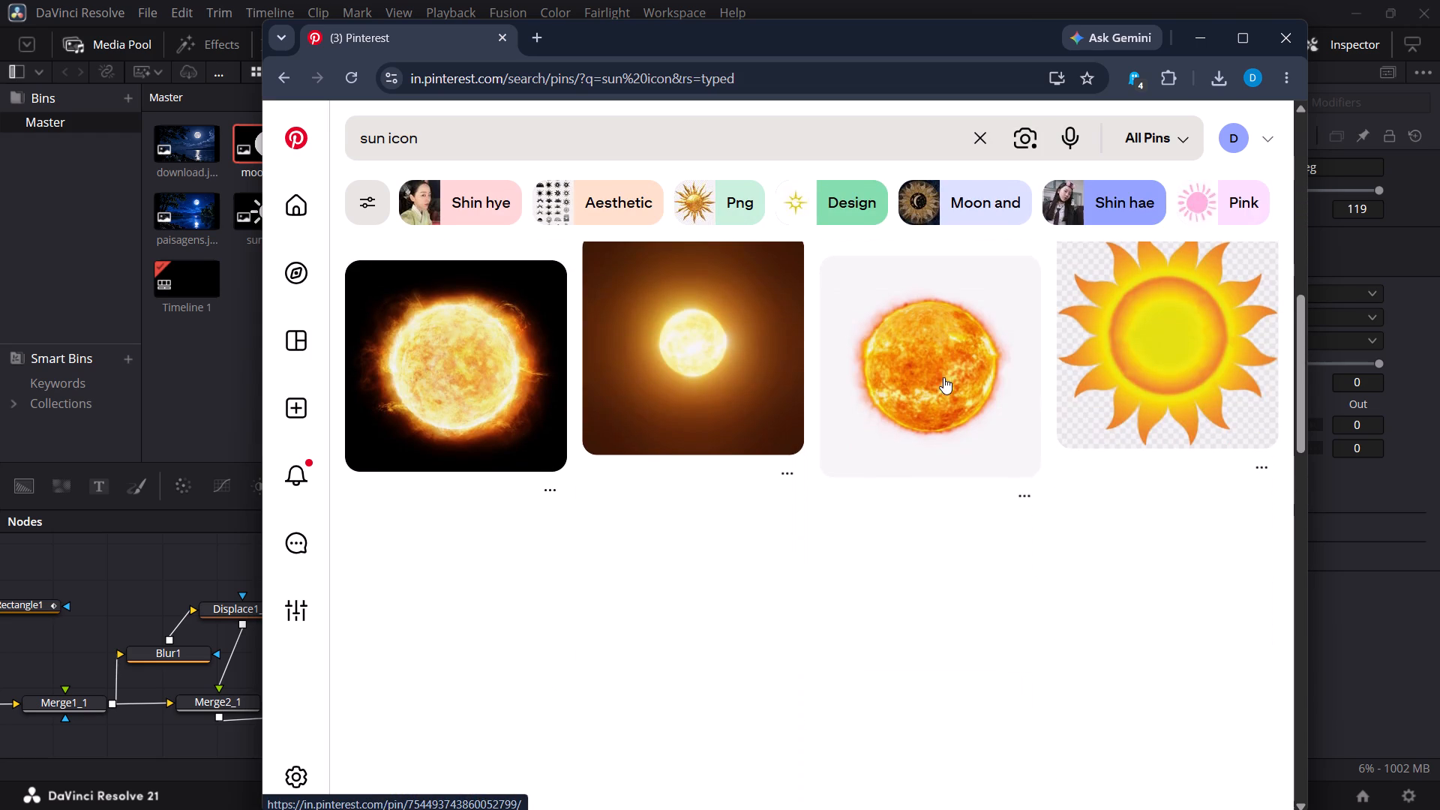
pyautogui.click(623, 125)
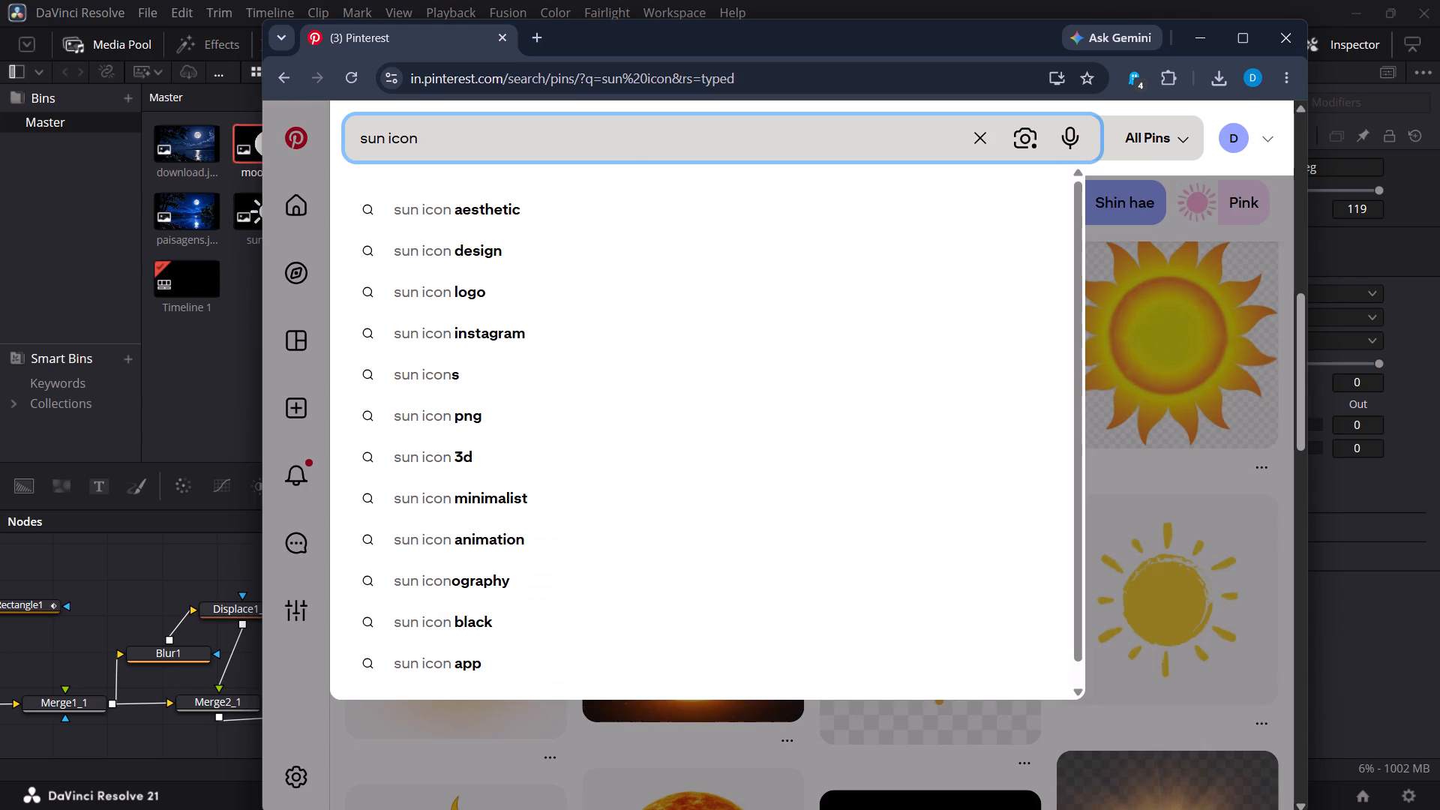
pyautogui.click(506, 280)
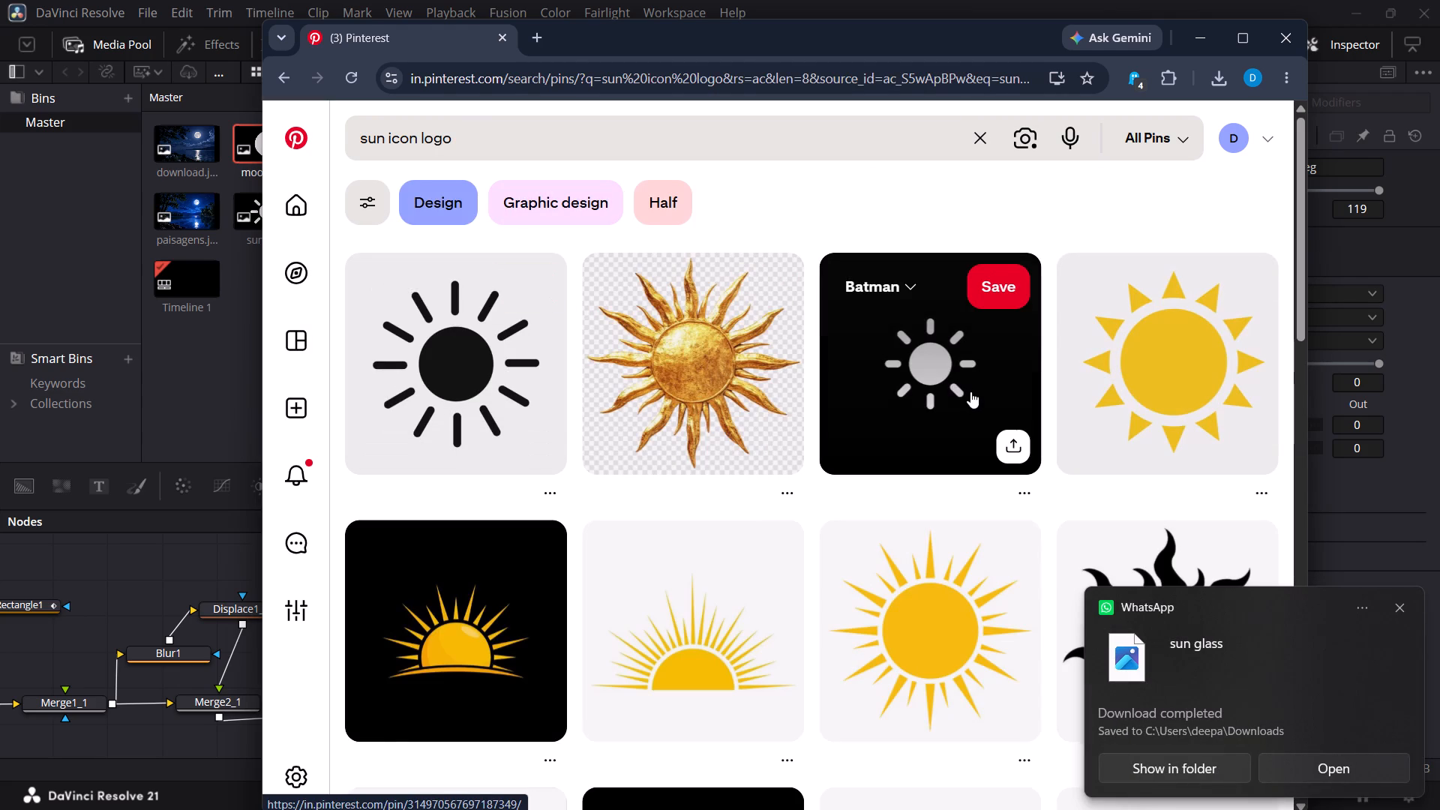
pyautogui.scroll(-2, 970, 391)
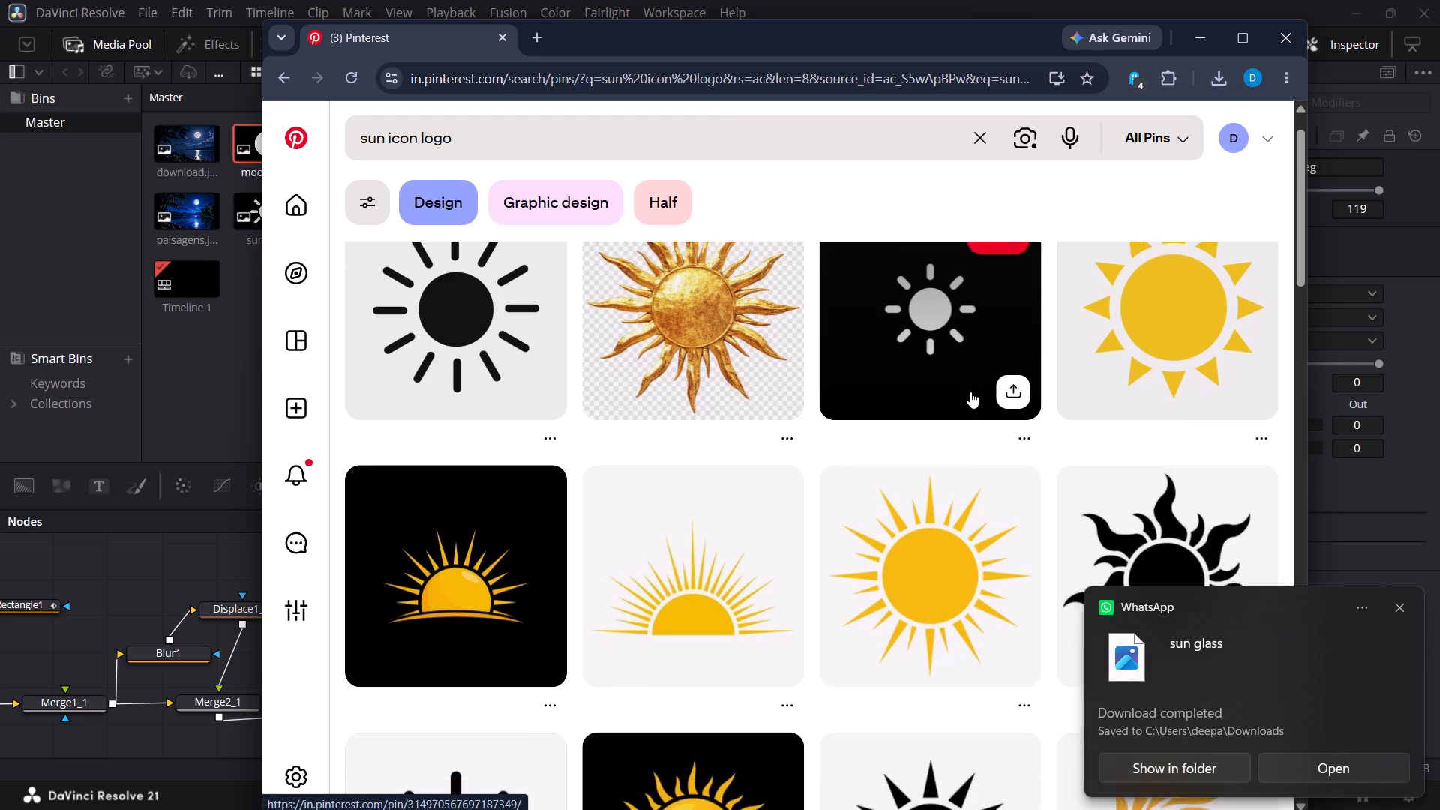
pyautogui.scroll(-4, 970, 391)
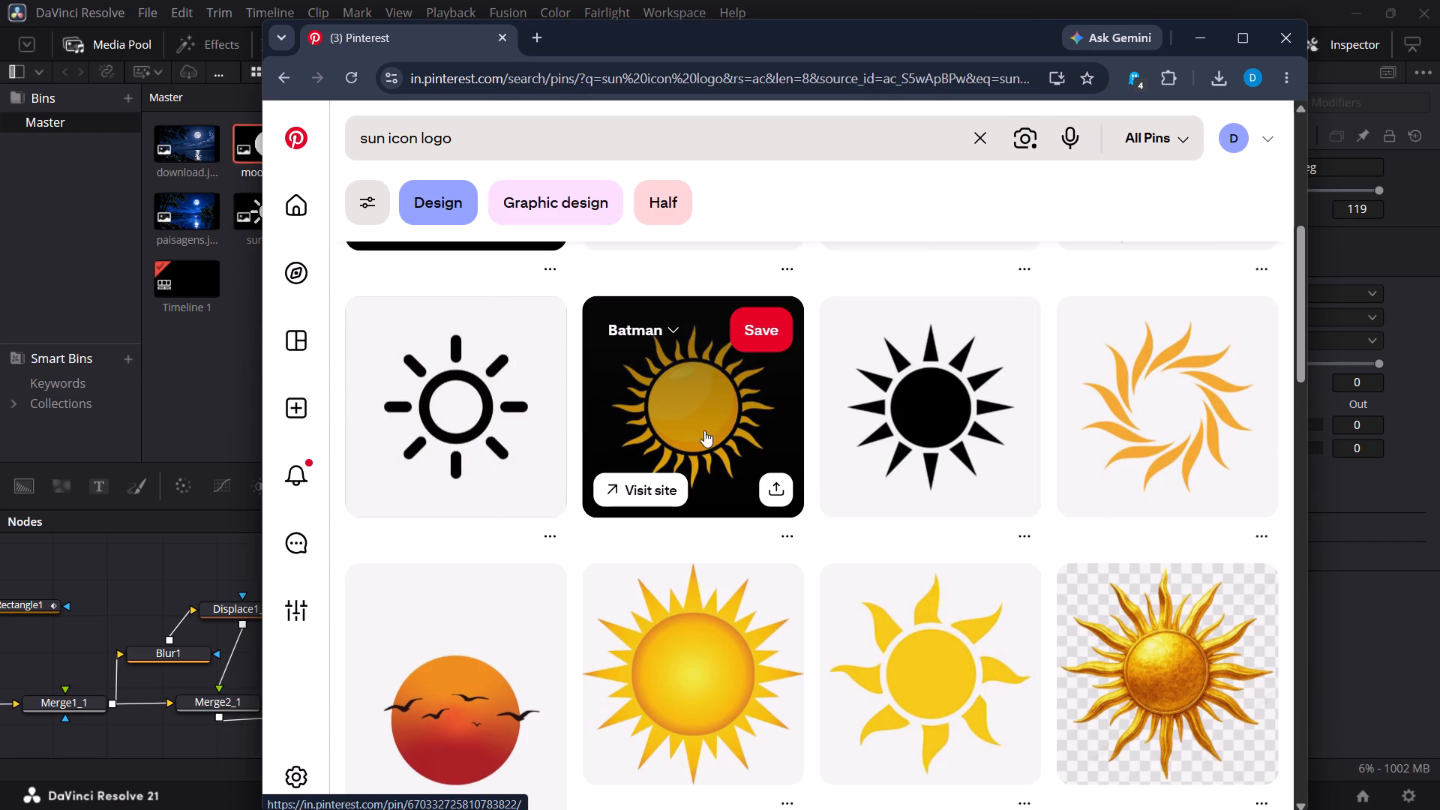
pyautogui.scroll(-7, 759, 451)
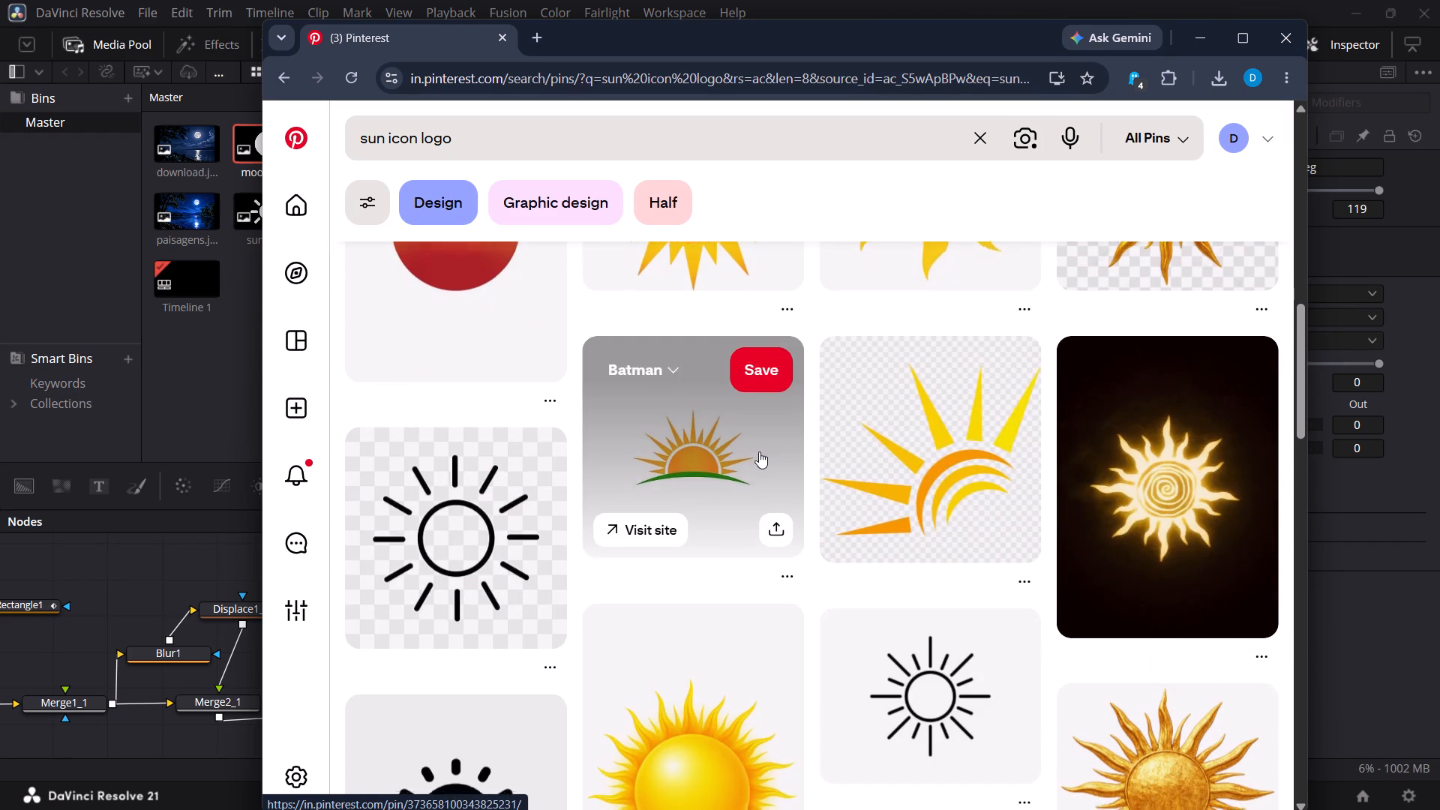
pyautogui.scroll(-1, 759, 451)
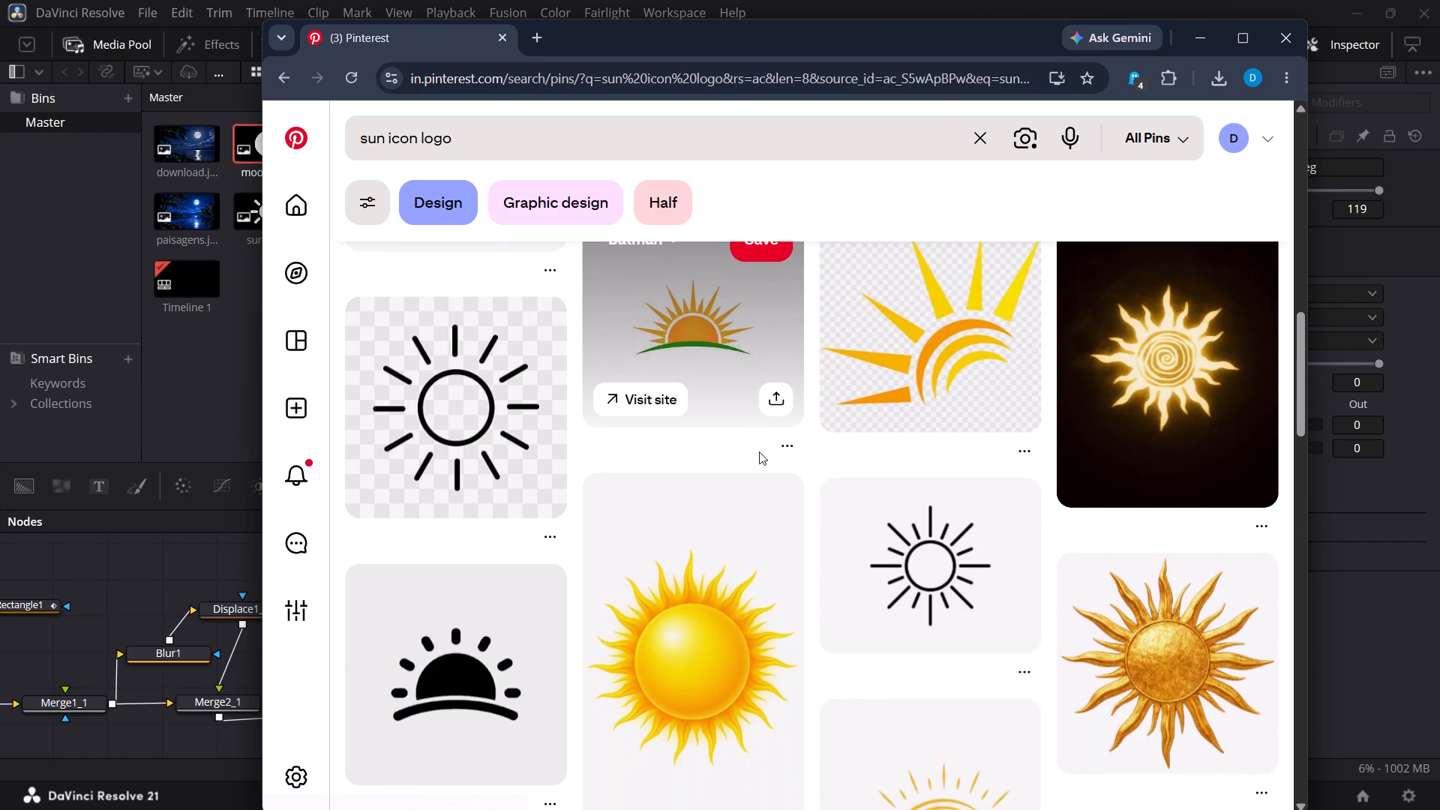
# Browse the "sun icon logo" results for a suitable sun image and open one of the pins.
pyautogui.scroll(-5, 759, 451)
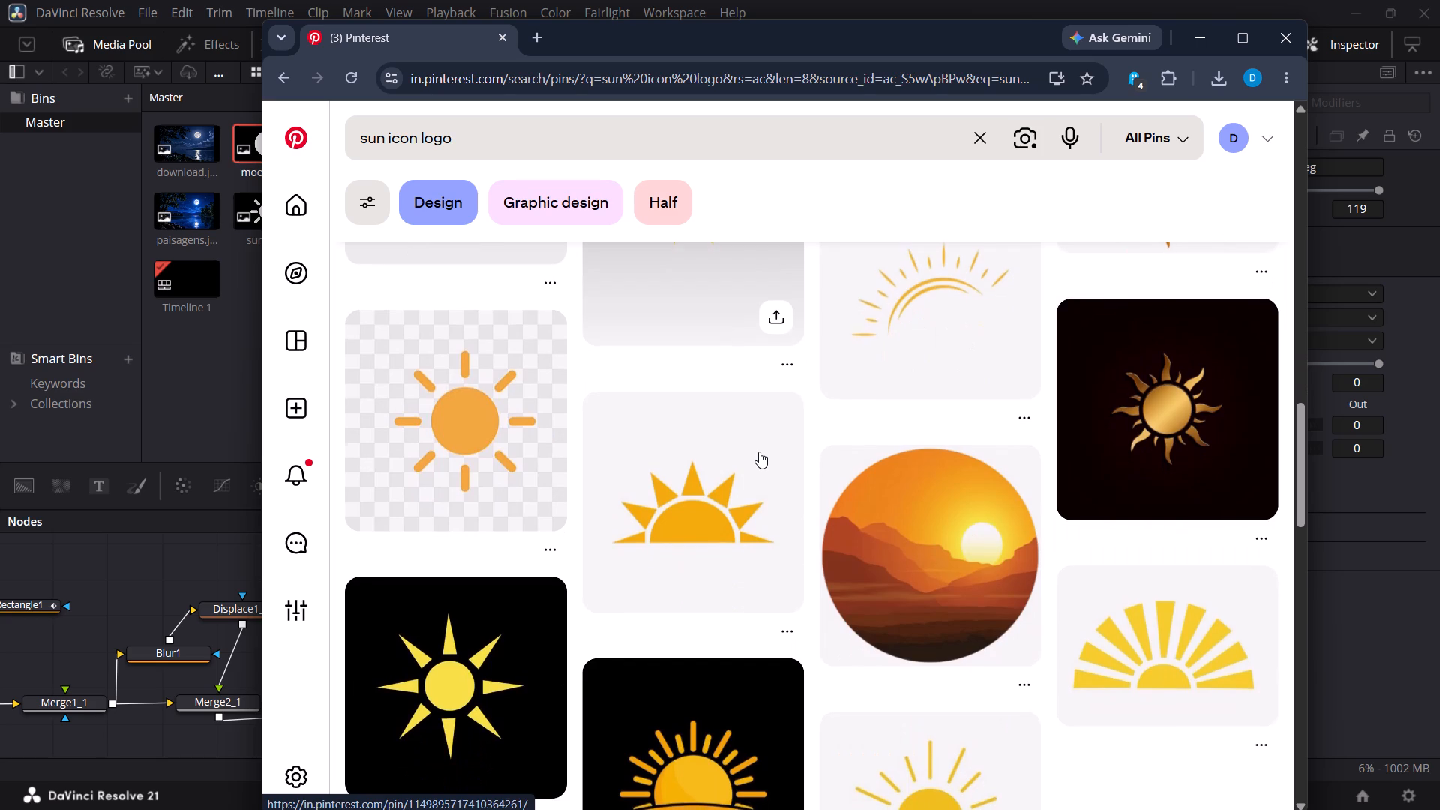
pyautogui.scroll(4, 759, 451)
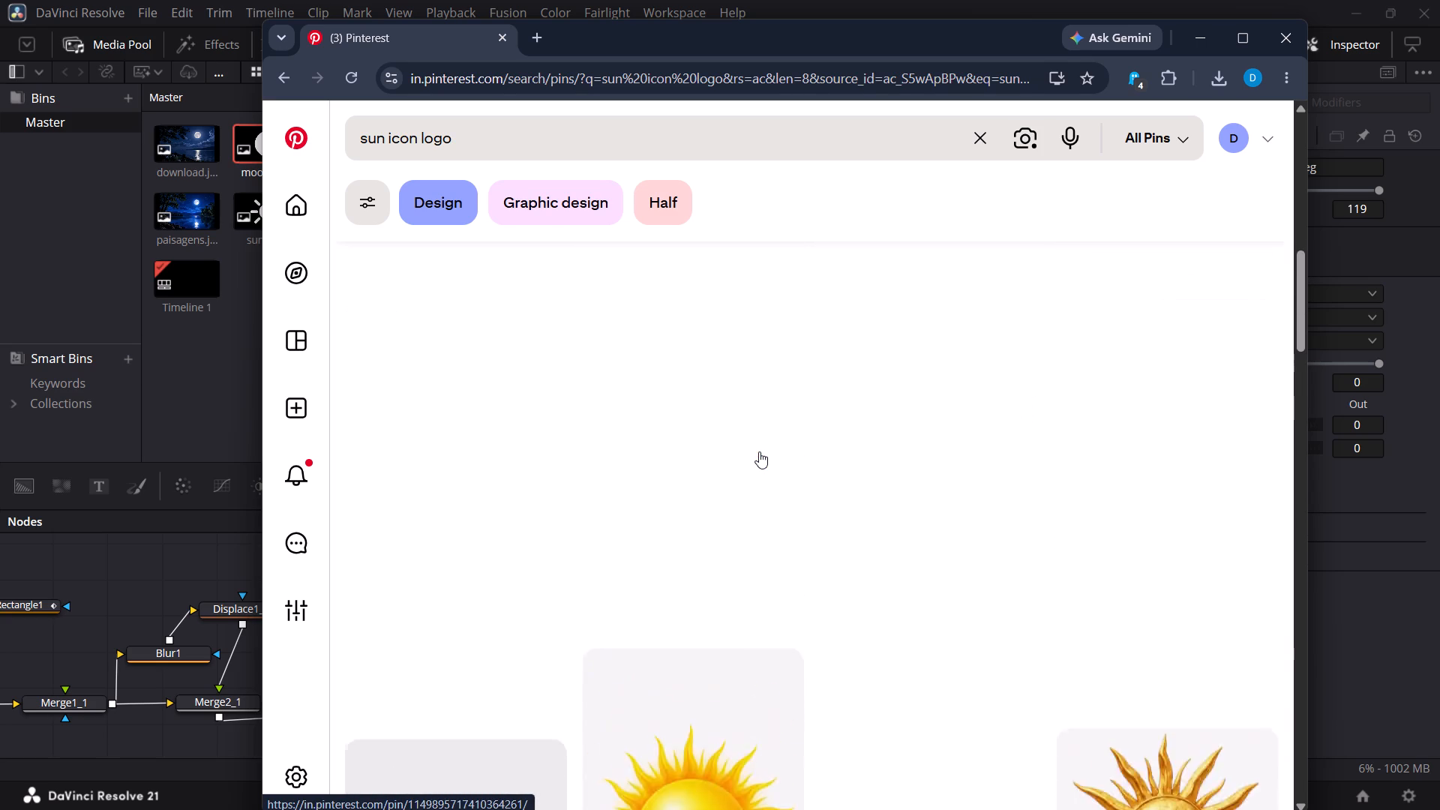
pyautogui.scroll(1, 759, 451)
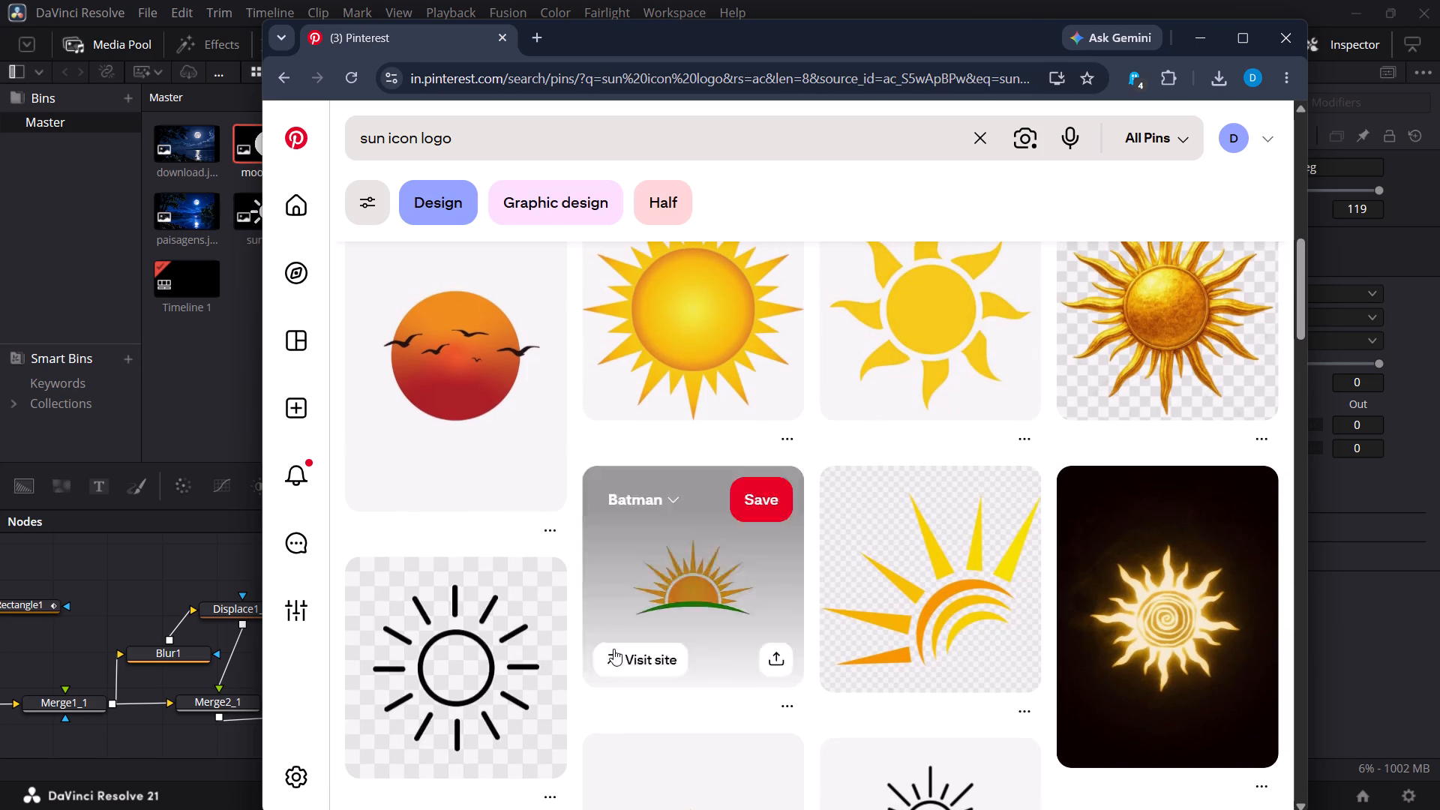
pyautogui.scroll(3, 472, 668)
pyautogui.click(456, 375)
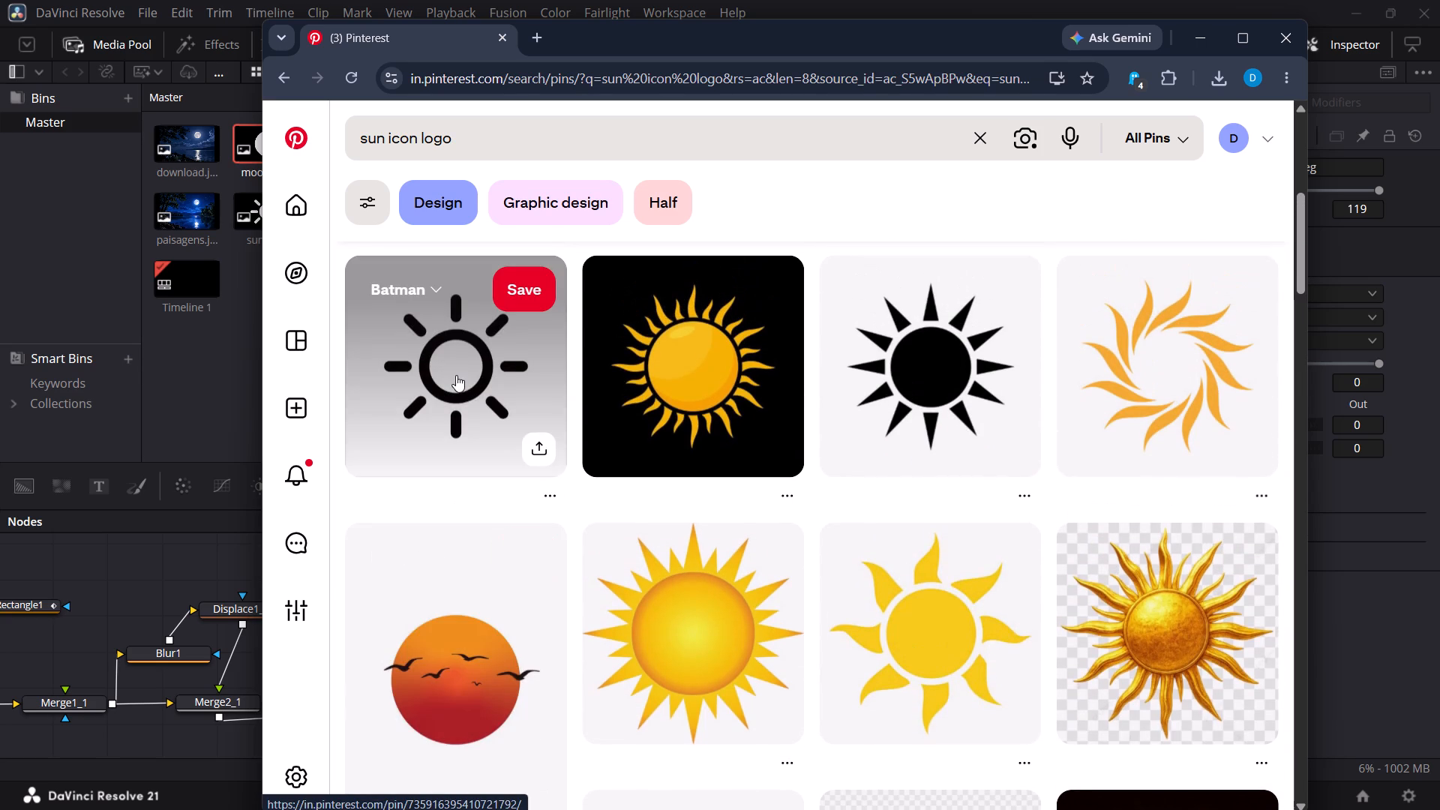
# Download the image of the bold black outlined sun from the open pin.
pyautogui.click(607, 211)
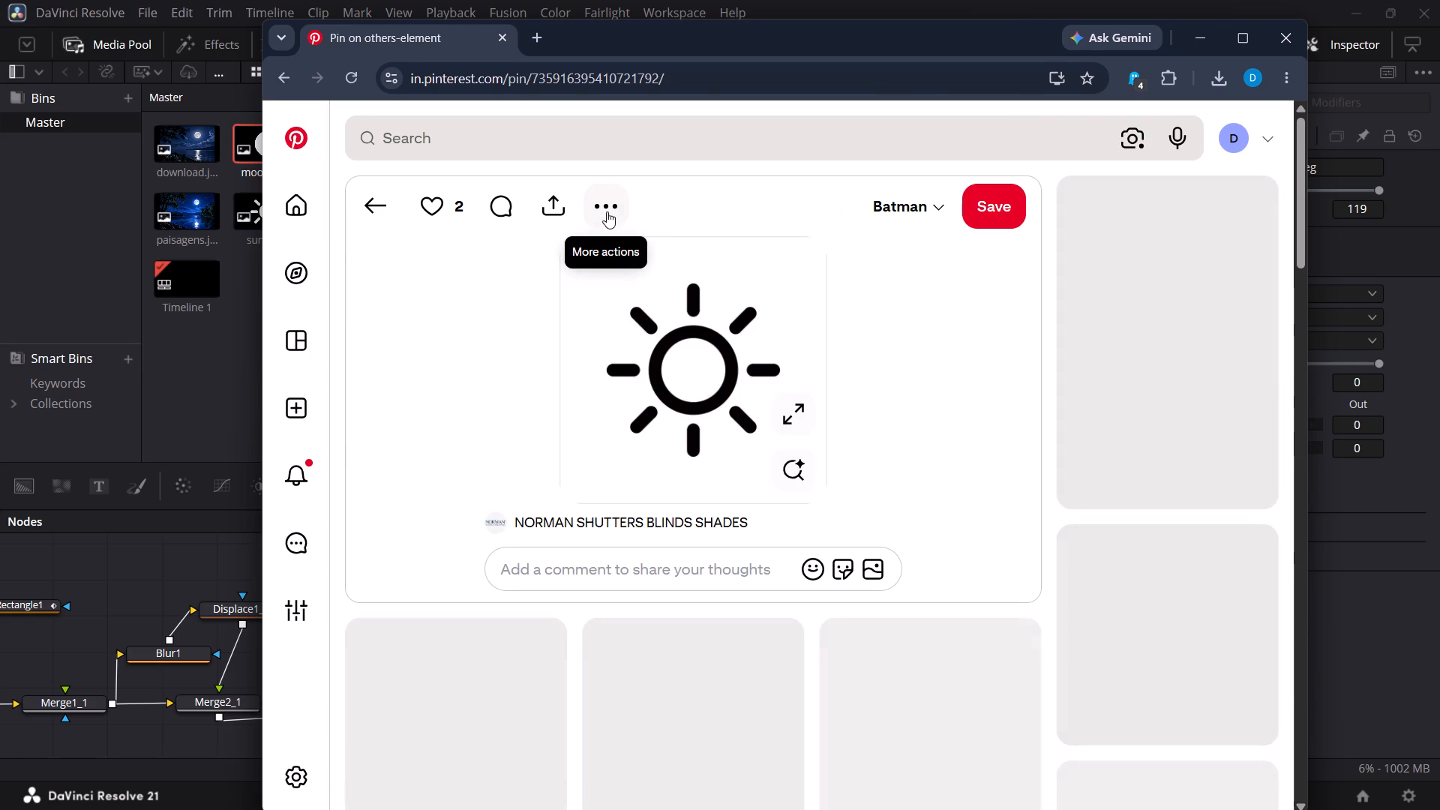
pyautogui.click(605, 262)
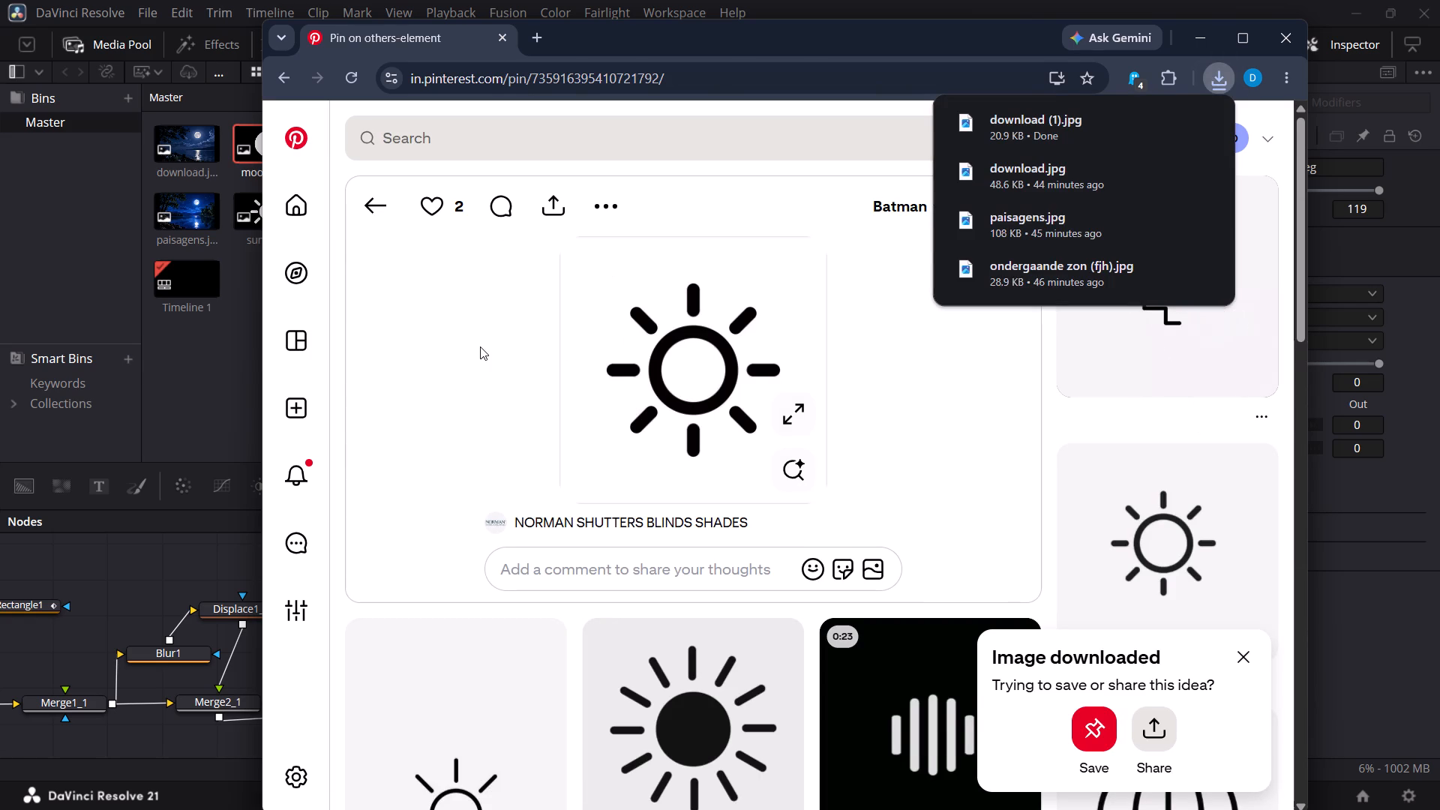
# Open the thin-lined sun pin "Instagram Highlight Cover" among the related pins and download its image.
pyautogui.scroll(-1, 480, 346)
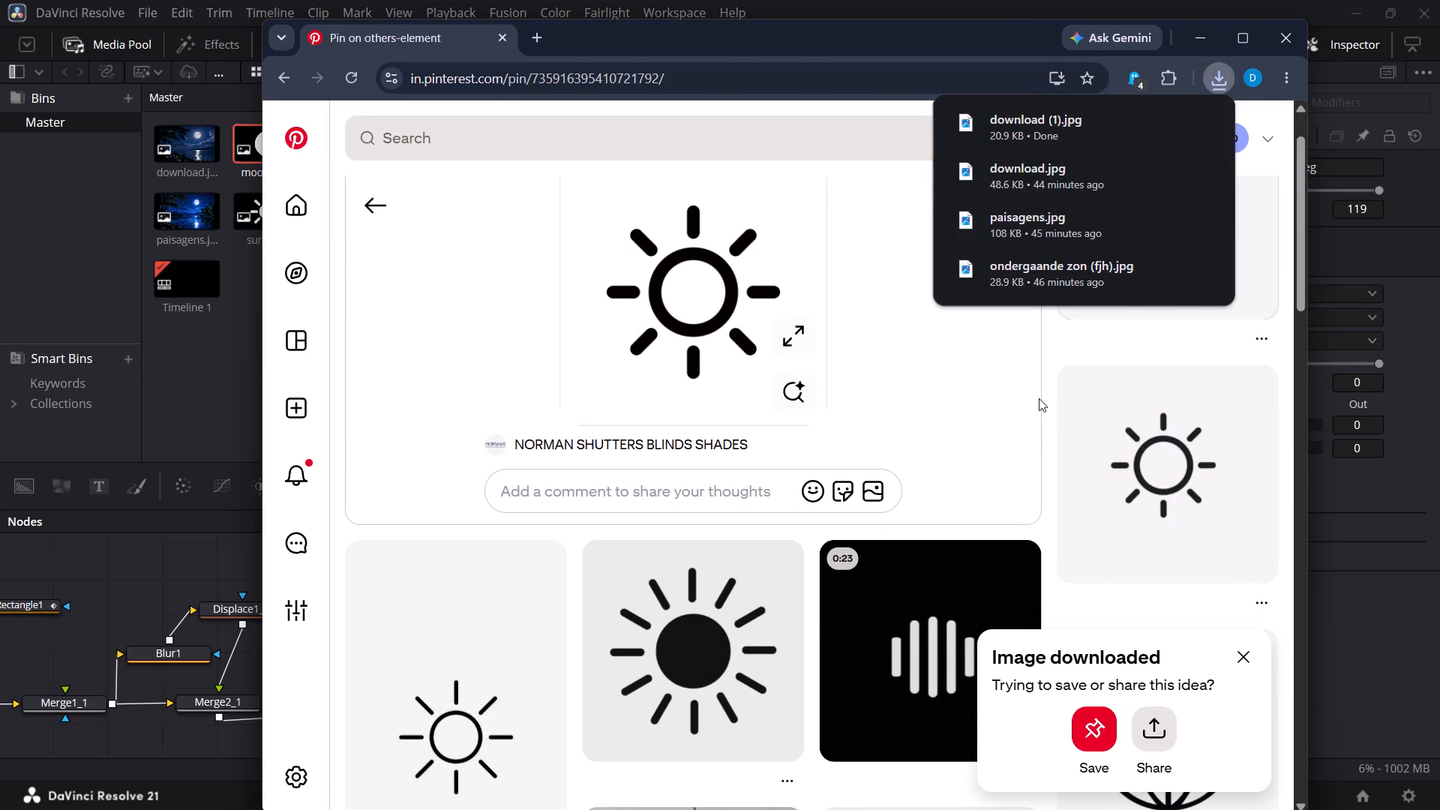
pyautogui.scroll(-1, 1039, 398)
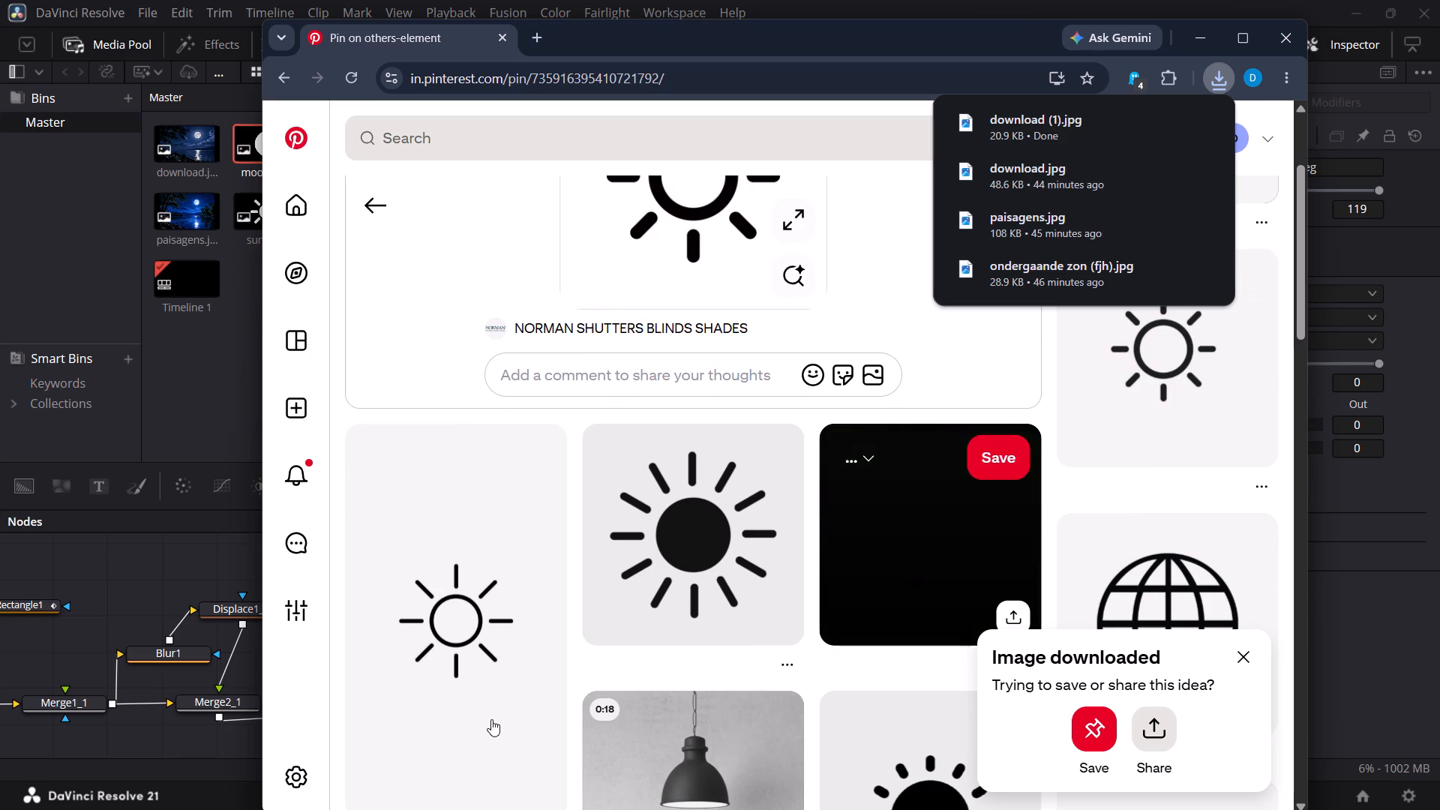
pyautogui.scroll(1, 491, 719)
pyautogui.scroll(-3, 491, 719)
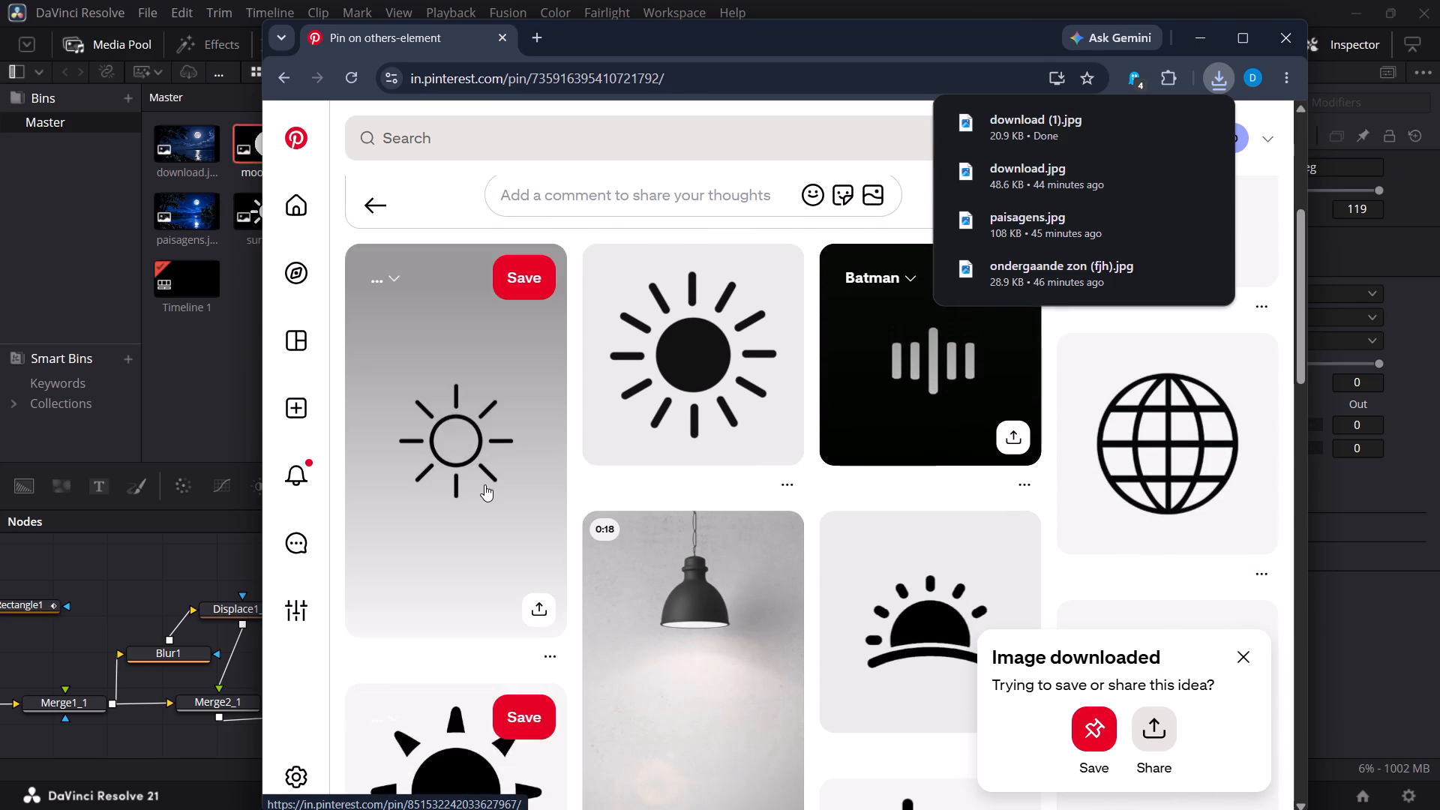
pyautogui.click(484, 484)
pyautogui.rightClick(700, 331)
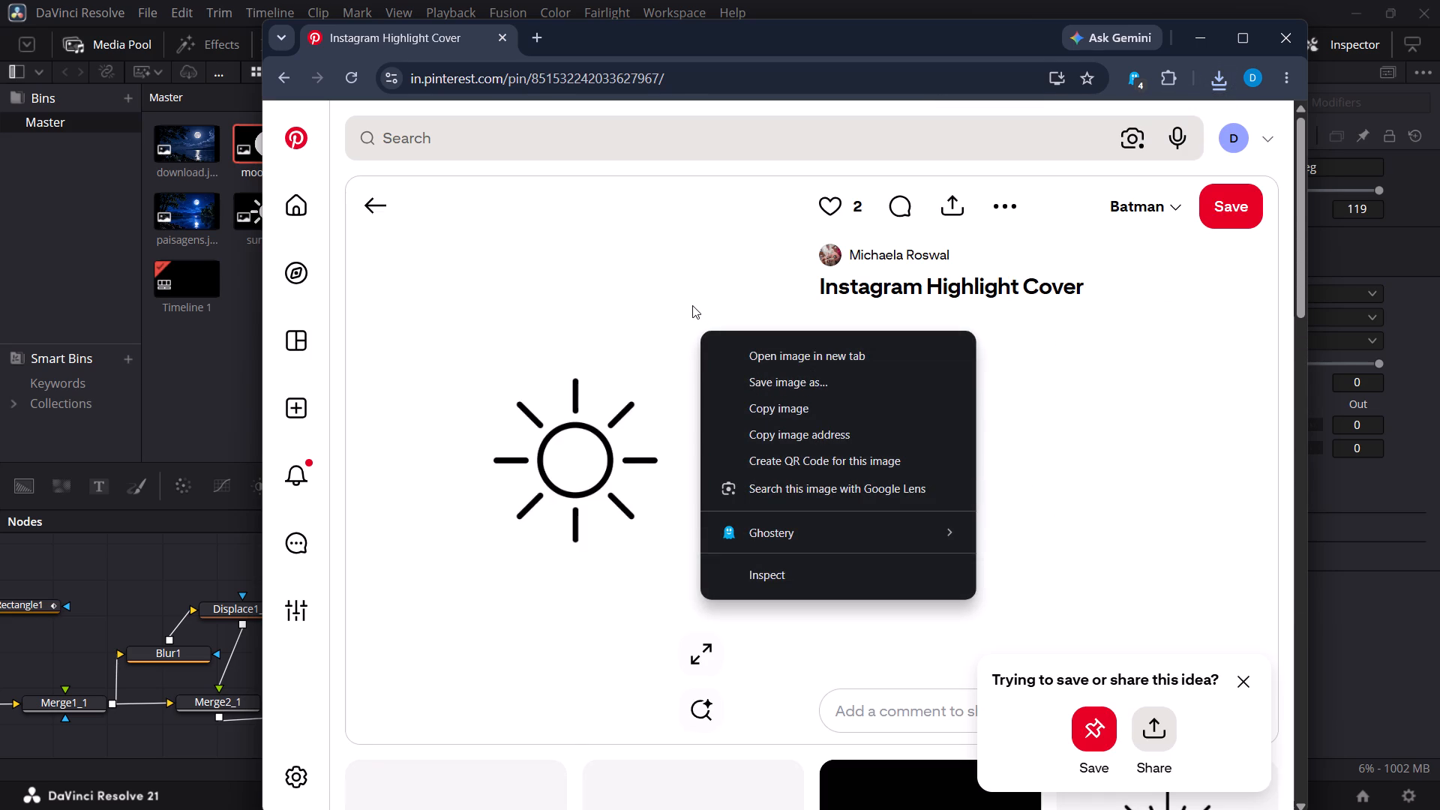
pyautogui.click(692, 305)
pyautogui.click(981, 208)
pyautogui.click(992, 207)
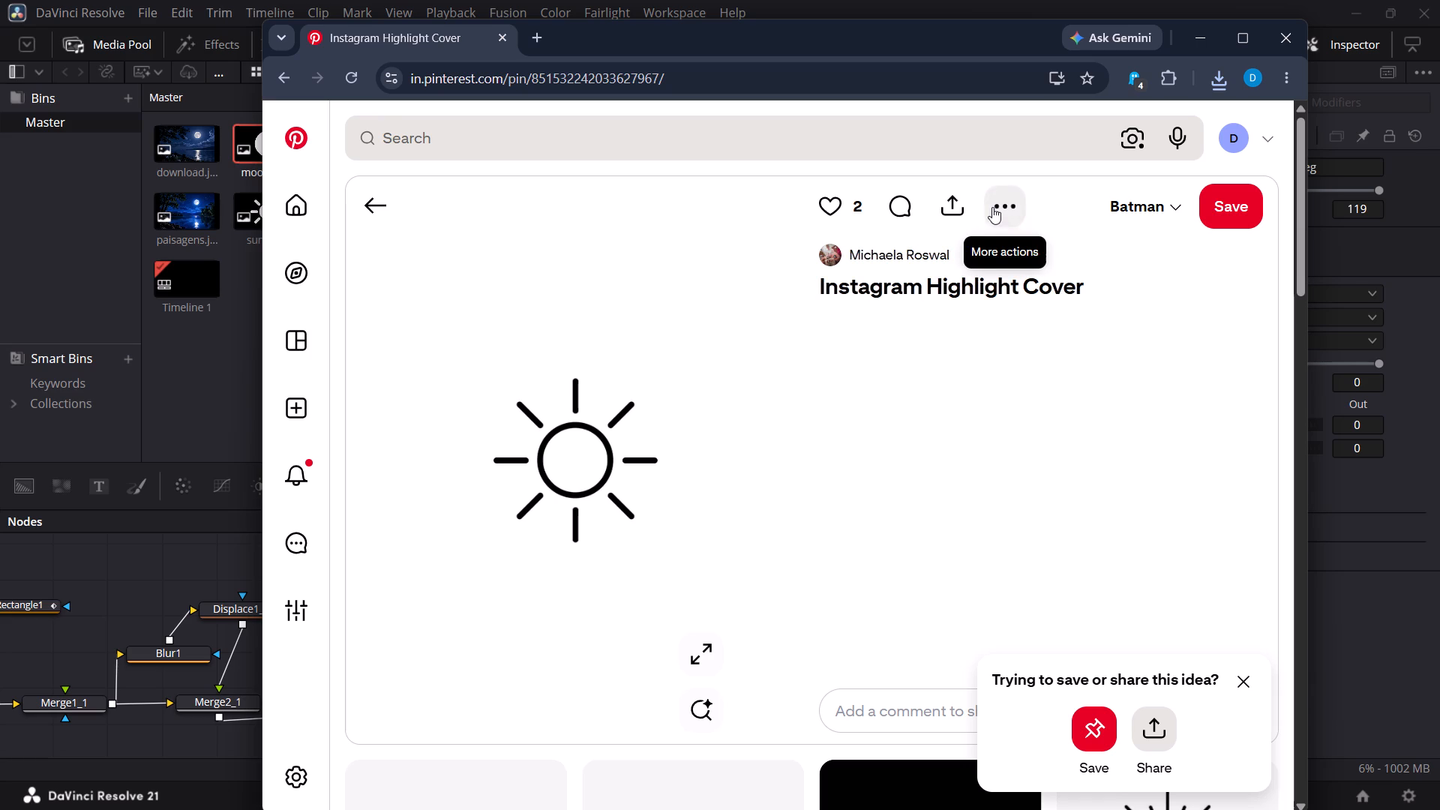
pyautogui.click(950, 272)
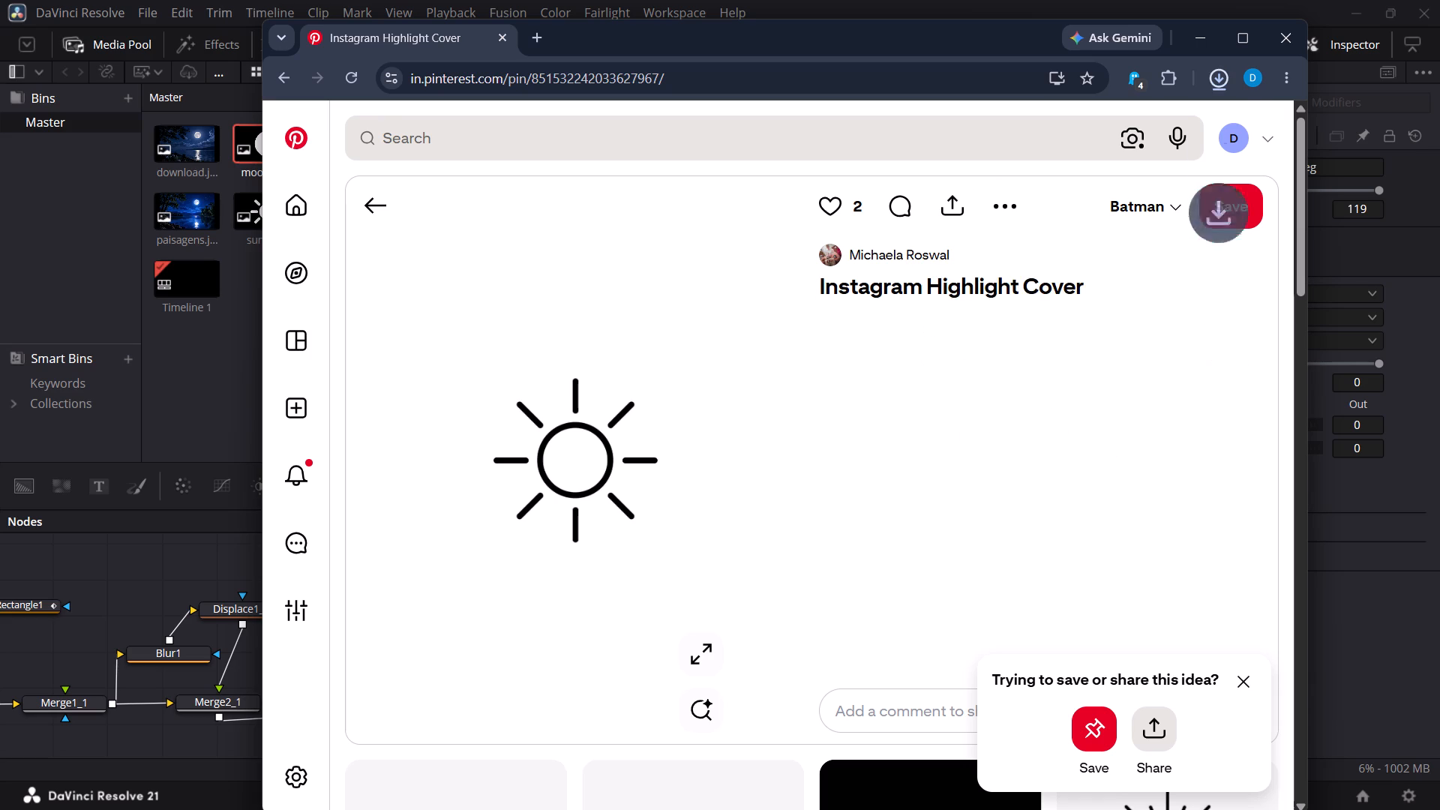
# Switch to DaVinci Resolve and import the Instagram Highlight Cover, download (1) and sun glass images from Downloads into the media pool.
pyautogui.click(181, 376)
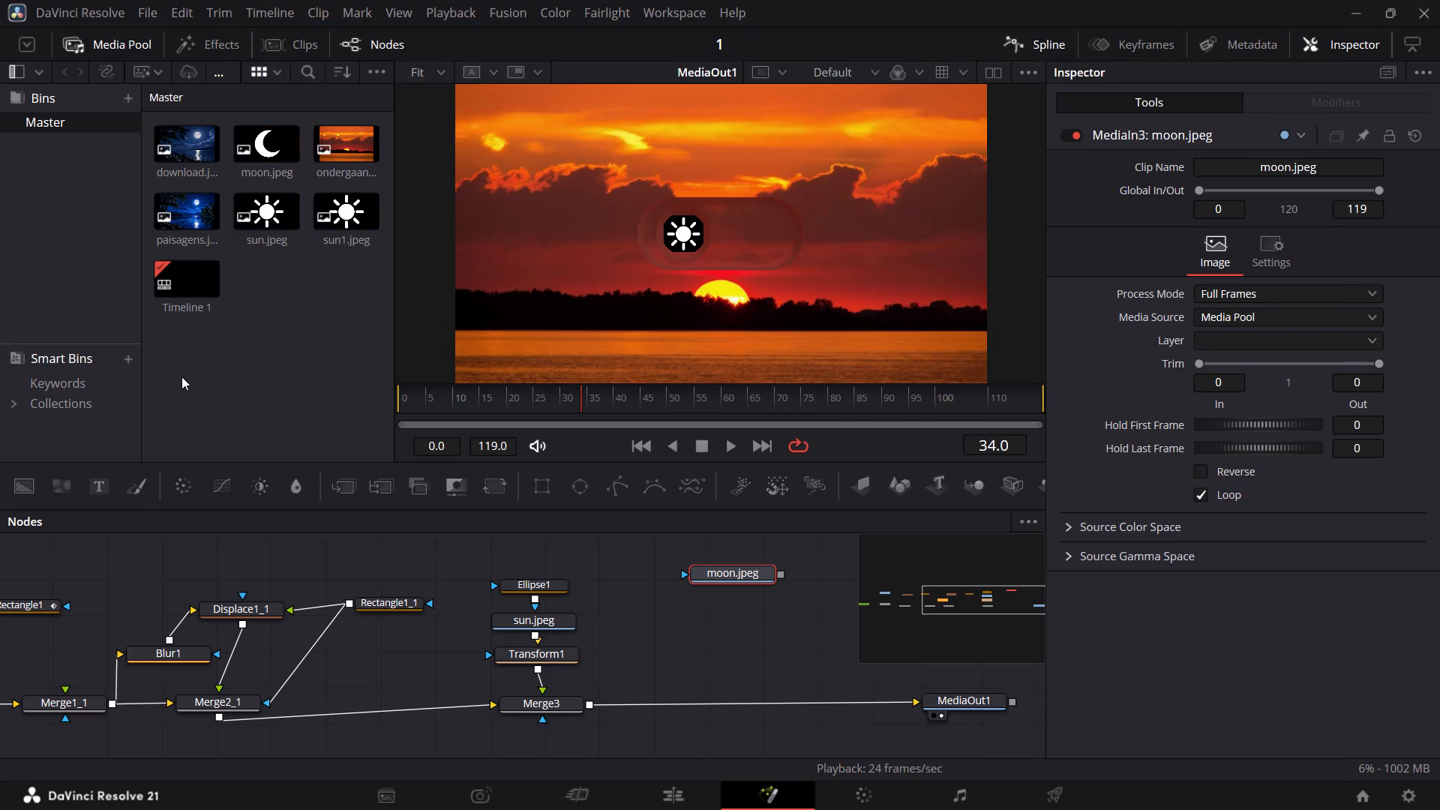
pyautogui.click(146, 5)
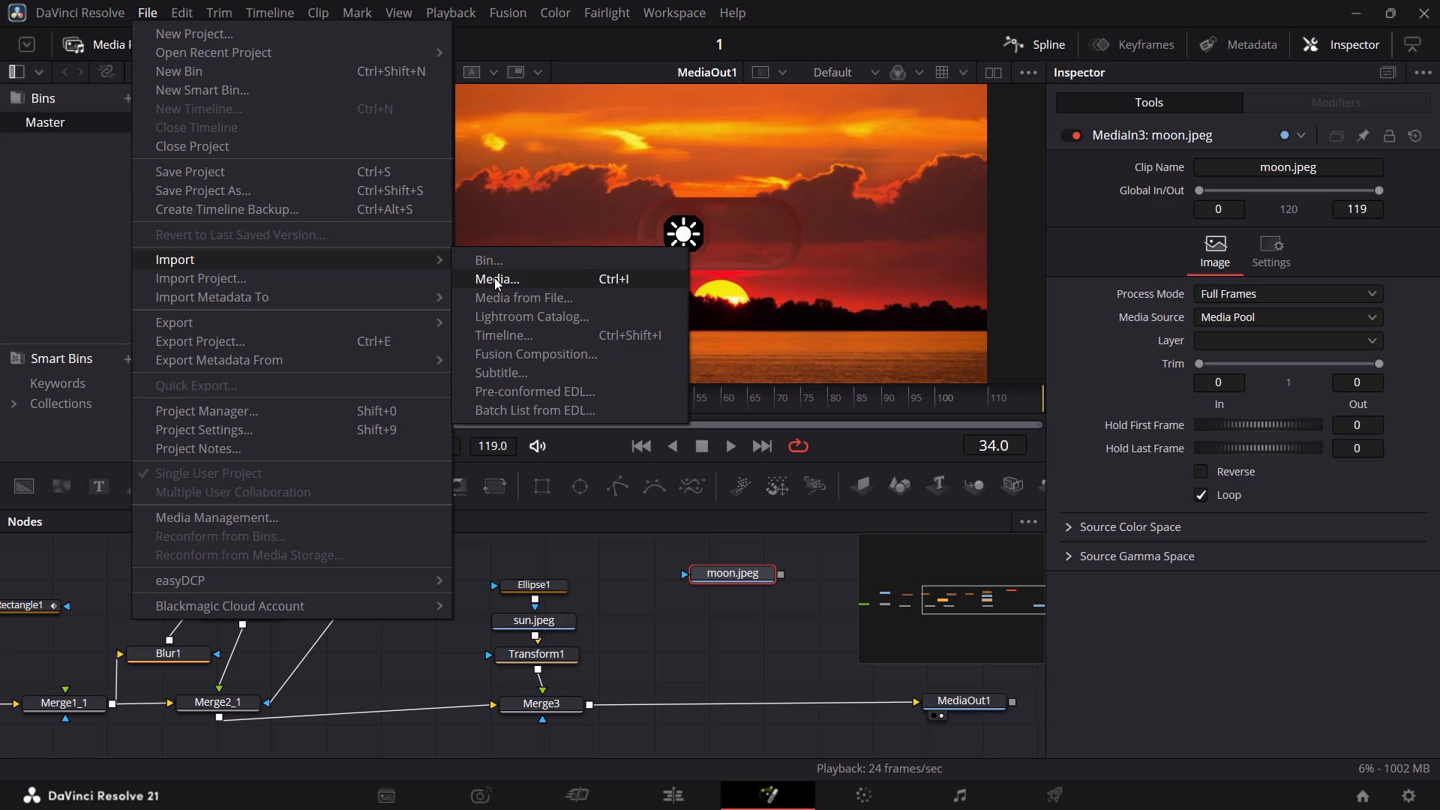
pyautogui.click(494, 277)
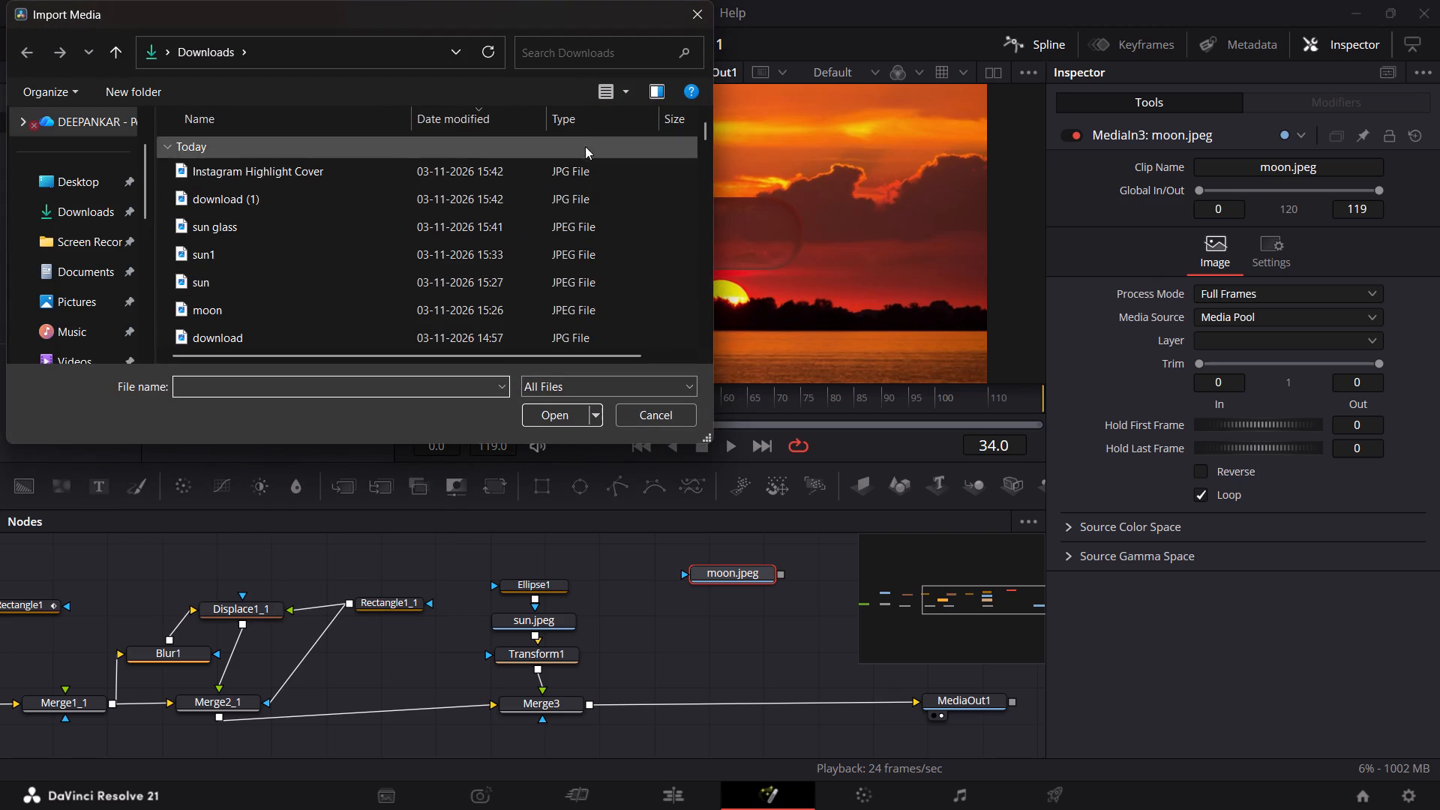
pyautogui.moveTo(656, 133); pyautogui.dragTo(629, 205)
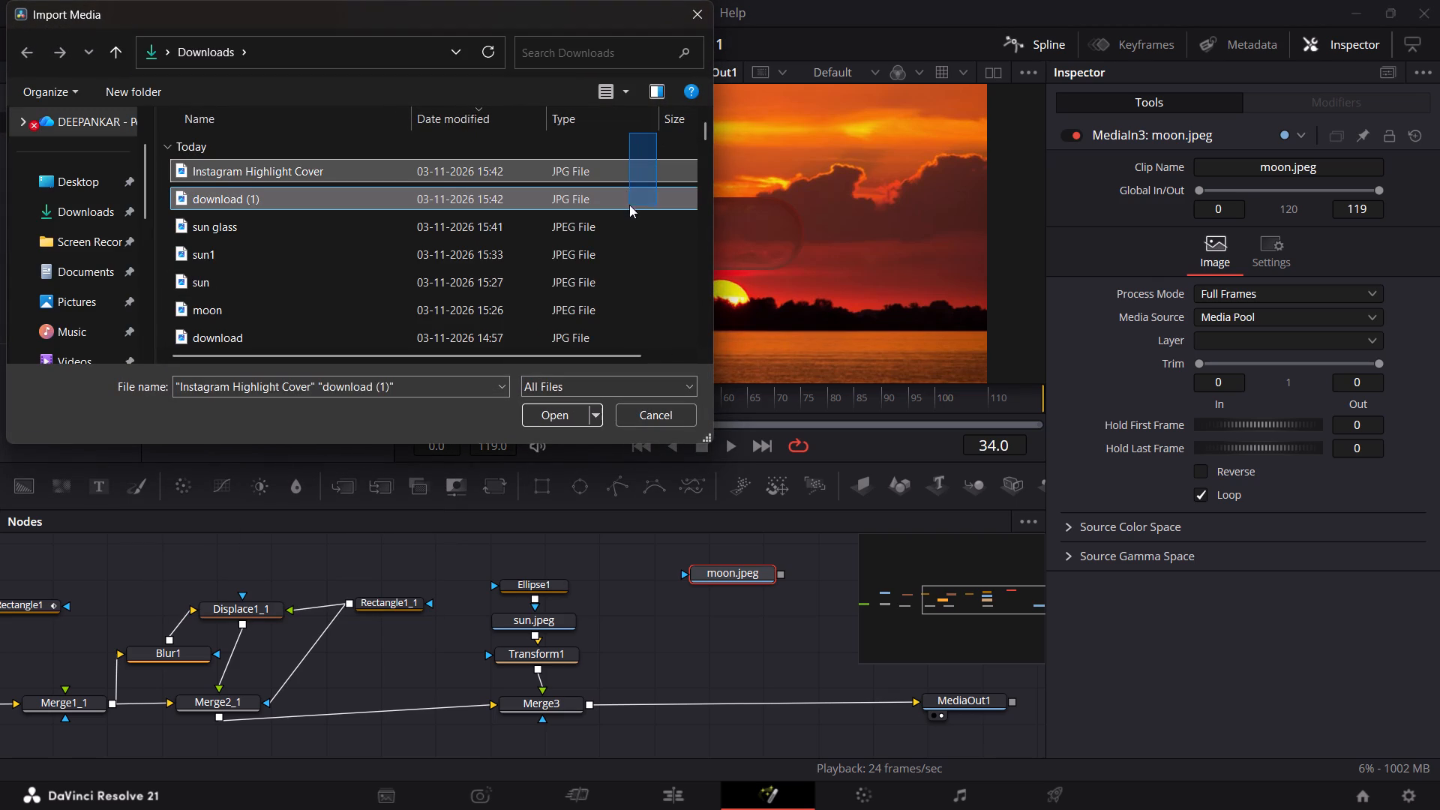
pyautogui.moveTo(629, 205); pyautogui.dragTo(622, 220)
pyautogui.click(553, 406)
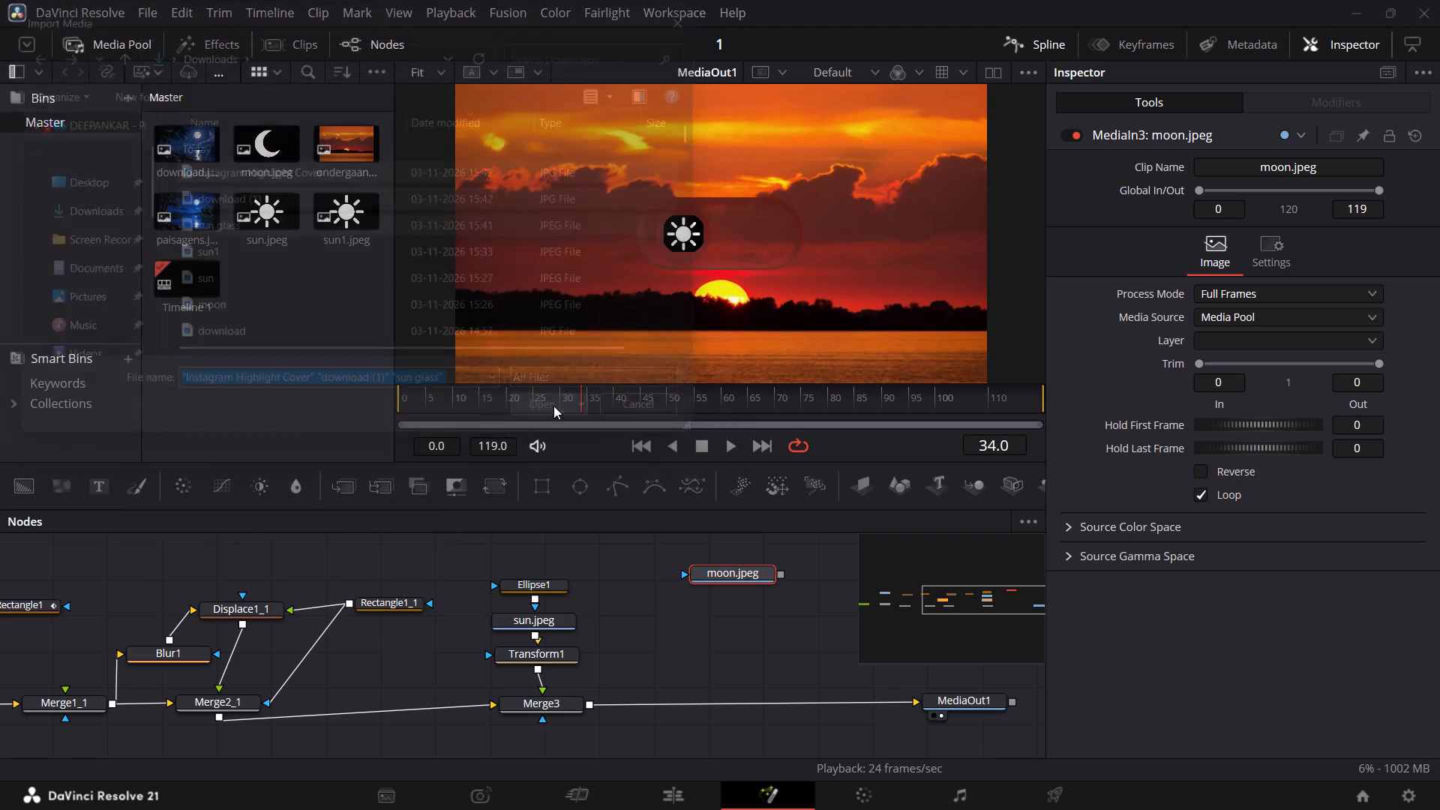
# Delete the sun.jpeg and Transform1 nodes between Ellipse1 and Merge3 from the node graph.
pyautogui.click(549, 619)
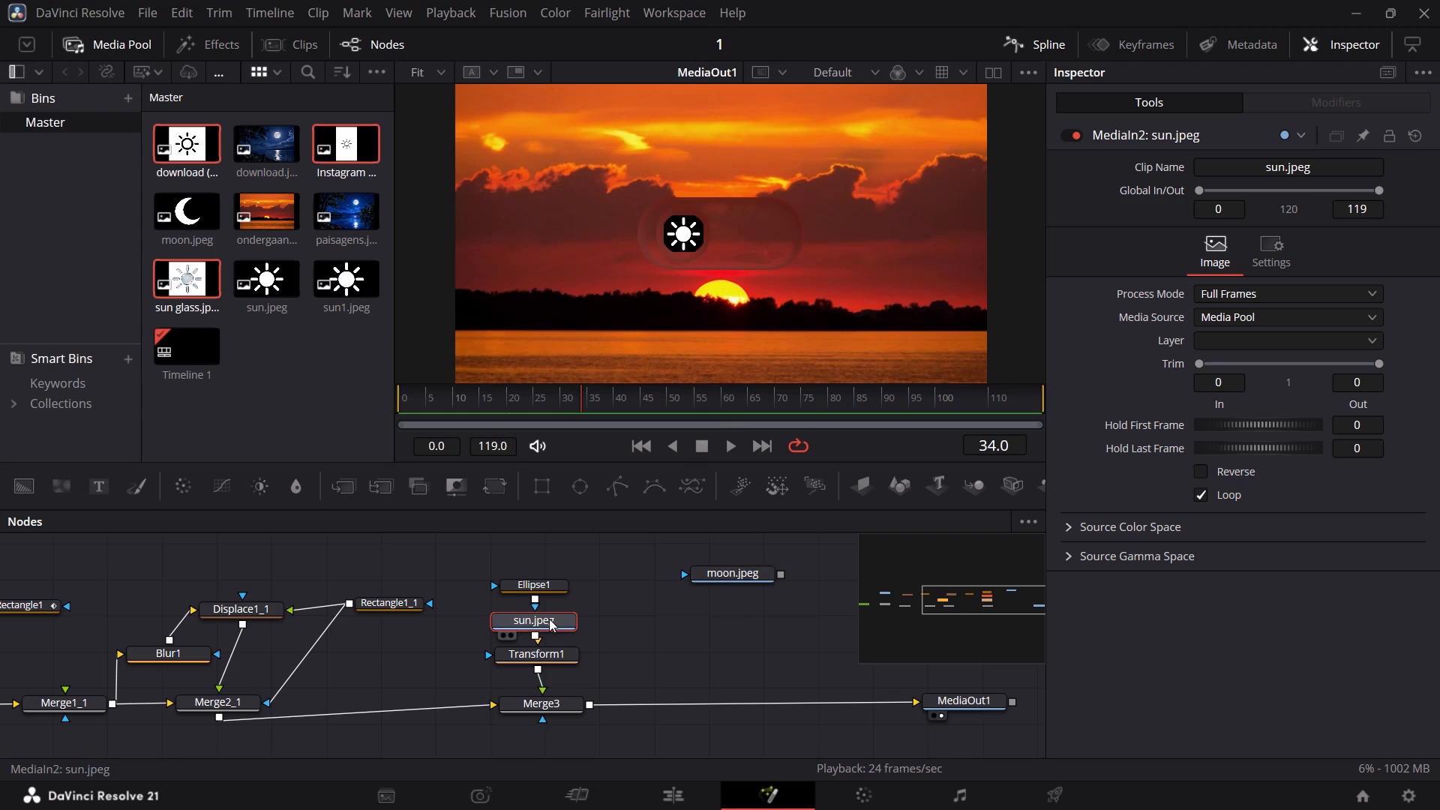
pyautogui.press('BackSpace')
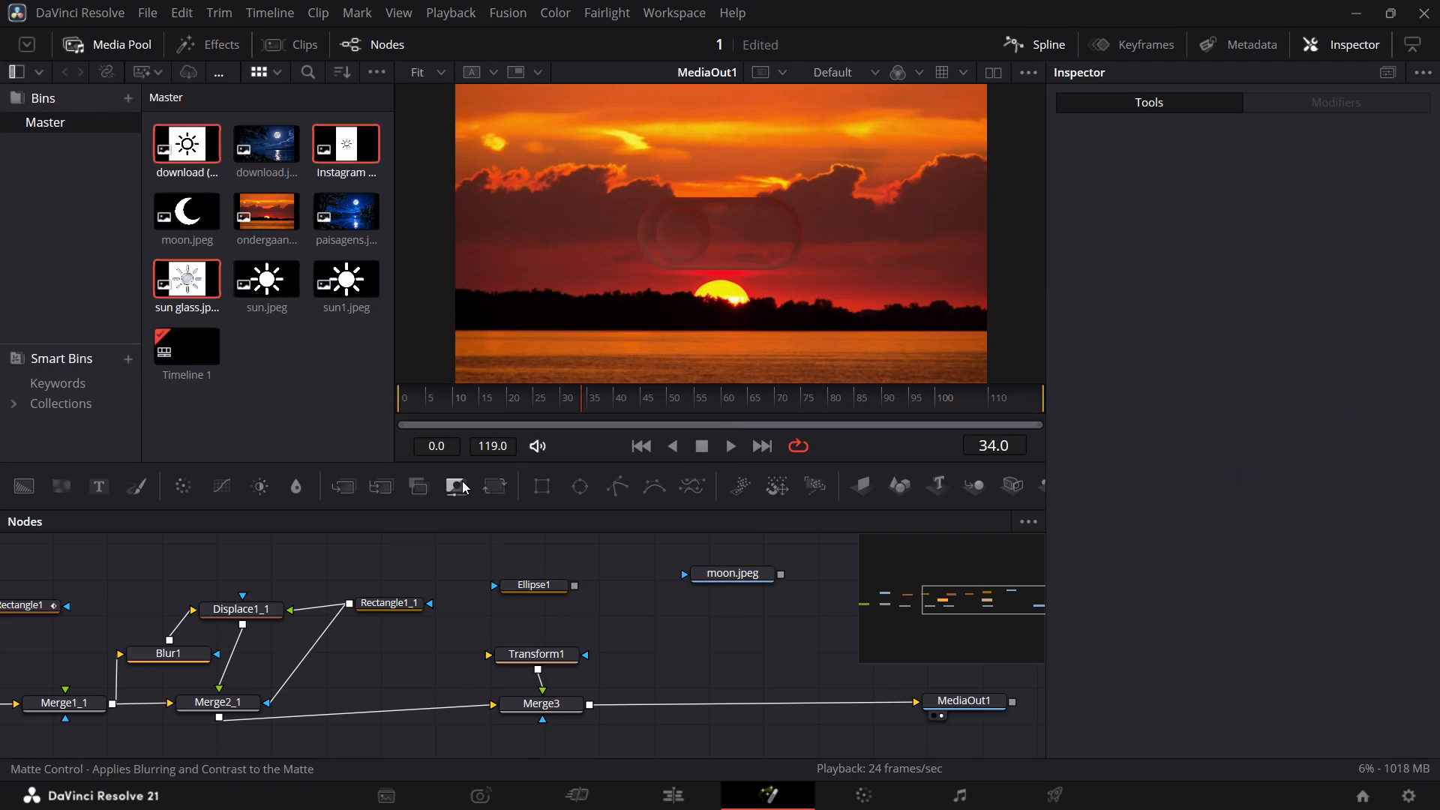
pyautogui.click(556, 662)
pyautogui.press('BackSpace')
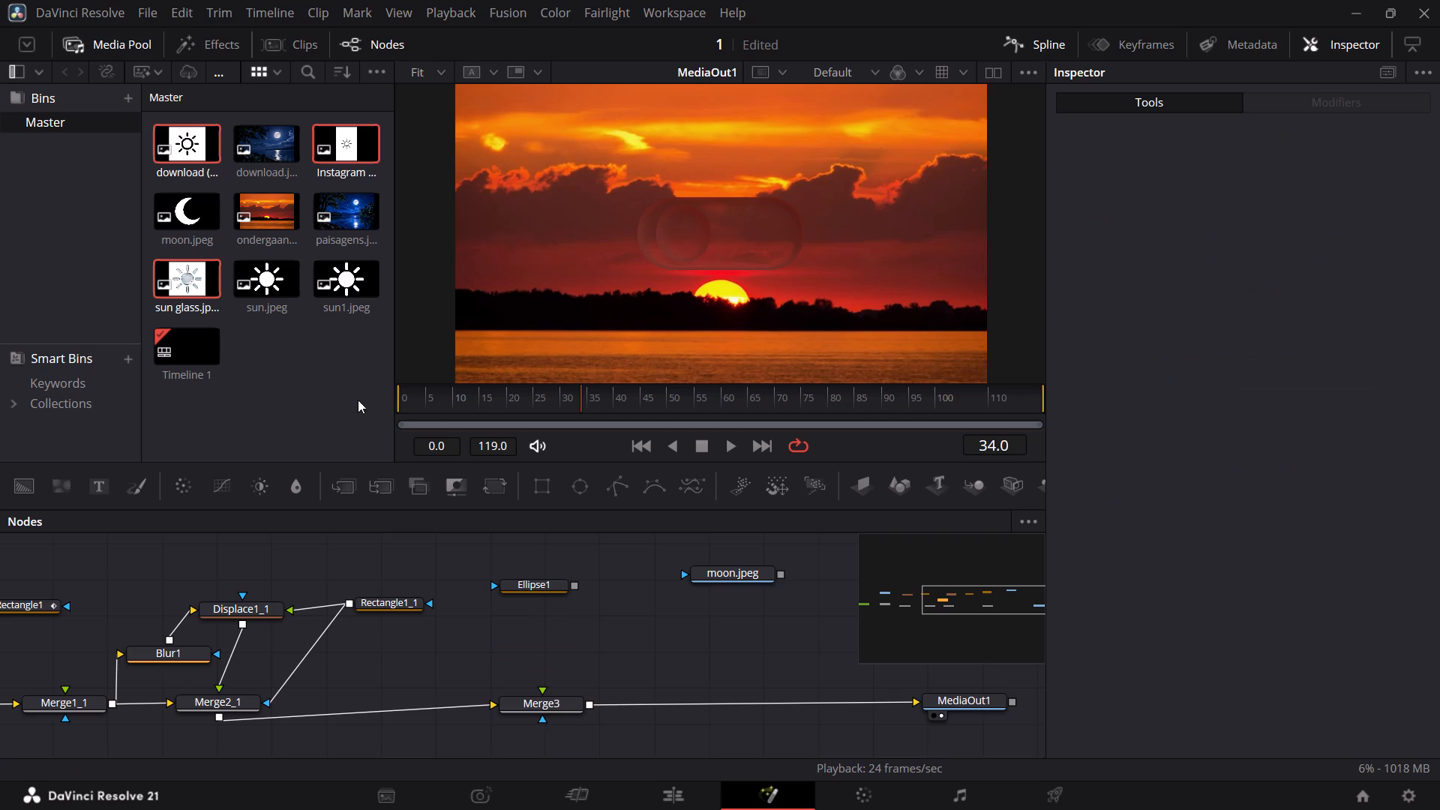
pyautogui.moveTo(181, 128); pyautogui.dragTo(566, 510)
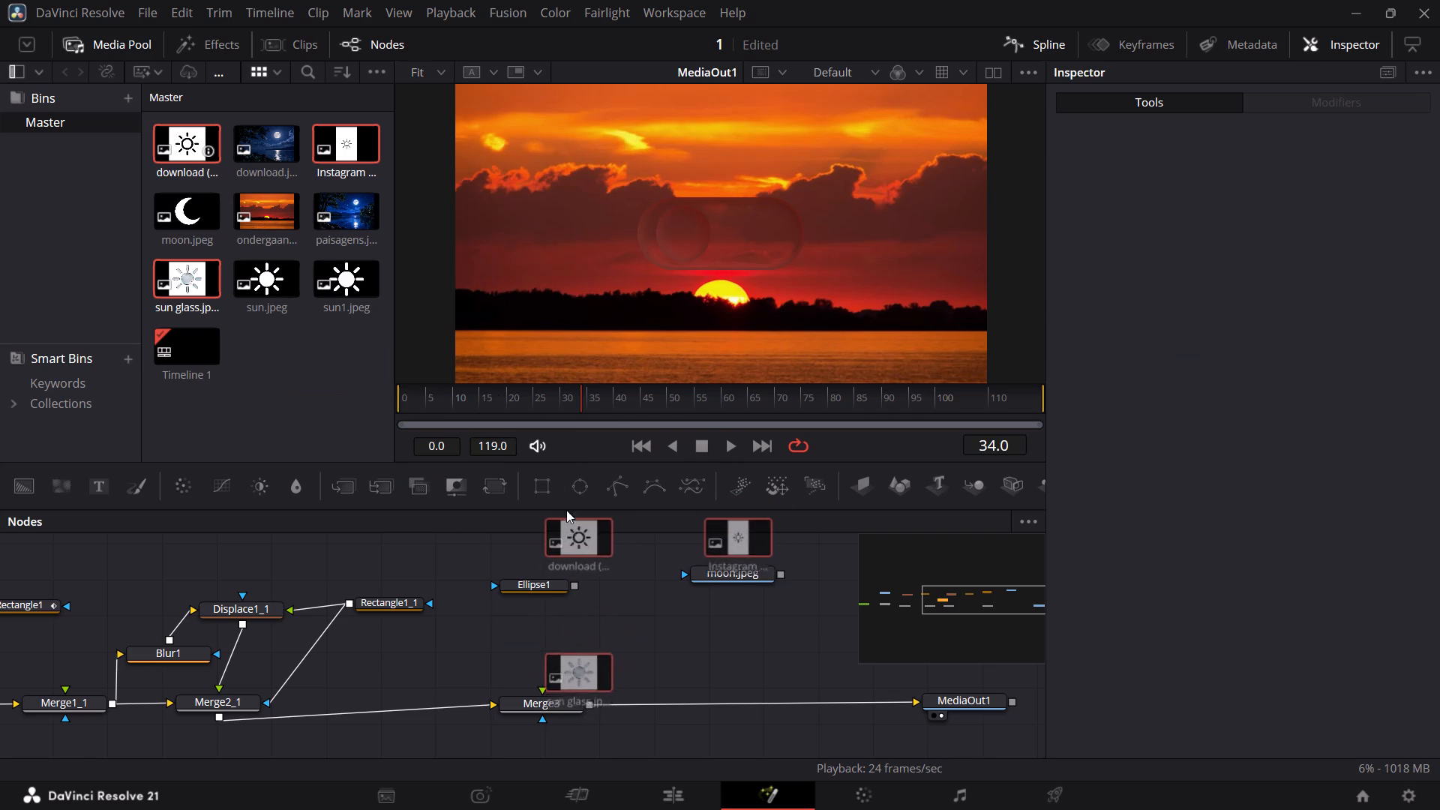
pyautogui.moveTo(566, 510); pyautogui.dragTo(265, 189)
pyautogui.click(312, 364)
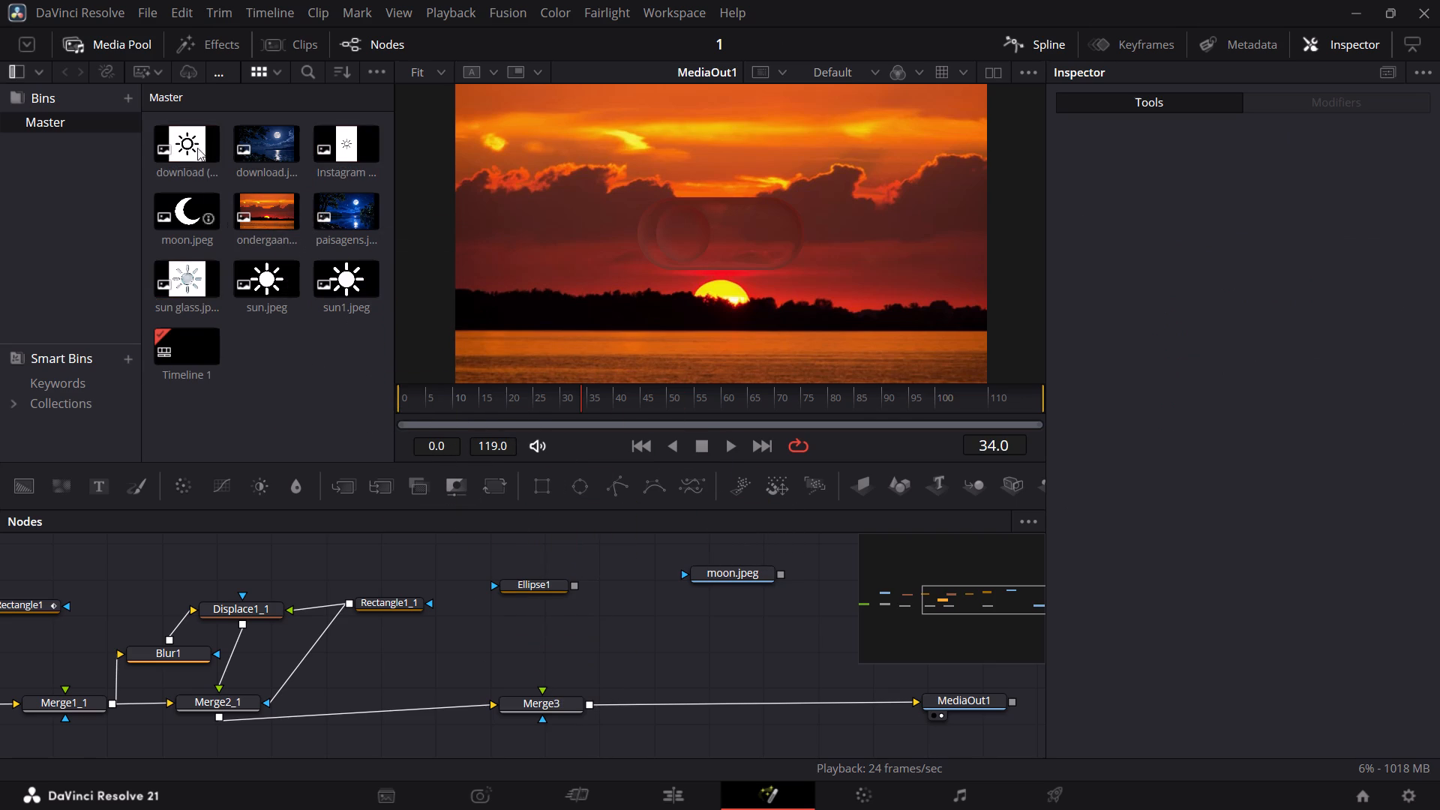
# Switch to DaVinci Resolve, add download (1).jpg as a node below Ellipse1, and connect its output to Merge3's foreground input.
pyautogui.moveTo(184, 129); pyautogui.dragTo(537, 621)
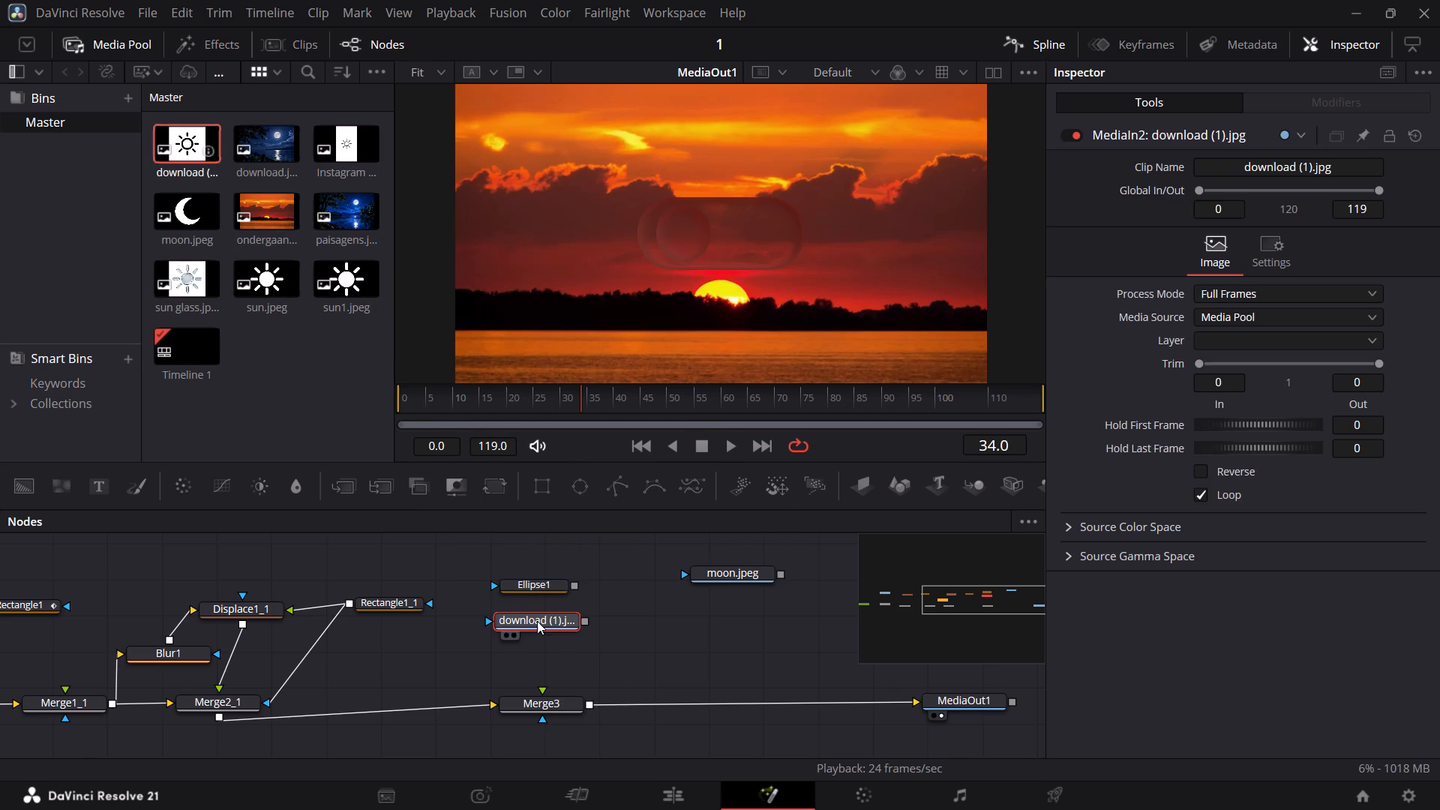
pyautogui.moveTo(583, 619); pyautogui.dragTo(538, 691)
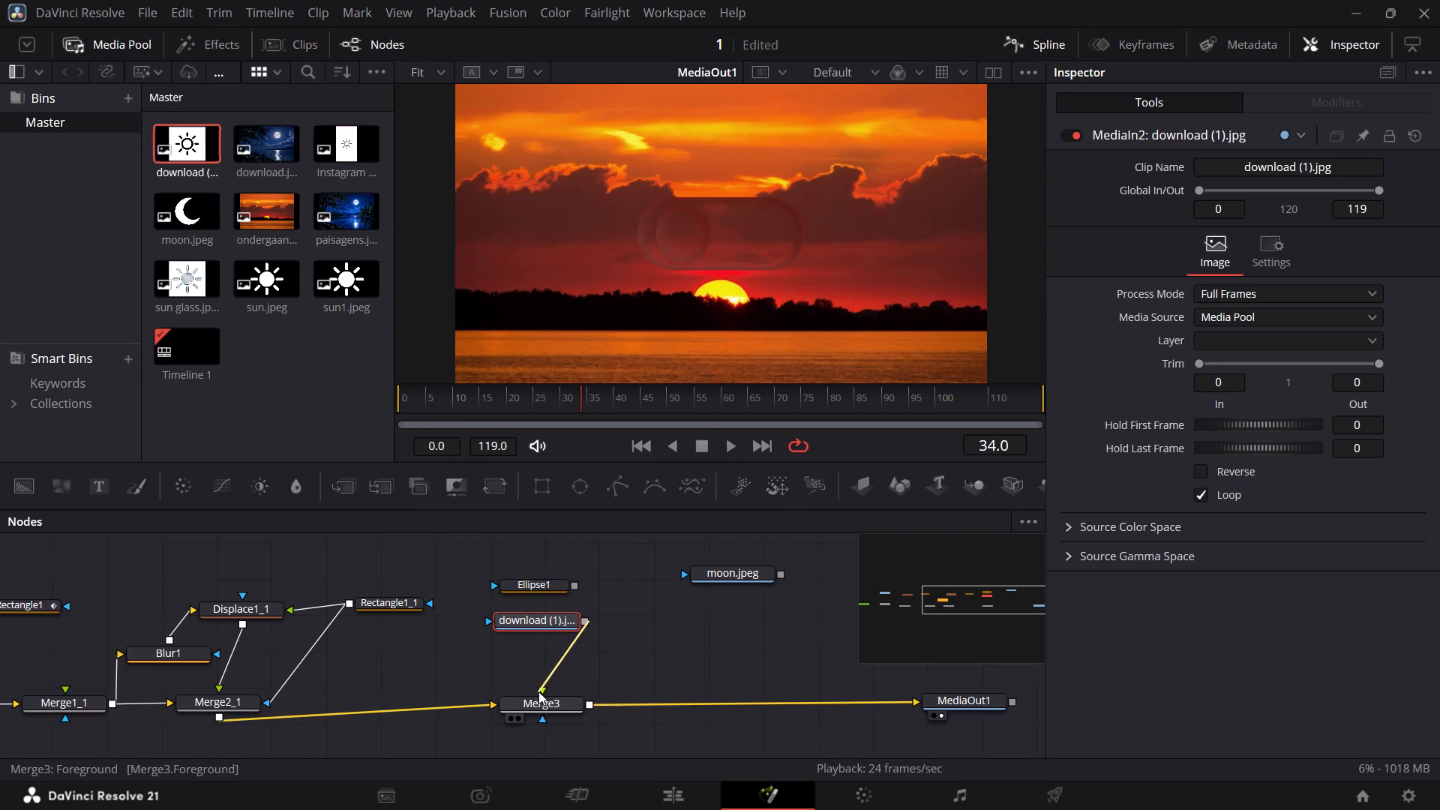
pyautogui.moveTo(538, 691); pyautogui.dragTo(542, 691)
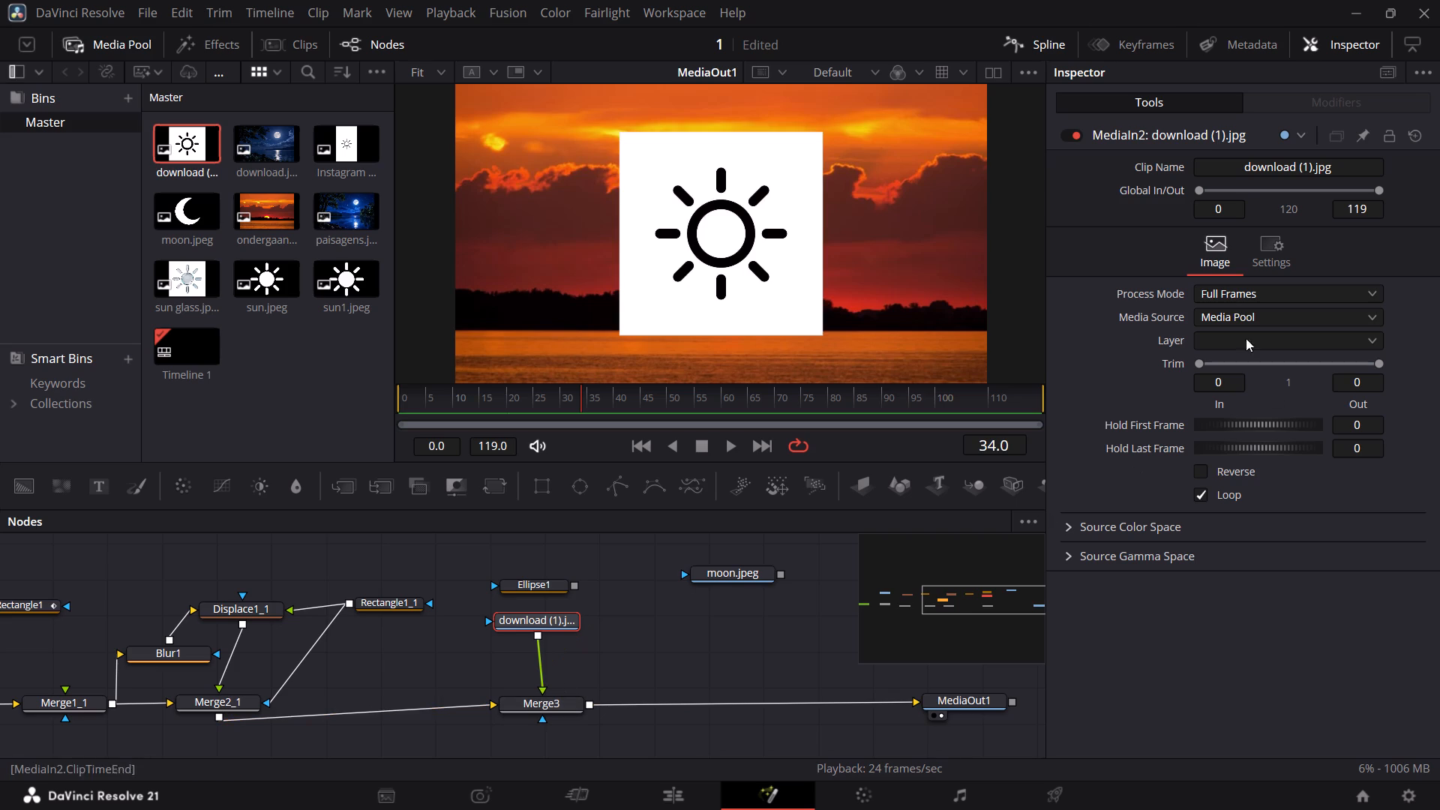
# Insert a Transform node after download (1).jpg and reduce its size to 0.16.
pyautogui.click(550, 618)
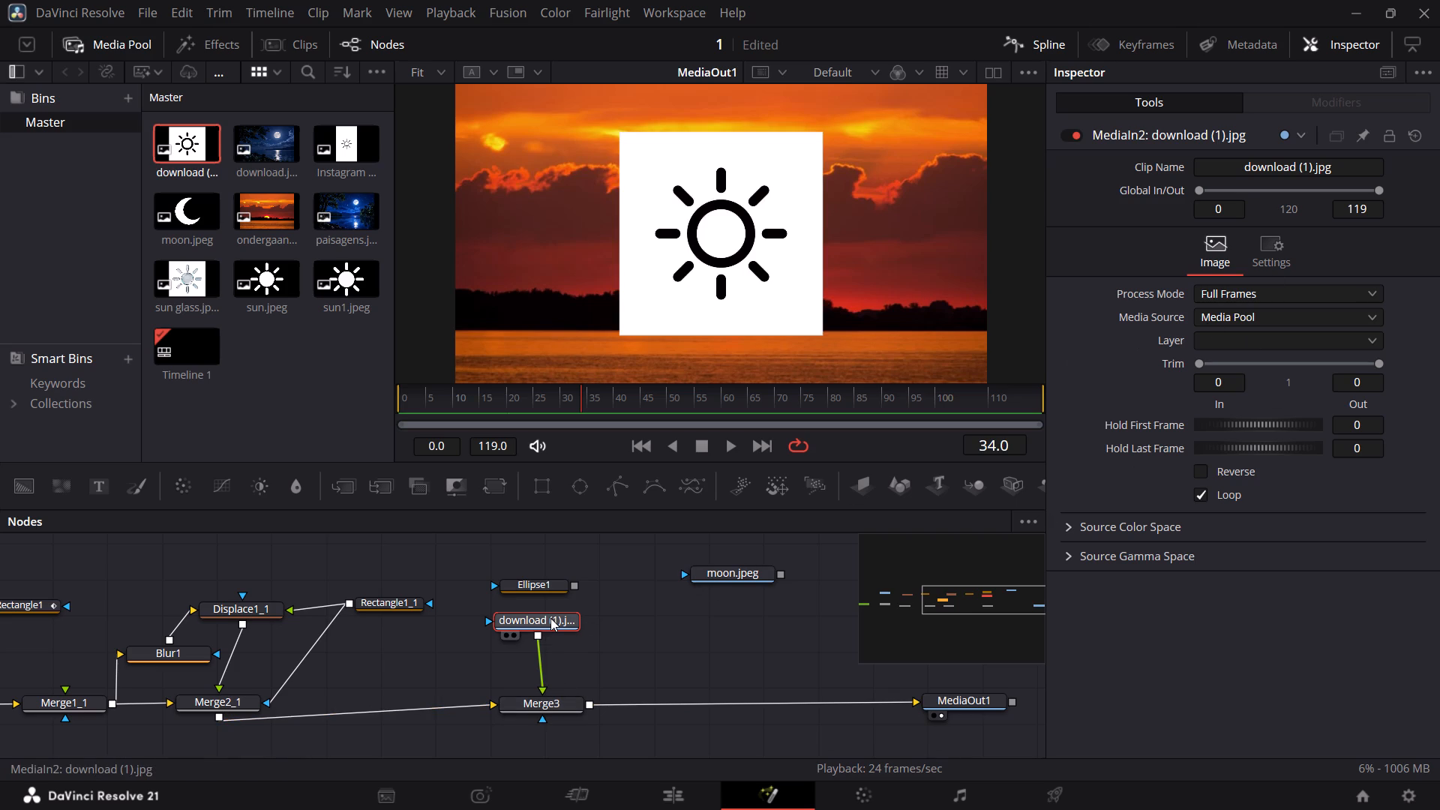
pyautogui.click(495, 478)
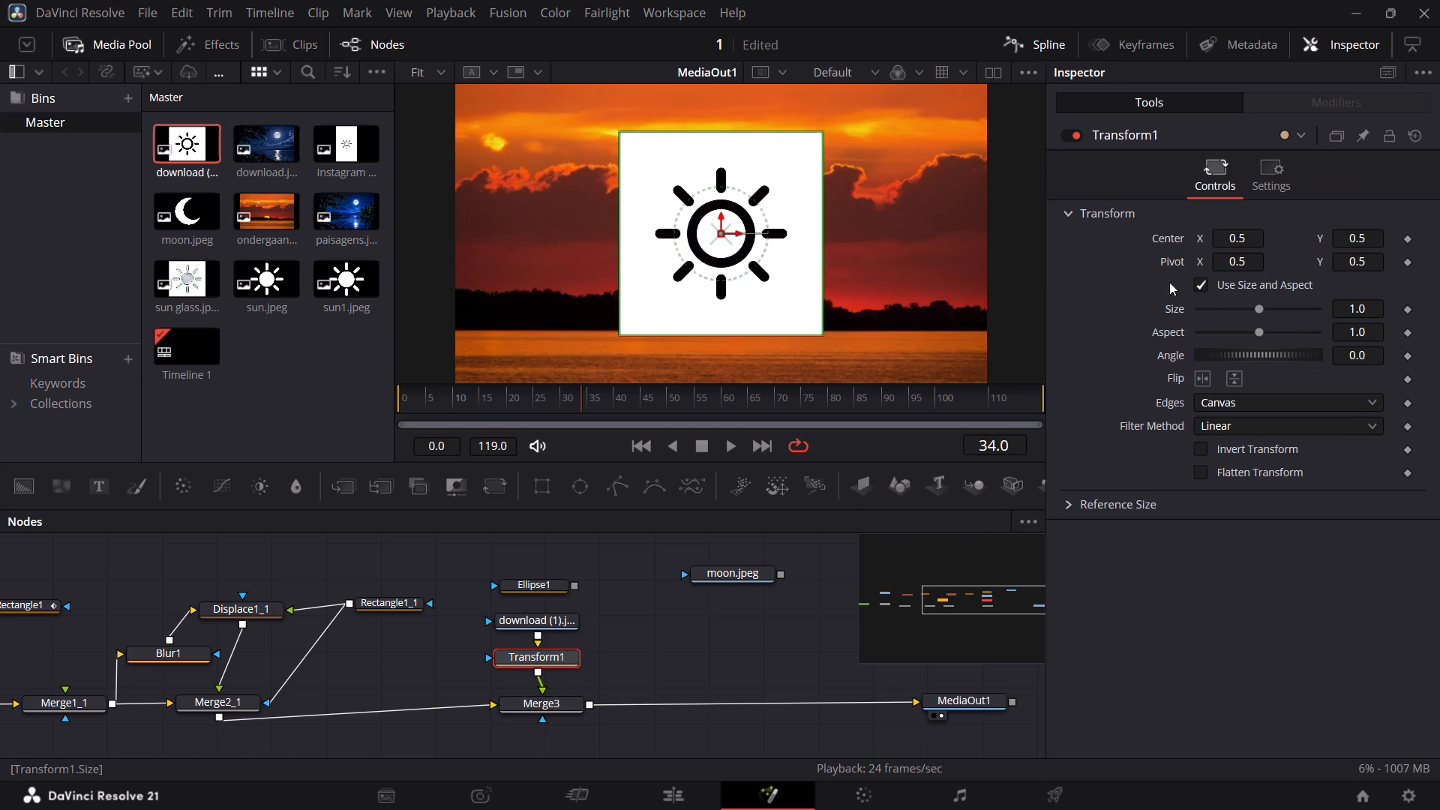
pyautogui.moveTo(1261, 307); pyautogui.dragTo(1216, 328)
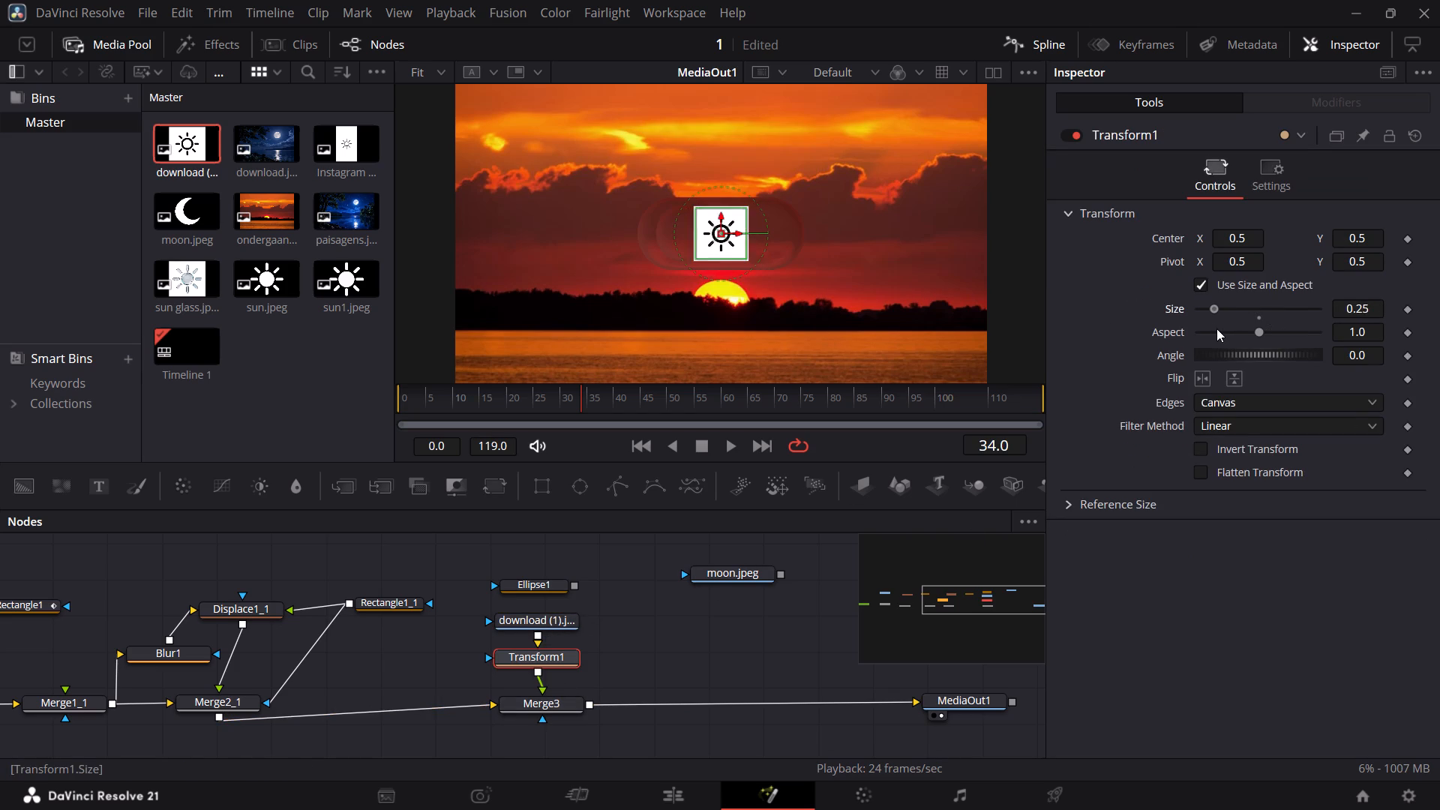
pyautogui.moveTo(1216, 328); pyautogui.dragTo(1210, 331)
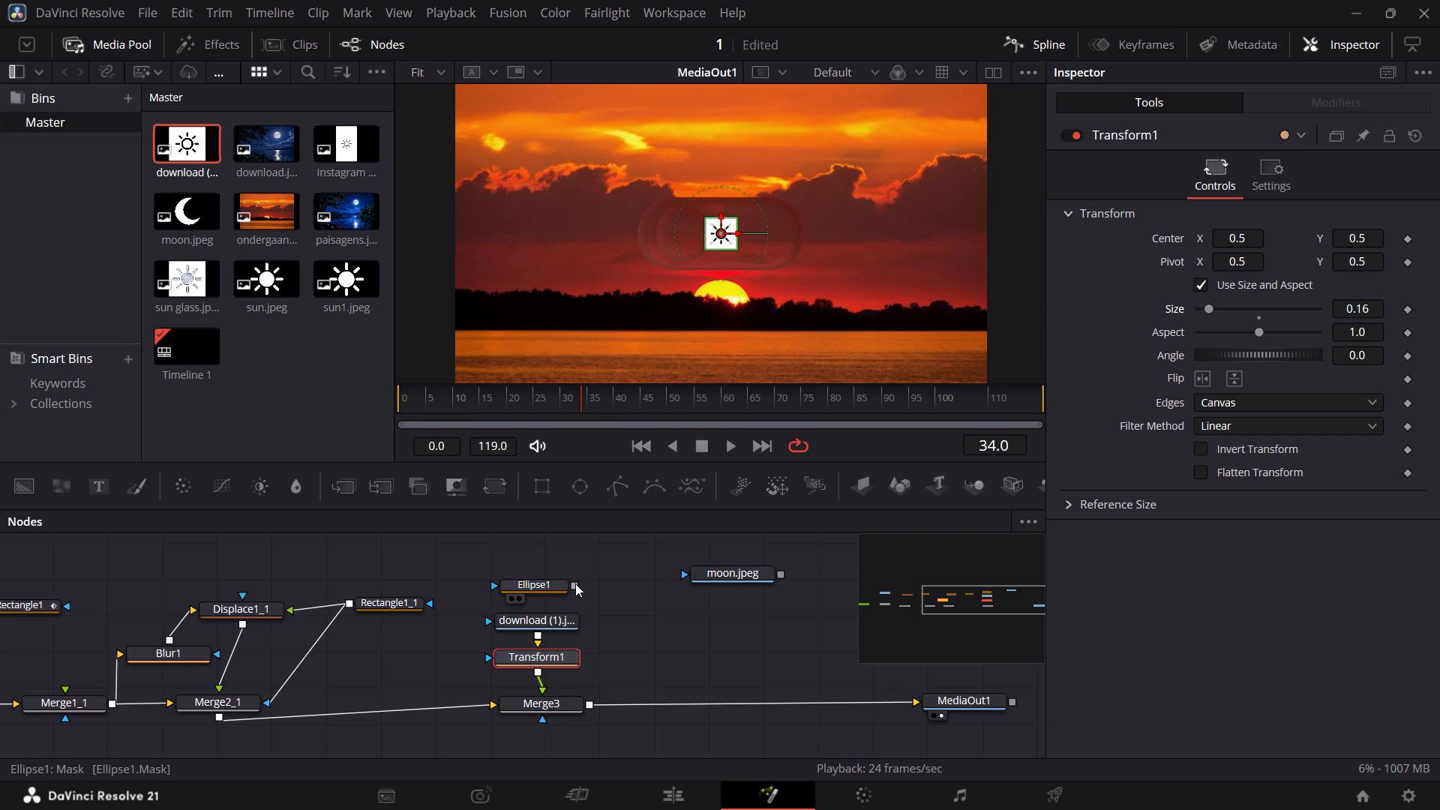
# Connect Ellipse1 to the mask input of the download (1).jpg node.
pyautogui.moveTo(575, 583); pyautogui.dragTo(530, 616)
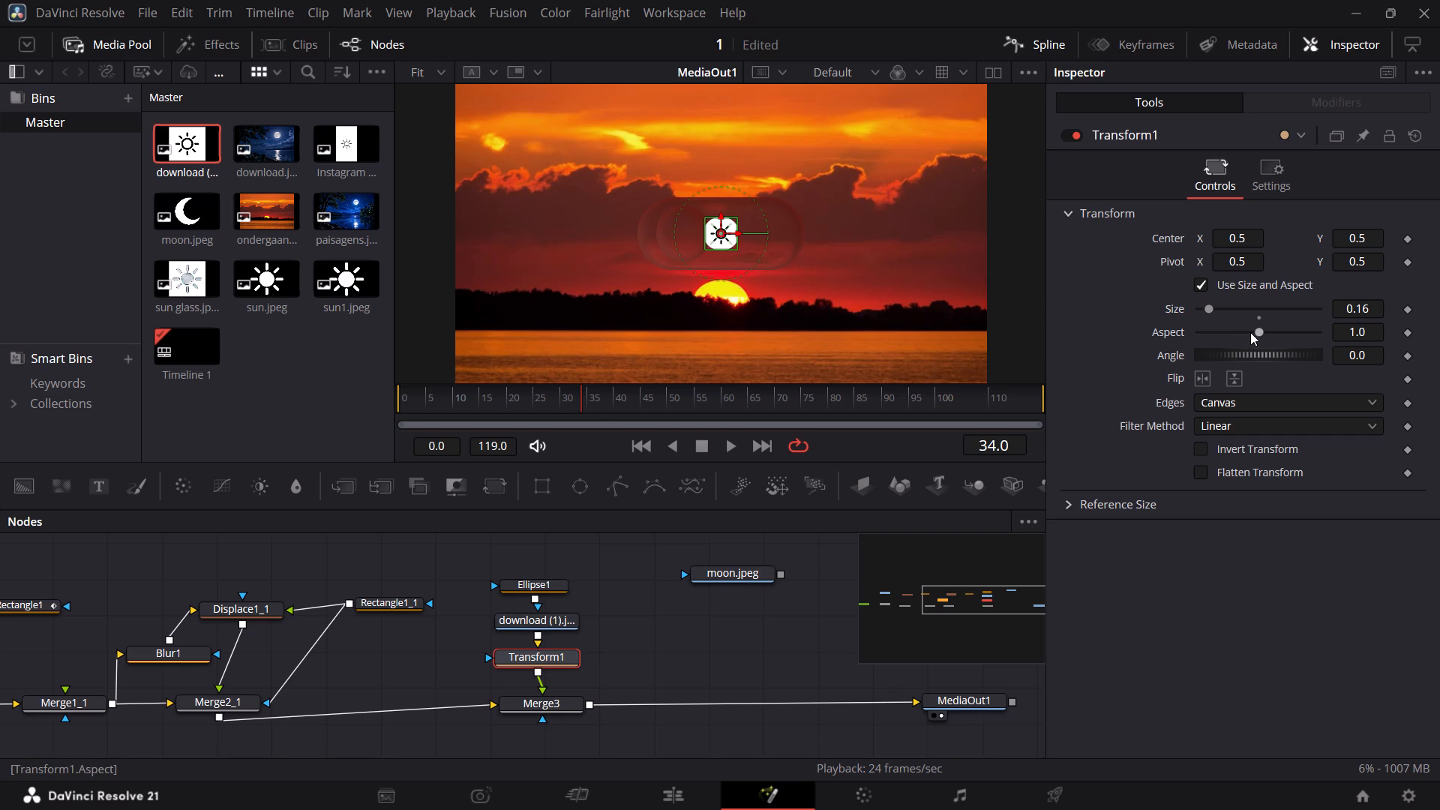
# Set Transform1's size to 0.19 and its Center X to 0.318 to place the sun over the toggle knob.
pyautogui.click(1211, 307)
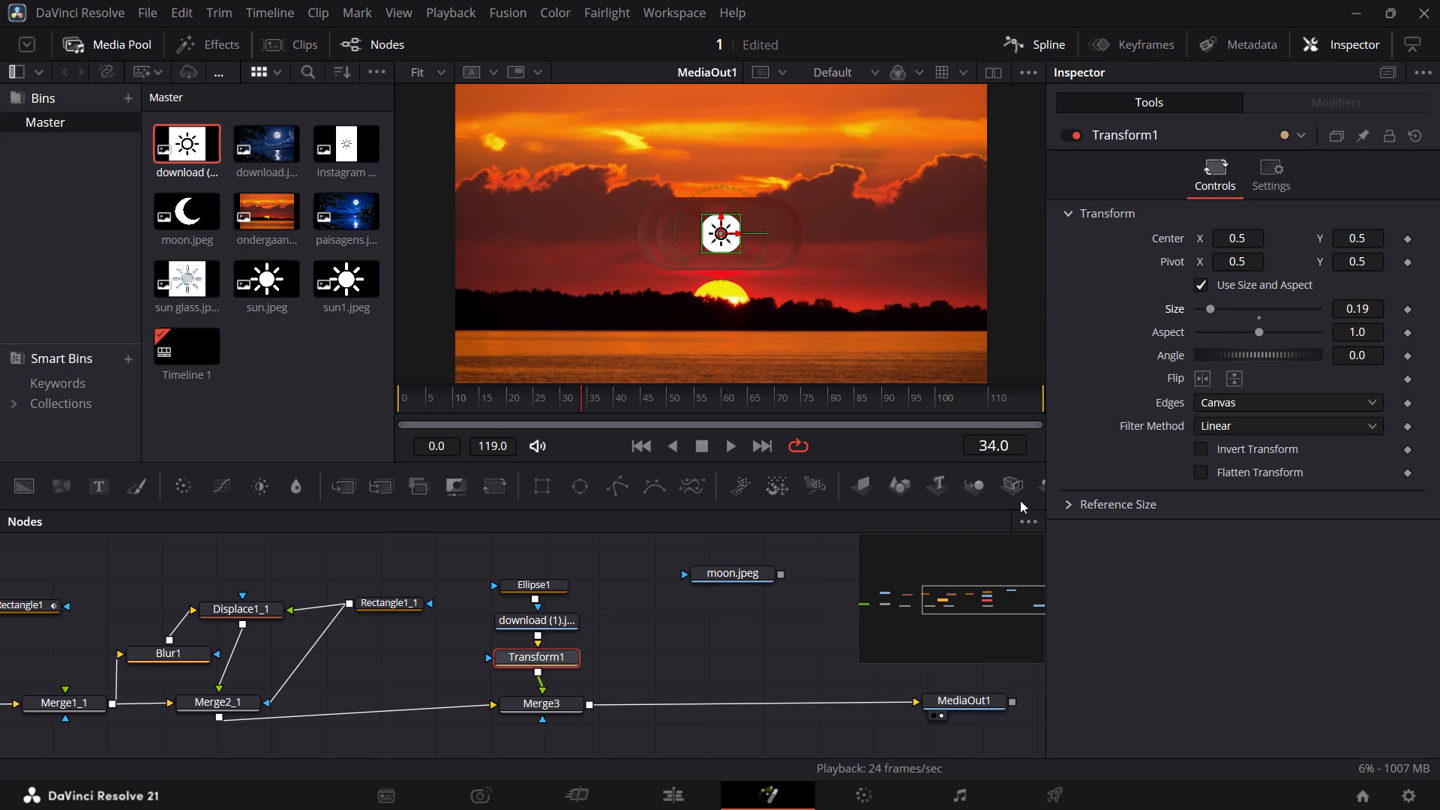
pyautogui.click(557, 652)
pyautogui.moveTo(1249, 231); pyautogui.dragTo(1217, 236)
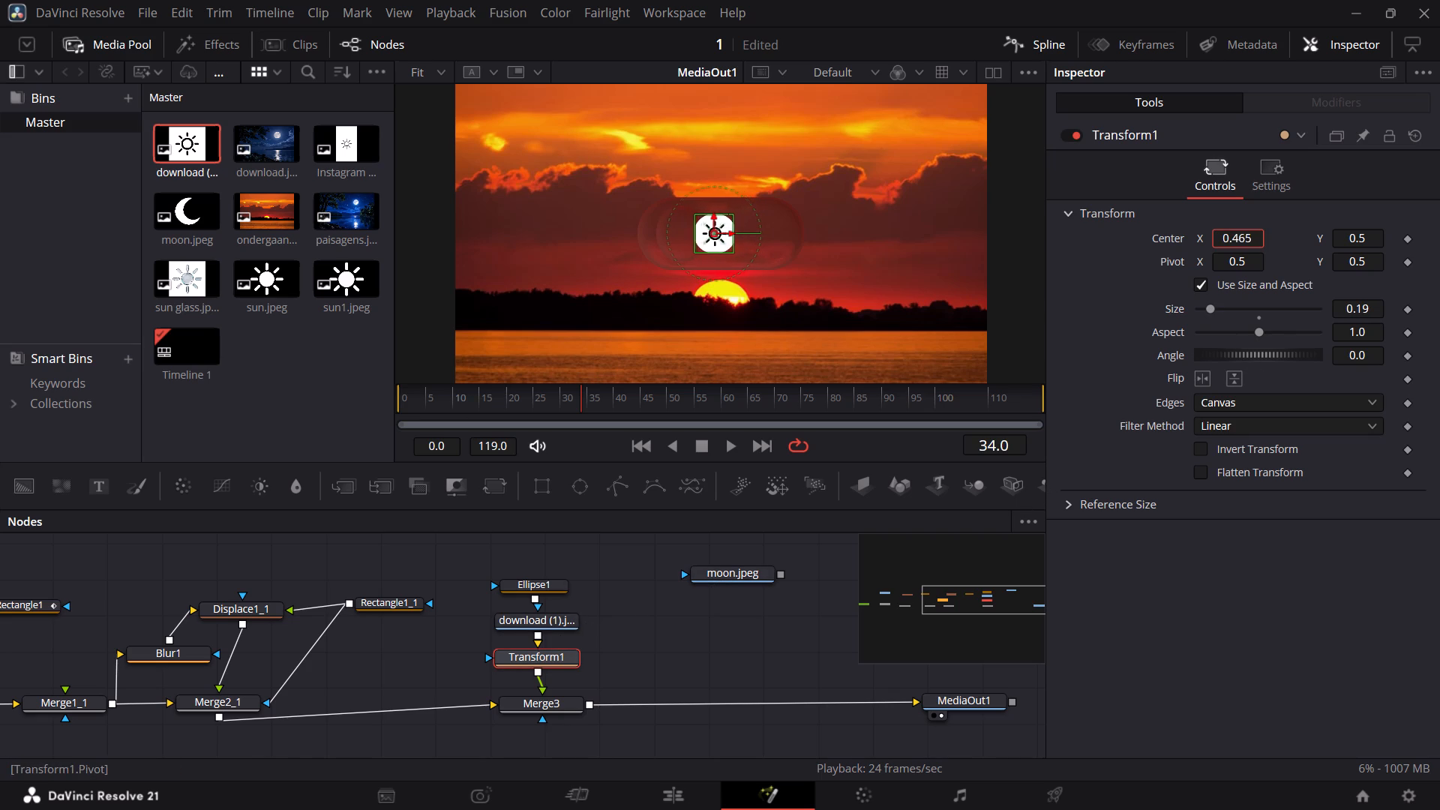
pyautogui.moveTo(1217, 236); pyautogui.dragTo(1085, 250)
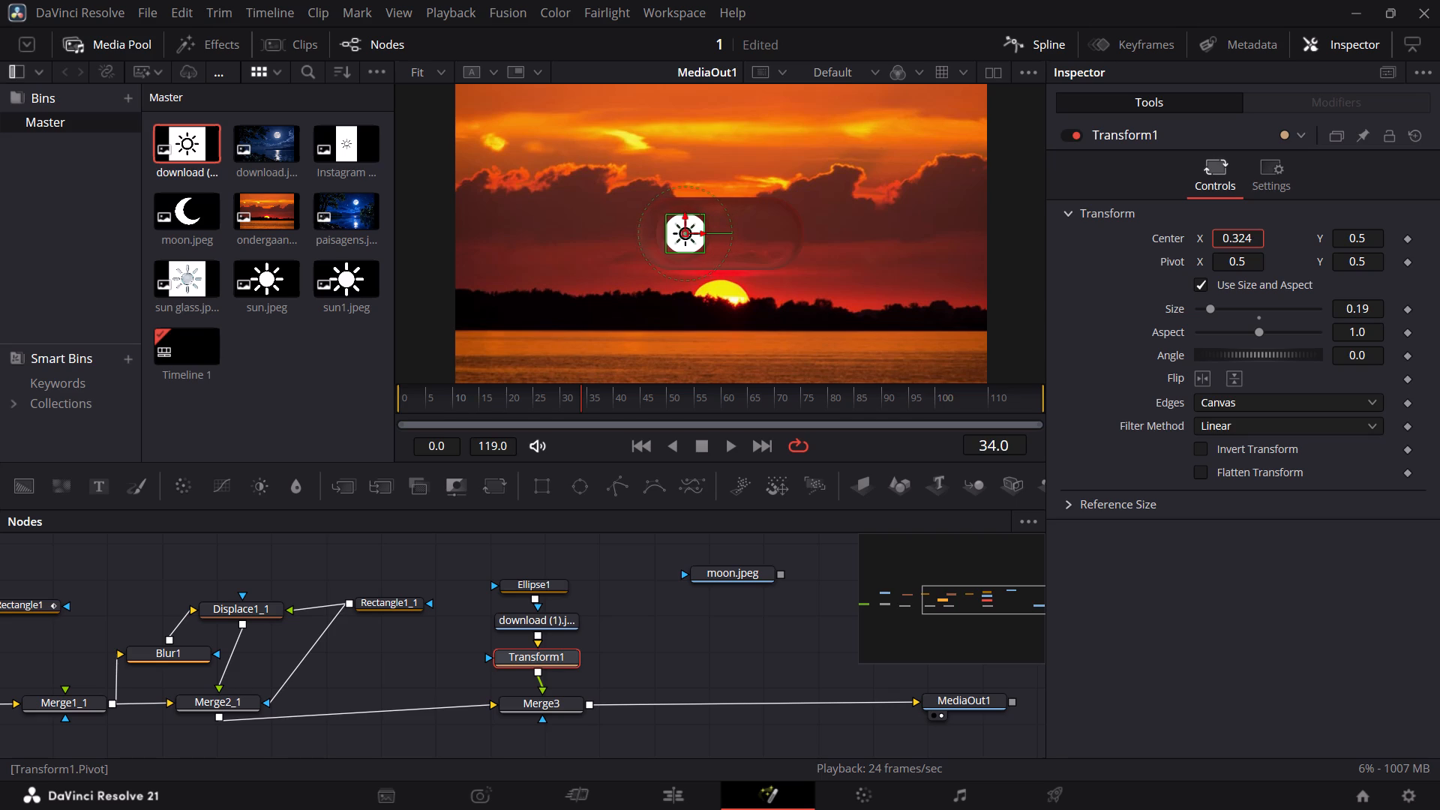
pyautogui.moveTo(1085, 250); pyautogui.dragTo(1079, 249)
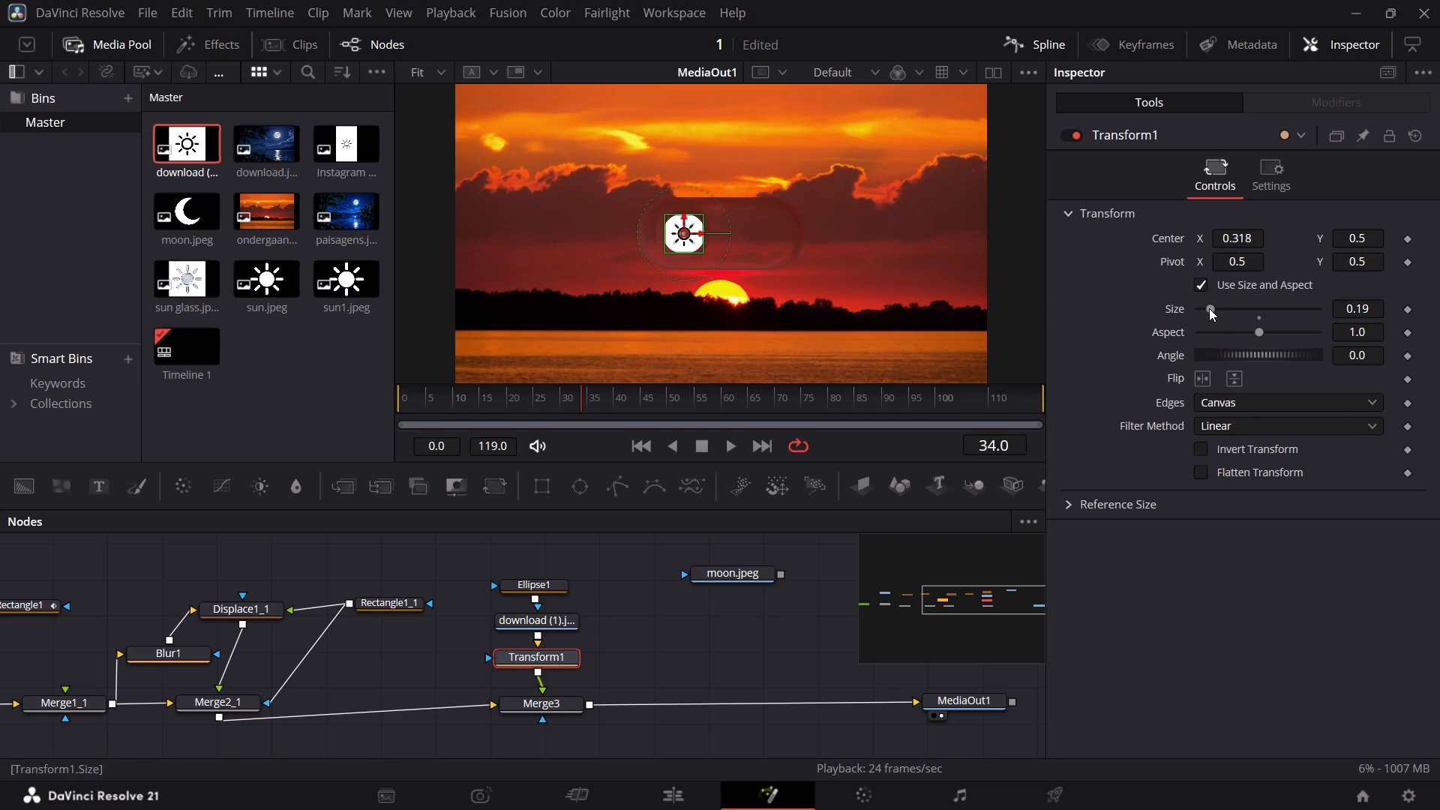
# Reshape the Ellipse1 mask with border width -0.091, width 0.929 and height 0.882.
pyautogui.click(555, 578)
pyautogui.click(537, 585)
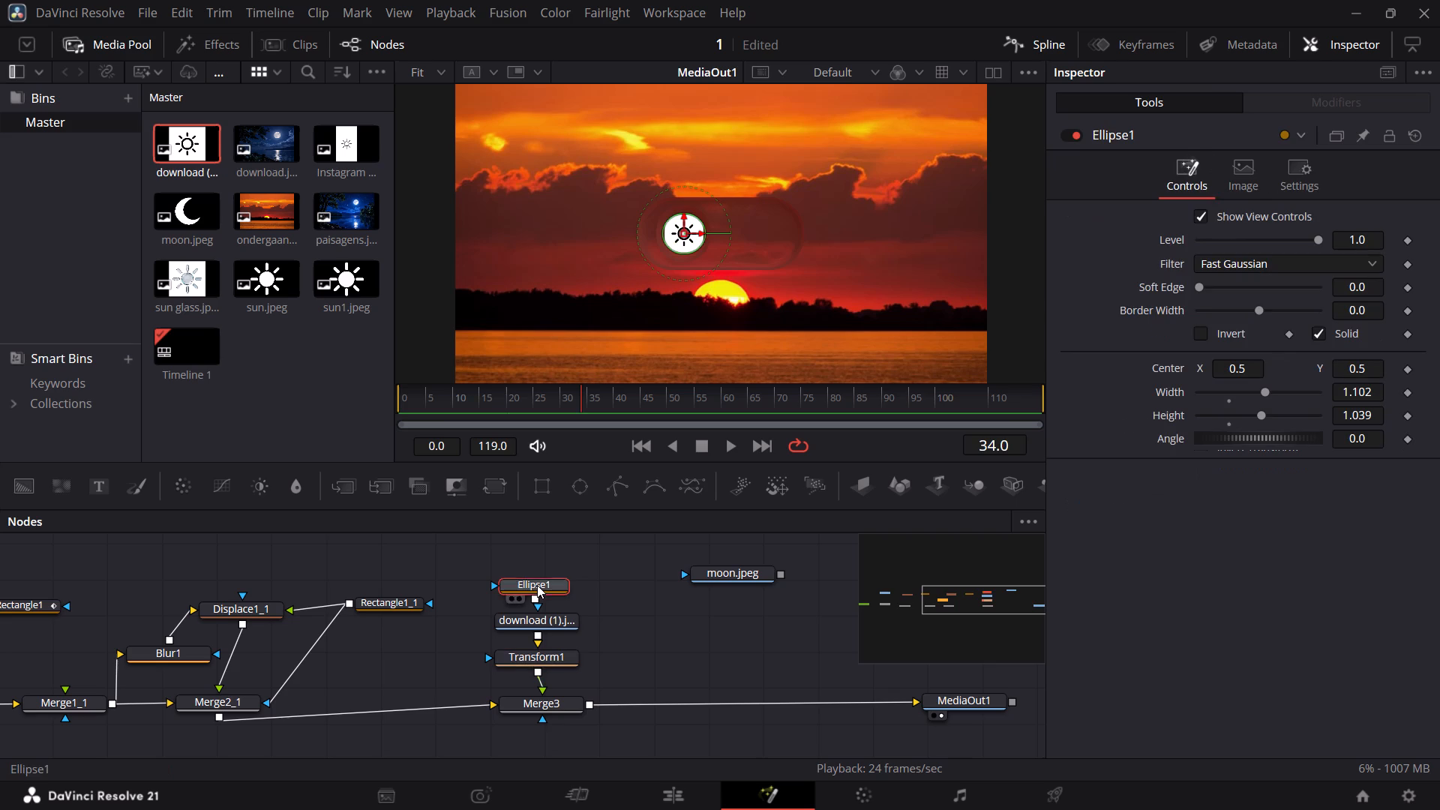
pyautogui.moveTo(1258, 311); pyautogui.dragTo(1241, 313)
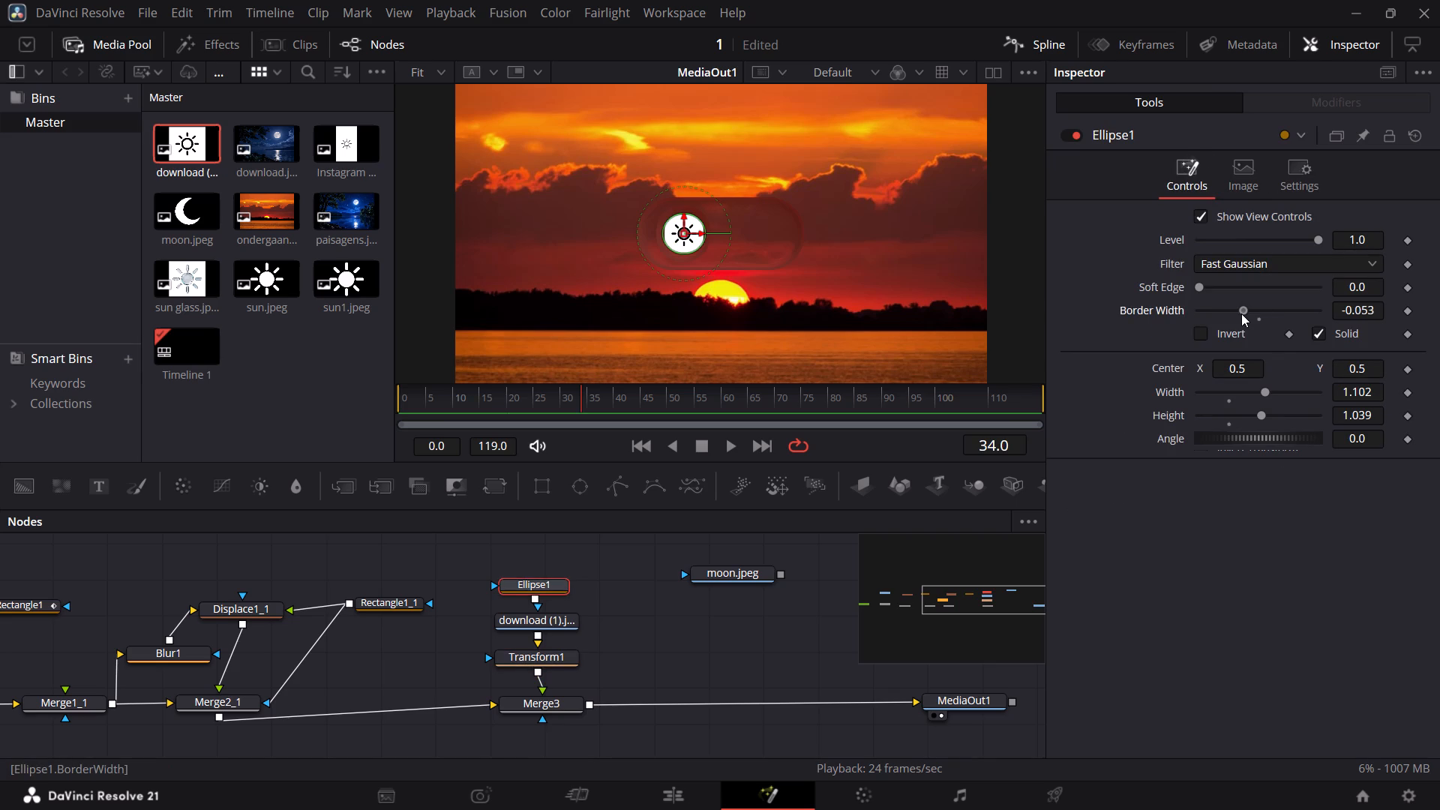
pyautogui.moveTo(1241, 313); pyautogui.dragTo(1231, 318)
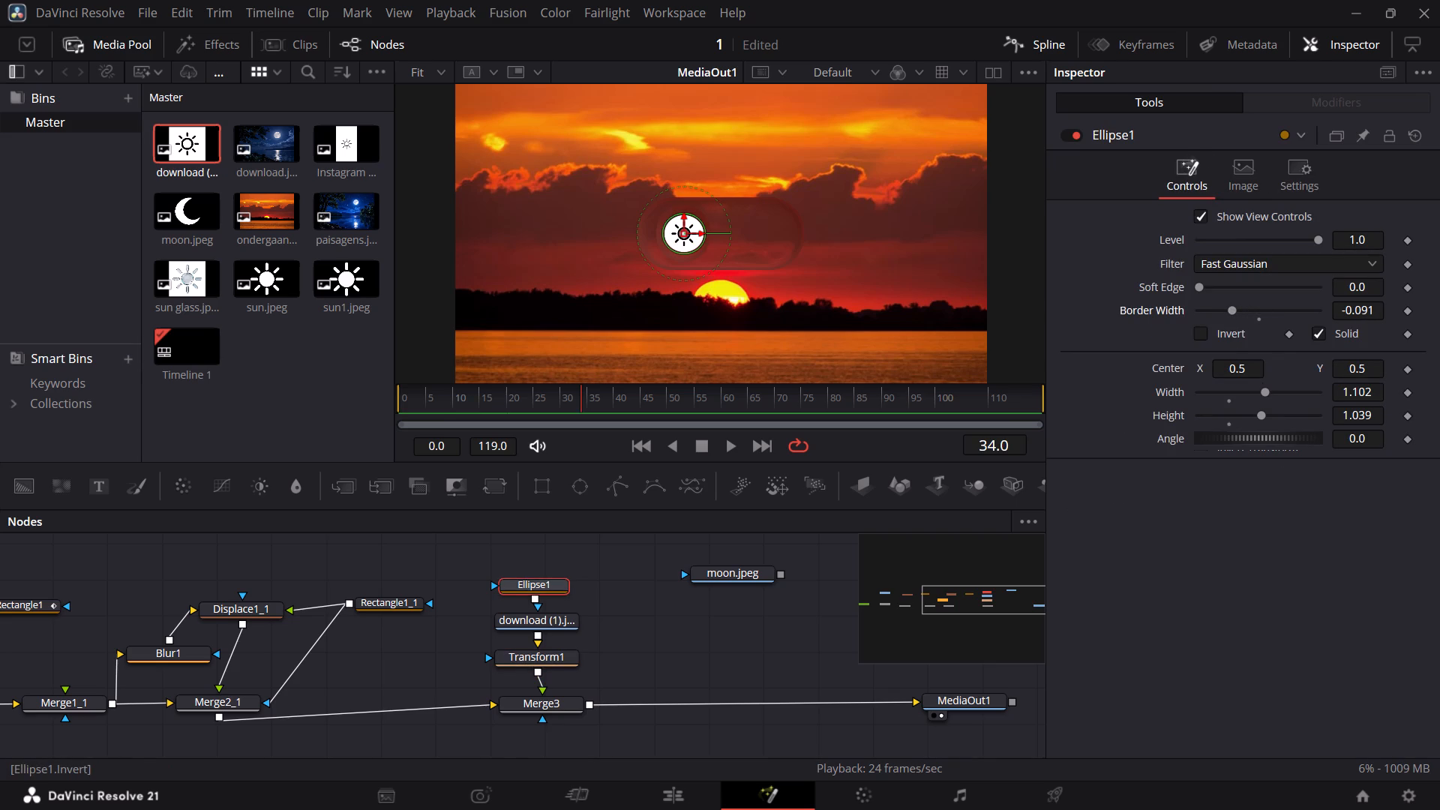
pyautogui.moveTo(1260, 392); pyautogui.dragTo(1255, 391)
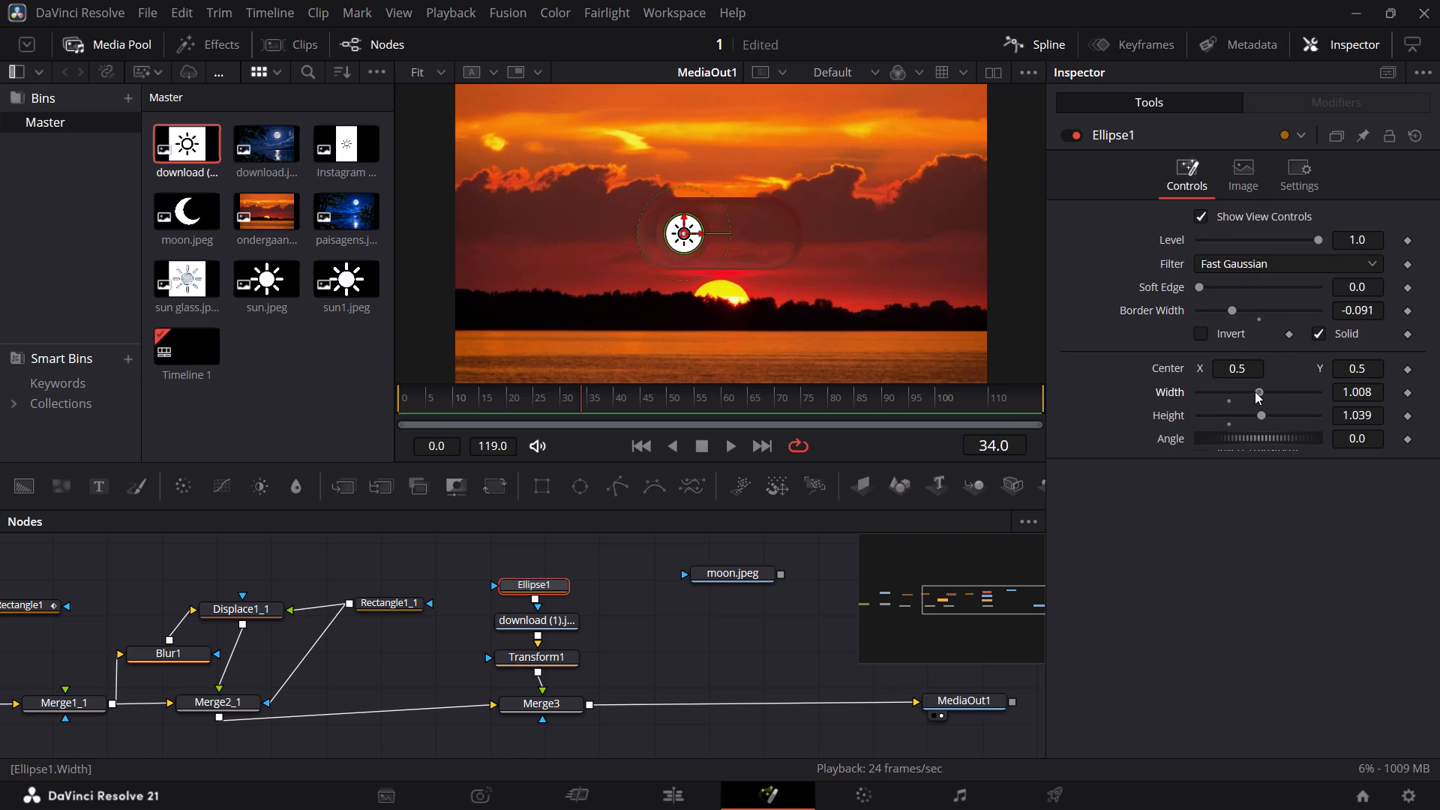
pyautogui.moveTo(1255, 391); pyautogui.dragTo(1249, 390)
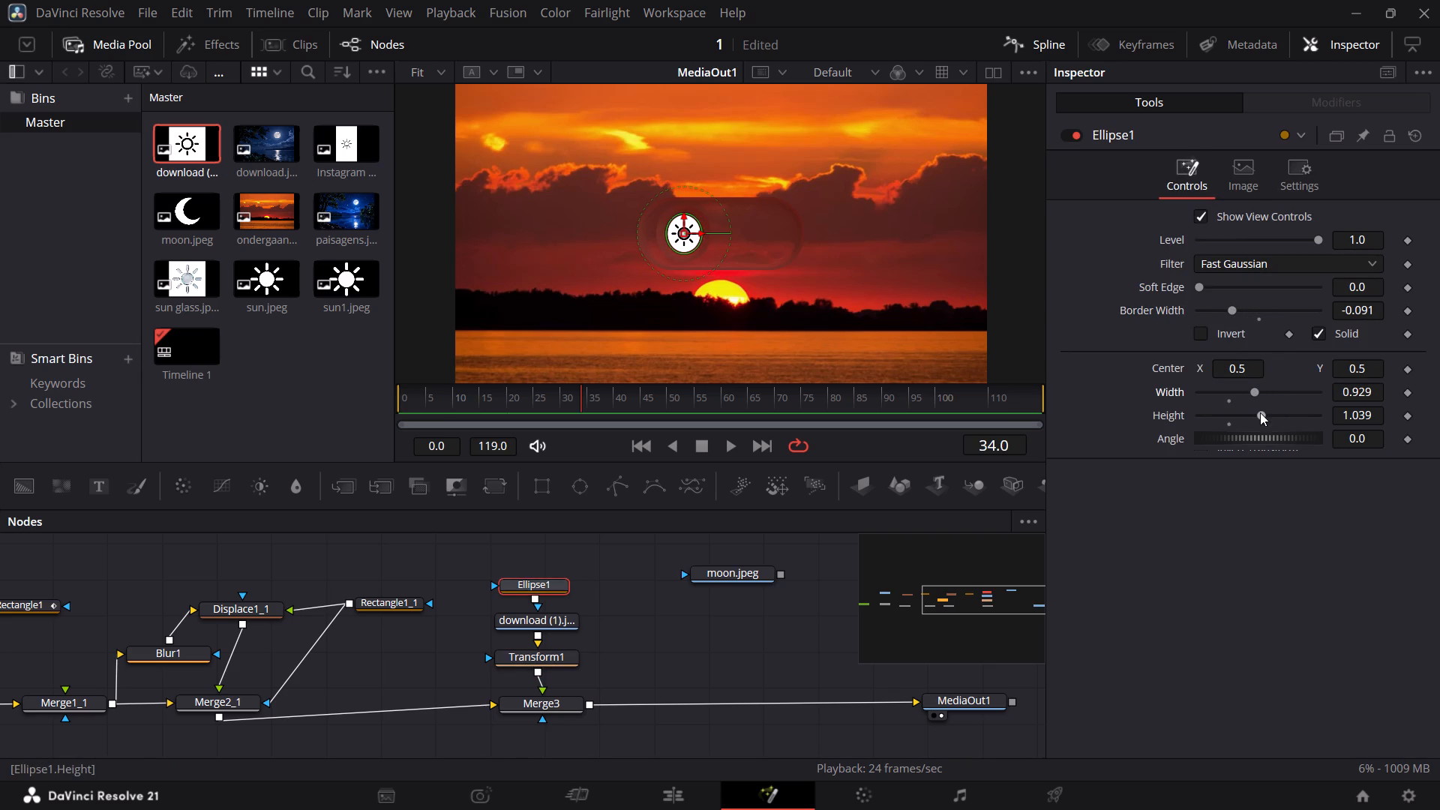
pyautogui.moveTo(1260, 413); pyautogui.dragTo(1252, 413)
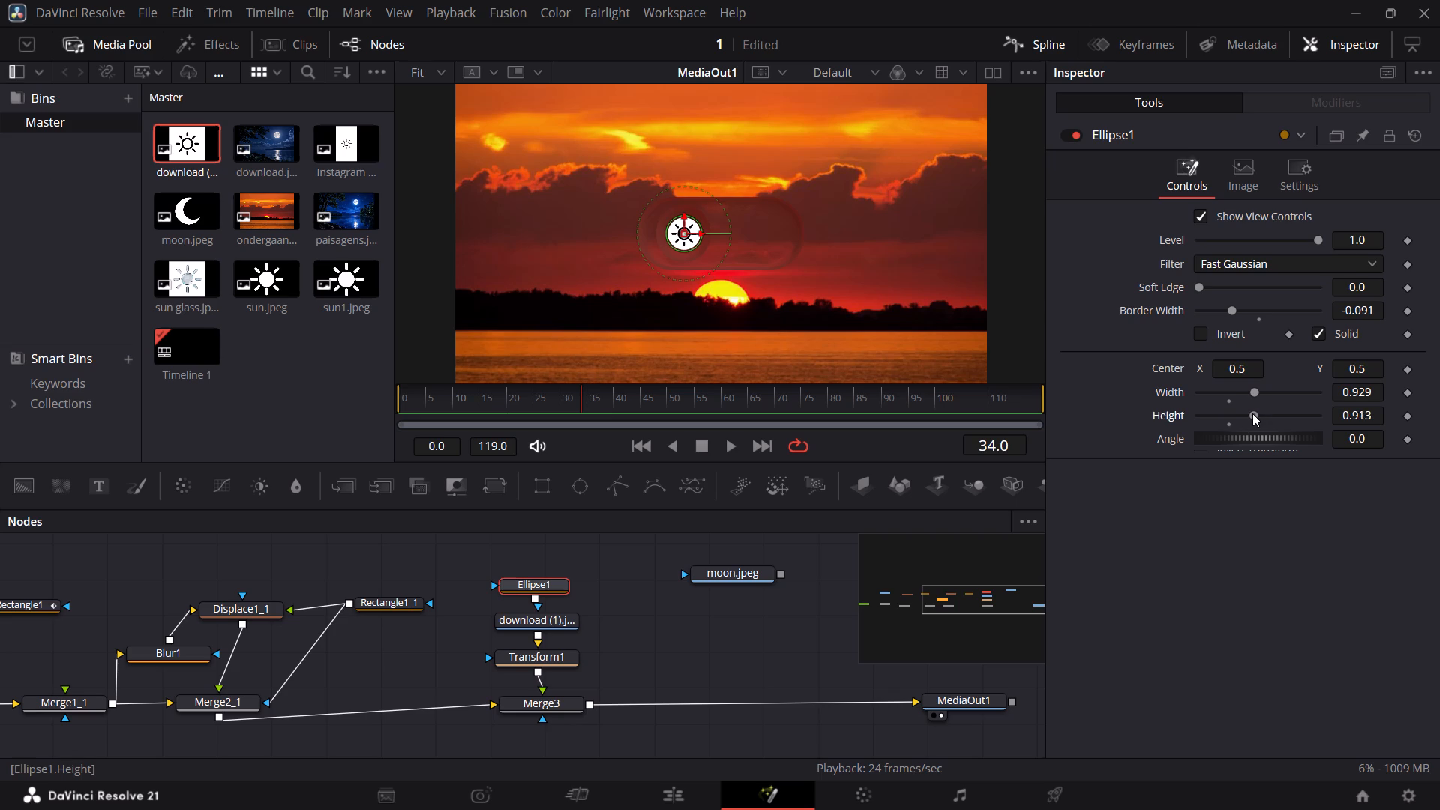
pyautogui.moveTo(1252, 413); pyautogui.dragTo(1251, 413)
# Soften the Ellipse1 mask with a soft edge of 0.115 and a border width of -0.016.
pyautogui.moveTo(1196, 285); pyautogui.dragTo(1300, 282)
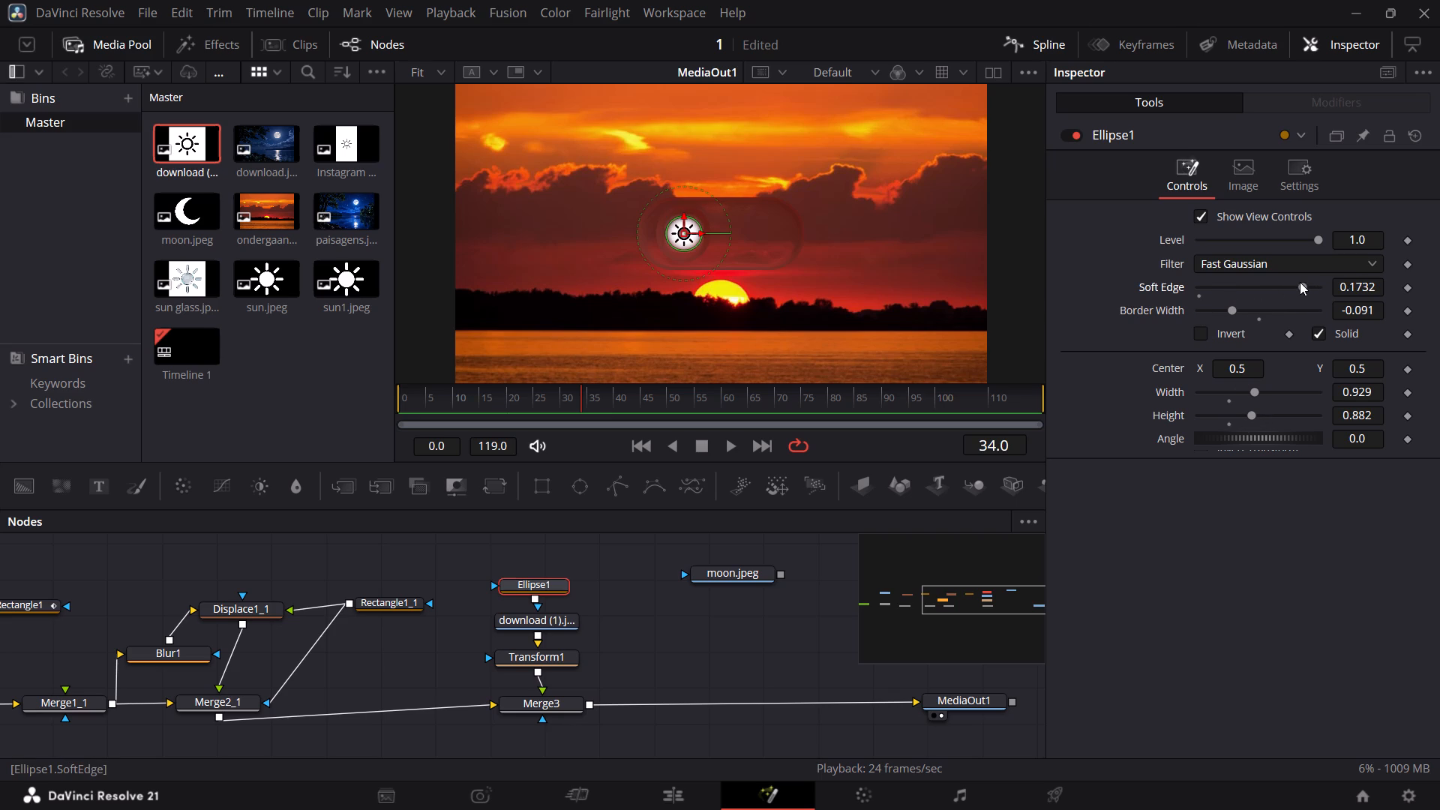
pyautogui.moveTo(1300, 282); pyautogui.dragTo(1264, 292)
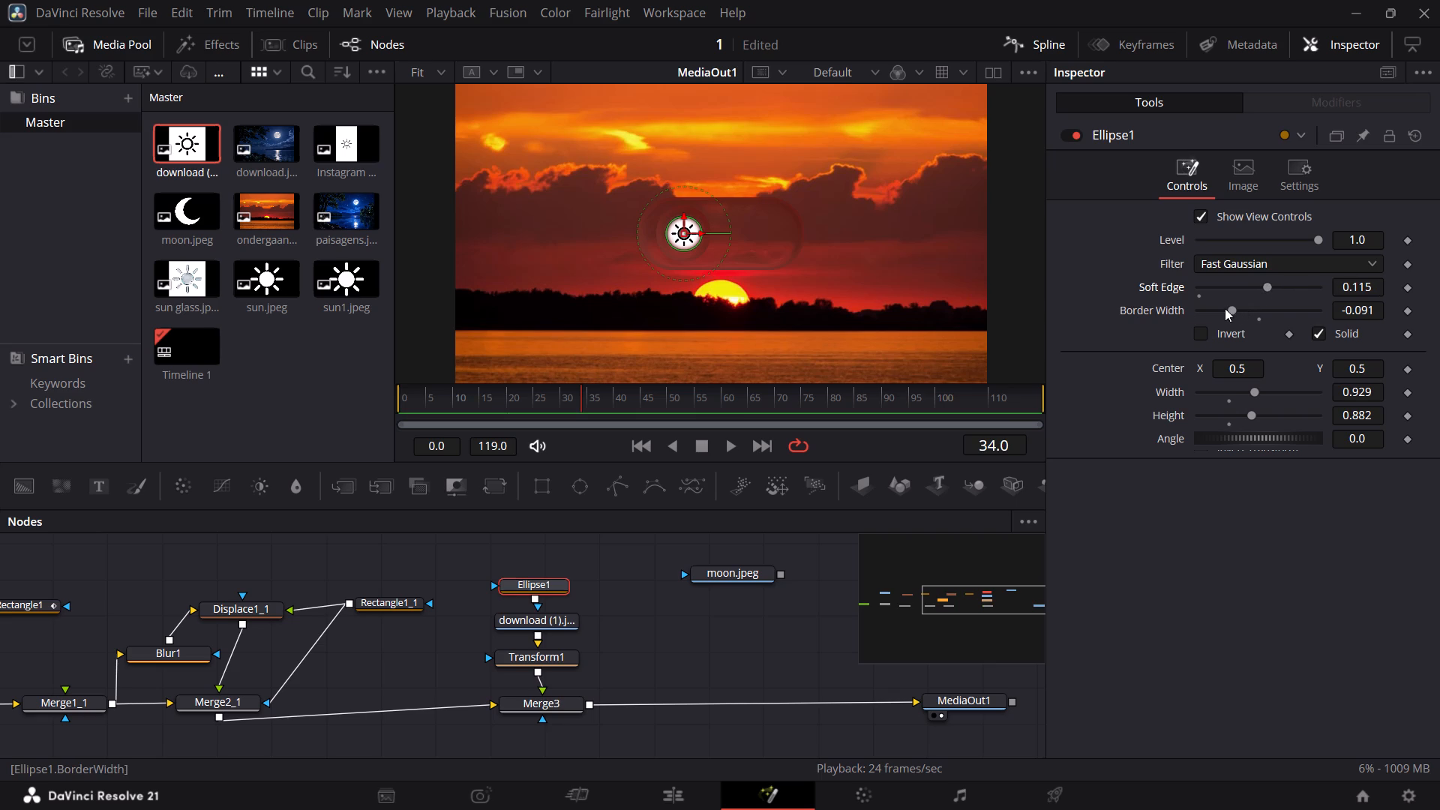
pyautogui.moveTo(1235, 310); pyautogui.dragTo(1303, 326)
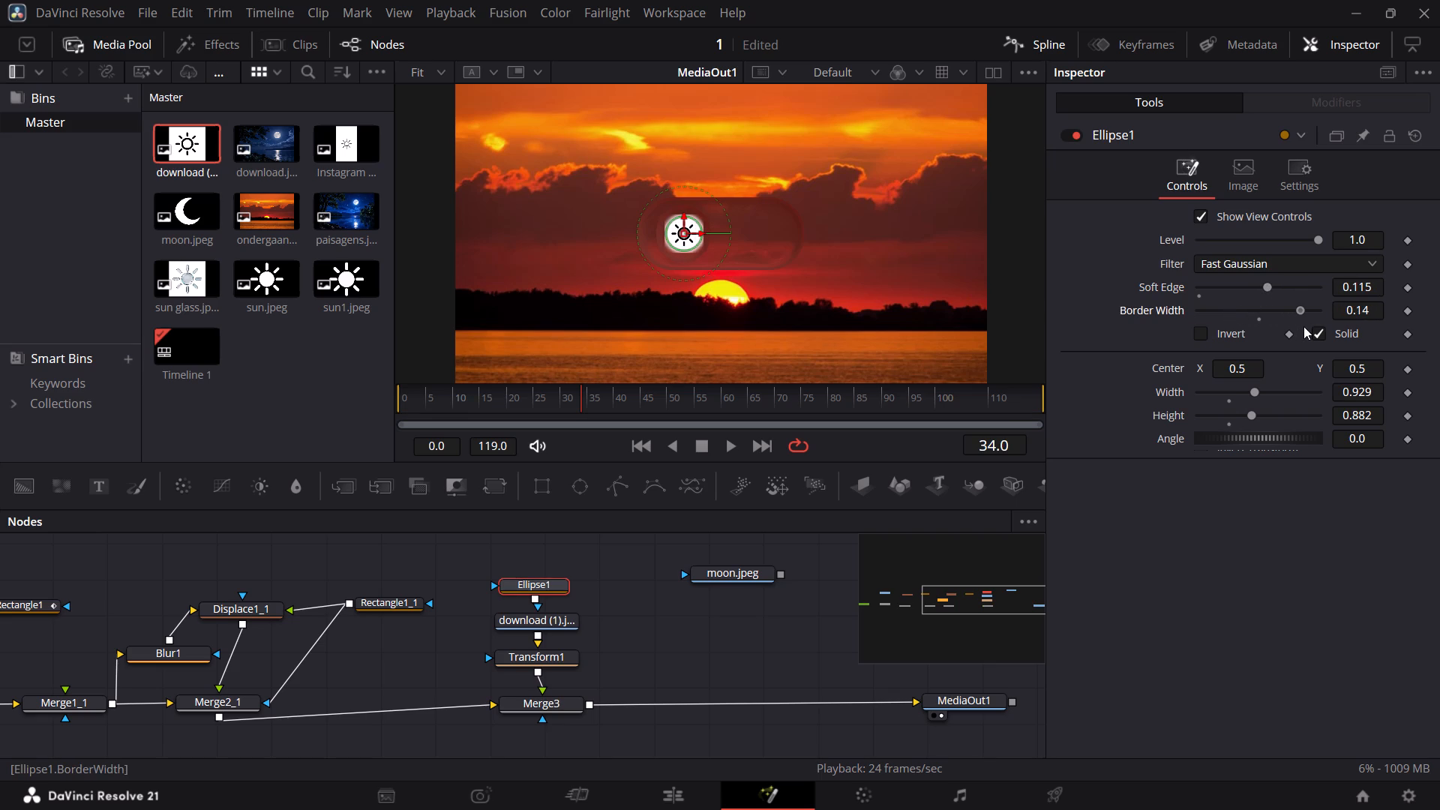
pyautogui.moveTo(1303, 326); pyautogui.dragTo(1243, 327)
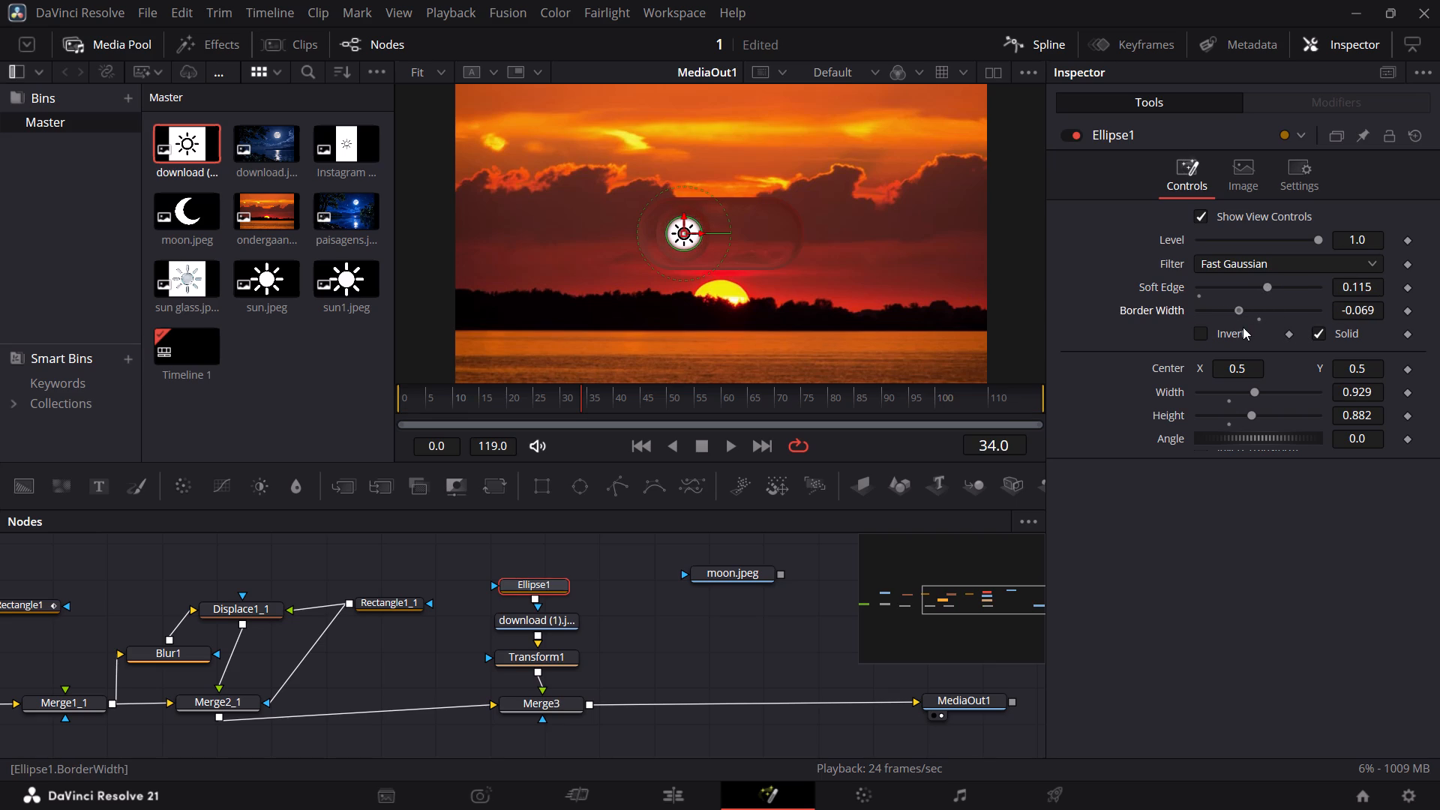
pyautogui.moveTo(1243, 327); pyautogui.dragTo(1231, 328)
pyautogui.moveTo(1231, 328); pyautogui.dragTo(1257, 333)
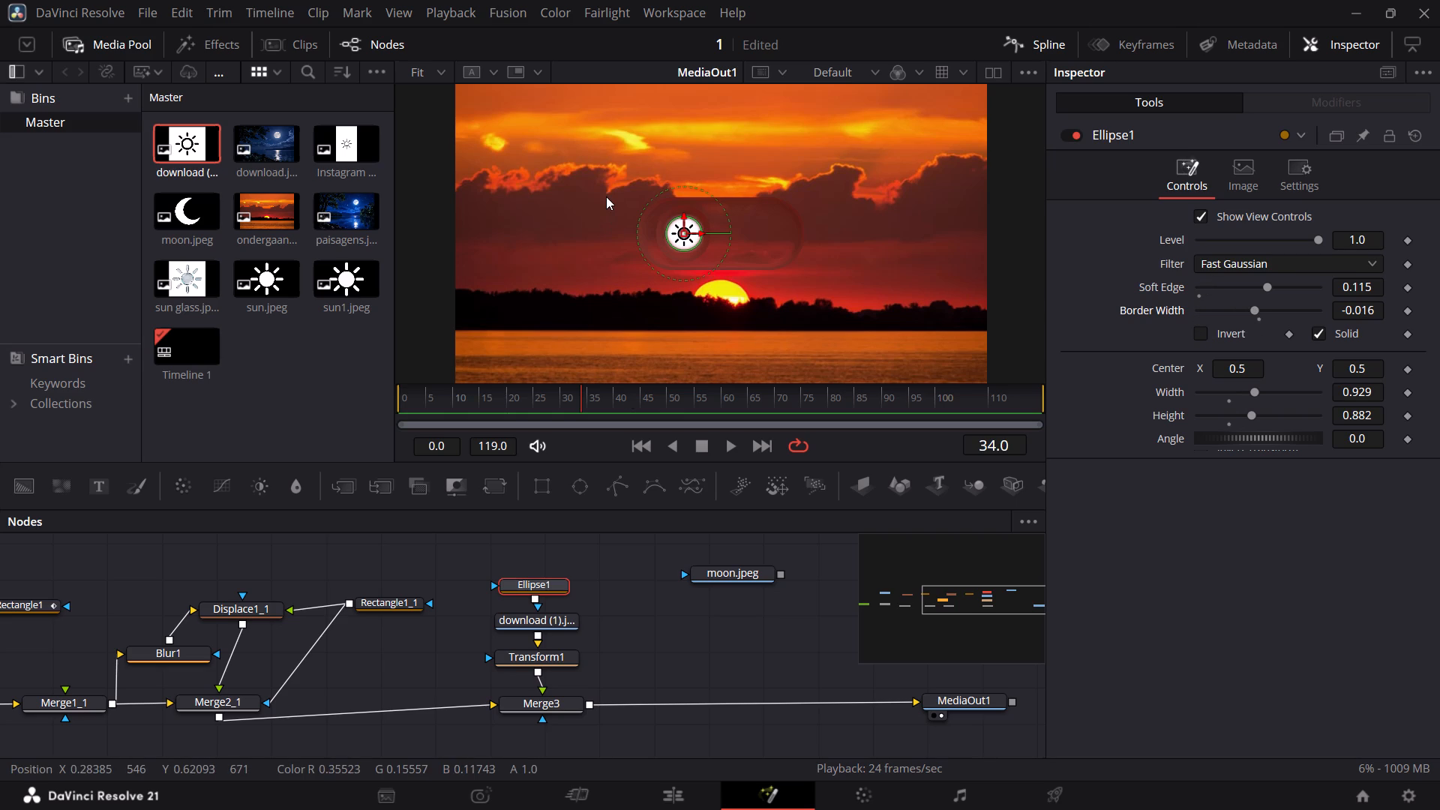
# Play the toggle animation from frame 0 to check the masked sun icon against the knob.
pyautogui.keyDown('ctrl'); pyautogui.scroll(2, 606, 196); pyautogui.keyUp('ctrl')
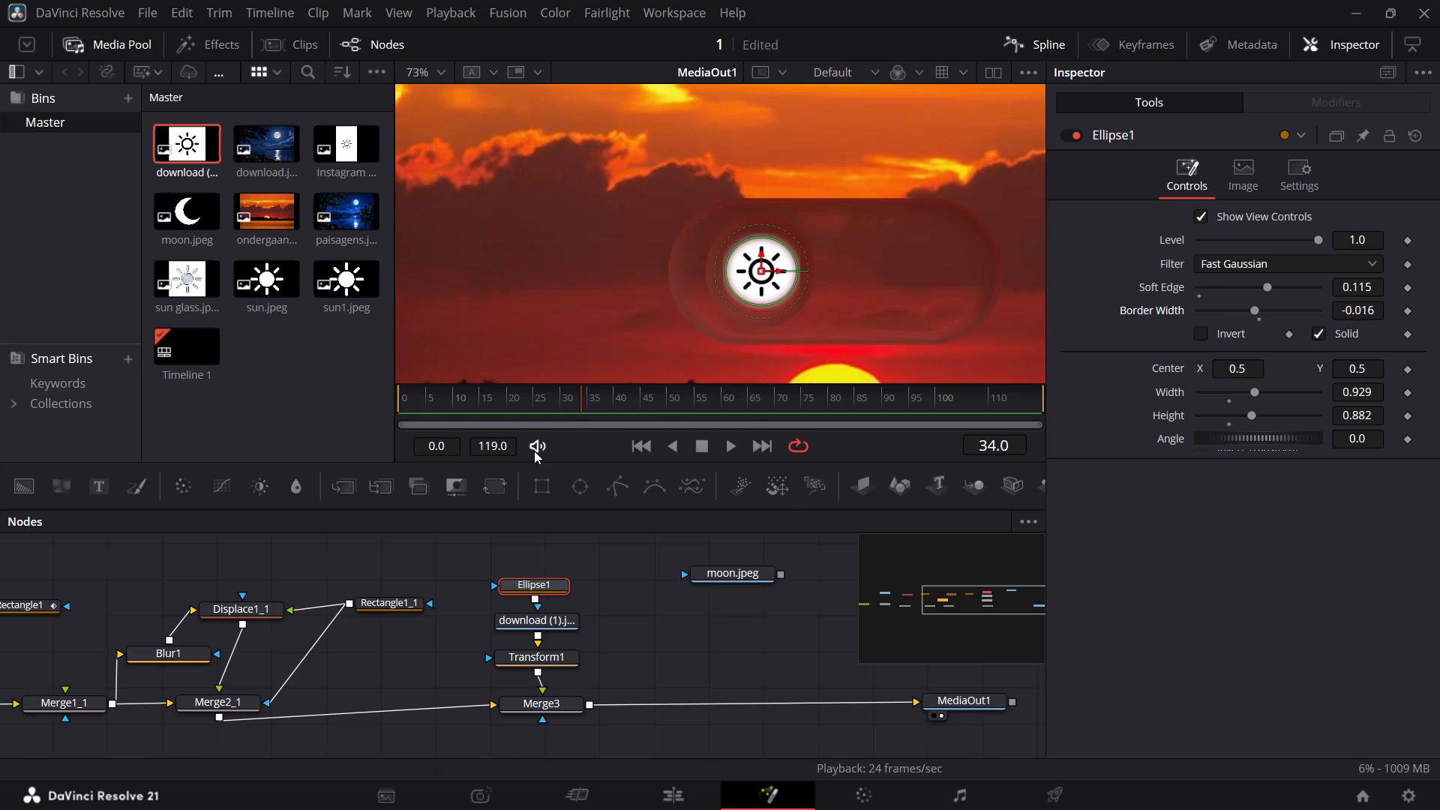
pyautogui.moveTo(577, 401); pyautogui.dragTo(307, 445)
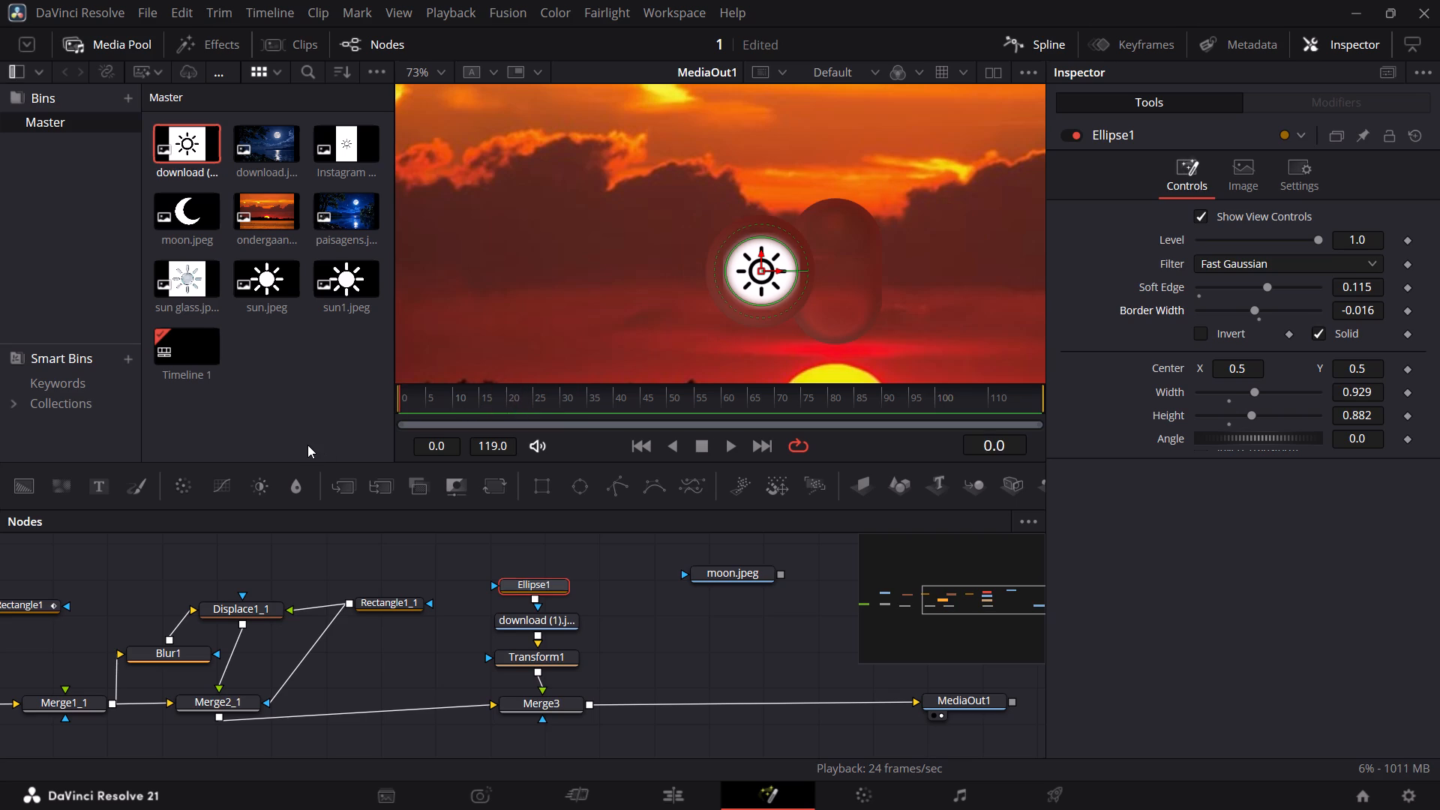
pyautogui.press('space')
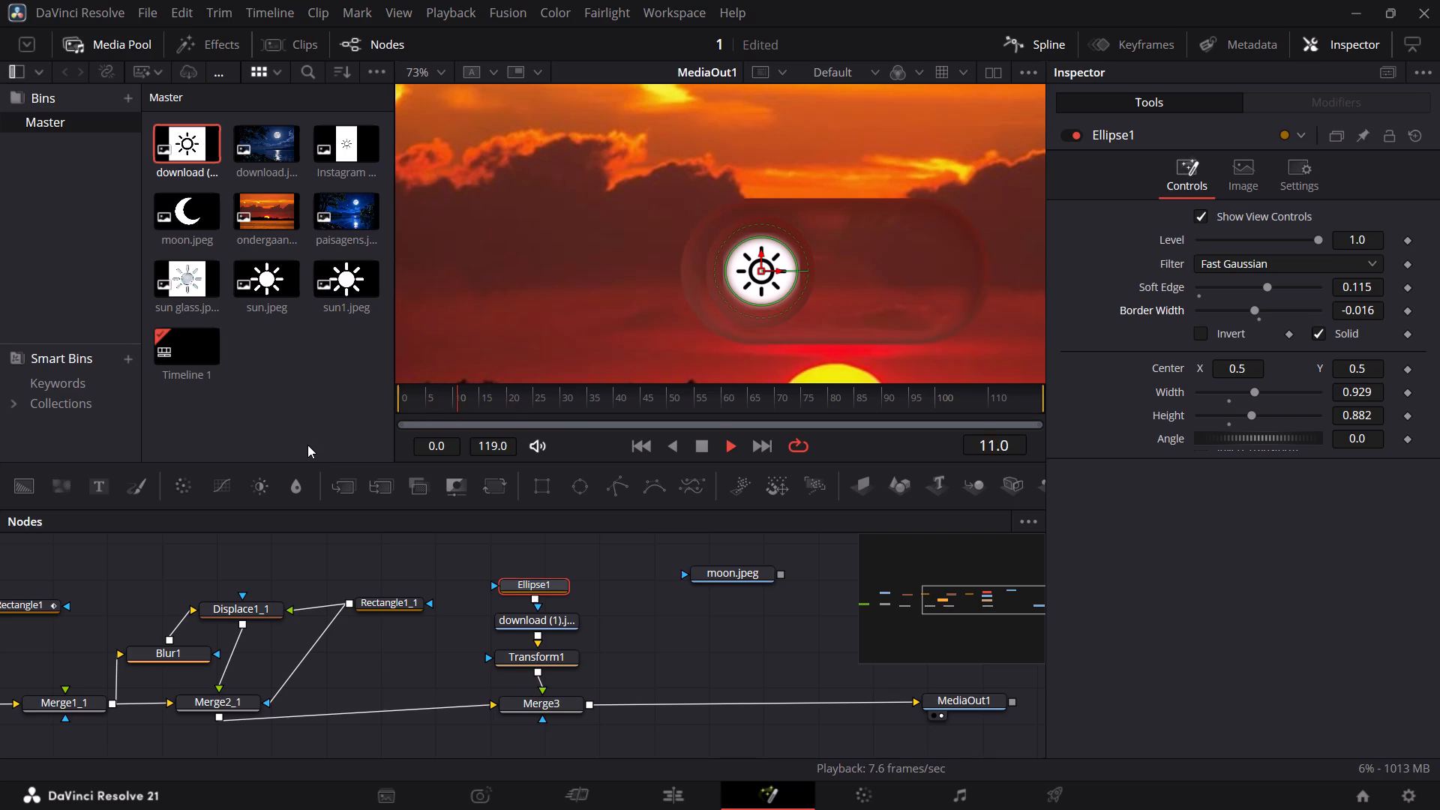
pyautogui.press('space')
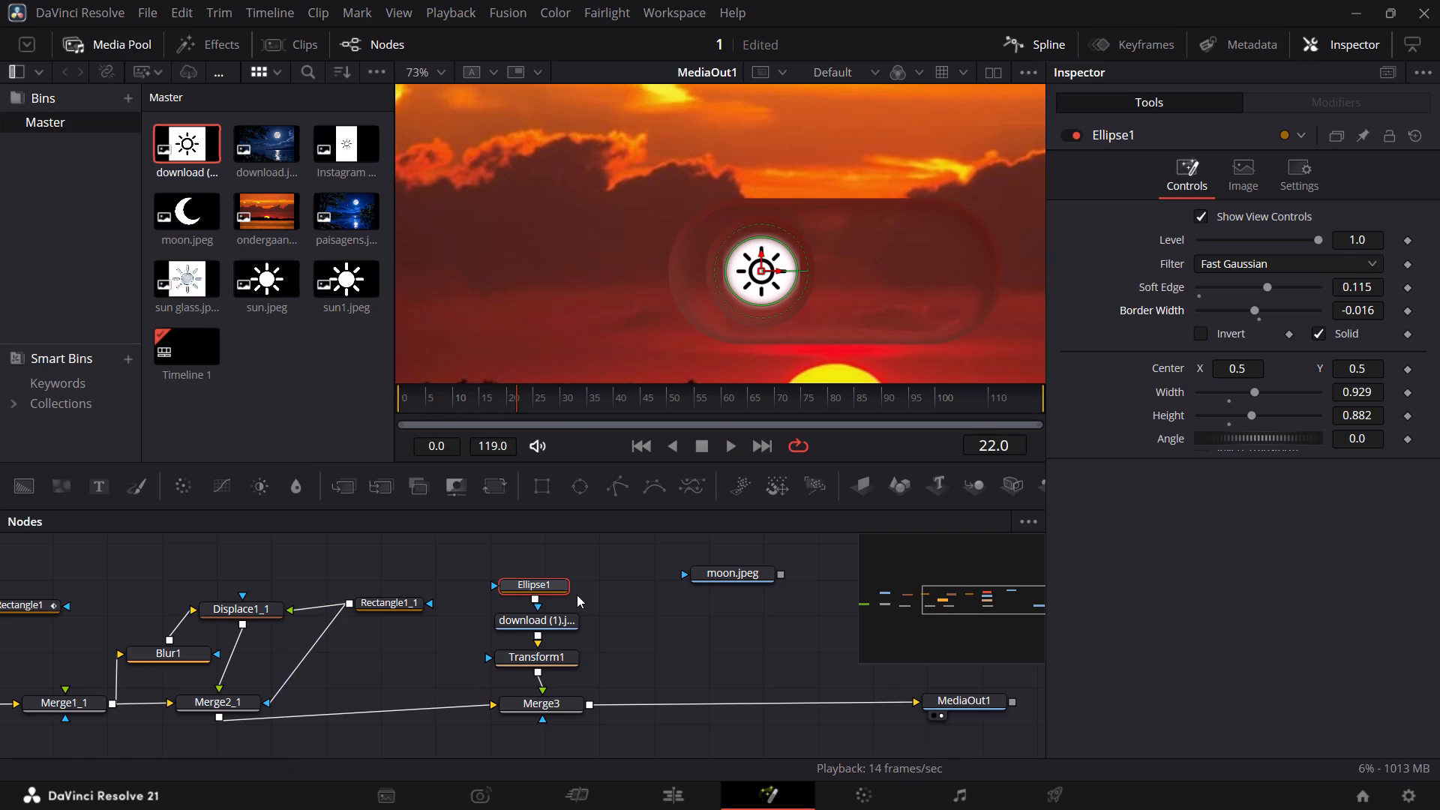
# Delete the download (1).jpg node from between Ellipse1 and Transform1.
pyautogui.click(551, 626)
pyautogui.press('BackSpace')
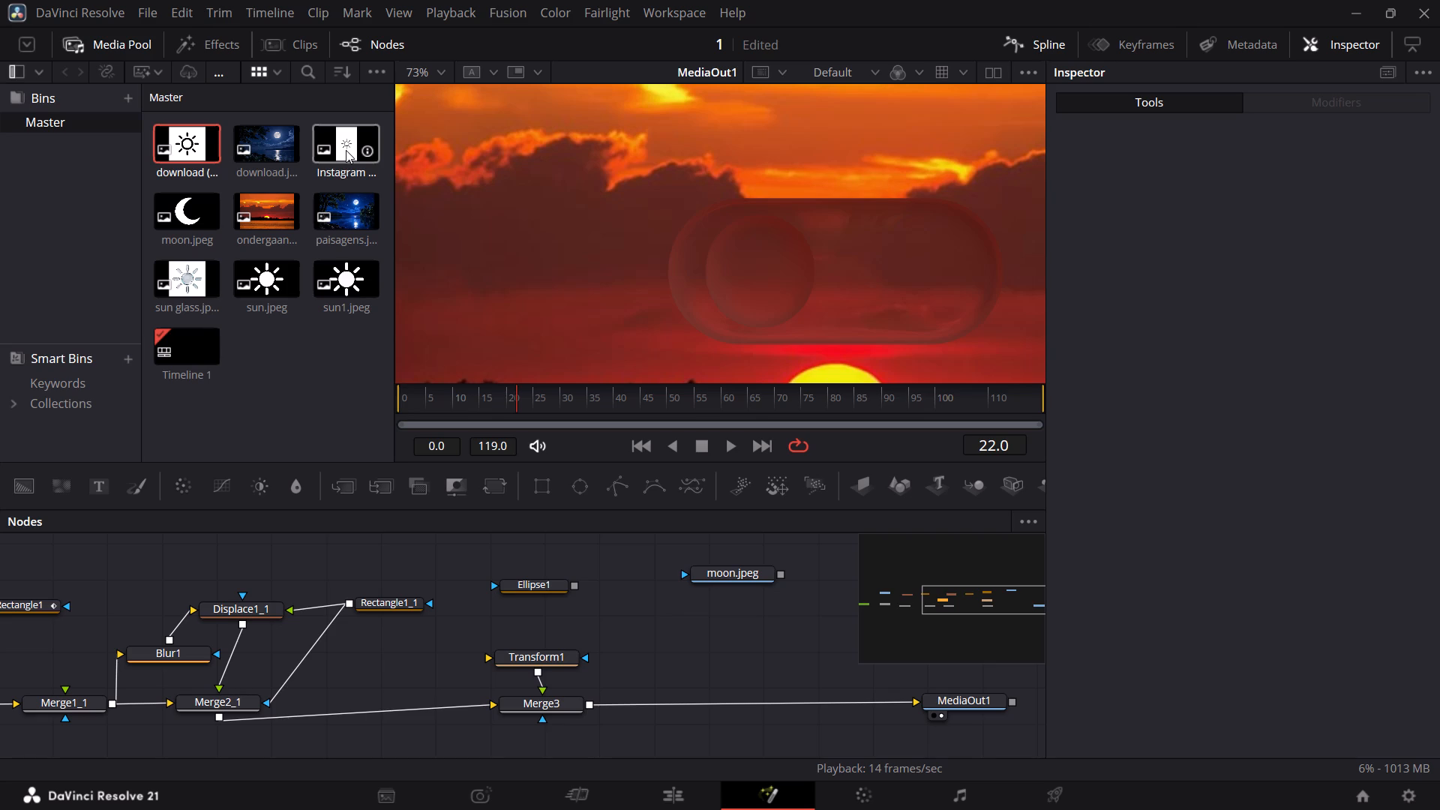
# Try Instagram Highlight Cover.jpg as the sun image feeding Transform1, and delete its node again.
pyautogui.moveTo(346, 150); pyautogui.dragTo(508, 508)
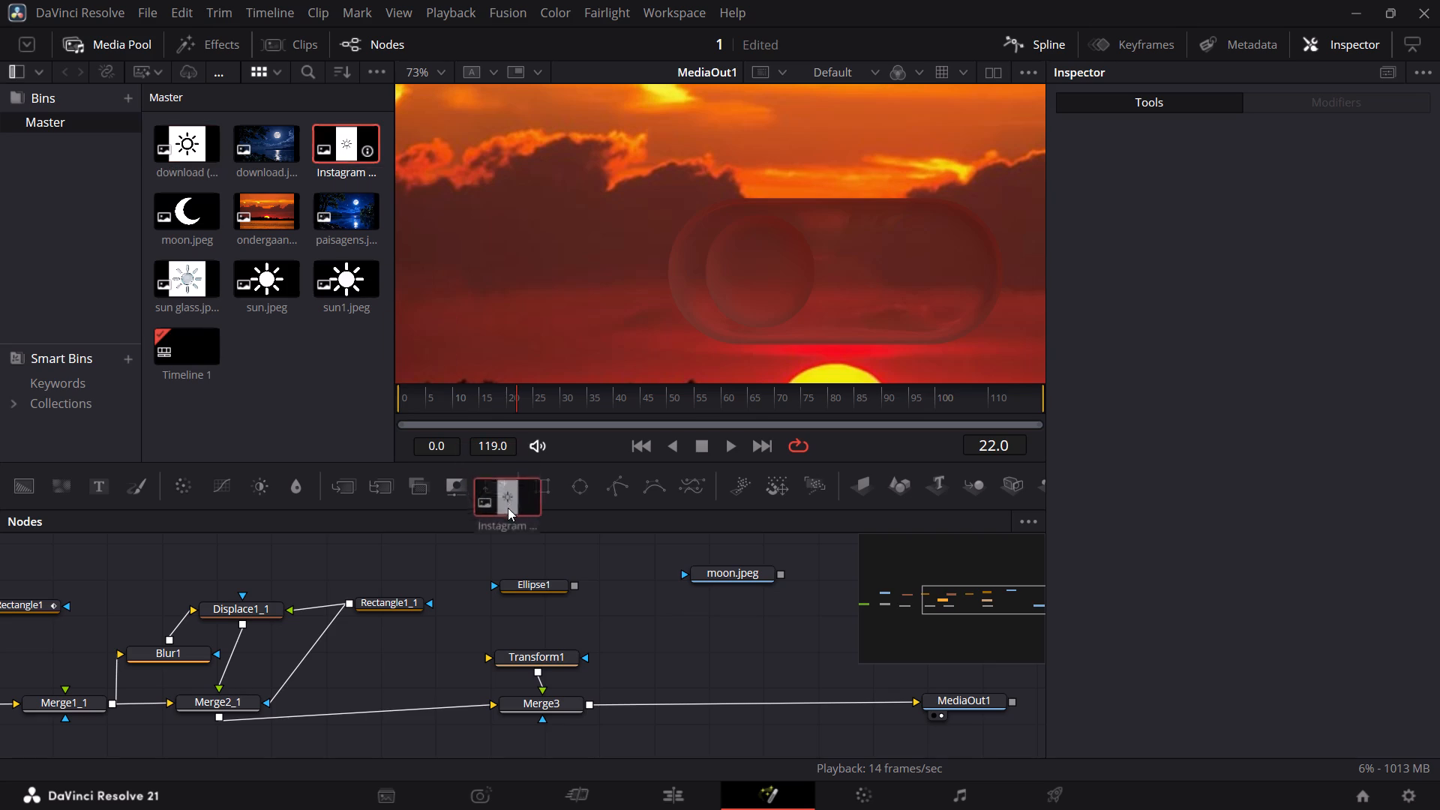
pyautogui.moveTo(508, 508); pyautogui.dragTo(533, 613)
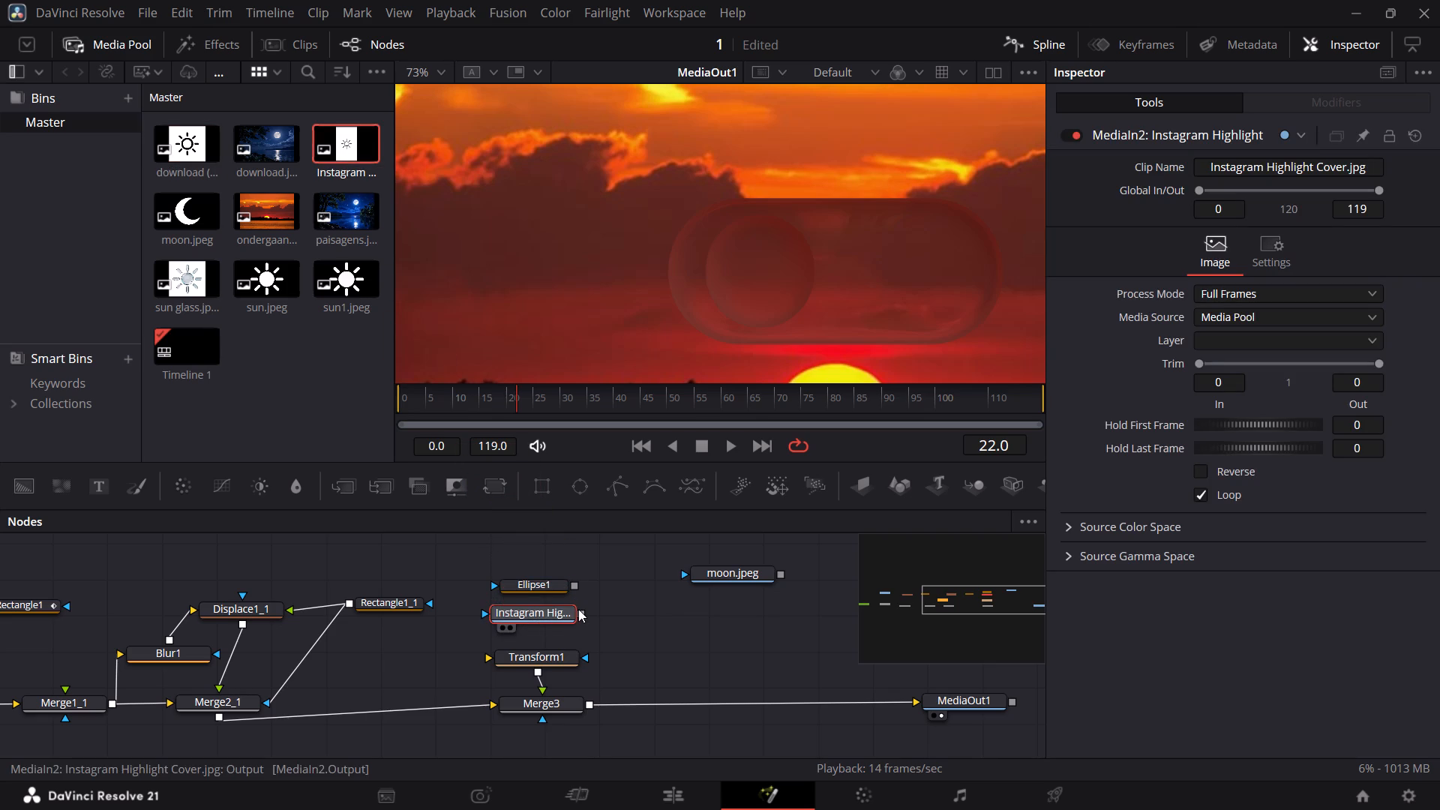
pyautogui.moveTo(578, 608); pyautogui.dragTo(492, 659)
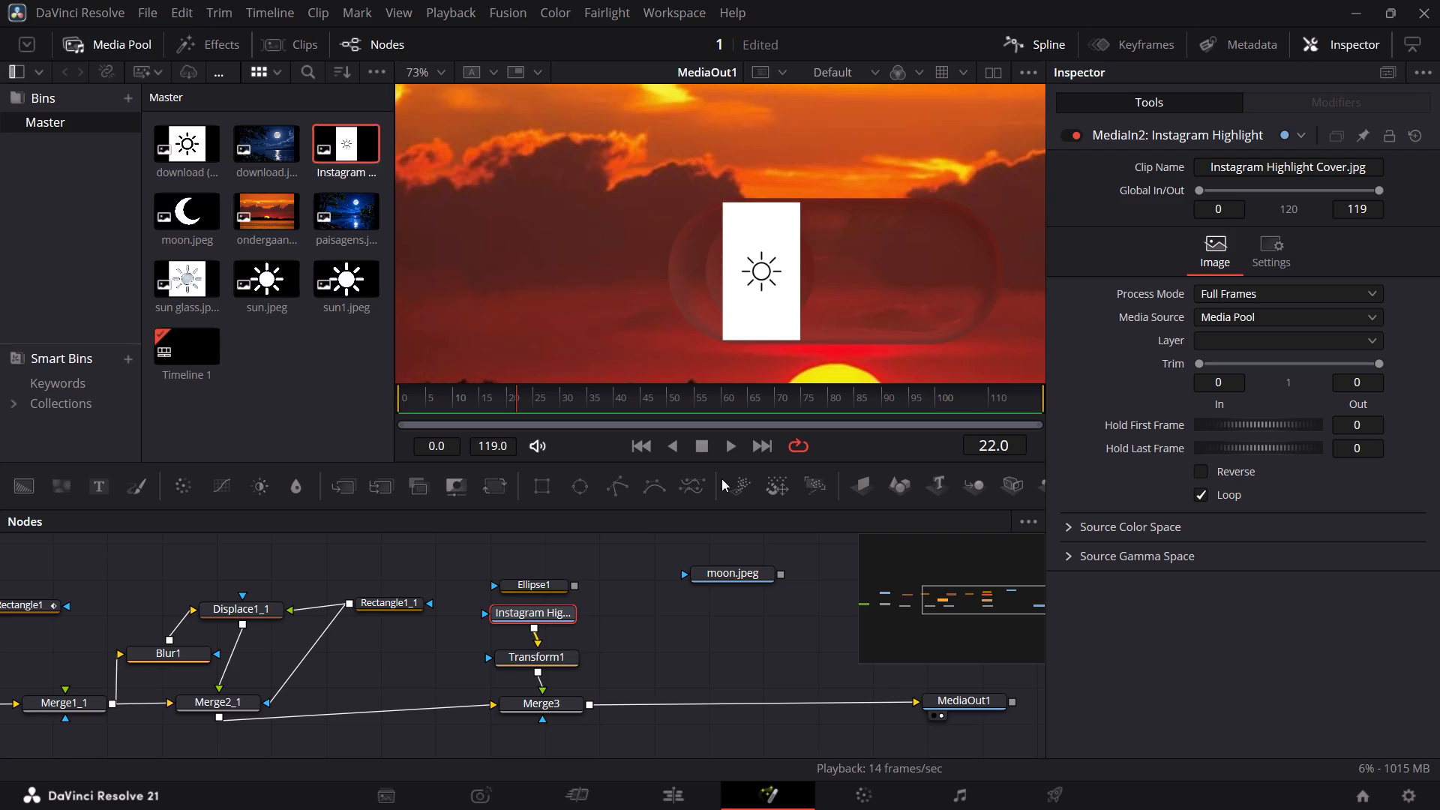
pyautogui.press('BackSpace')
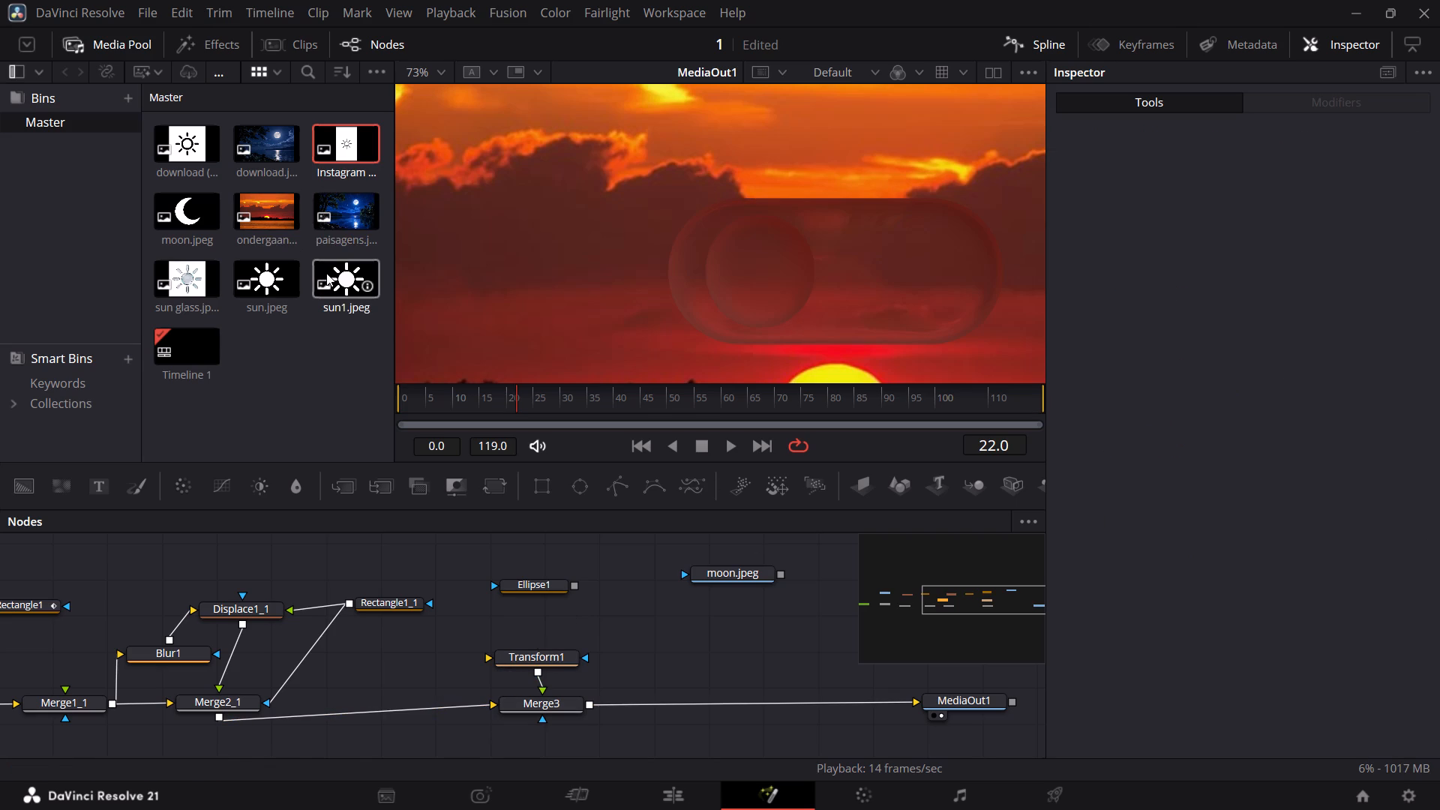
# Add sun1.jpeg to the composition, connect it to Transform1's input, and align its node between Ellipse1 and Transform1.
pyautogui.moveTo(326, 273); pyautogui.dragTo(513, 565)
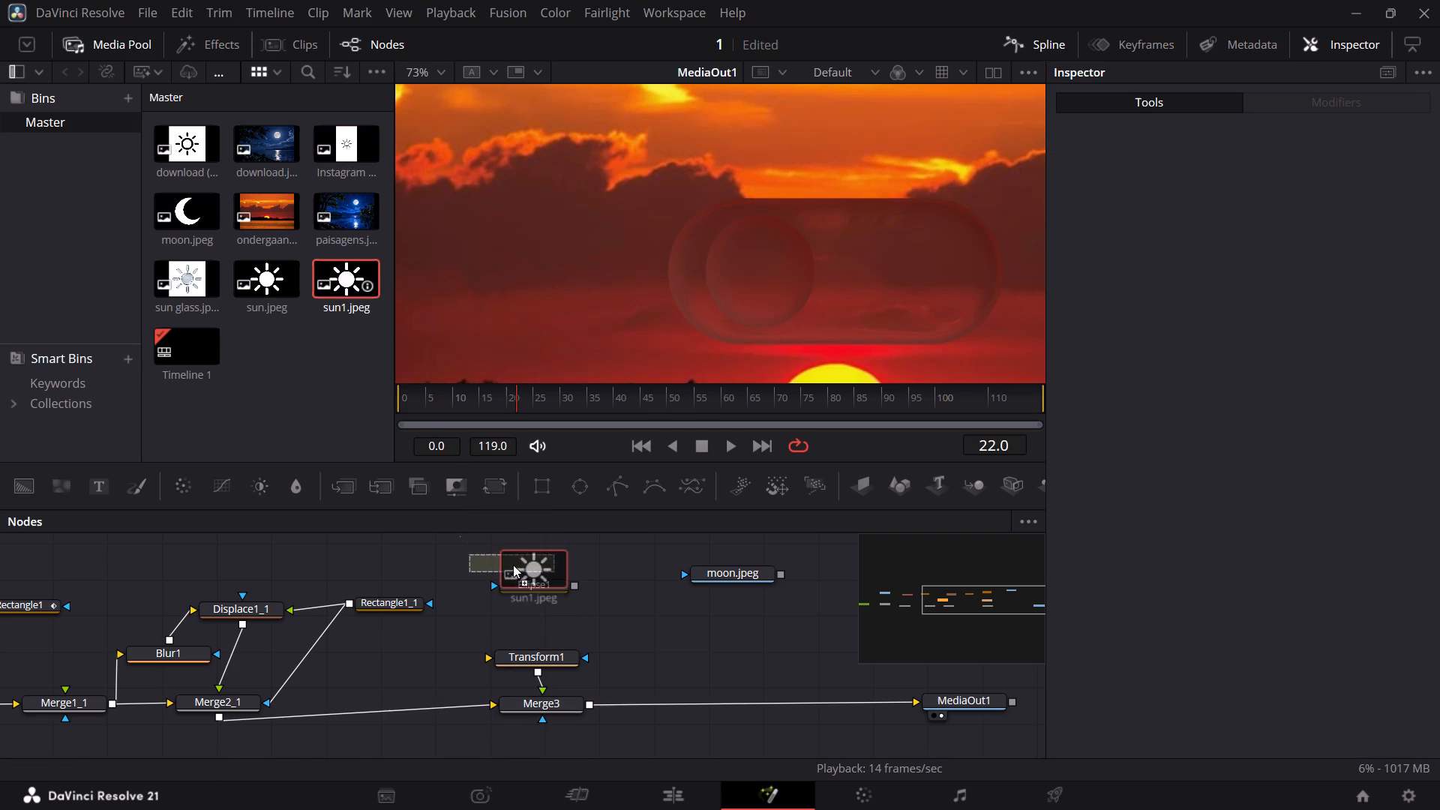
pyautogui.moveTo(513, 565); pyautogui.dragTo(514, 608)
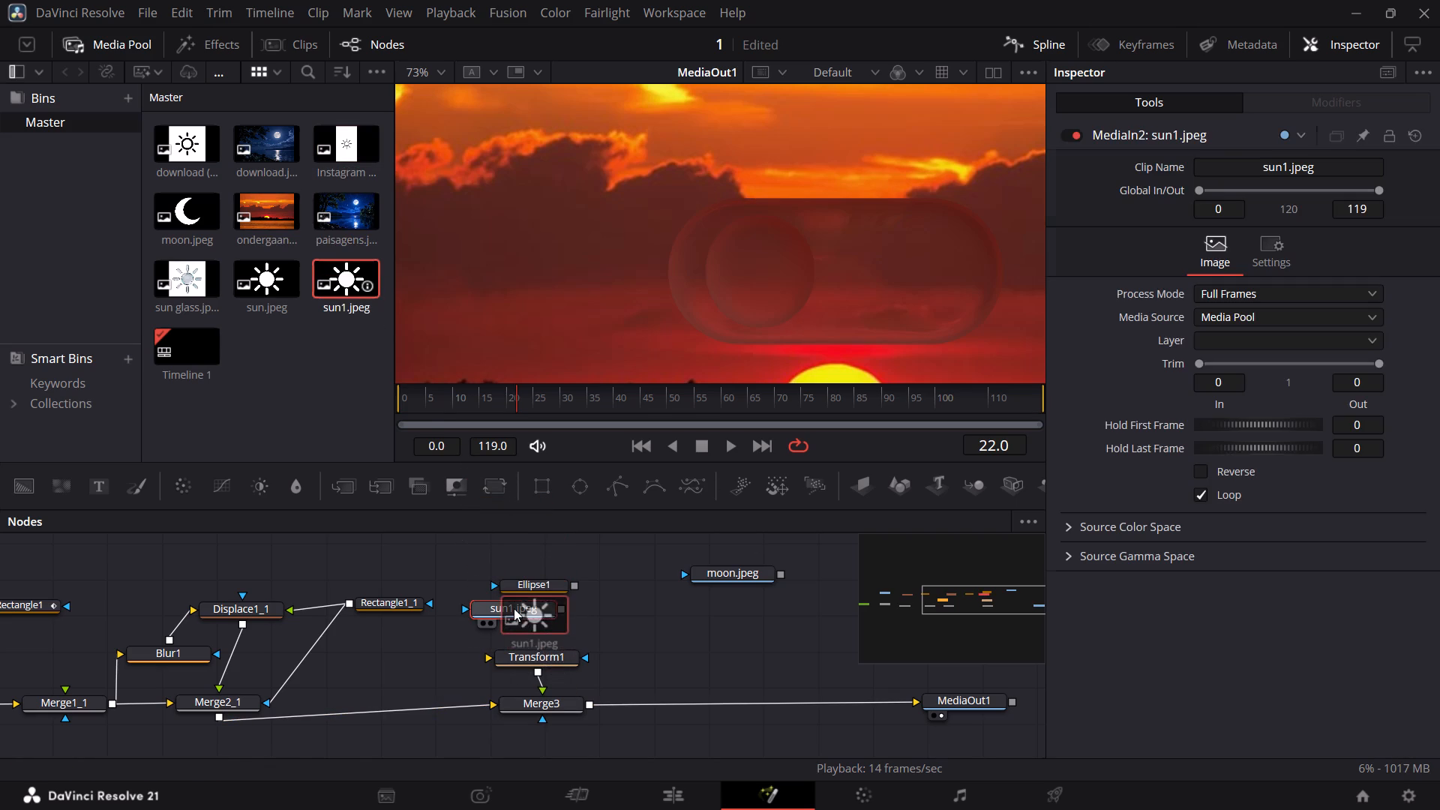
pyautogui.moveTo(562, 608); pyautogui.dragTo(505, 657)
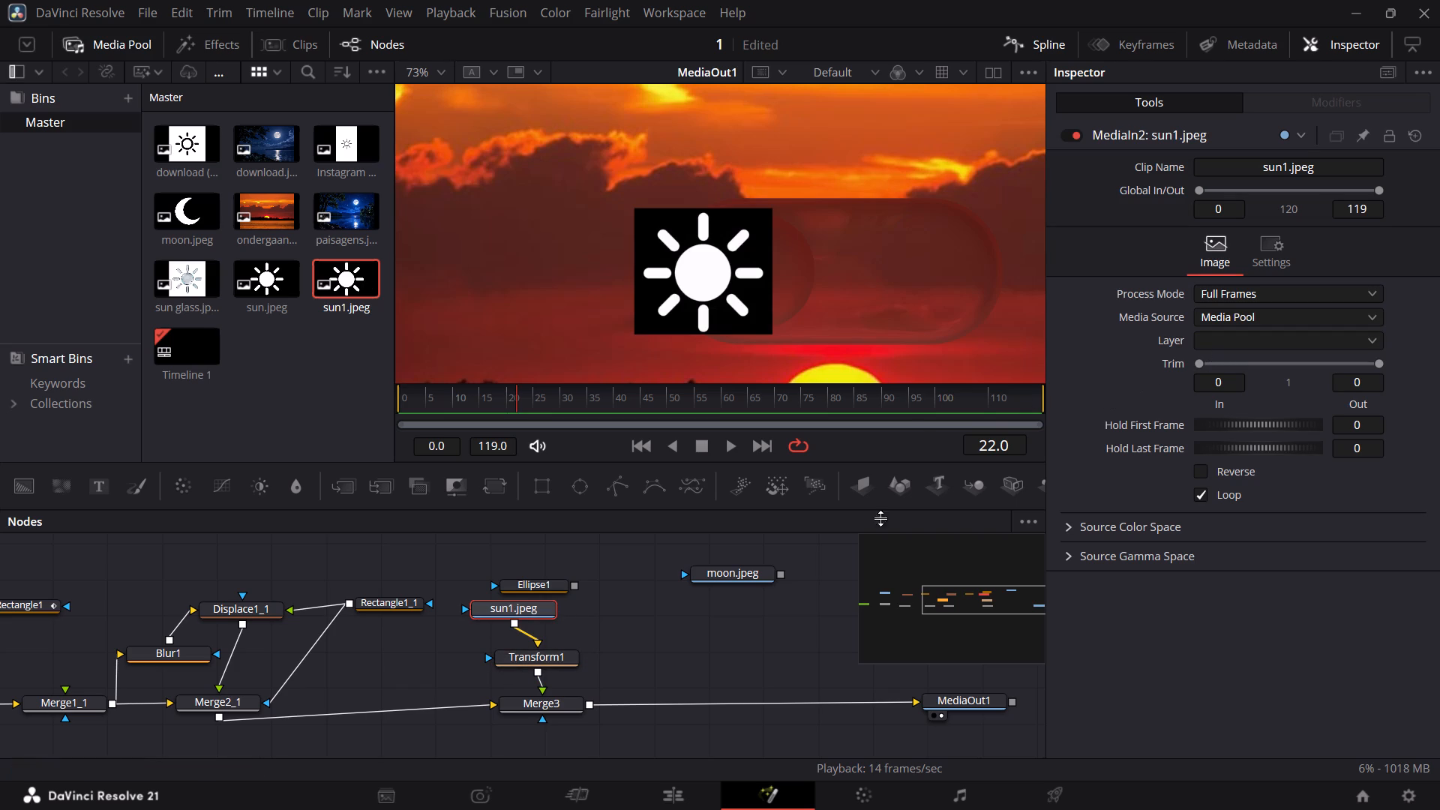
pyautogui.moveTo(542, 606); pyautogui.dragTo(573, 623)
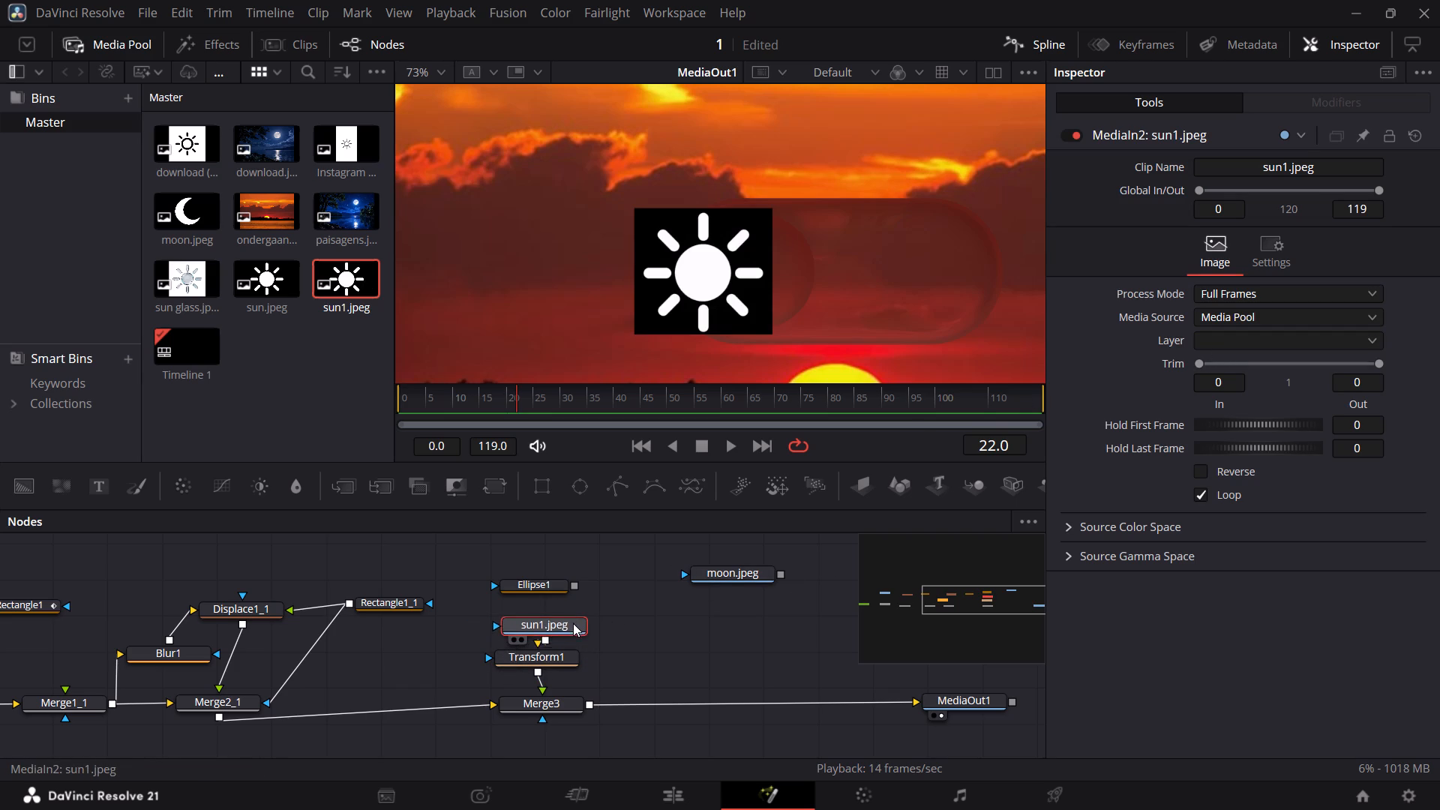
pyautogui.moveTo(573, 623); pyautogui.dragTo(566, 613)
# Set Transform1's size to 0.13 and its aspect to 0.907 for the sun1.jpeg icon.
pyautogui.click(547, 652)
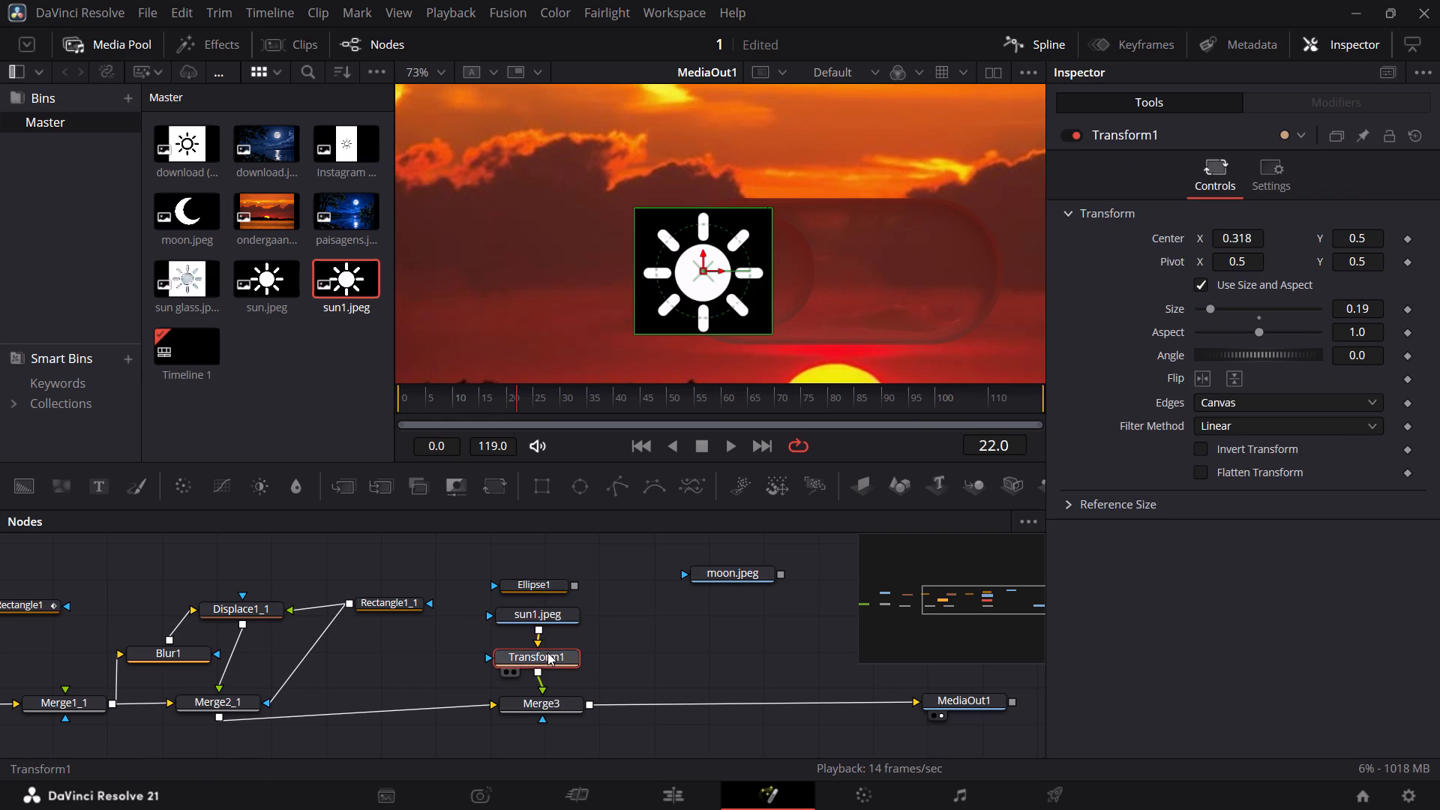
pyautogui.click(1210, 306)
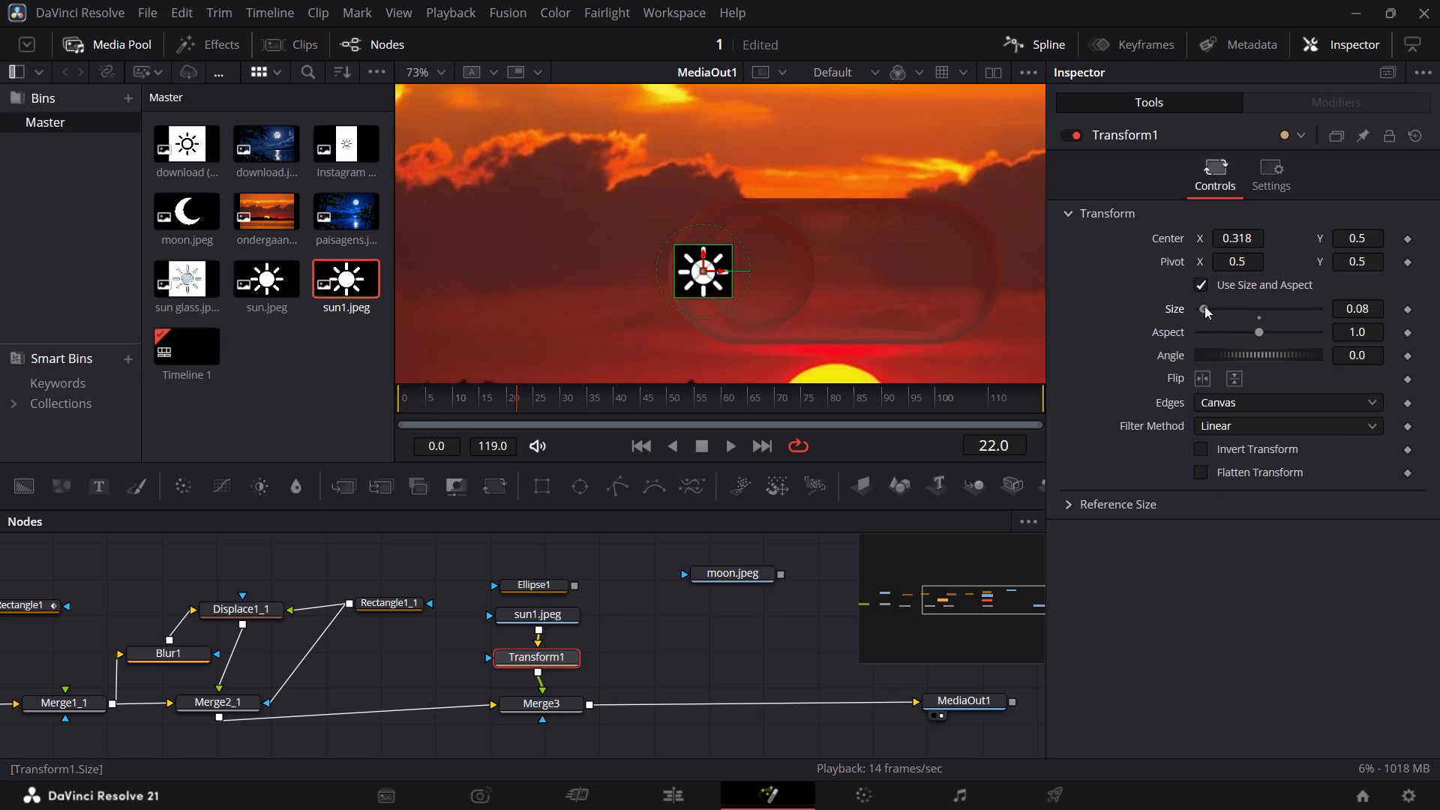
pyautogui.click(1261, 330)
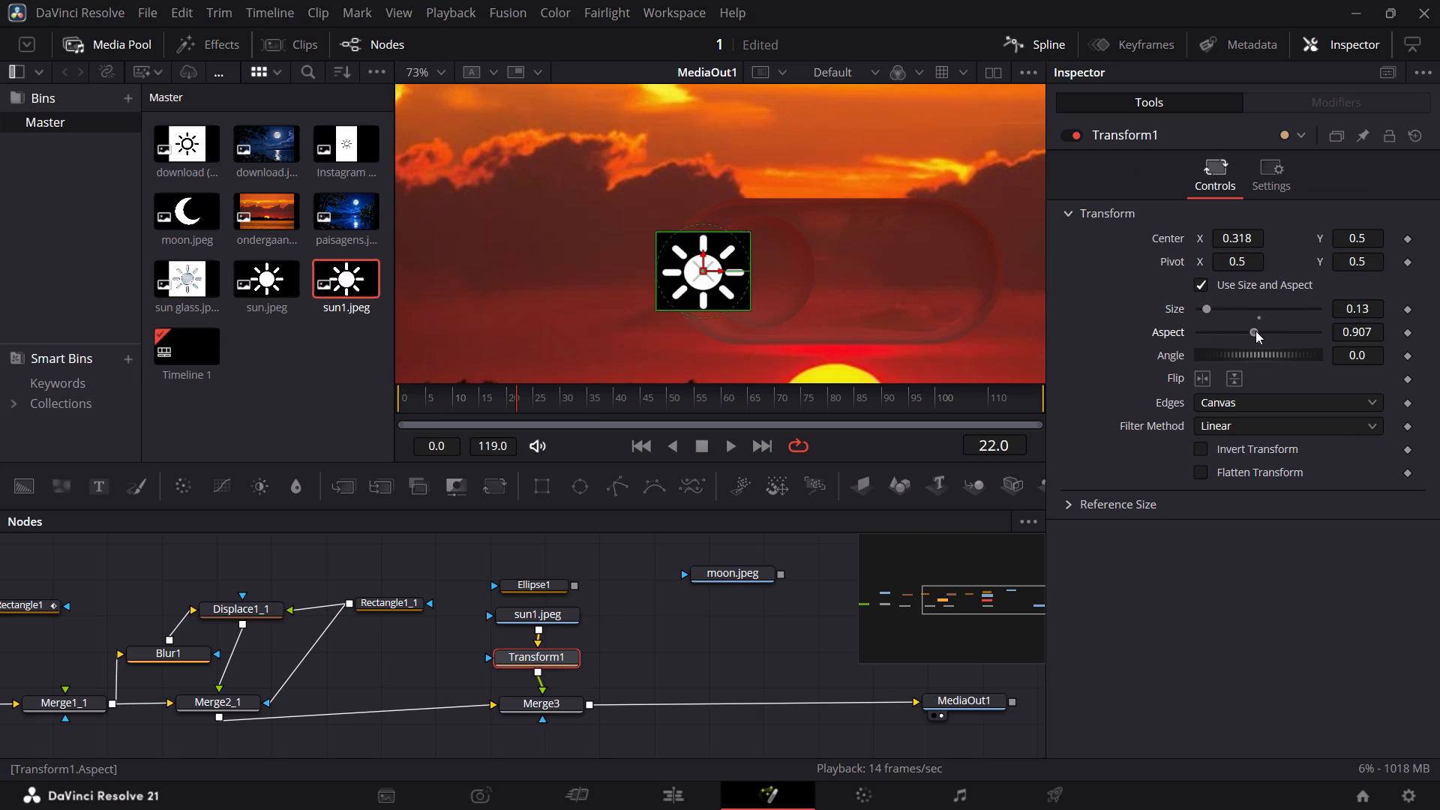
pyautogui.click(1255, 331)
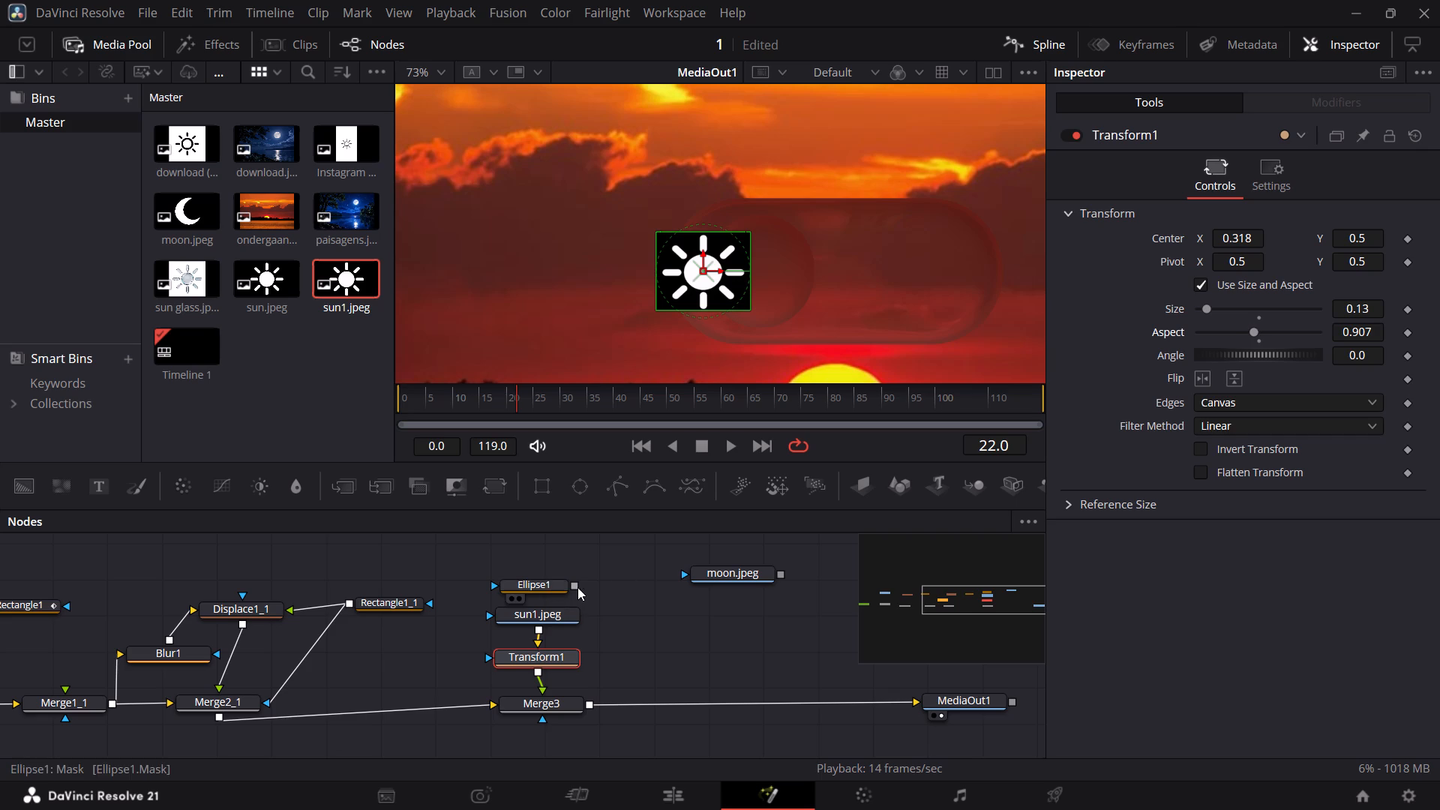
# Connect Ellipse1 to the mask input of the sun1.jpeg node.
pyautogui.moveTo(572, 584); pyautogui.dragTo(498, 619)
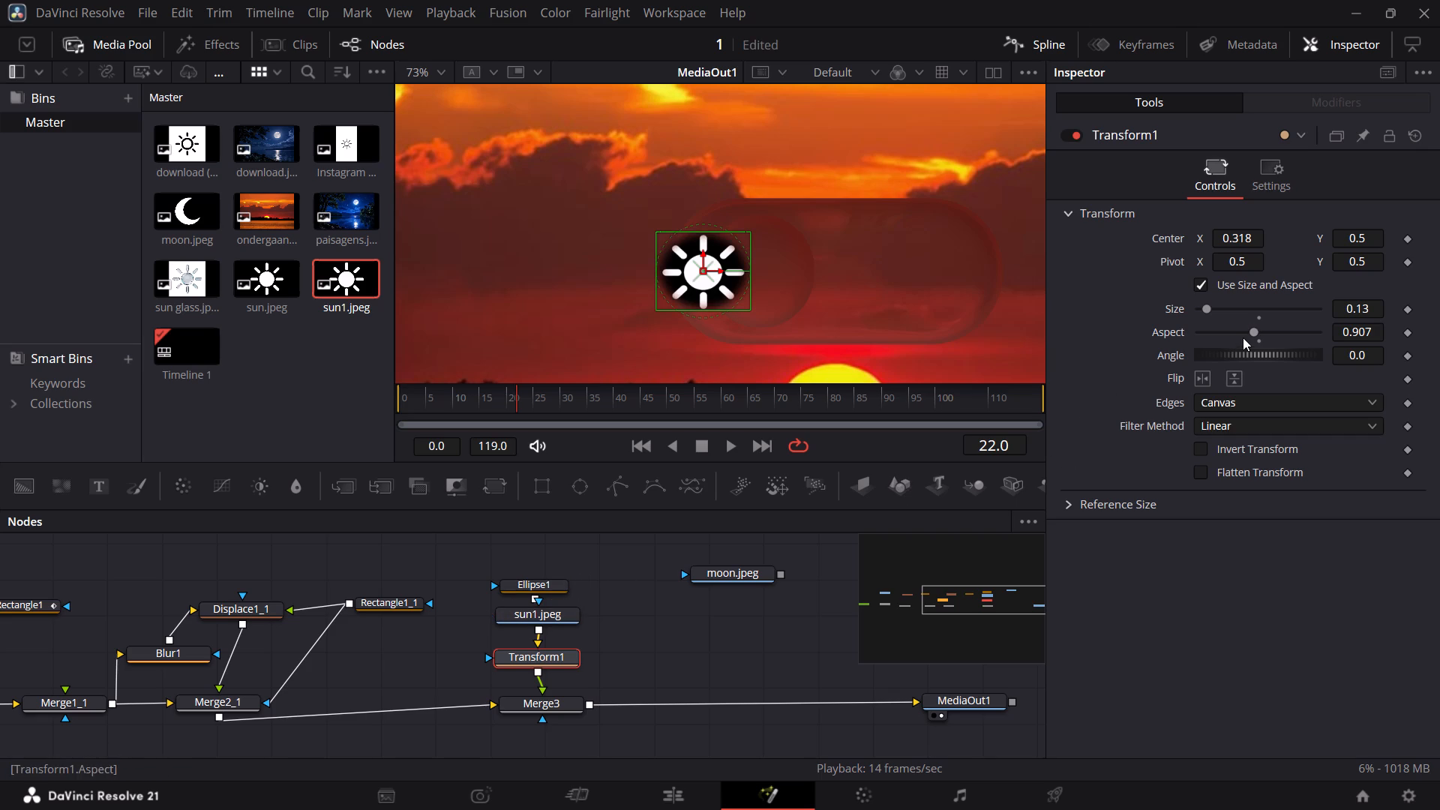
# Set Transform1's size to 0.16 and its Center X to 0.383471 to place the sun inside the toggle.
pyautogui.click(1205, 308)
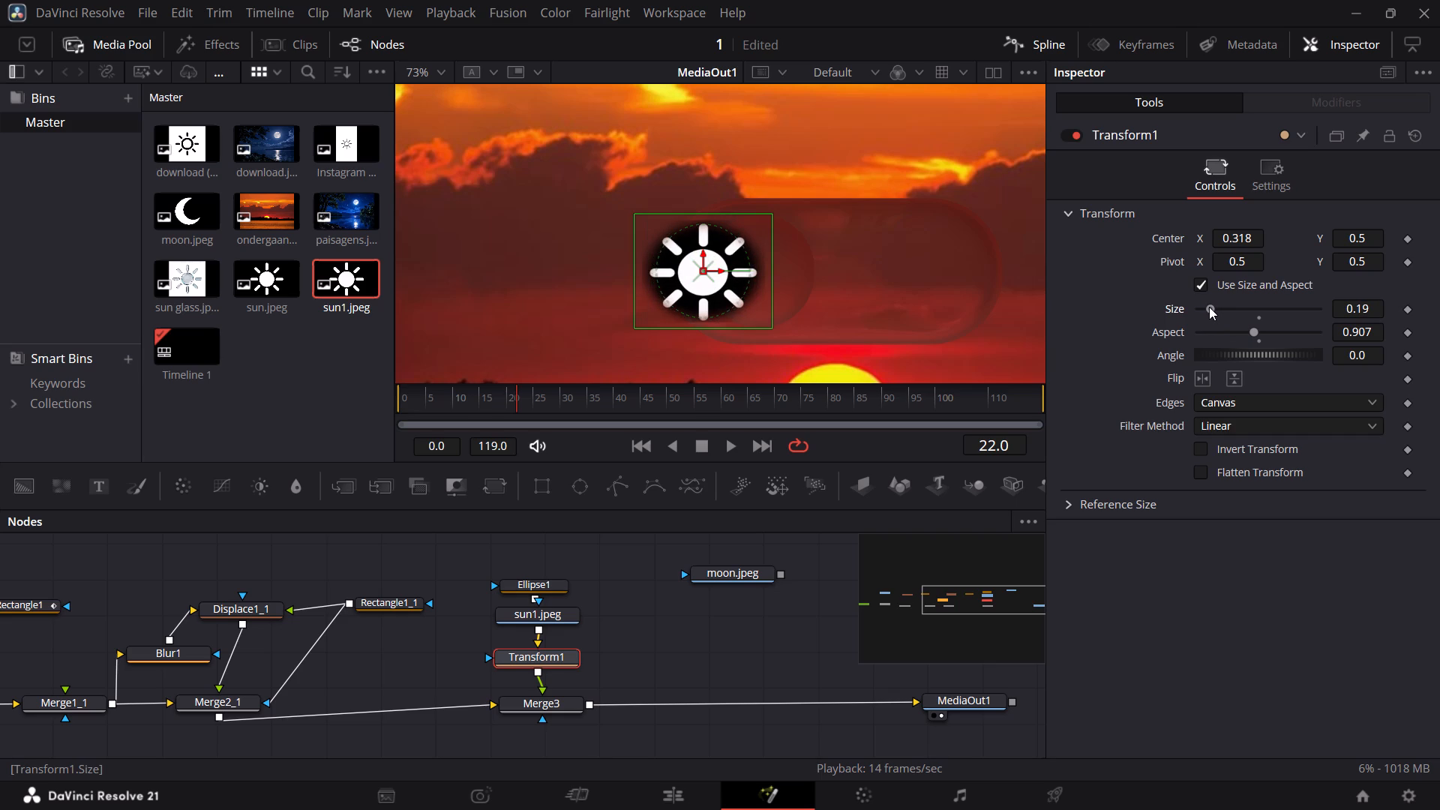
pyautogui.click(546, 652)
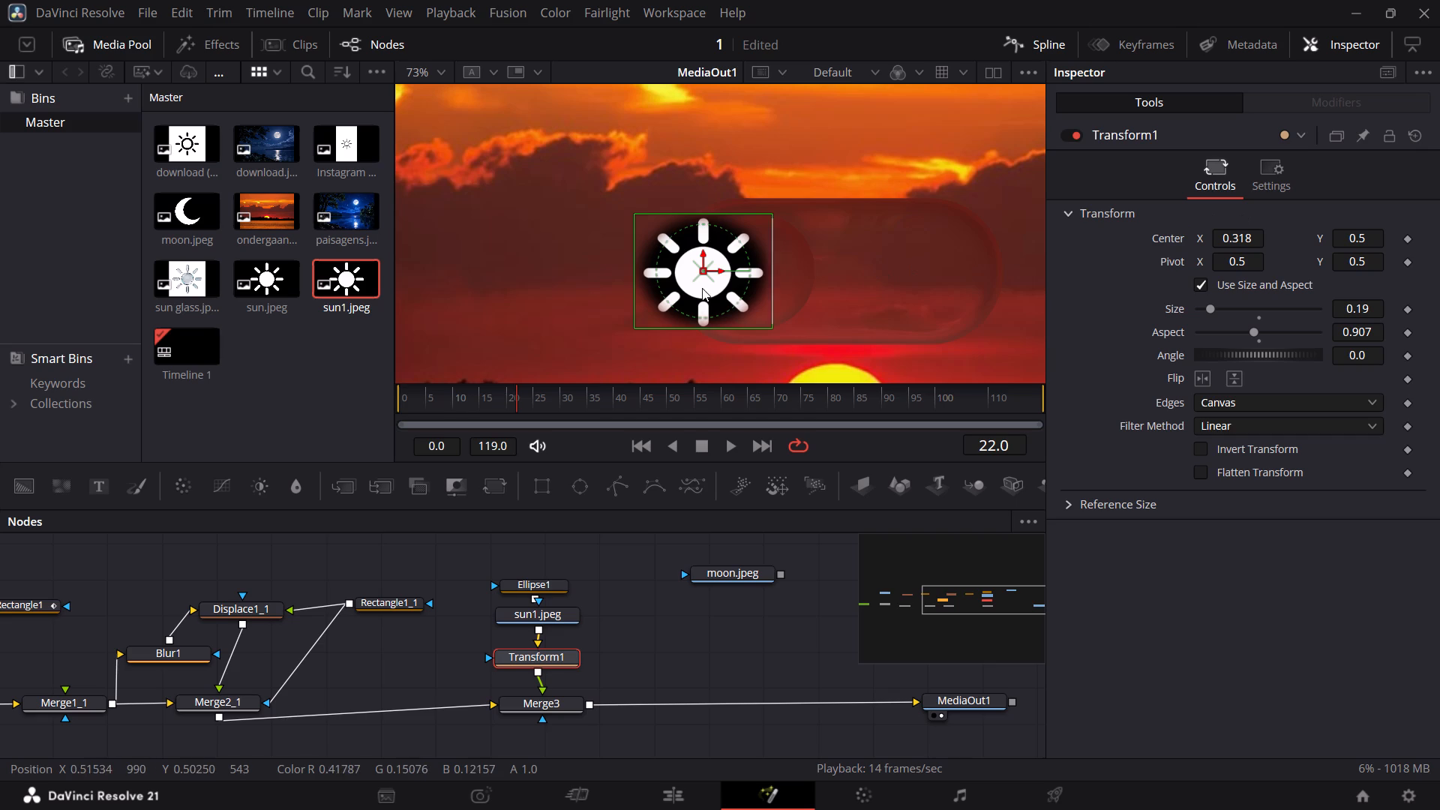
pyautogui.moveTo(701, 267); pyautogui.dragTo(742, 267)
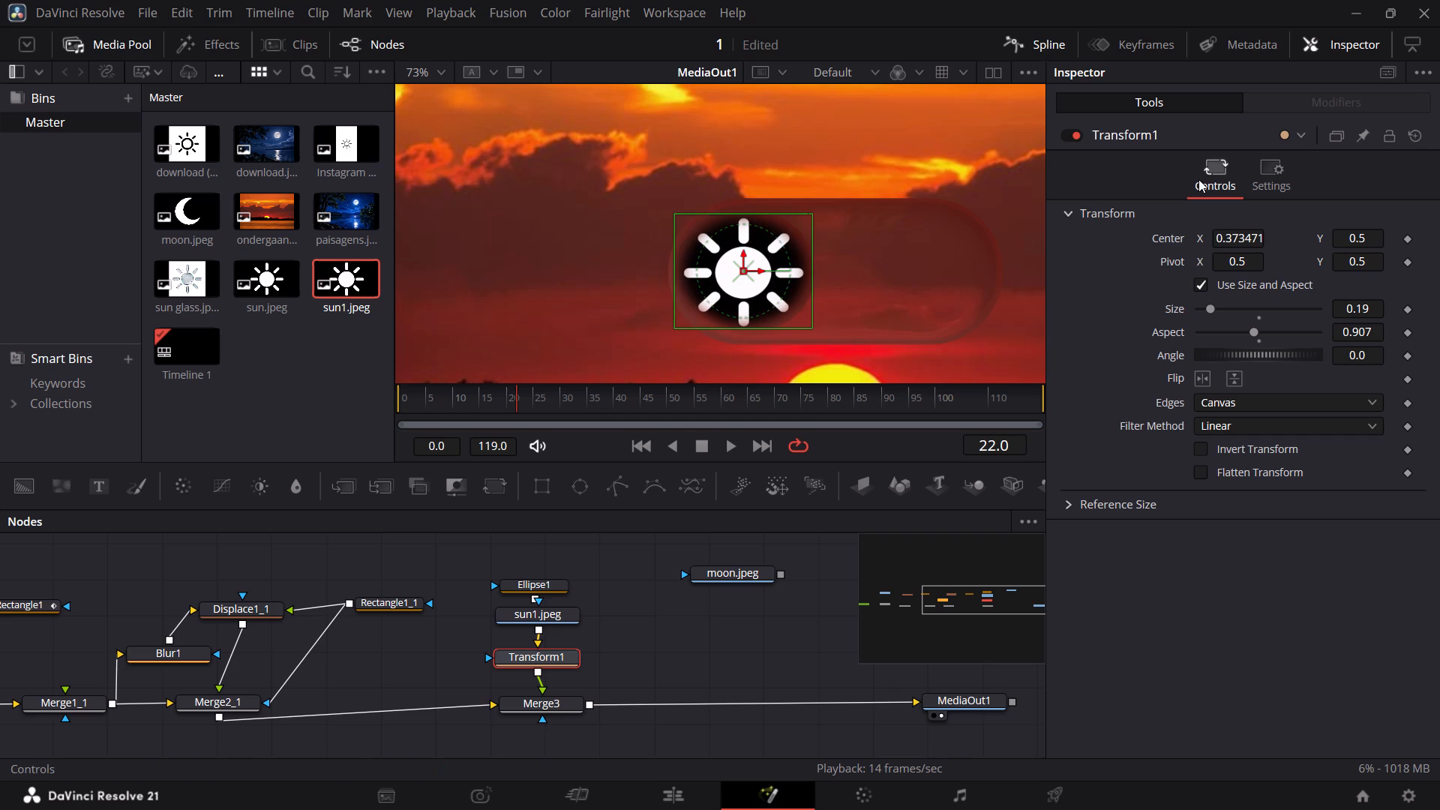
pyautogui.click(1210, 305)
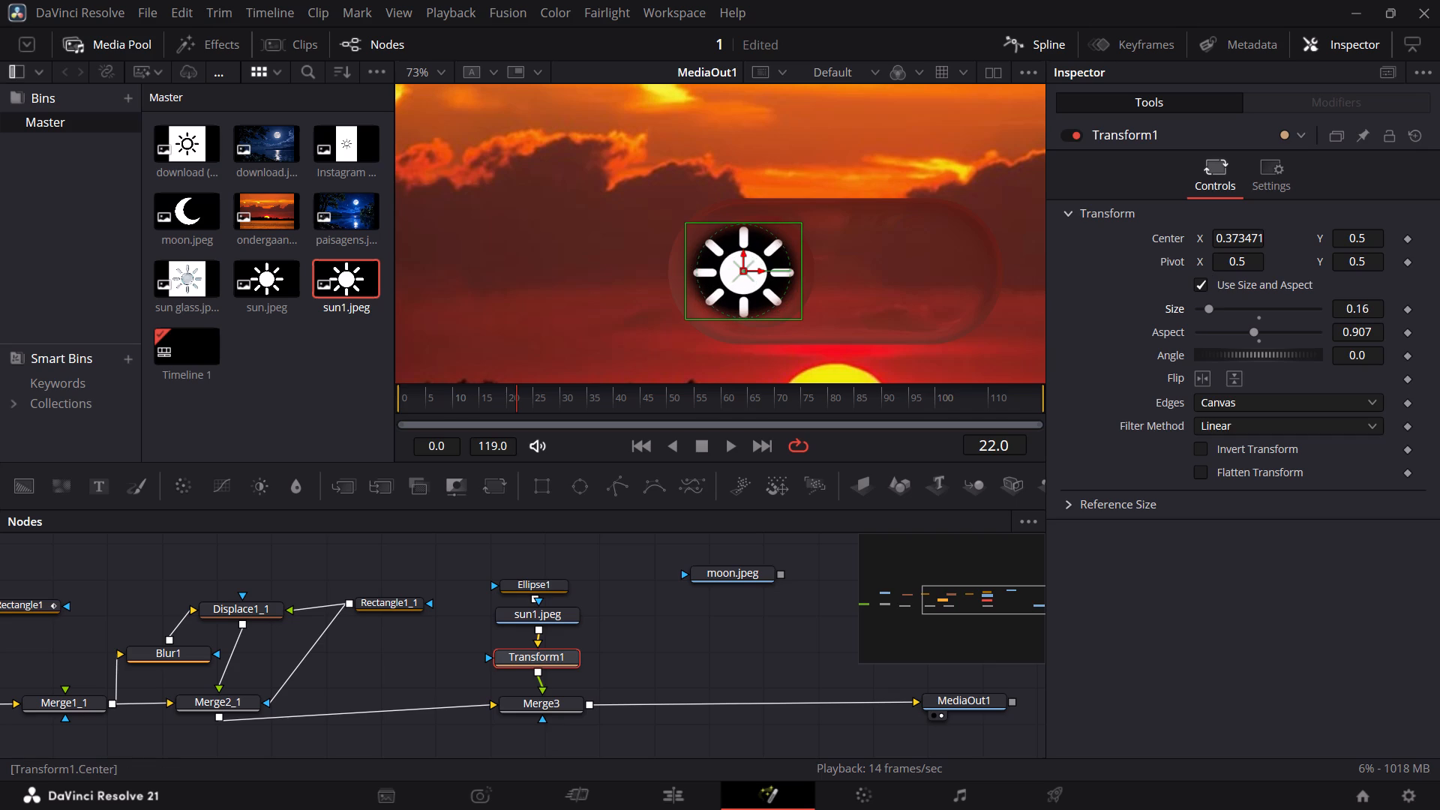
pyautogui.moveTo(1233, 238); pyautogui.dragTo(1243, 238)
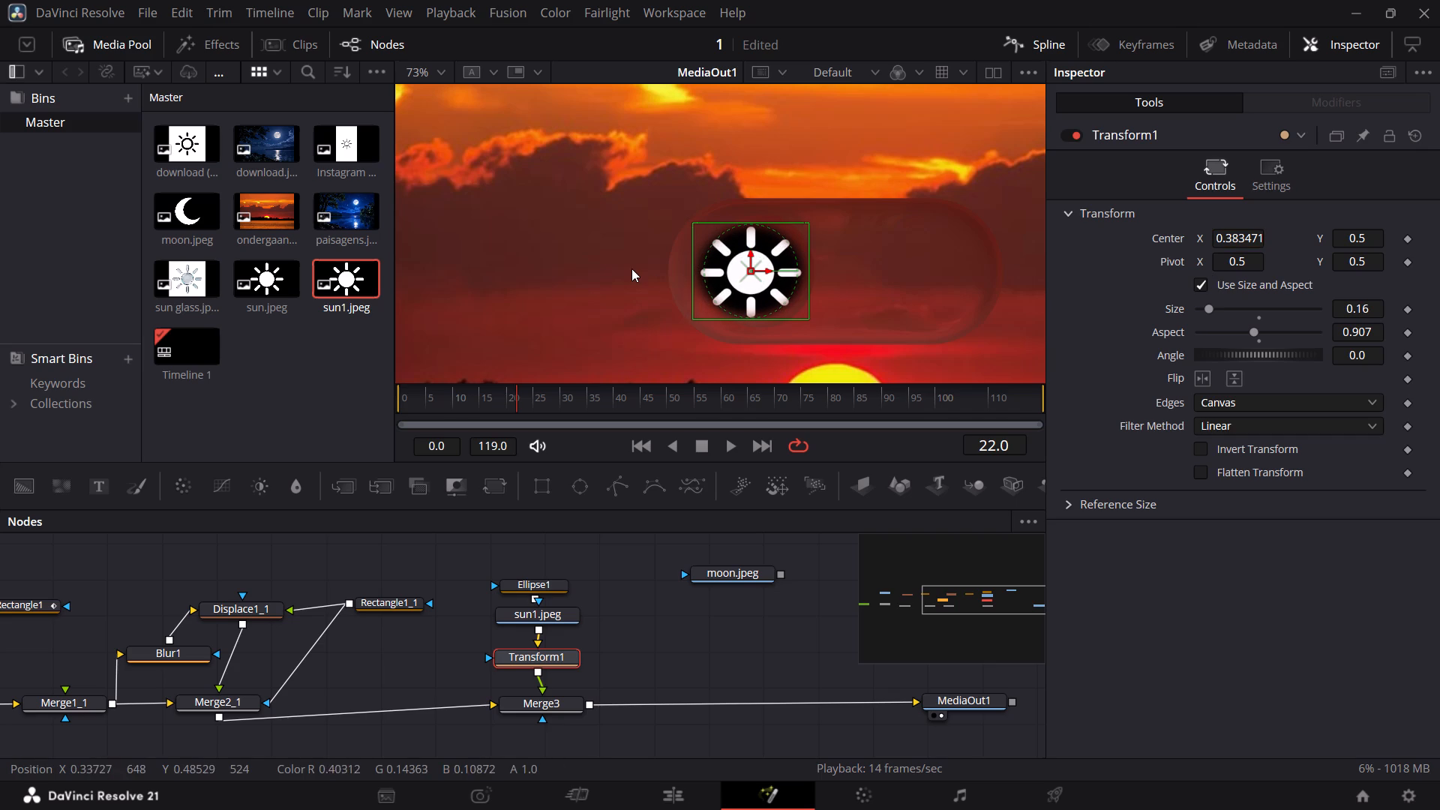
pyautogui.click(631, 268)
pyautogui.click(851, 639)
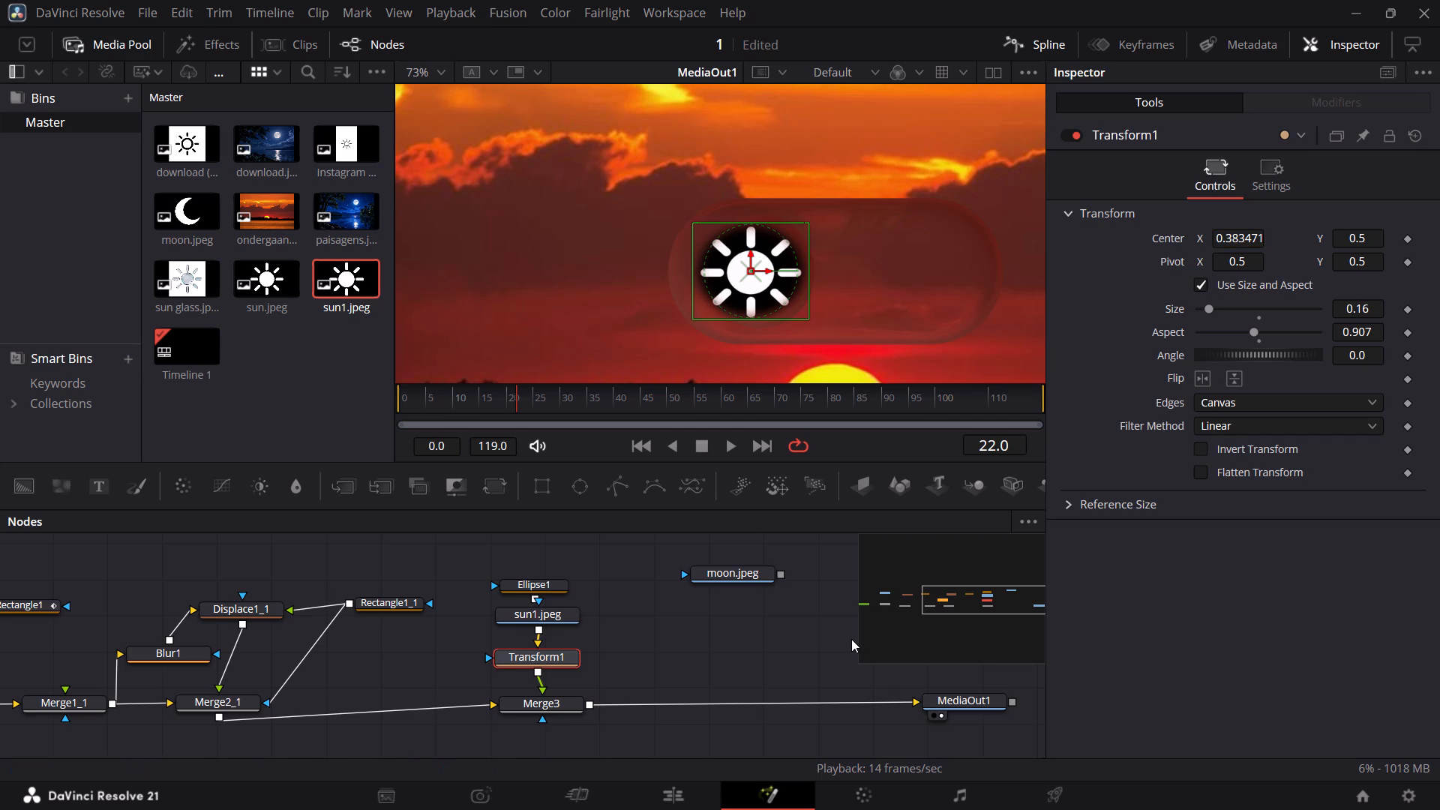
pyautogui.click(763, 638)
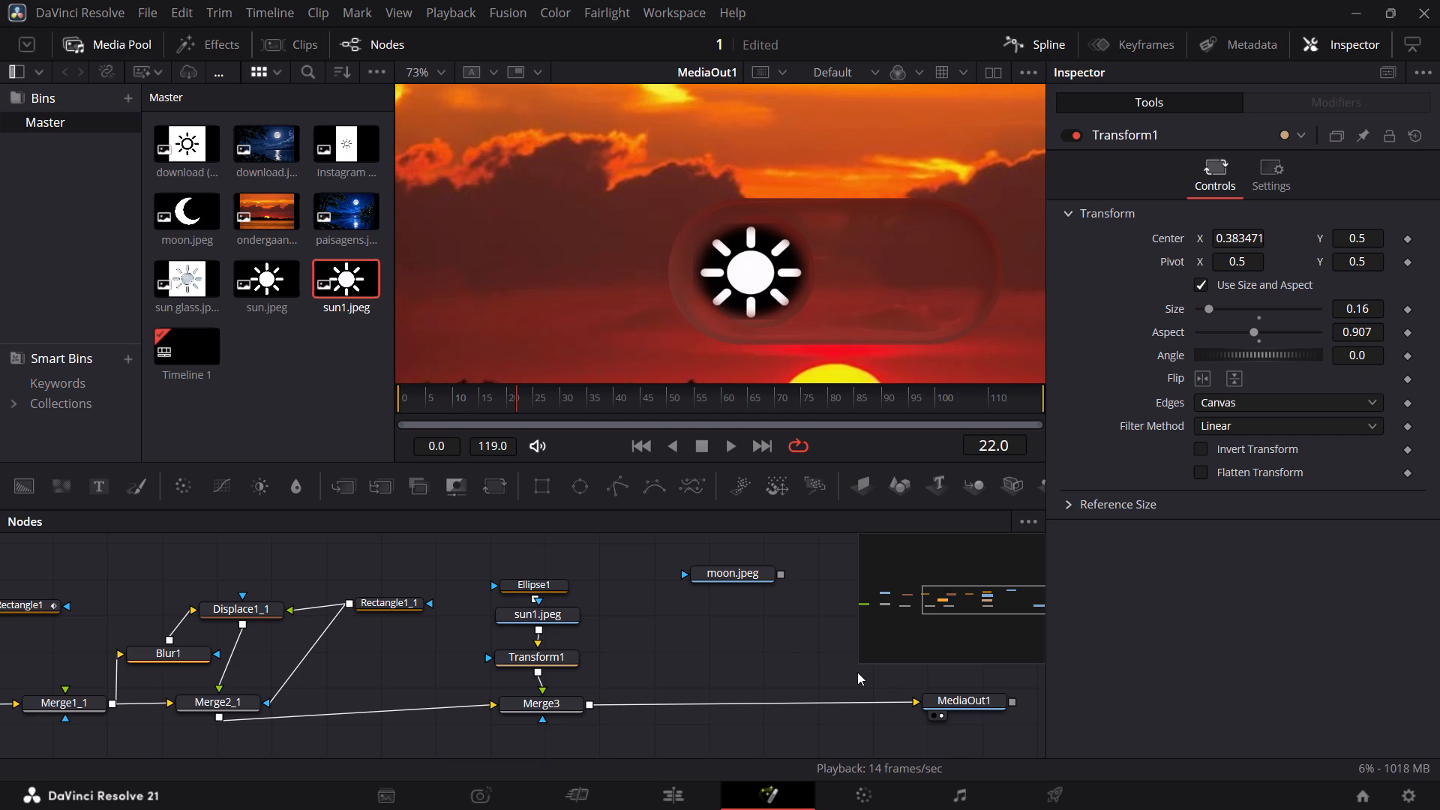
pyautogui.keyDown('ctrl'); pyautogui.scroll(-1, 817, 323); pyautogui.keyUp('ctrl')
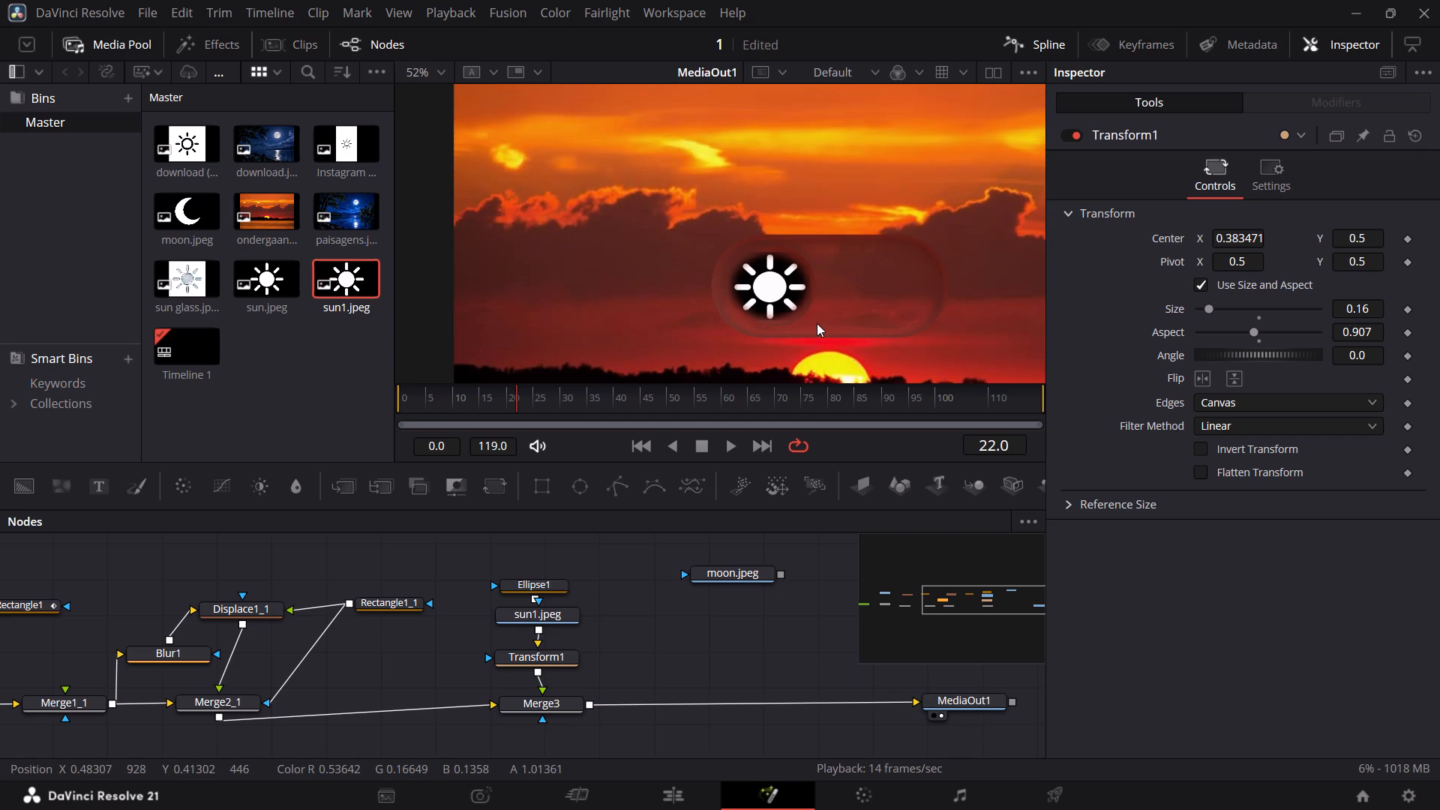
pyautogui.keyDown('ctrl'); pyautogui.scroll(-1, 817, 323); pyautogui.keyUp('ctrl')
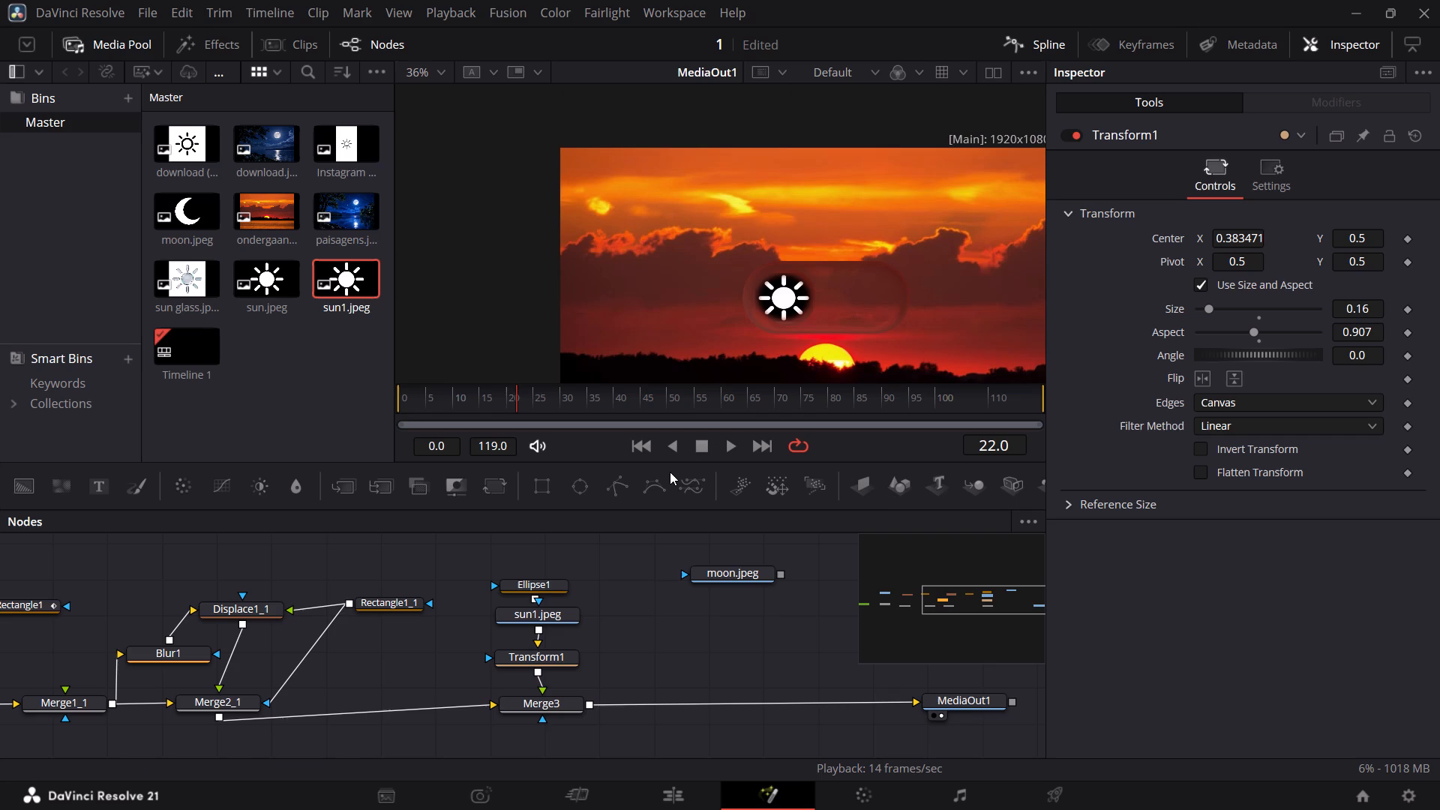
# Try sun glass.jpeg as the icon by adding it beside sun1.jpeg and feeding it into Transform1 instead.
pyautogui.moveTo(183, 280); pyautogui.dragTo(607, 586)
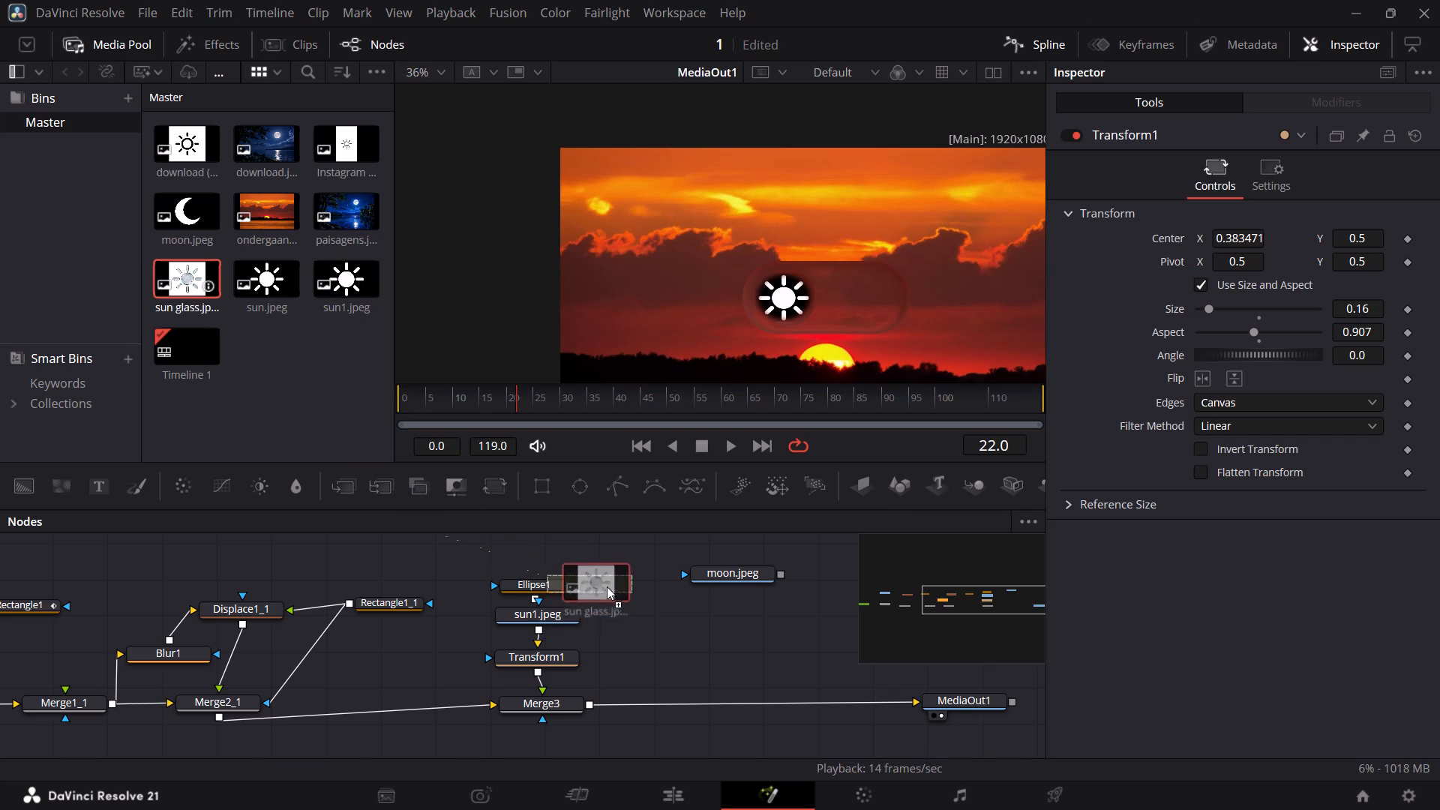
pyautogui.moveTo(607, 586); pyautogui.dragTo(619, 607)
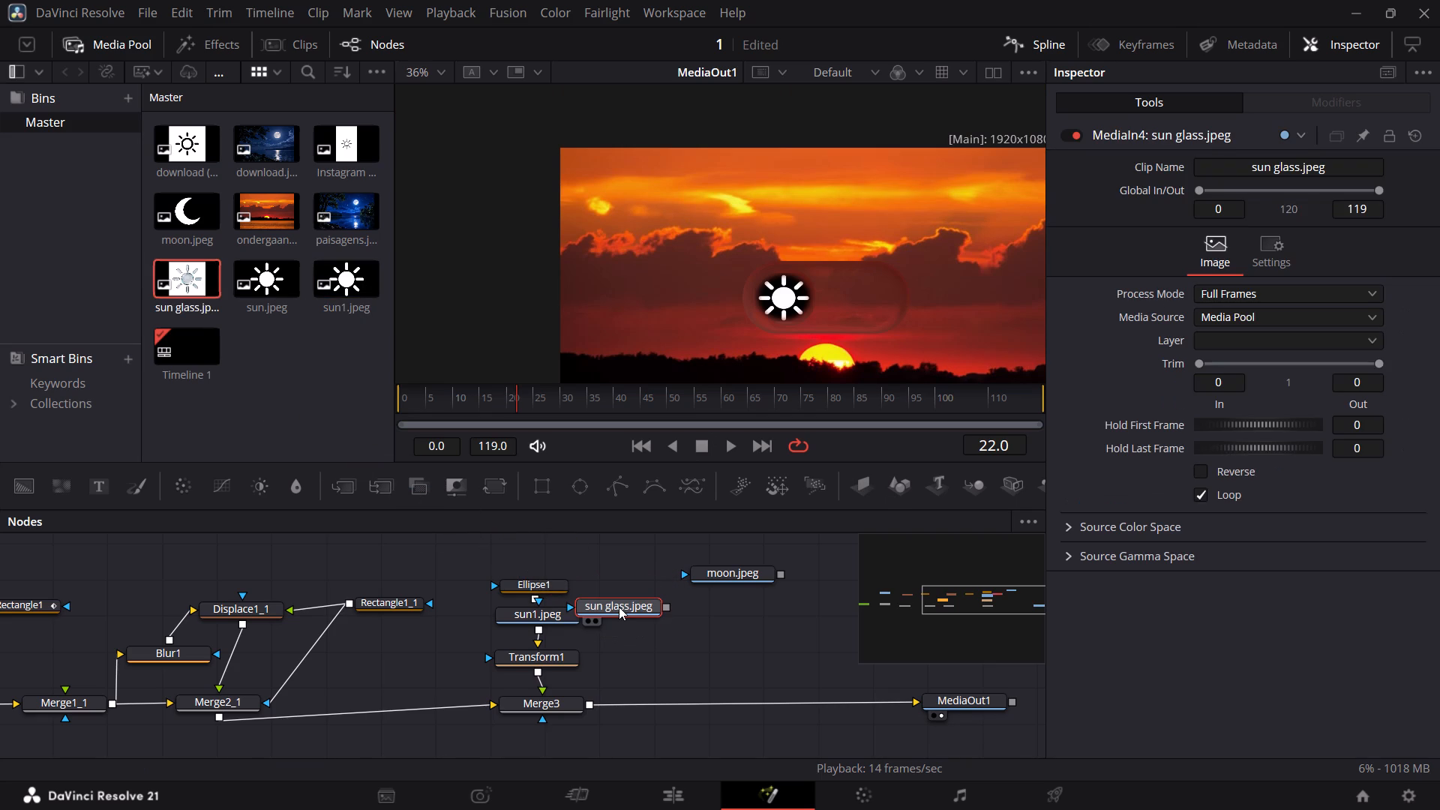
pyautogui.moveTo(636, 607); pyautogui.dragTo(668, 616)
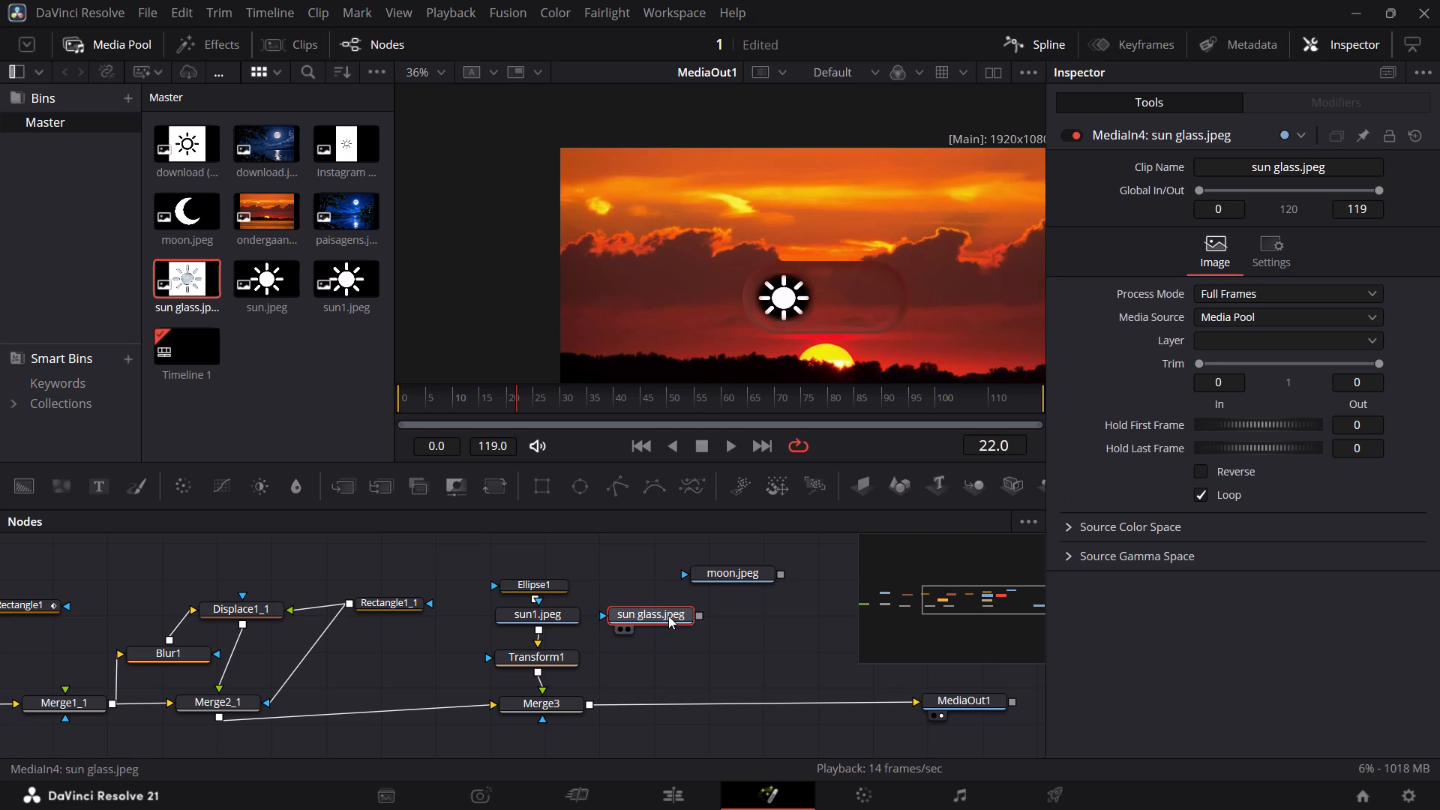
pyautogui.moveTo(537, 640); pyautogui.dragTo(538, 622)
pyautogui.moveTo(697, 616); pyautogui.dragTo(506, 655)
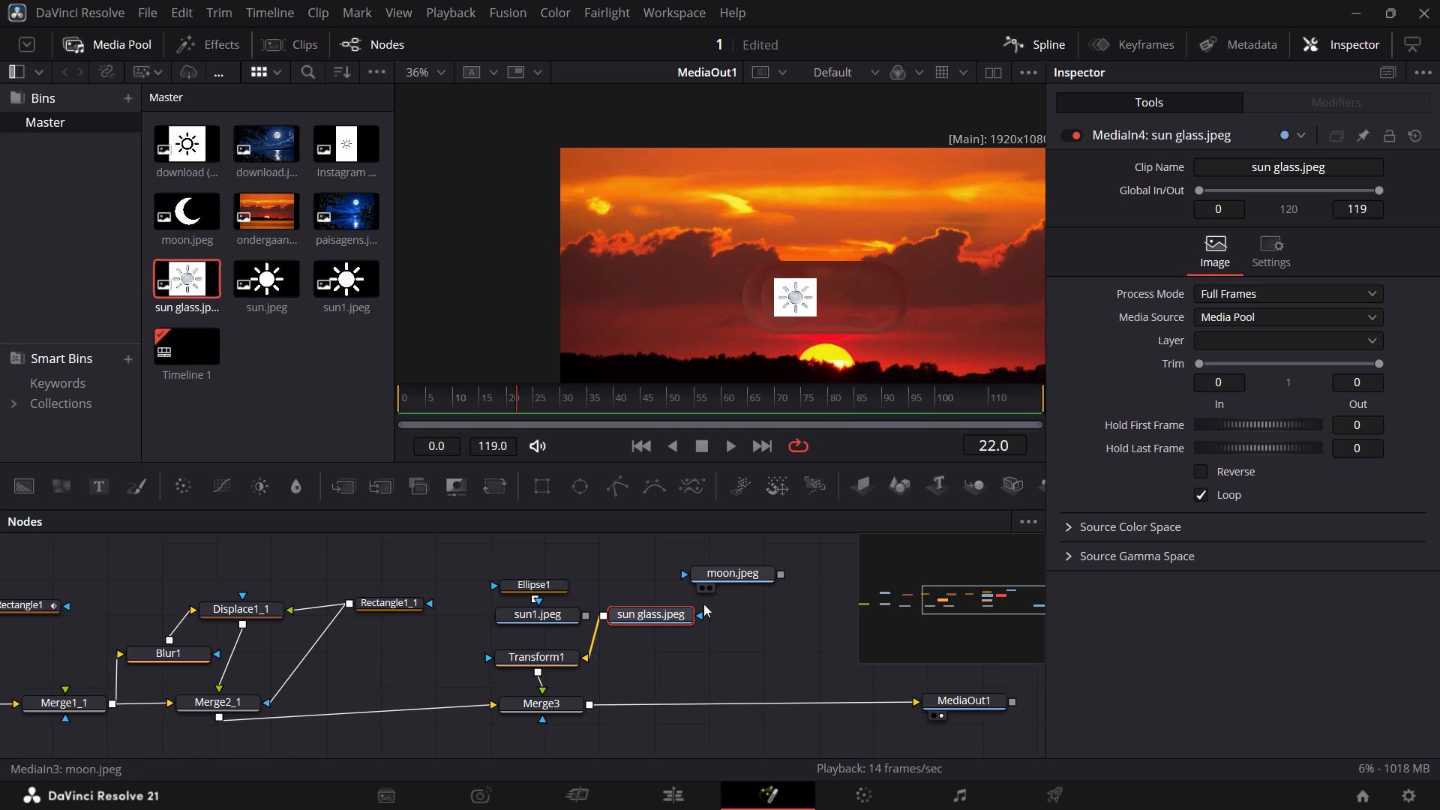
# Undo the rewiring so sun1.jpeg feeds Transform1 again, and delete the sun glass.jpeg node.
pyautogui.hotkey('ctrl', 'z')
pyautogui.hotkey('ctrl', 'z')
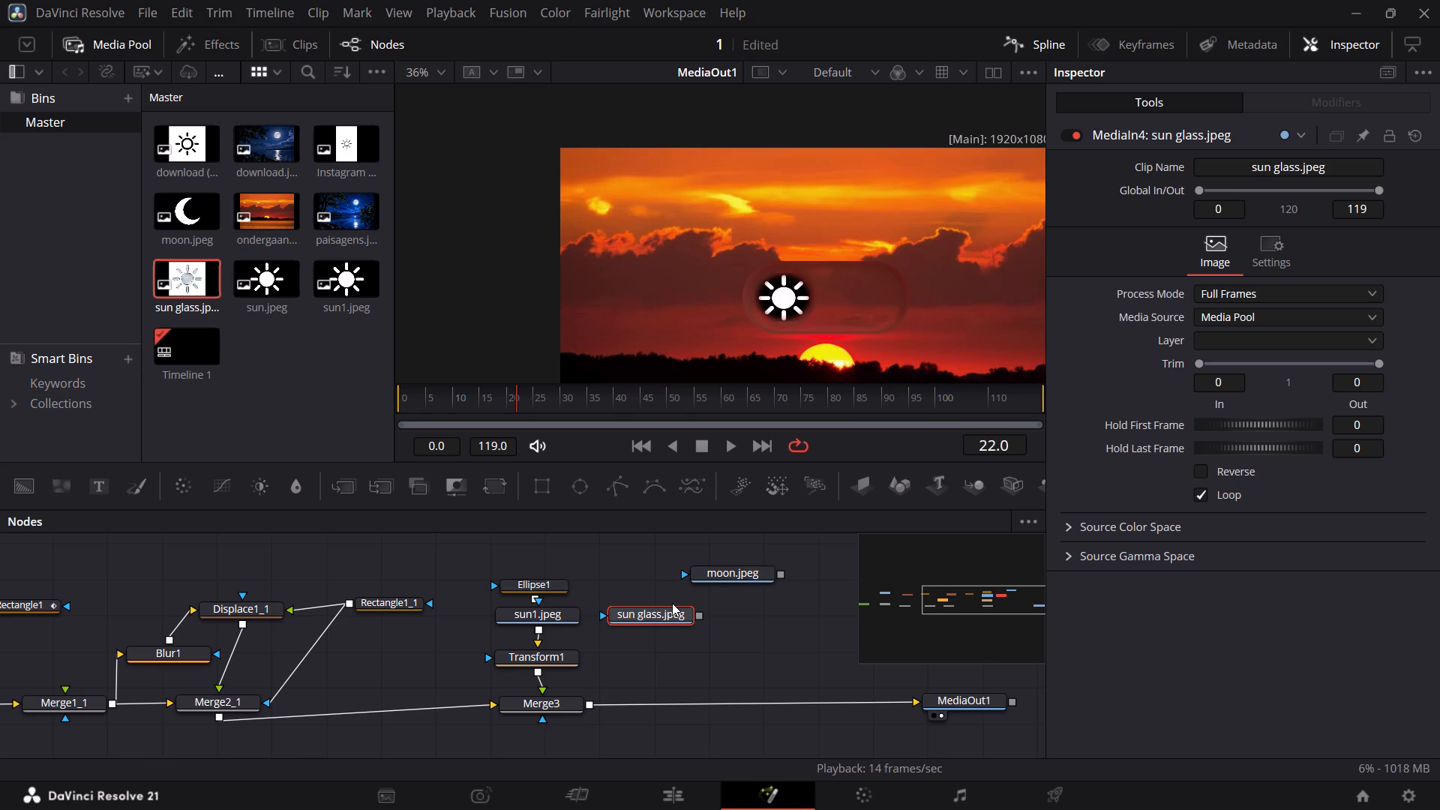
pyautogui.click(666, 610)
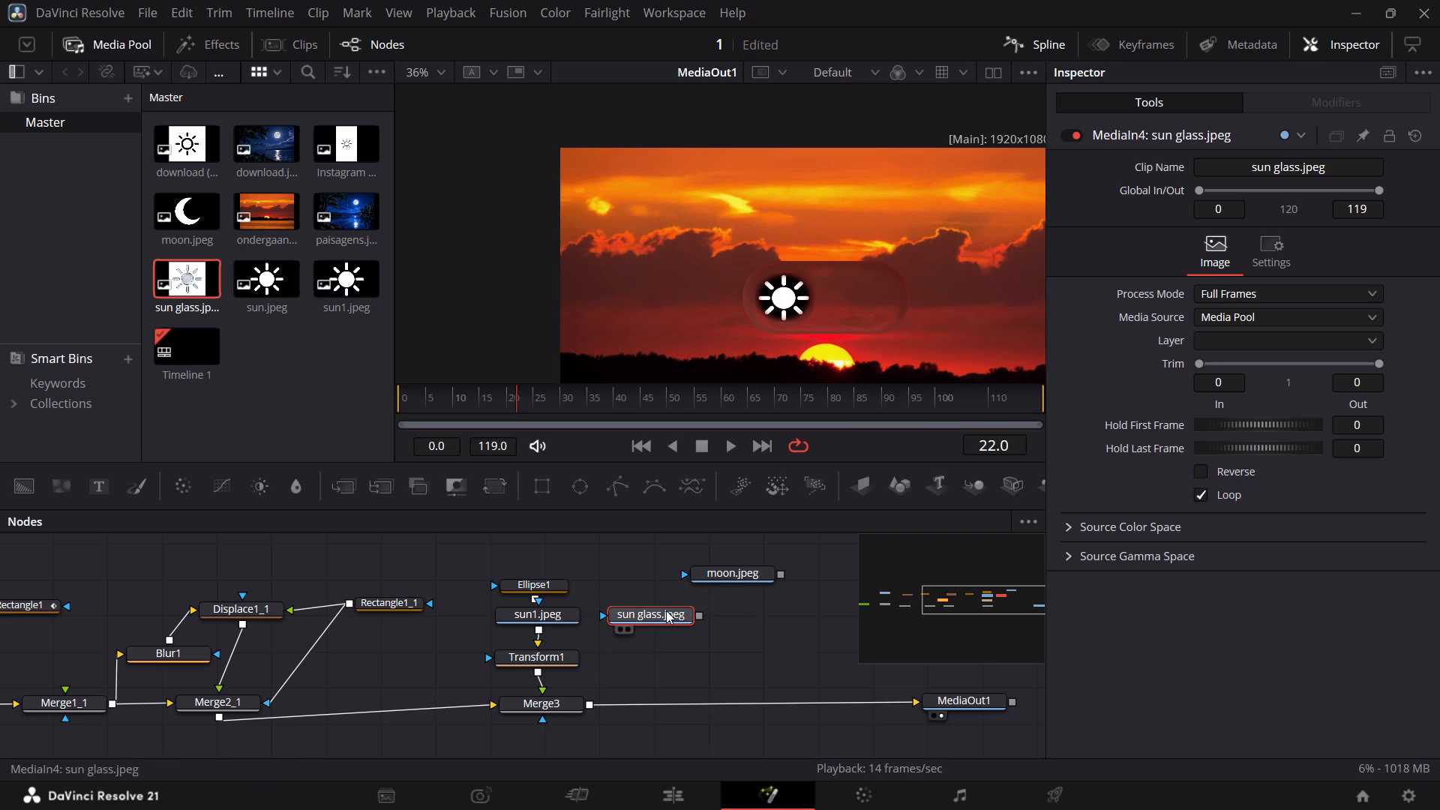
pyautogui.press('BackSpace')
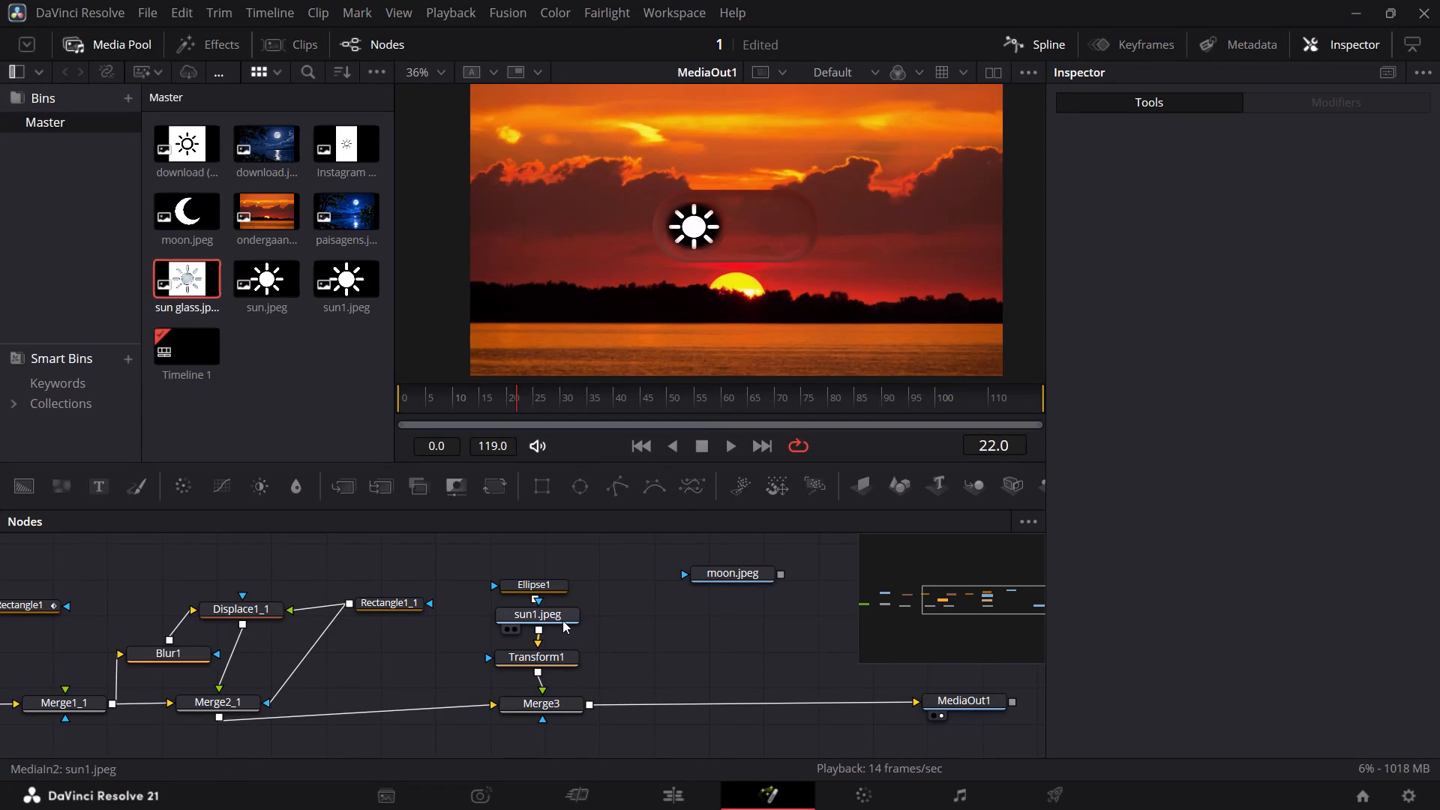
# Reshape the Ellipse1 mask to a width of 0.913 and a height of 0.992.
pyautogui.click(542, 655)
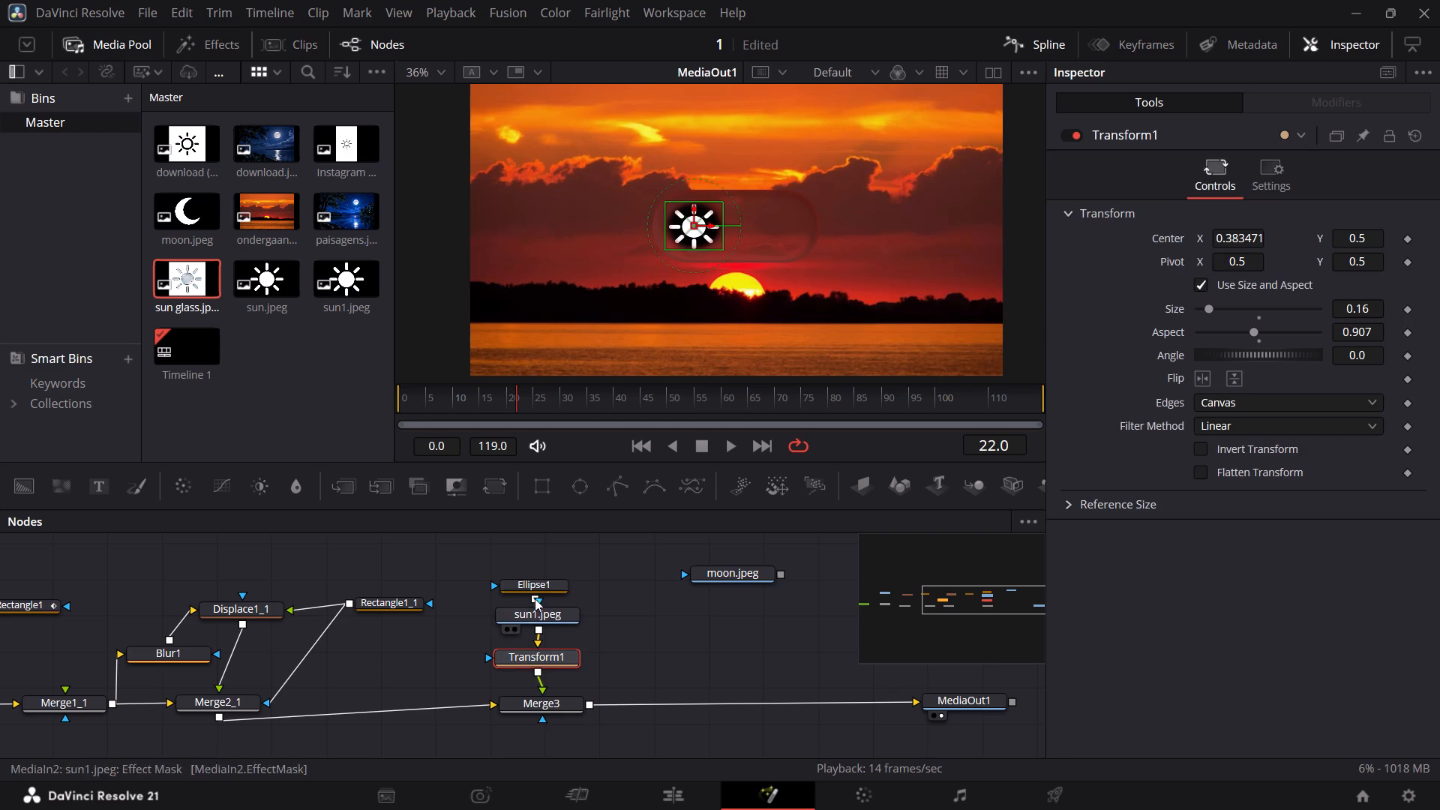
pyautogui.click(538, 586)
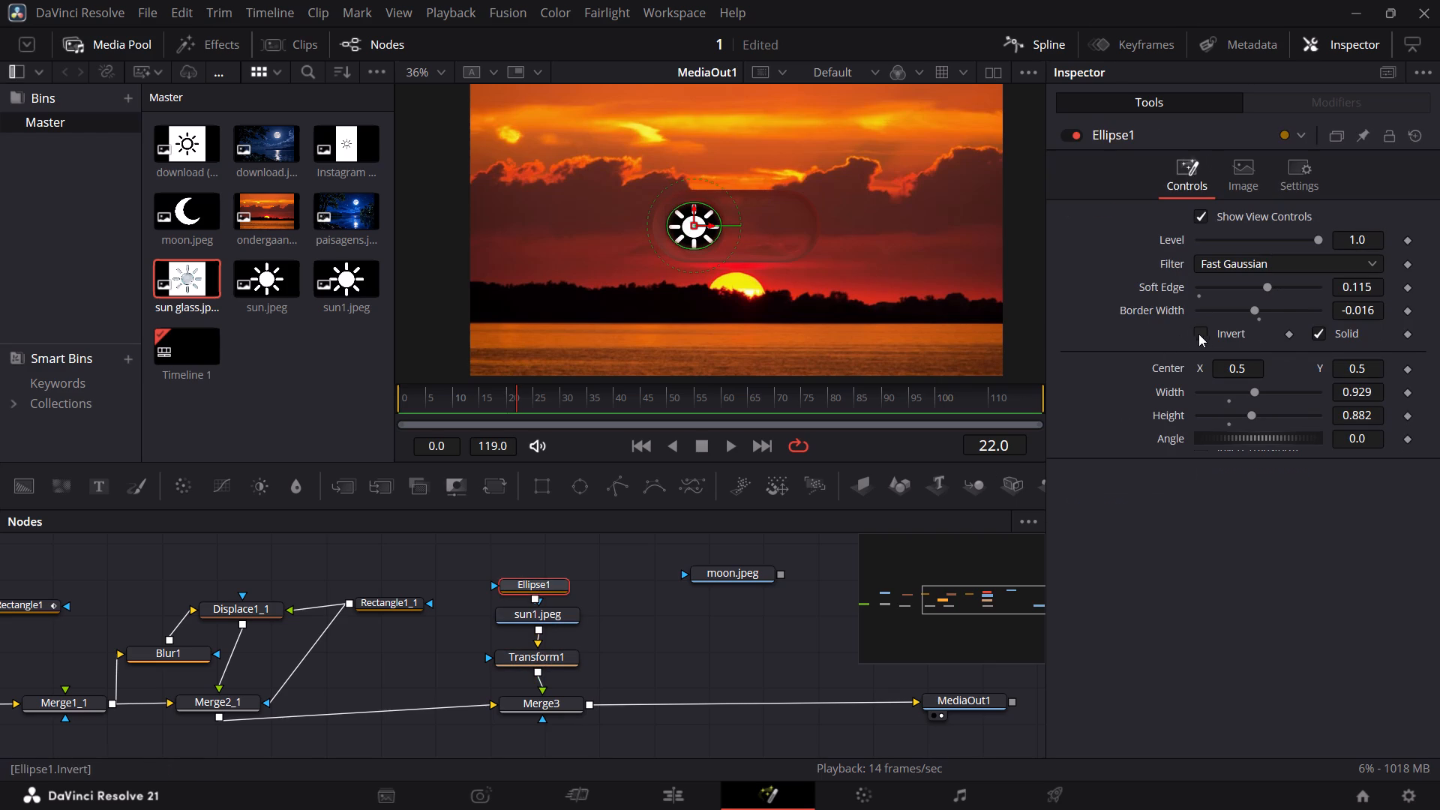
pyautogui.click(1252, 389)
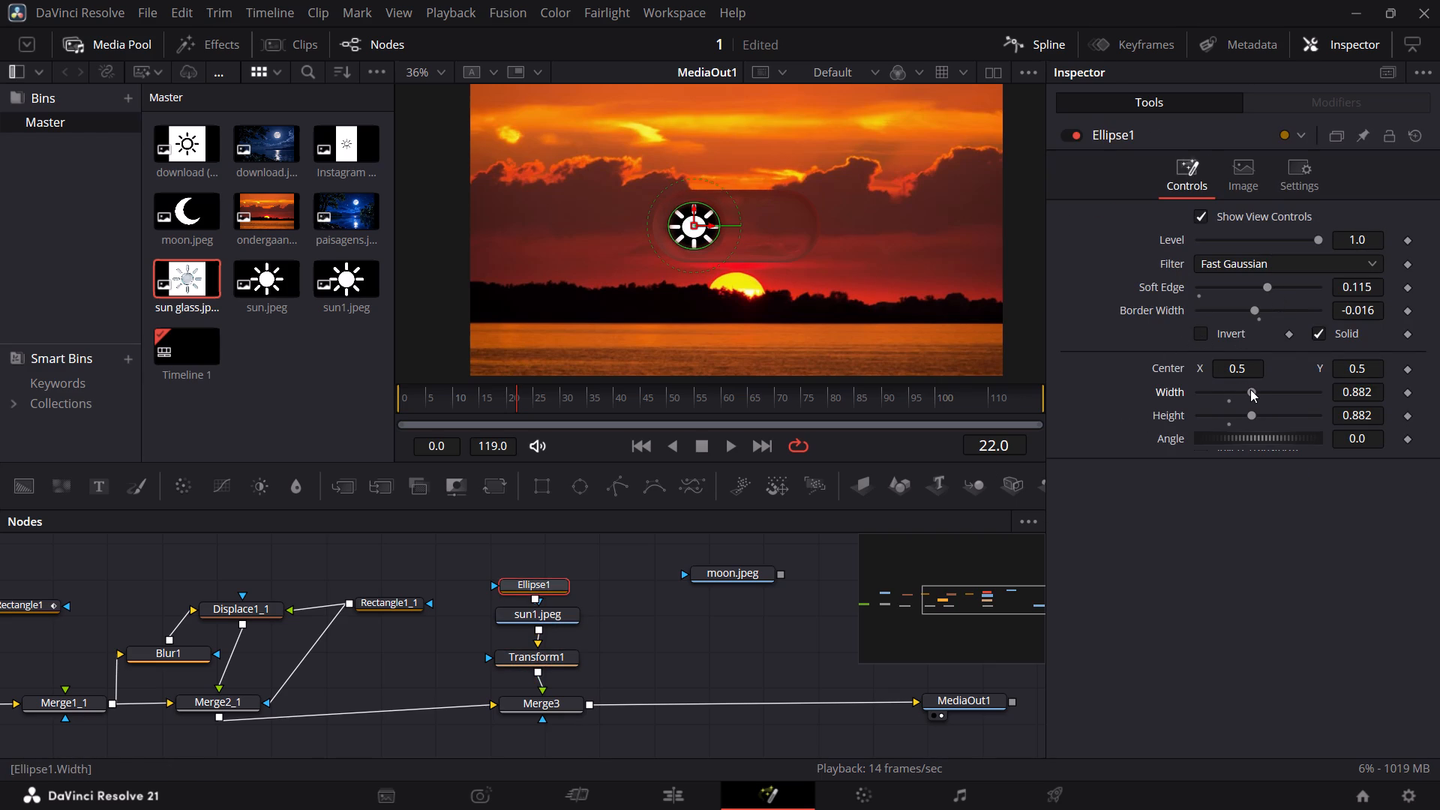
pyautogui.moveTo(1249, 412); pyautogui.dragTo(1252, 413)
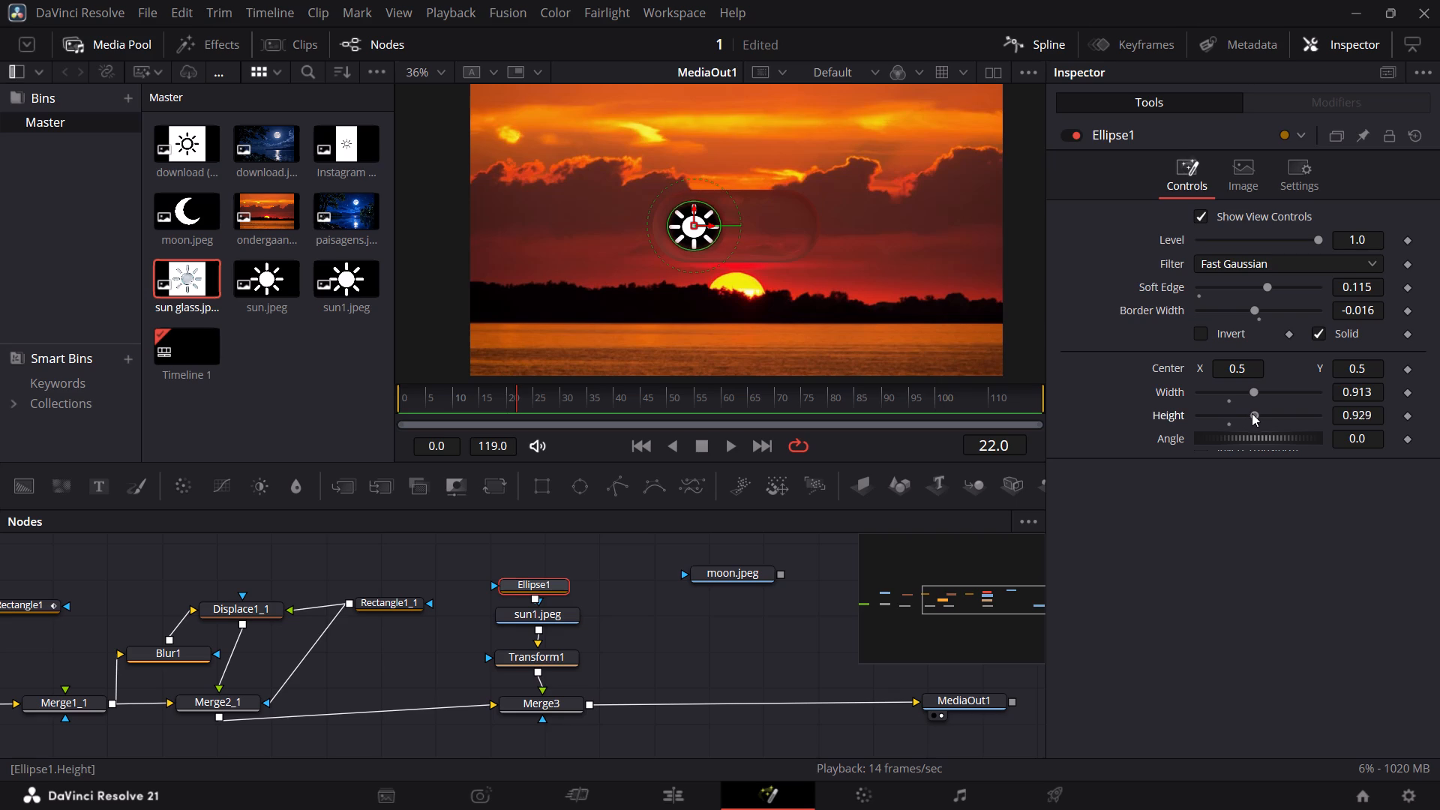
pyautogui.moveTo(1252, 413); pyautogui.dragTo(1255, 413)
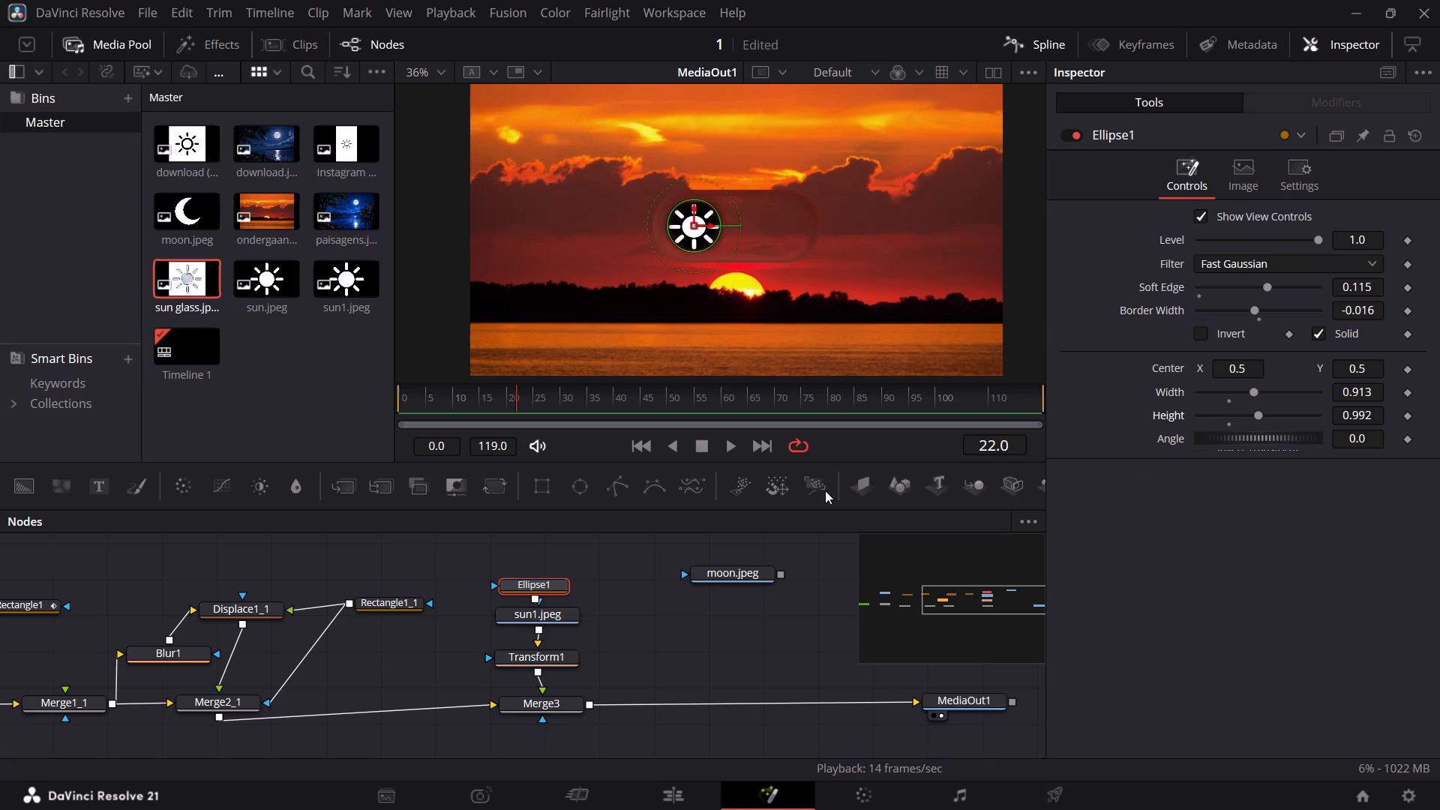
# Reduce Transform1's size to 0.13 so the sun icon sits smaller within the toggle.
pyautogui.click(556, 653)
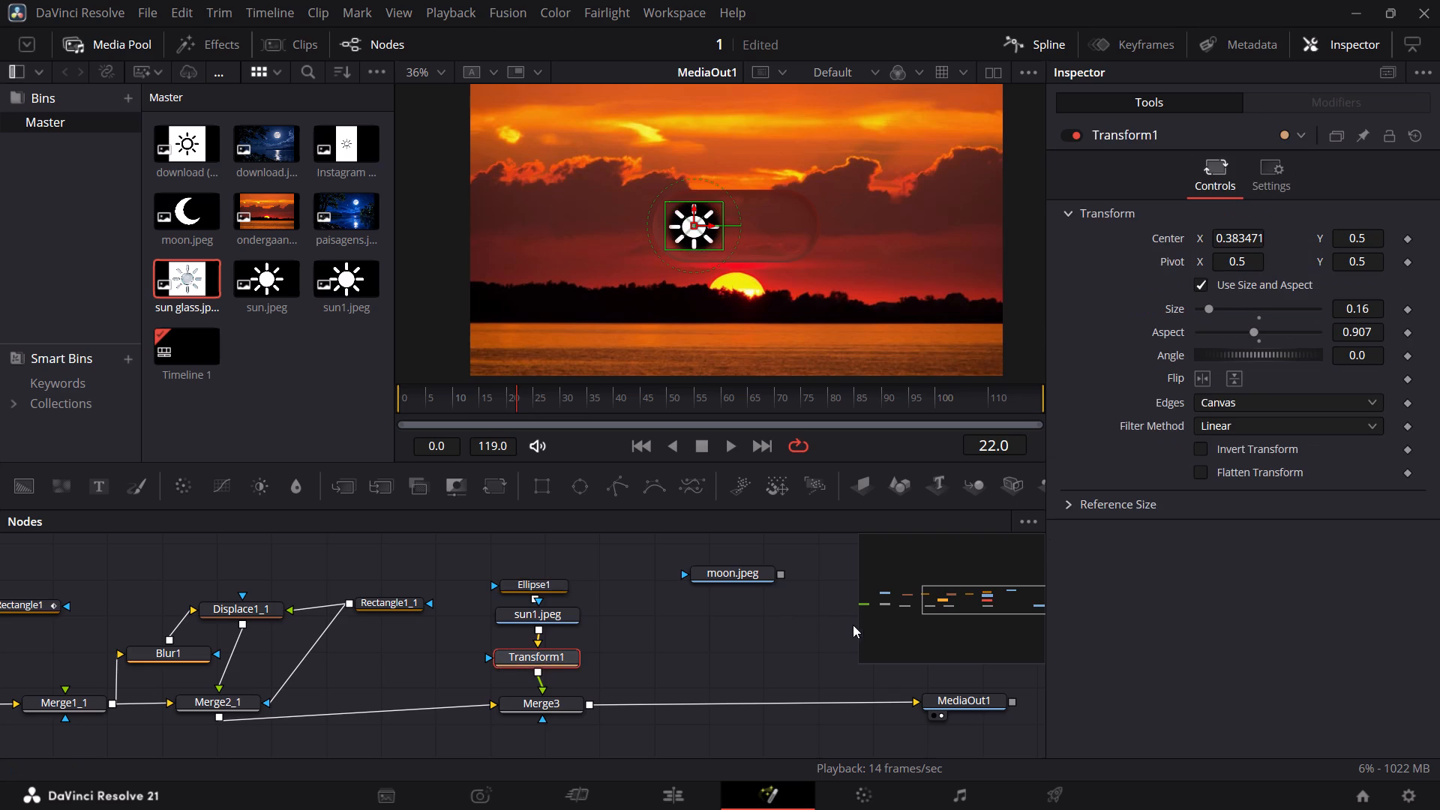
pyautogui.click(1210, 308)
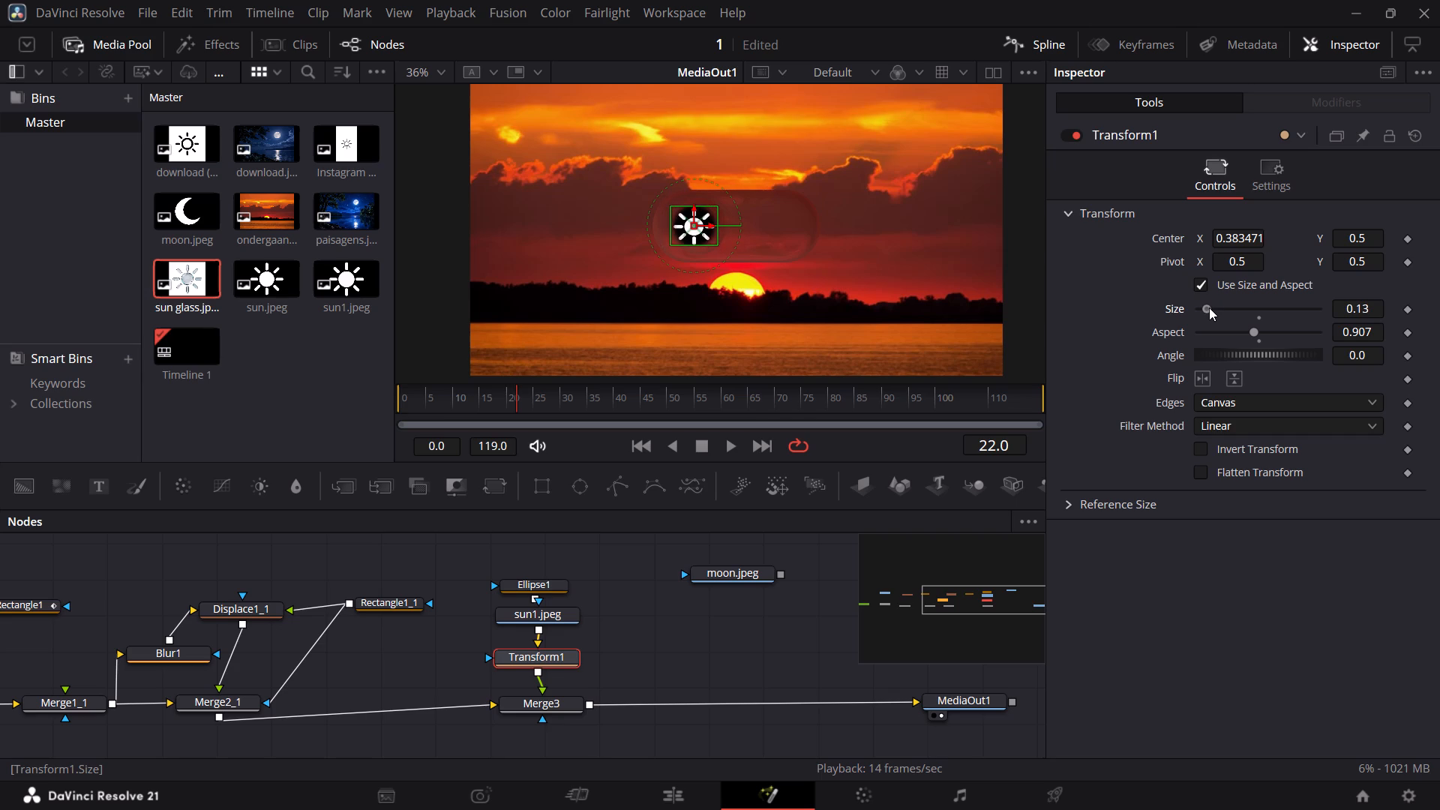
pyautogui.click(765, 669)
pyautogui.moveTo(961, 702); pyautogui.dragTo(826, 249)
pyautogui.click(798, 582)
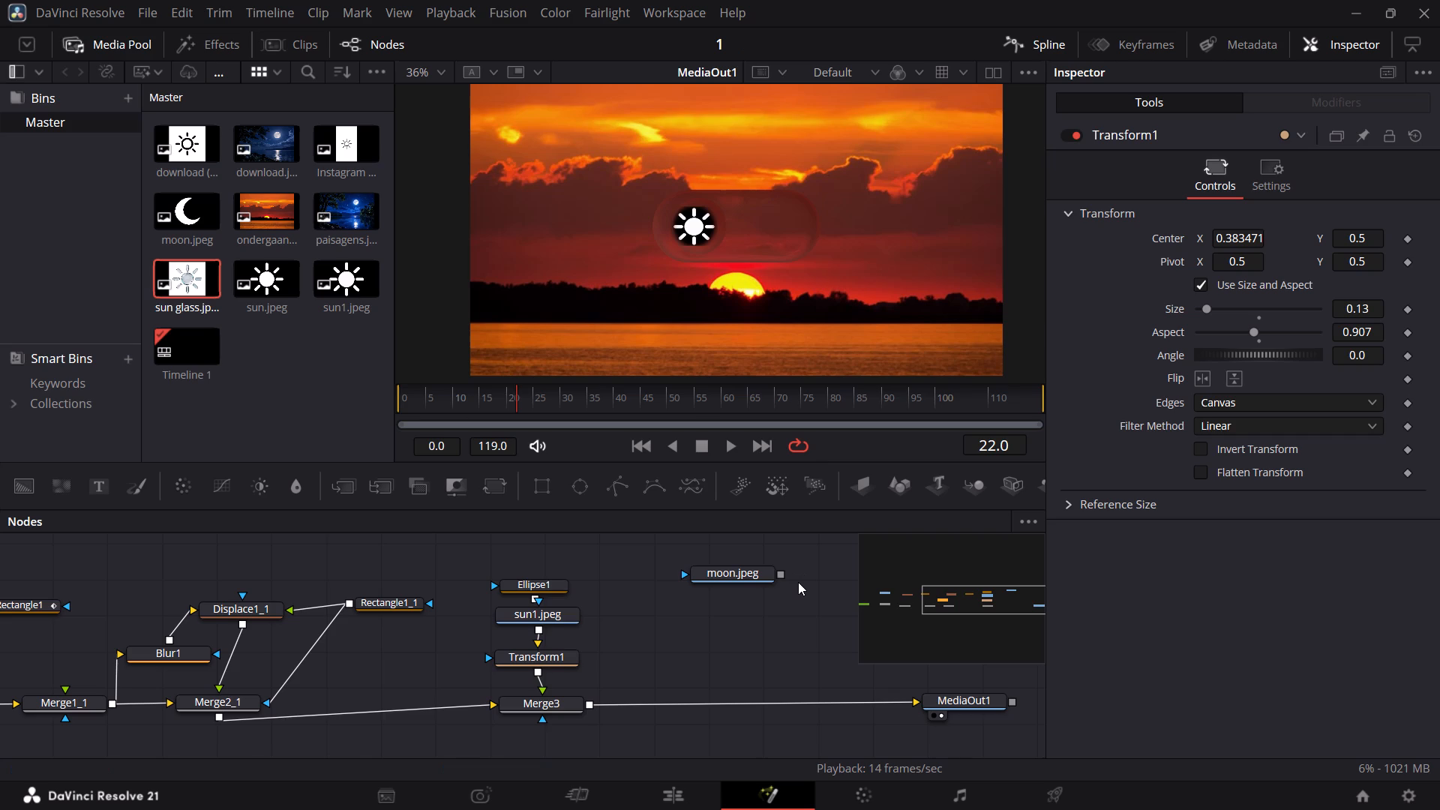
# Nudge the sun icon within the toggle to Transform1 Center X 0.388623 and Center Y 0.497185.
pyautogui.click(552, 658)
pyautogui.click(696, 226)
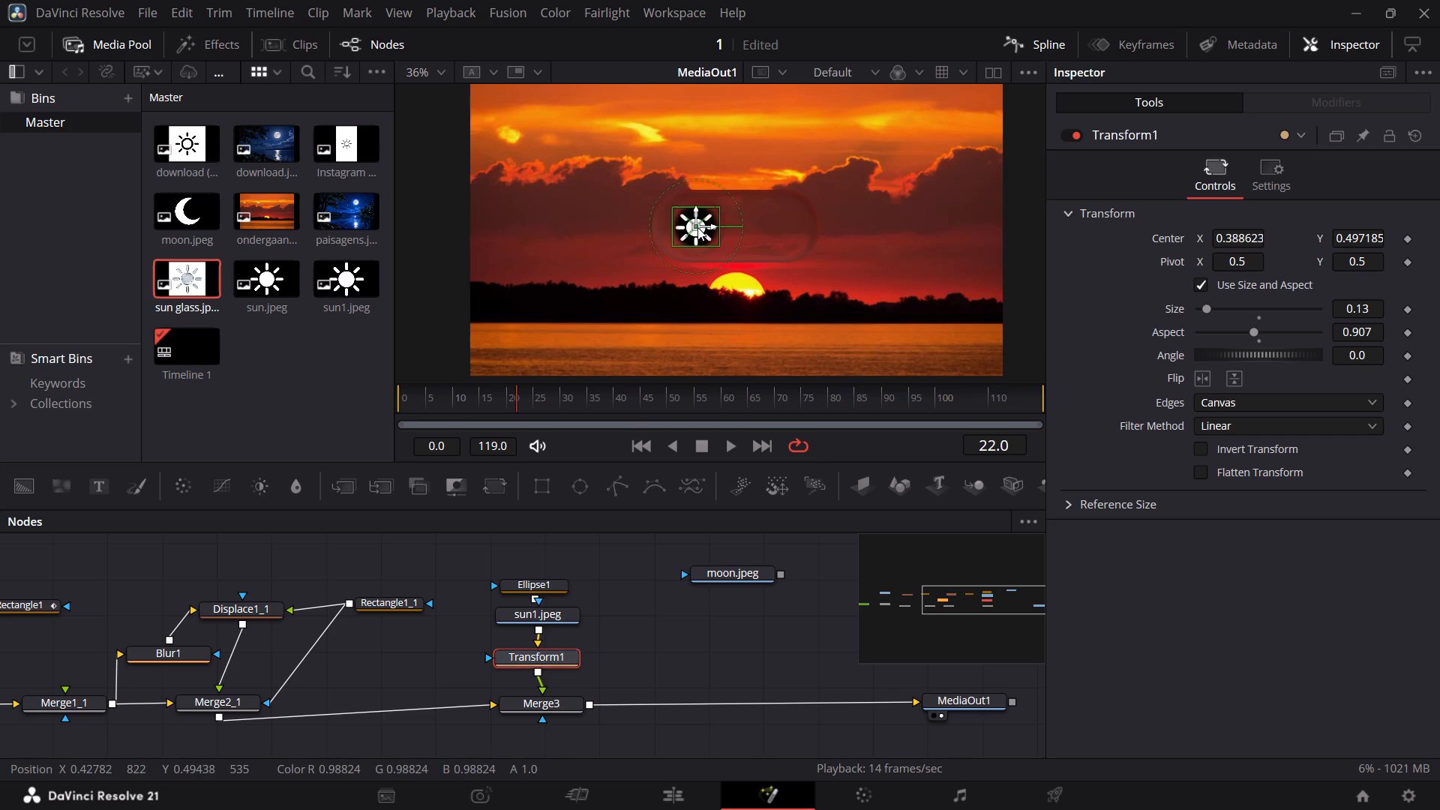
pyautogui.click(940, 326)
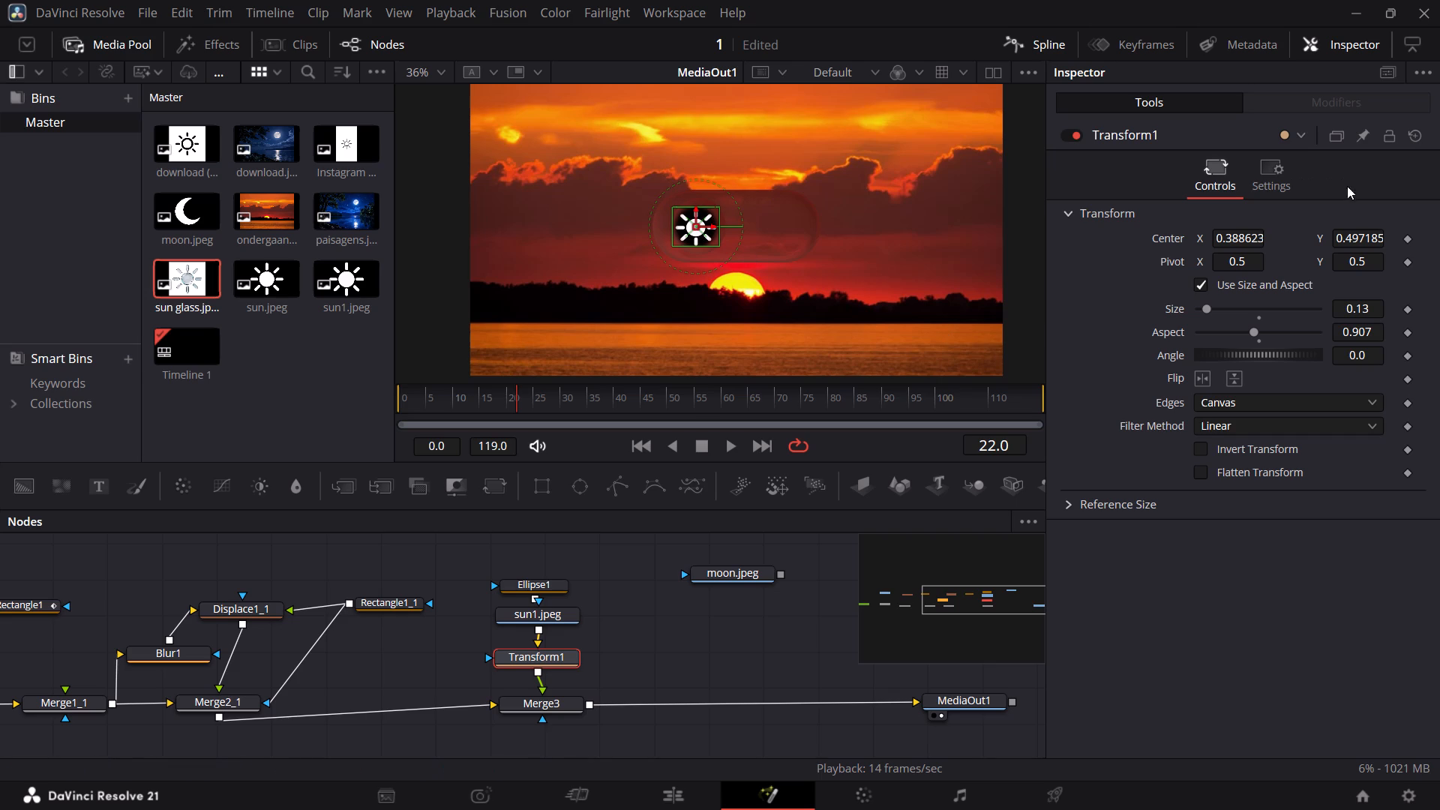
pyautogui.click(787, 654)
# Reshape the Ellipse1 mask around the sun icon to a width of 0.882 and a height of 0.866.
pyautogui.click(706, 664)
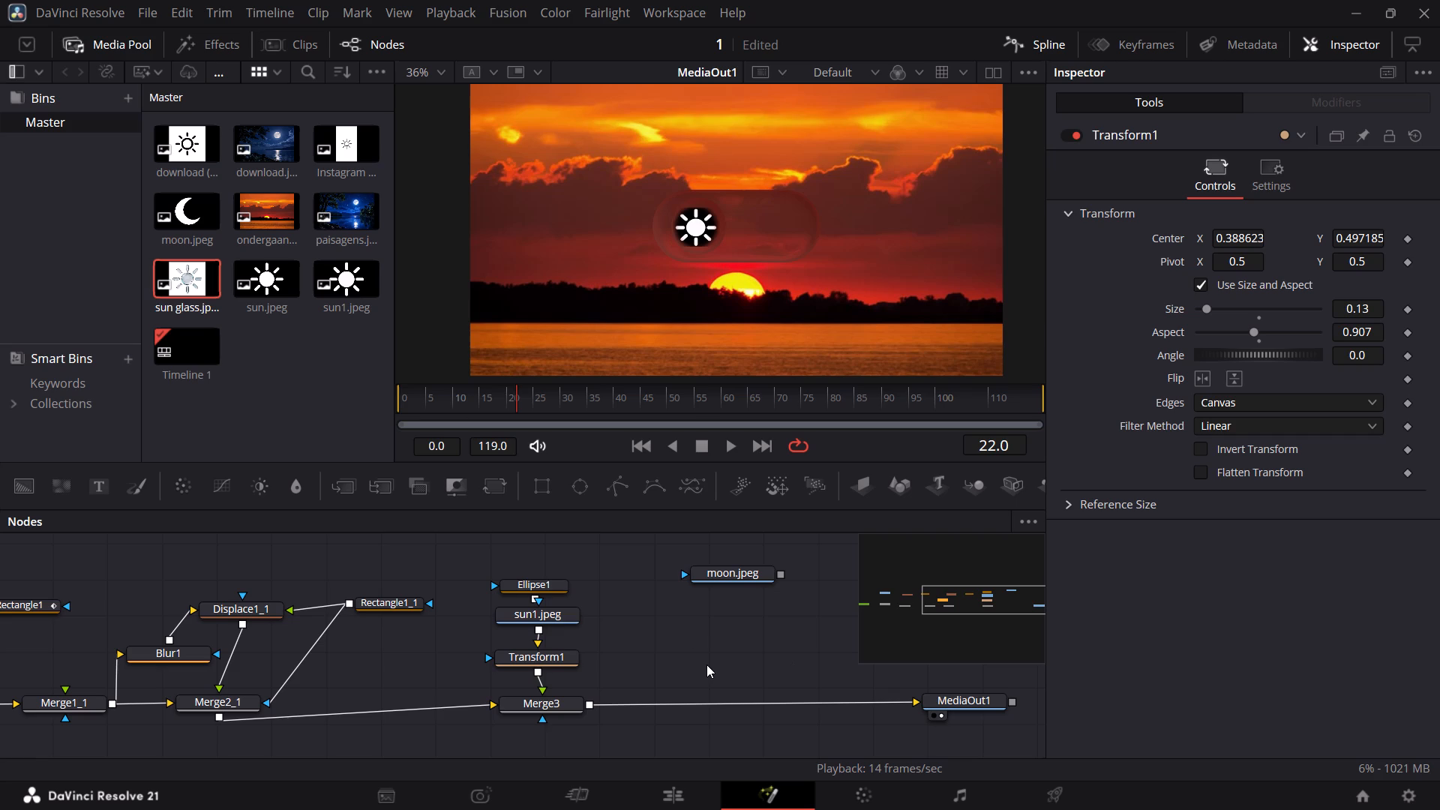
pyautogui.keyDown('ctrl'); pyautogui.scroll(2, 738, 348); pyautogui.keyUp('ctrl')
pyautogui.scroll(1, 738, 348)
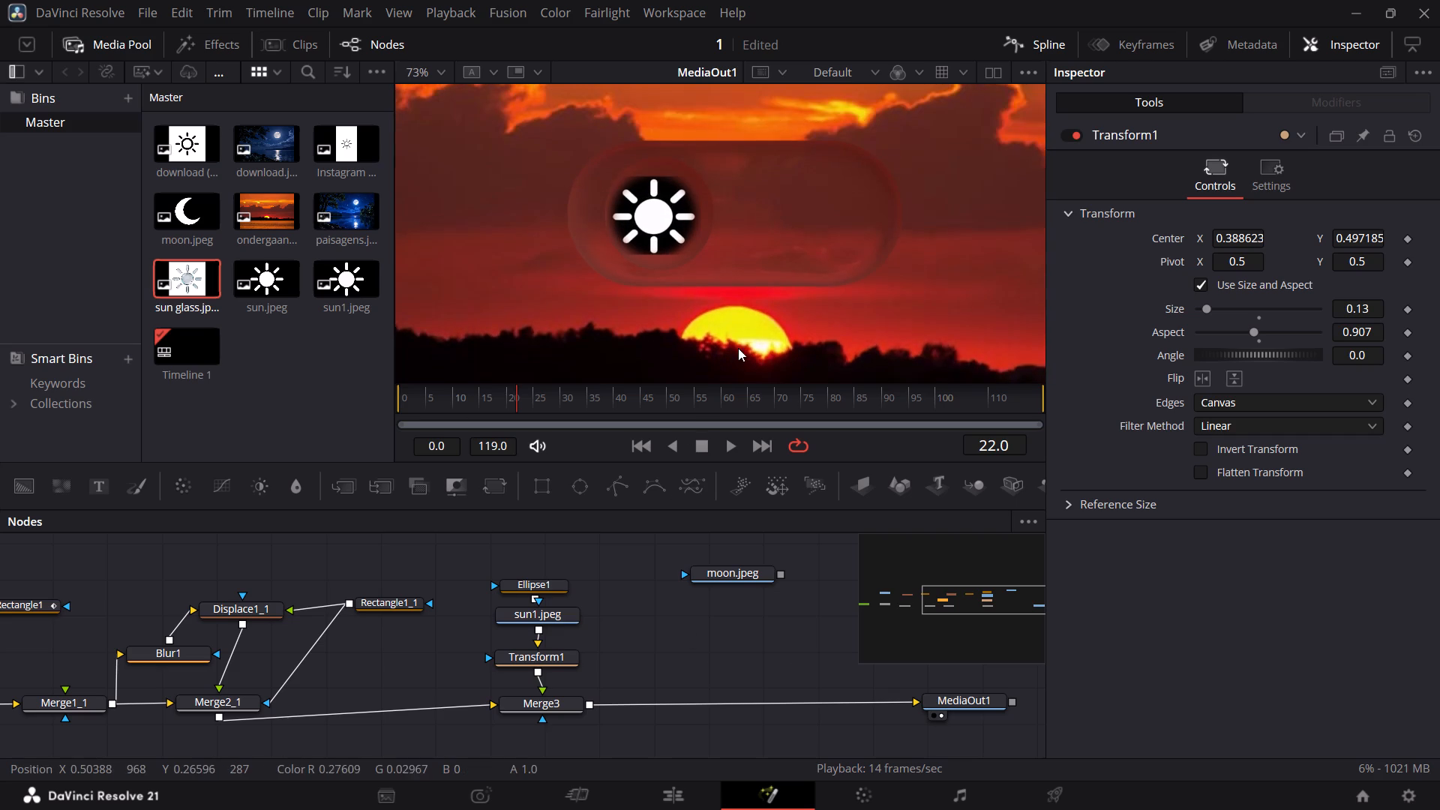
pyautogui.scroll(1, 738, 348)
pyautogui.click(546, 580)
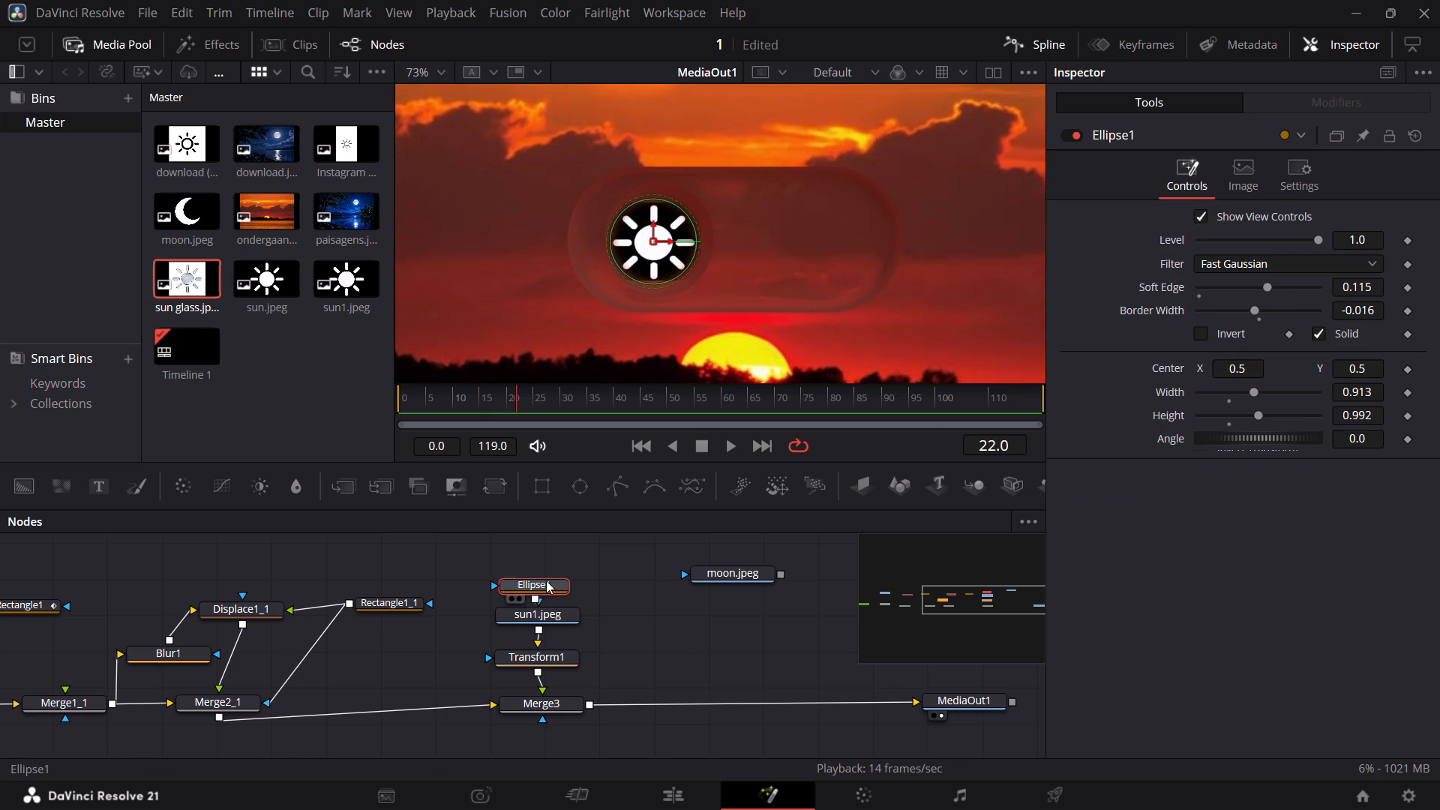
pyautogui.click(1250, 392)
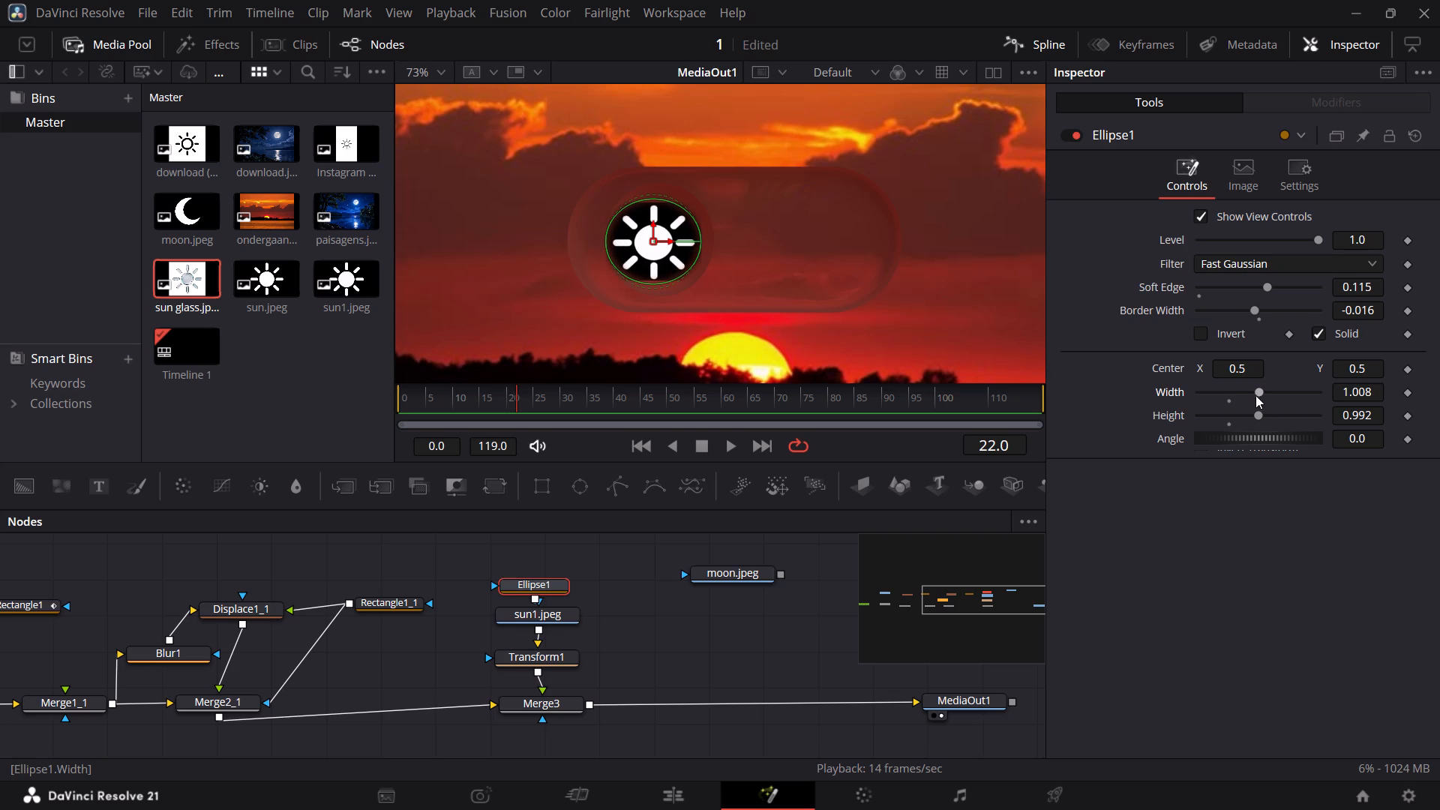
pyautogui.moveTo(1257, 412); pyautogui.dragTo(1267, 418)
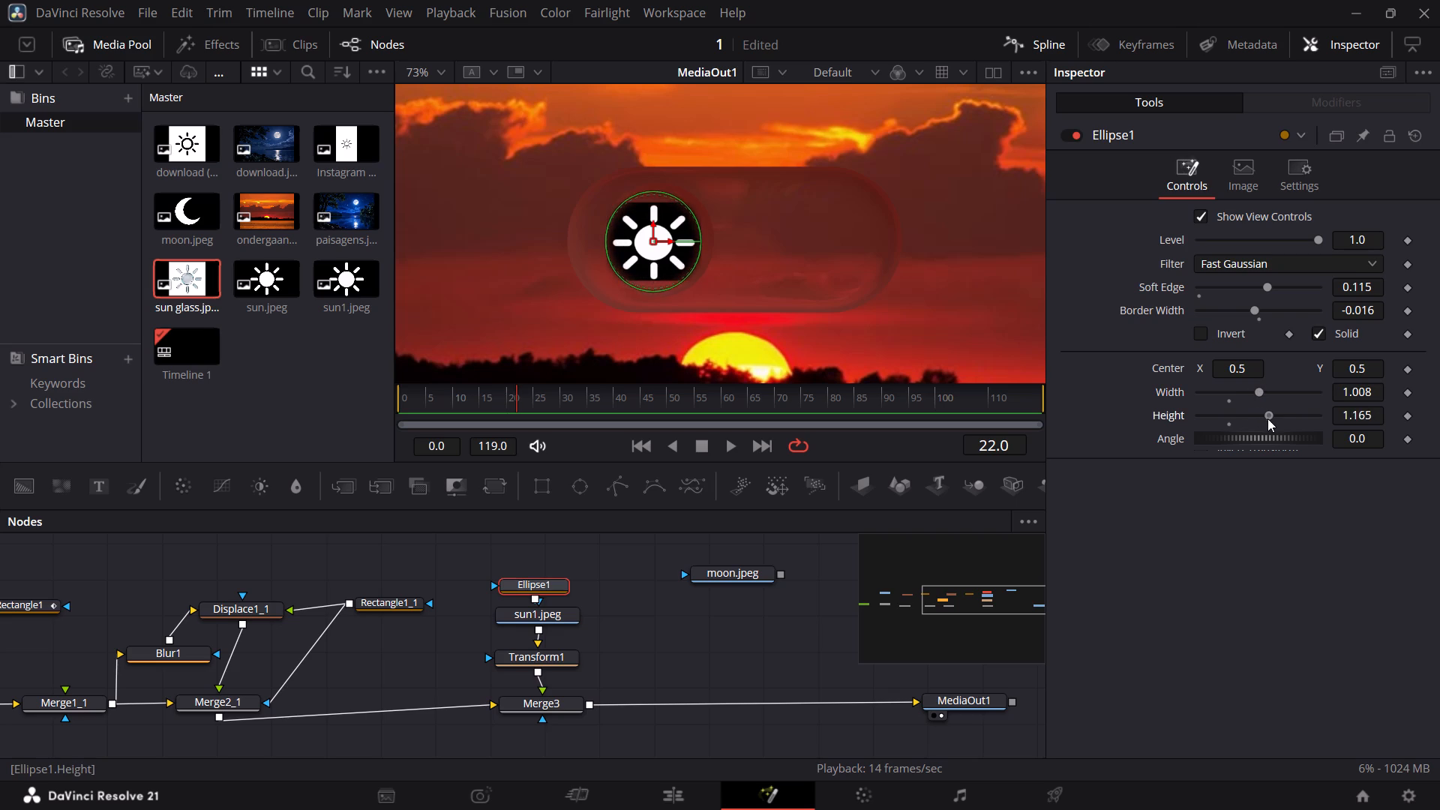
pyautogui.moveTo(1267, 418); pyautogui.dragTo(1250, 421)
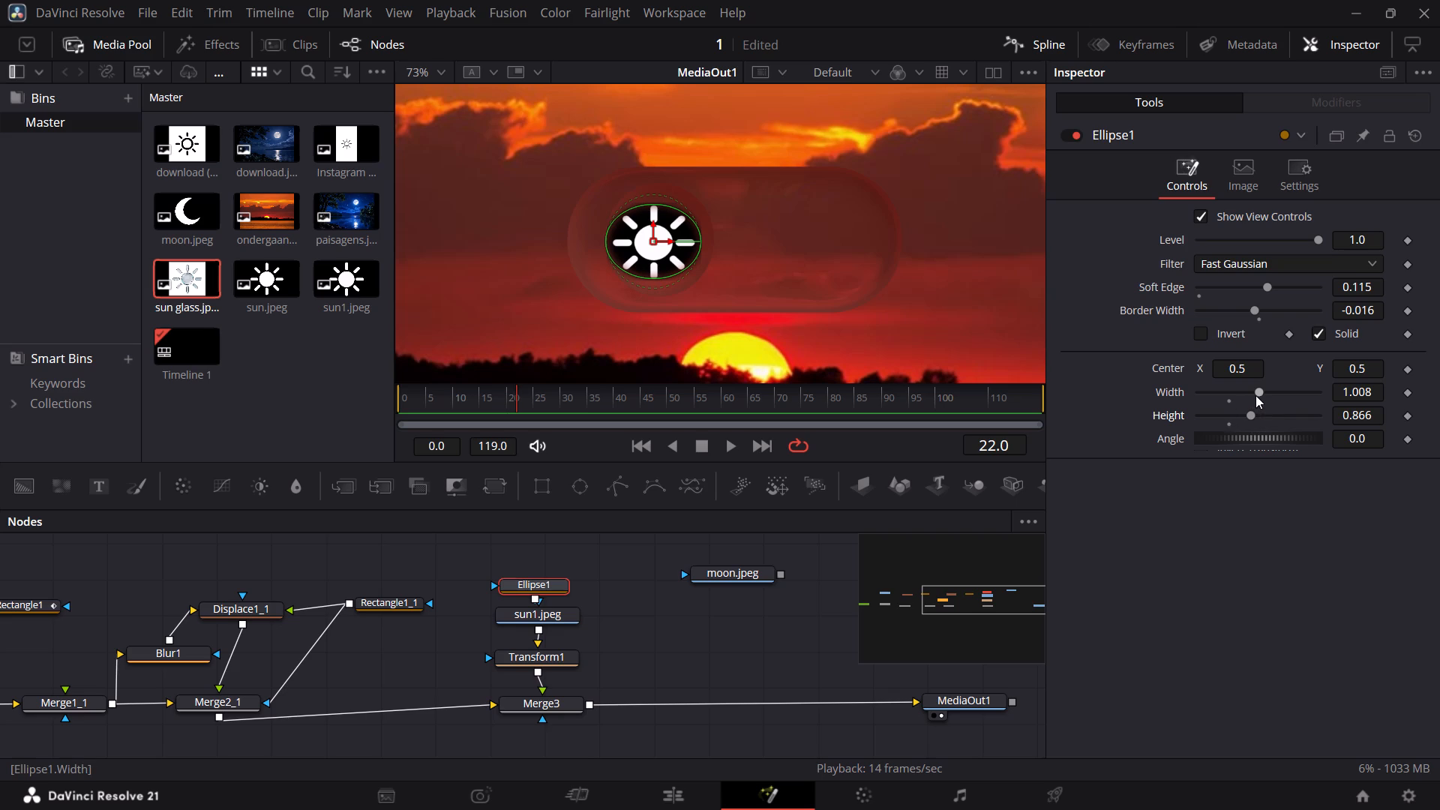
pyautogui.moveTo(1258, 393); pyautogui.dragTo(1253, 394)
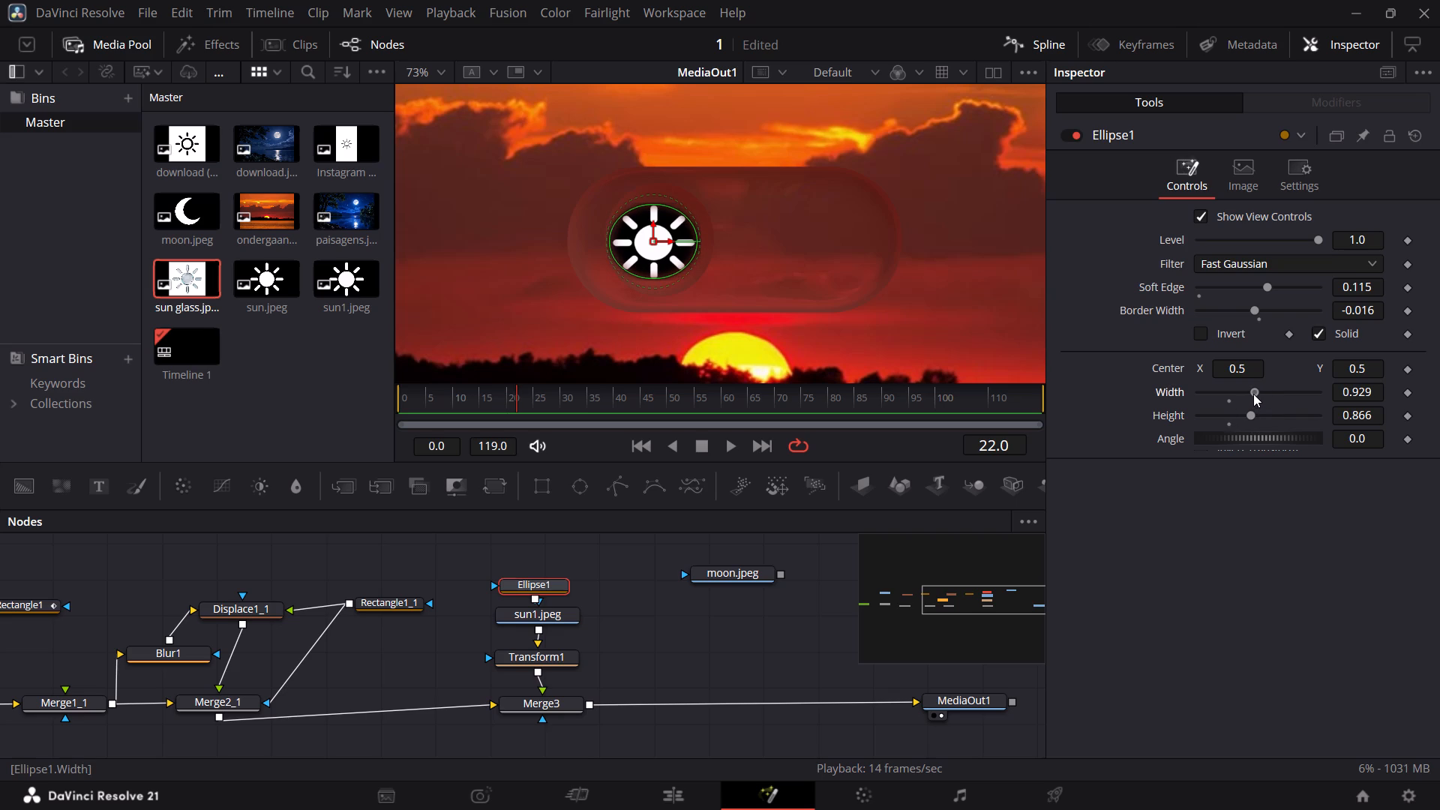
pyautogui.moveTo(1253, 394); pyautogui.dragTo(1250, 396)
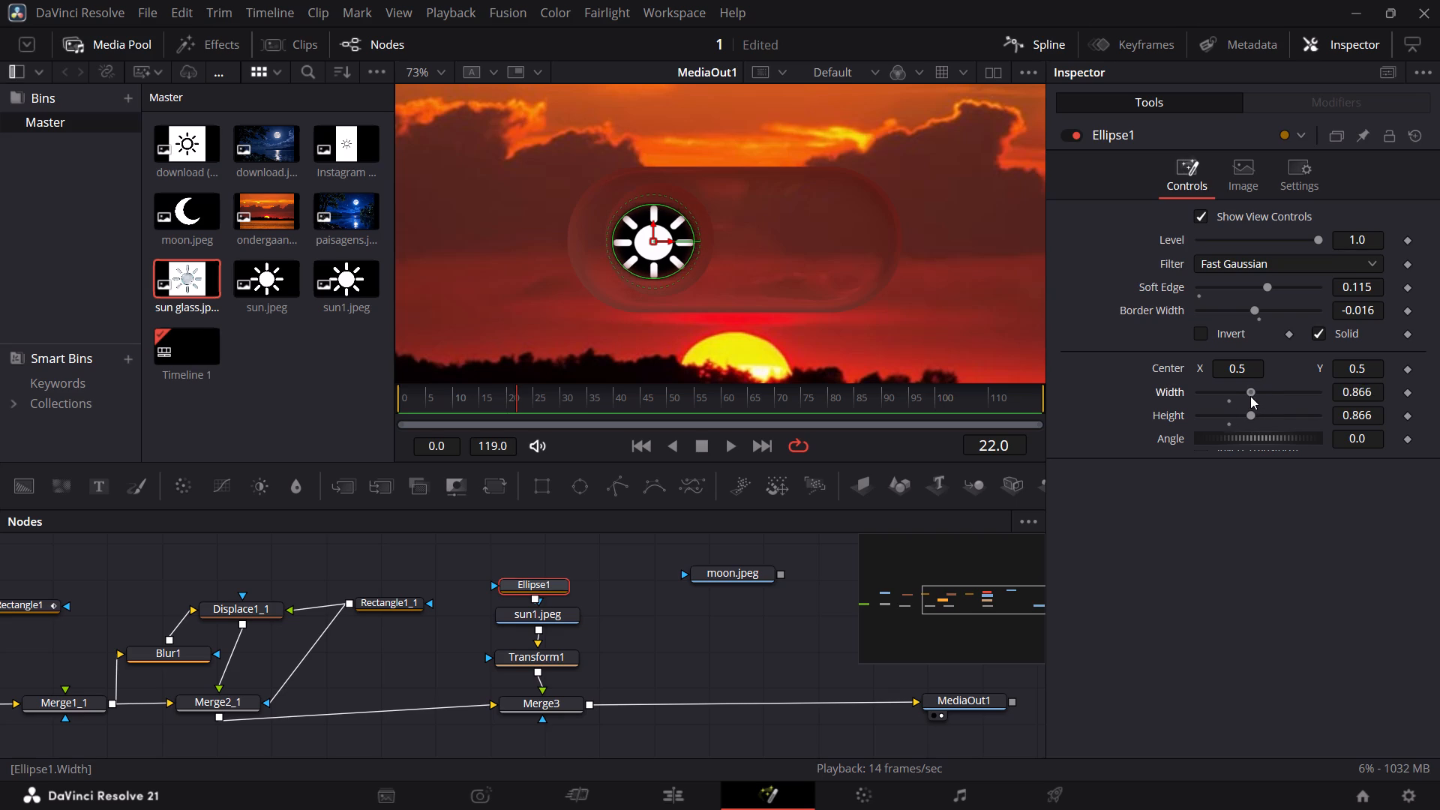
pyautogui.moveTo(1250, 396); pyautogui.dragTo(1251, 394)
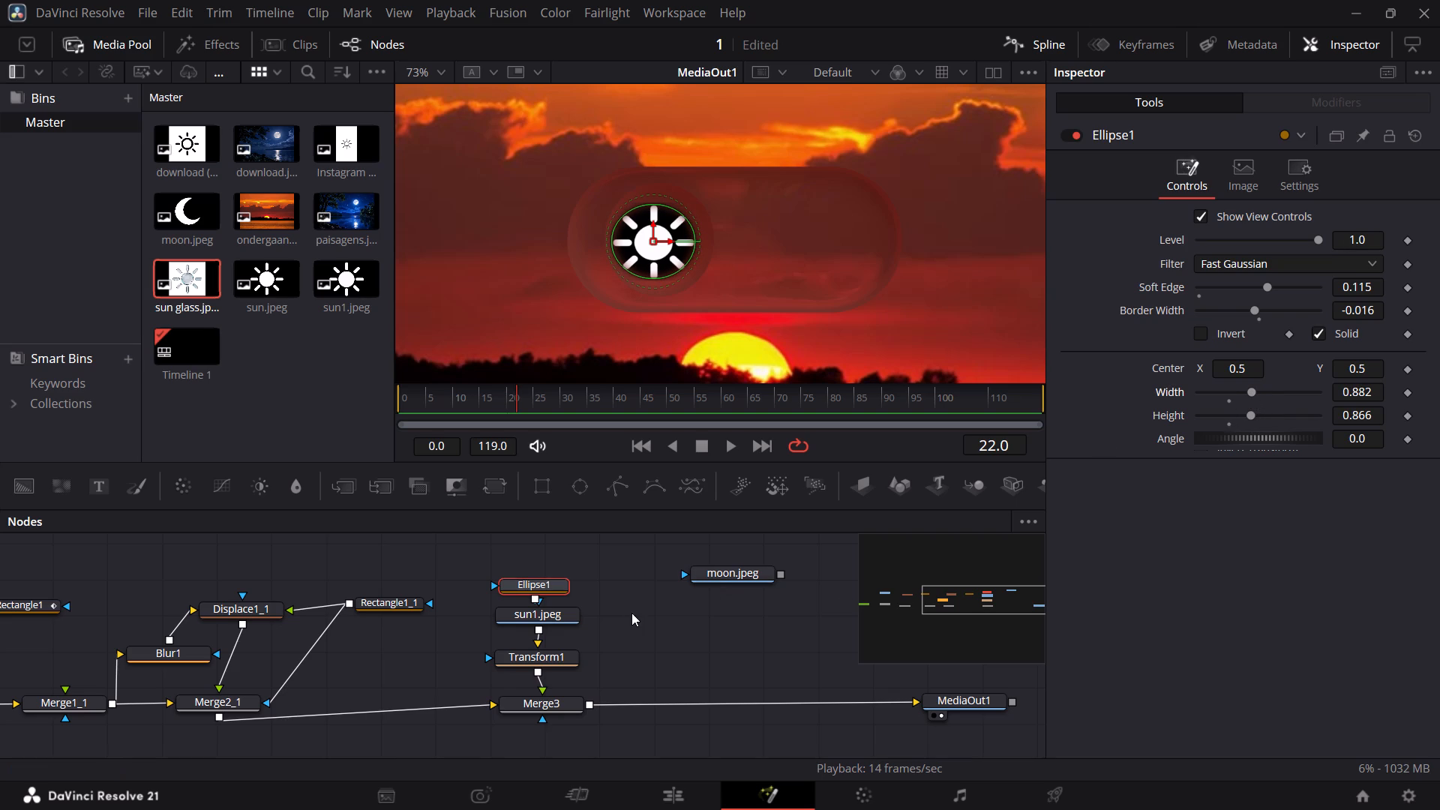
# Adjust Transform1 to Center X 0.393784, Center Y 0.504231, Aspect 1.0 and Size 0.14 for the sun icon.
pyautogui.click(547, 656)
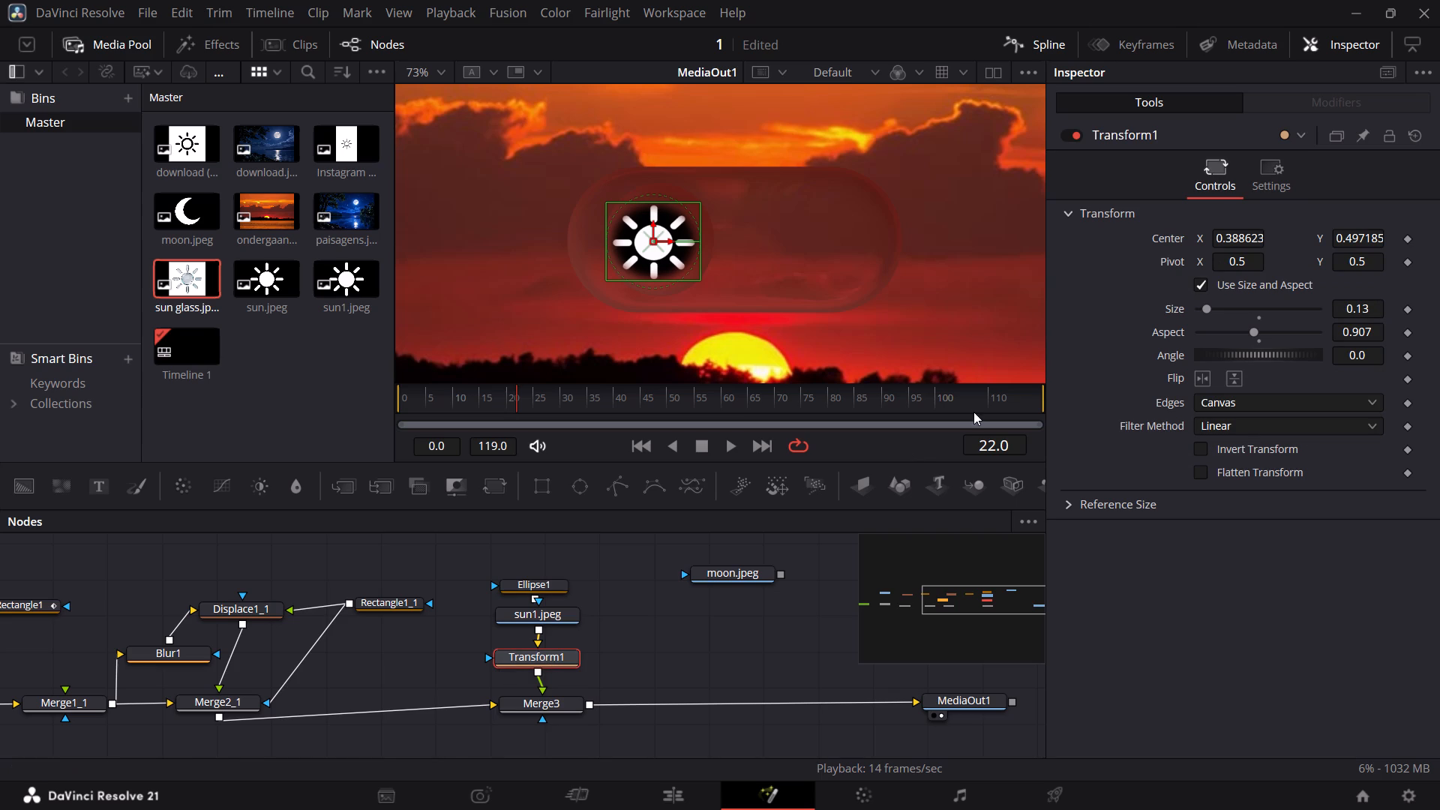
pyautogui.click(654, 241)
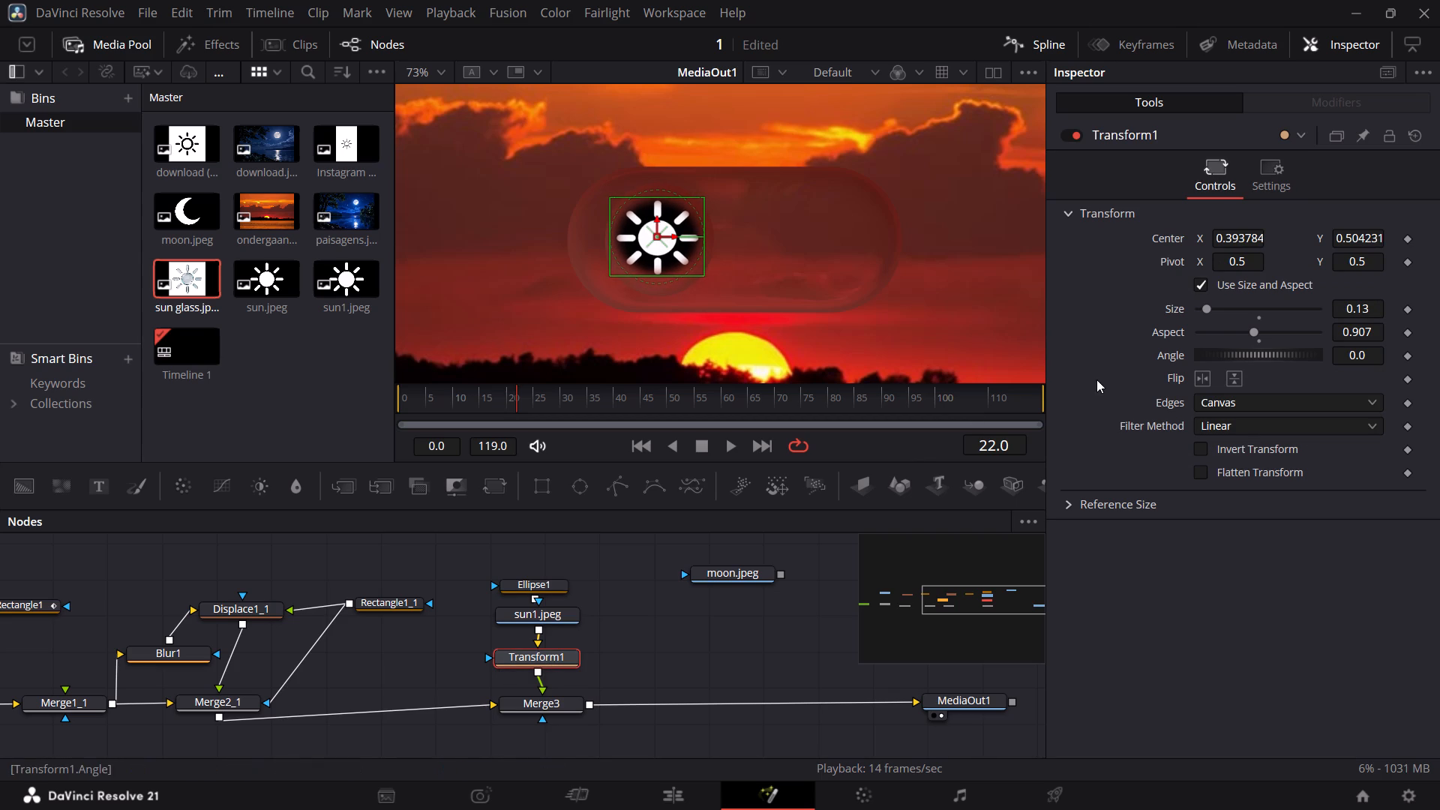
pyautogui.click(1258, 340)
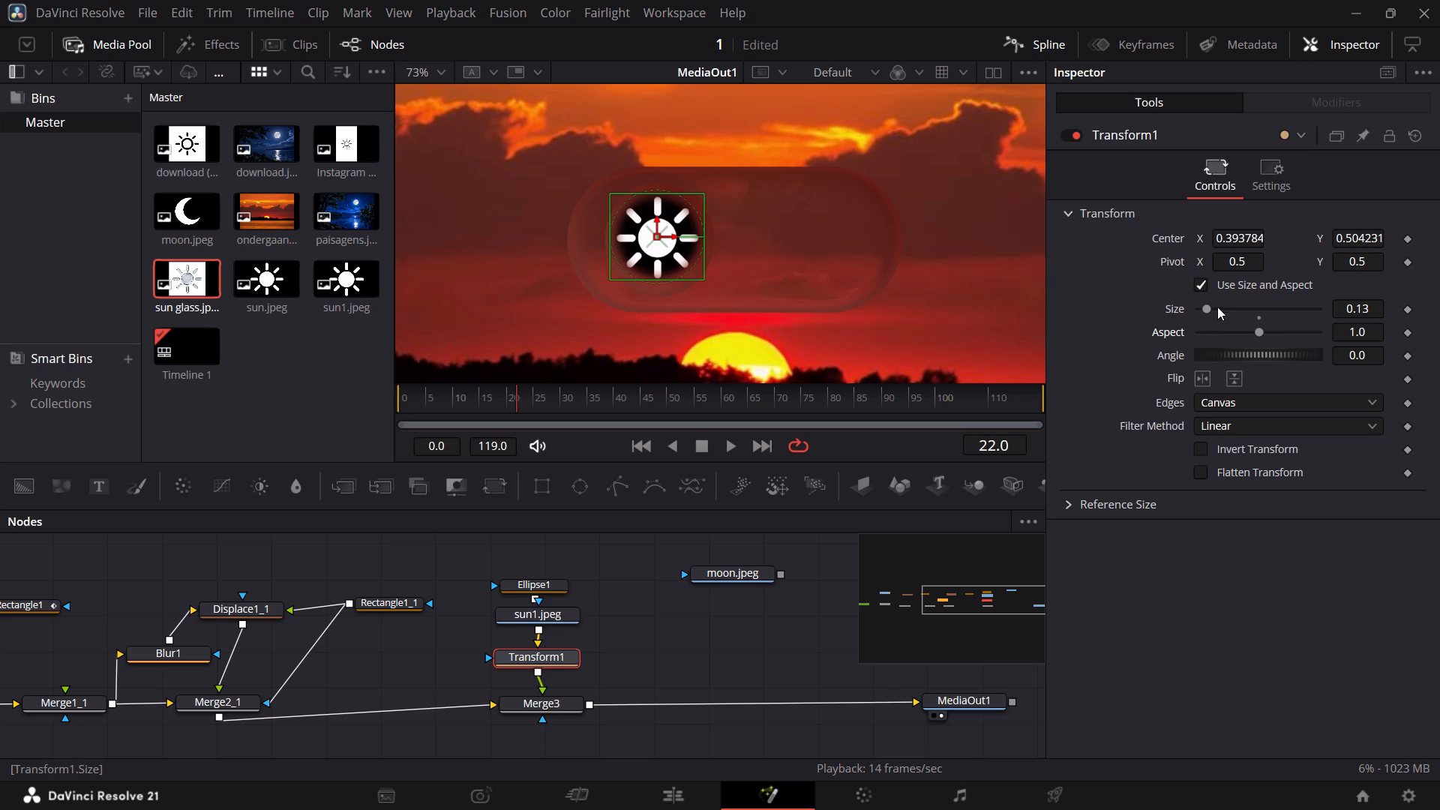
pyautogui.click(1205, 304)
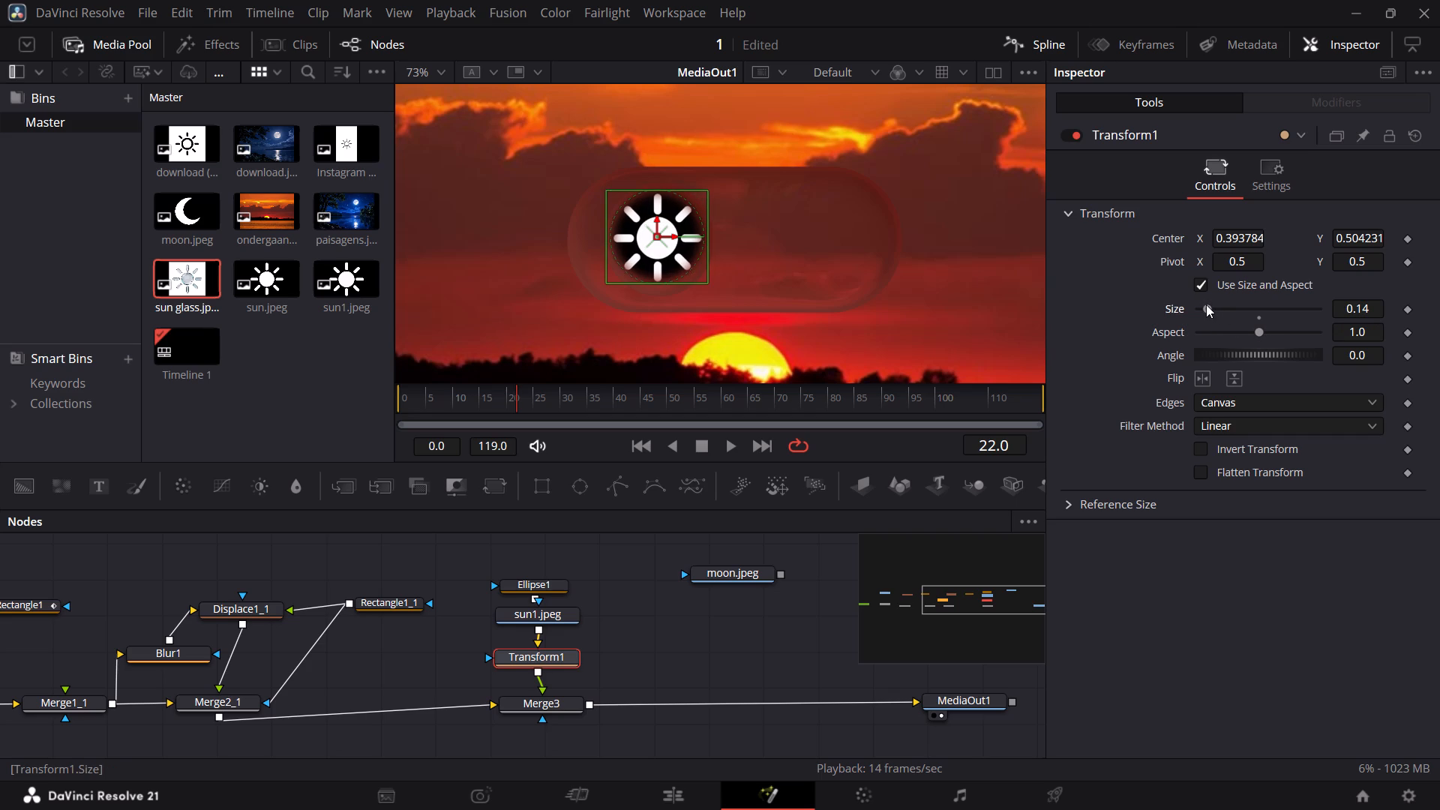
pyautogui.click(790, 636)
pyautogui.click(1111, 640)
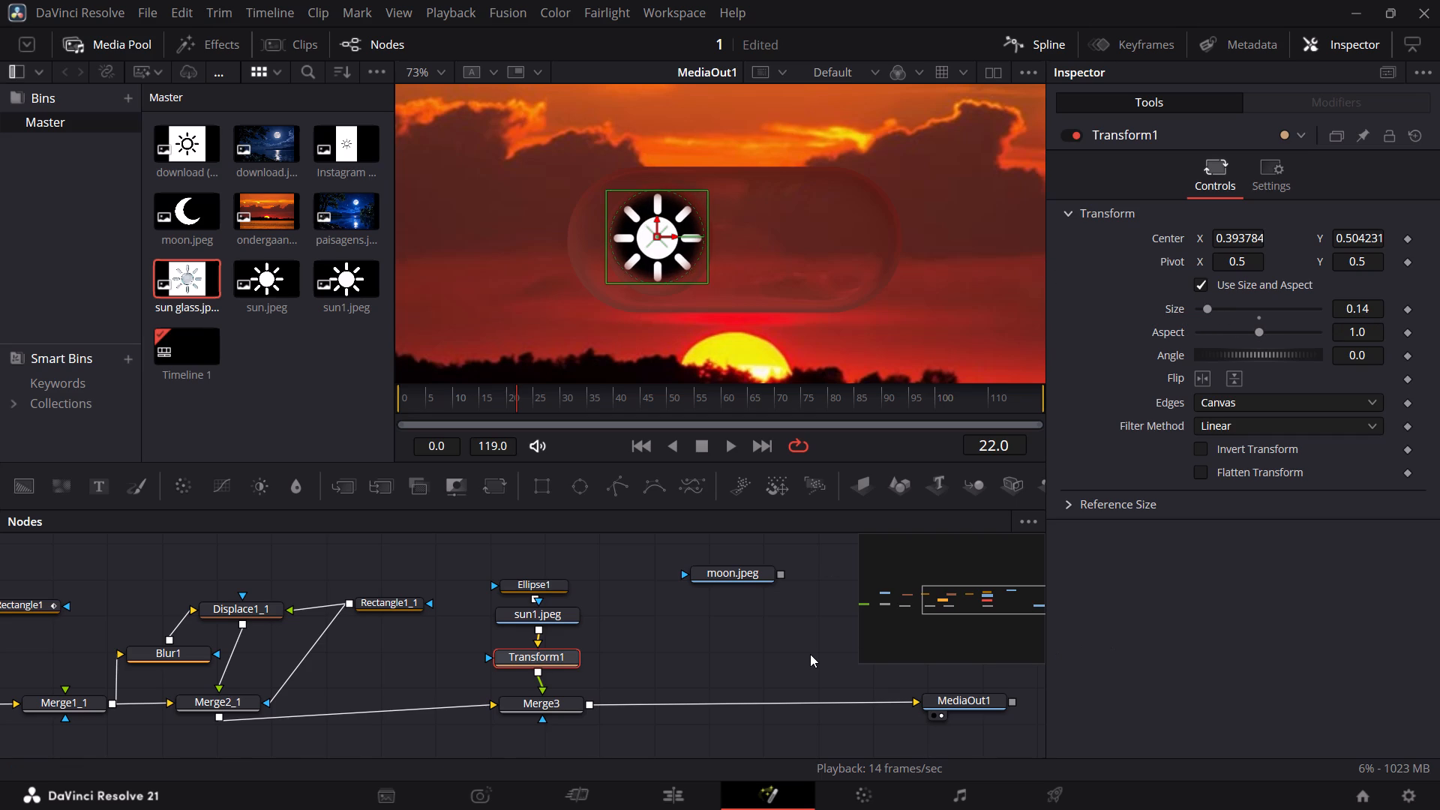
pyautogui.click(810, 654)
pyautogui.click(689, 649)
pyautogui.rightClick(689, 649)
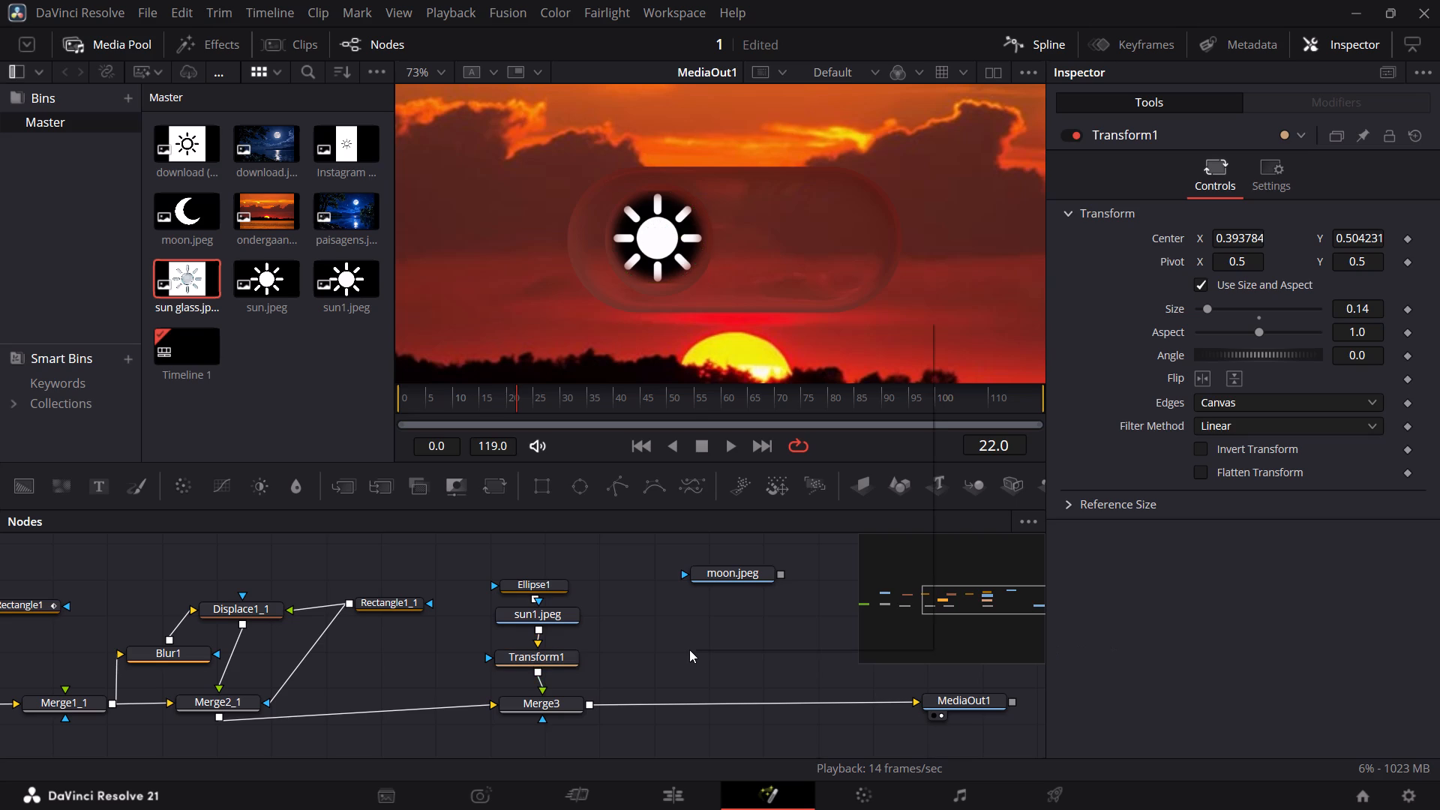
pyautogui.click(689, 649)
# Lower the sun icon slightly within the toggle to Transform1 Center Y 0.500003.
pyautogui.click(650, 238)
pyautogui.click(560, 653)
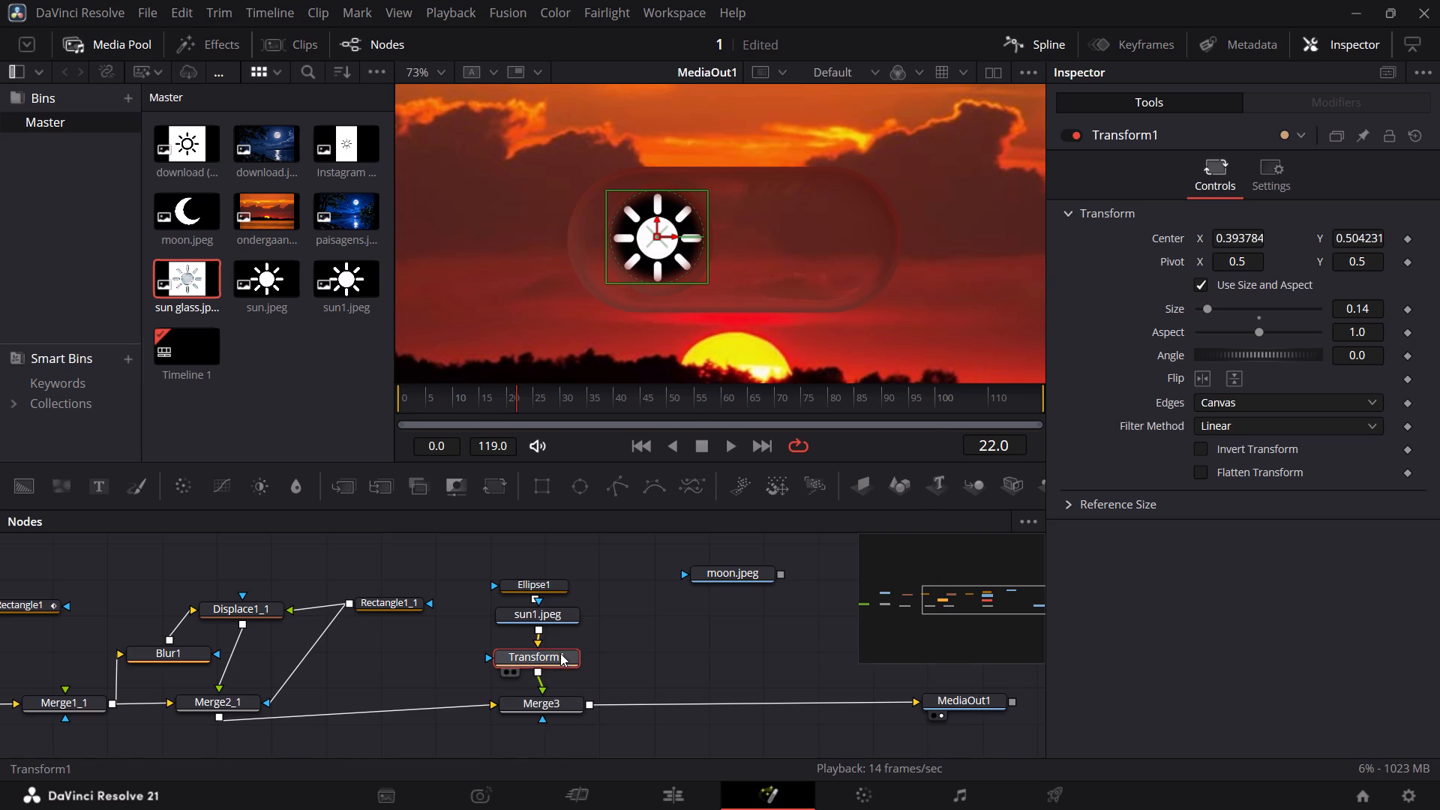
pyautogui.click(658, 236)
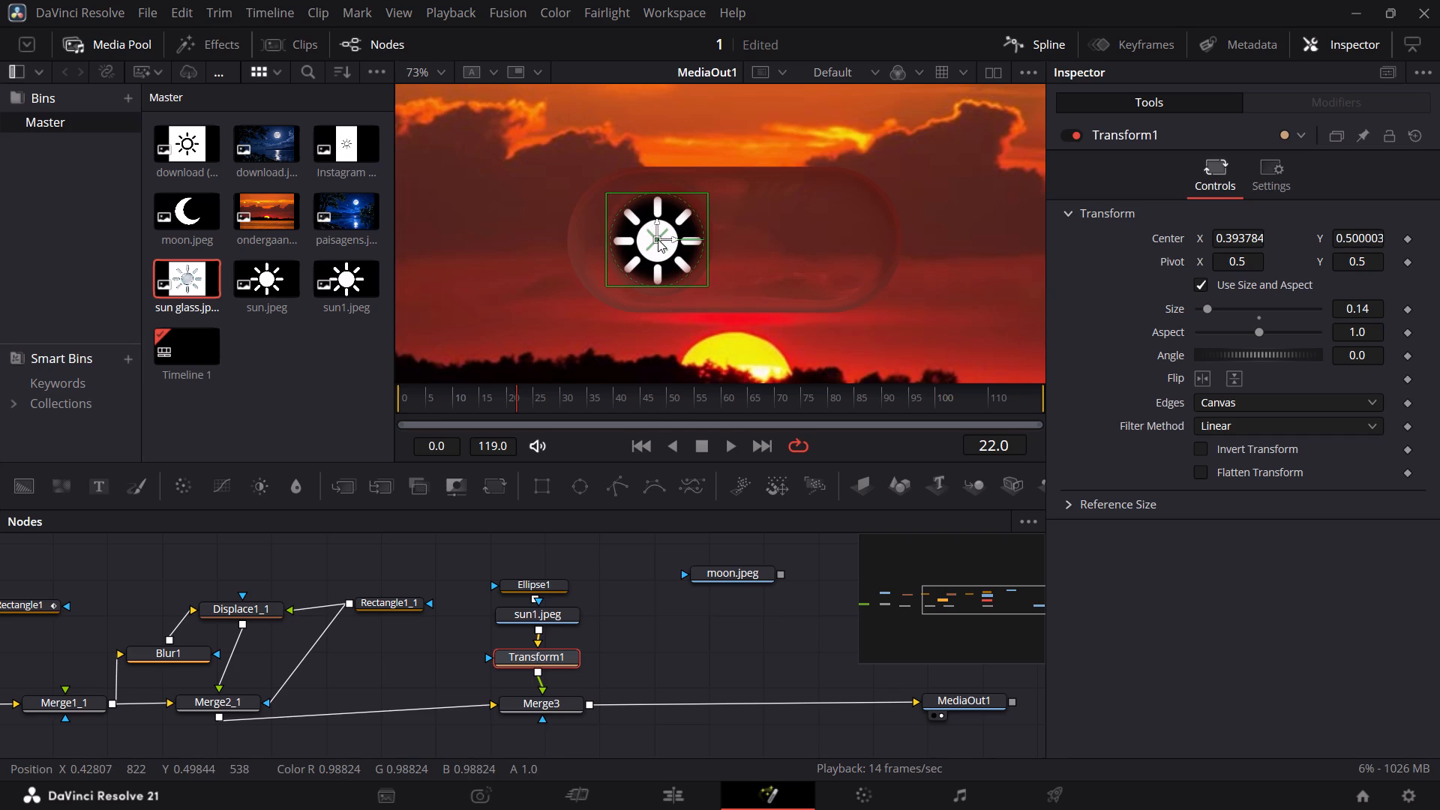
pyautogui.click(644, 546)
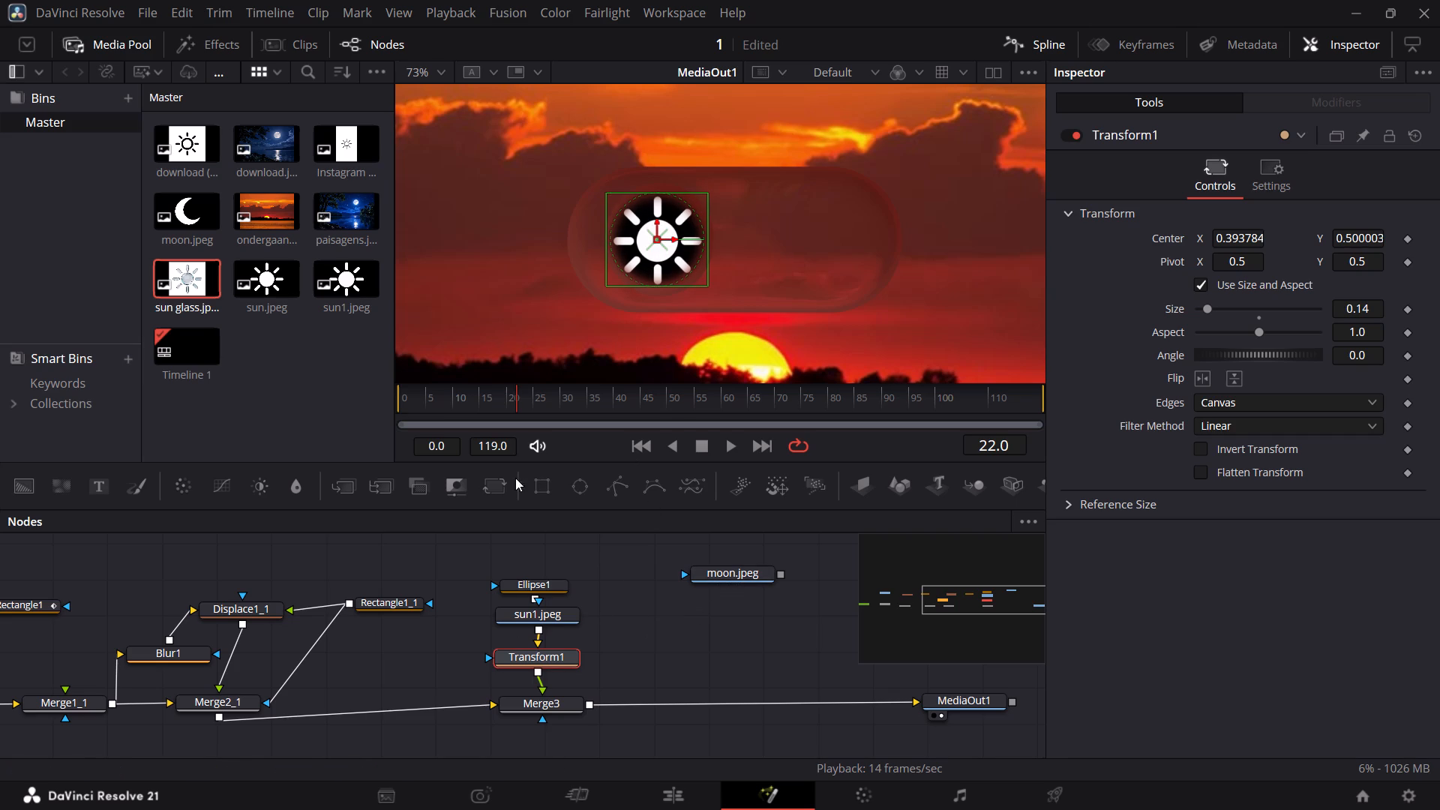
# Insert a Merge node between Merge3 and MediaOut1, and connect moon.jpeg as its foreground.
pyautogui.moveTo(346, 486); pyautogui.dragTo(712, 697)
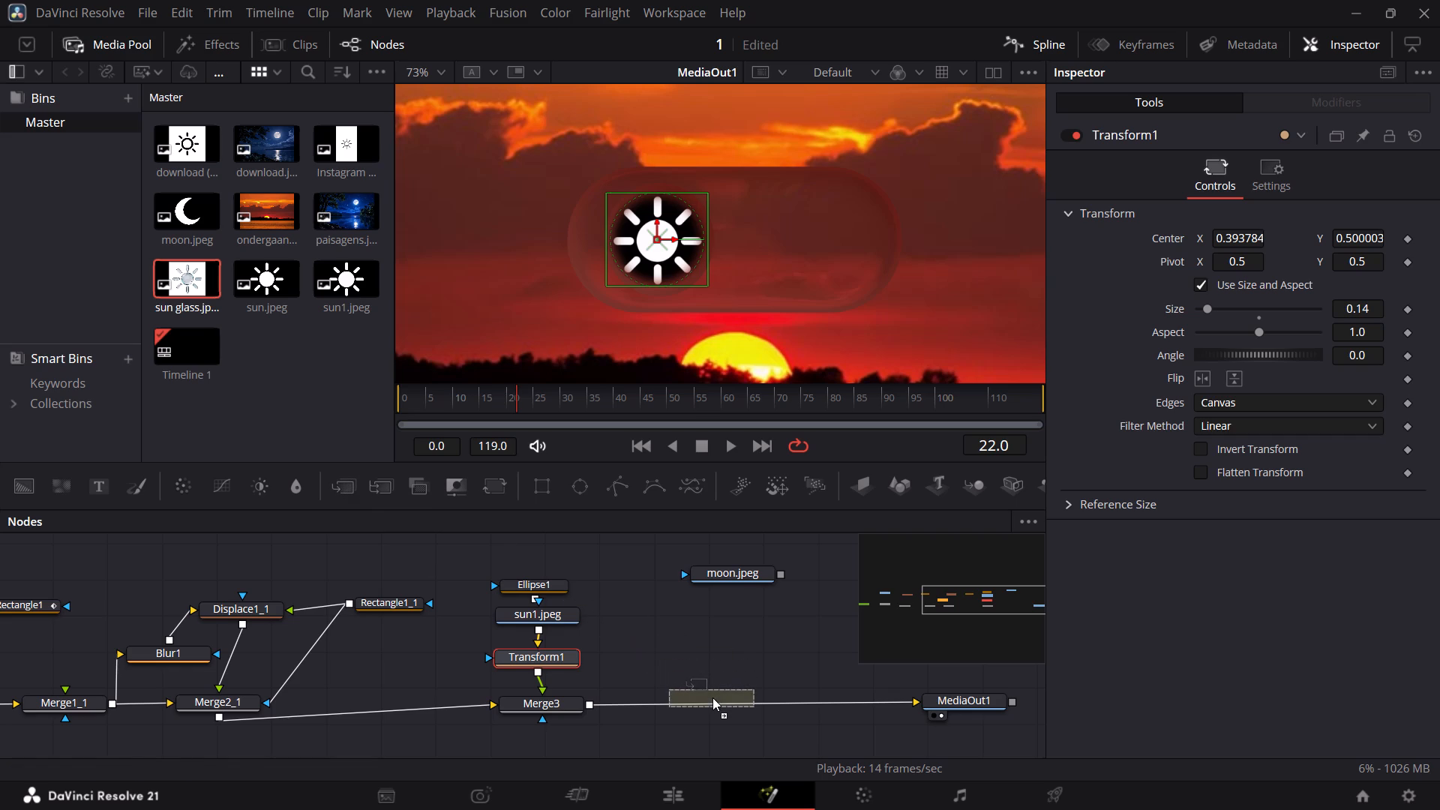
pyautogui.moveTo(712, 697); pyautogui.dragTo(712, 700)
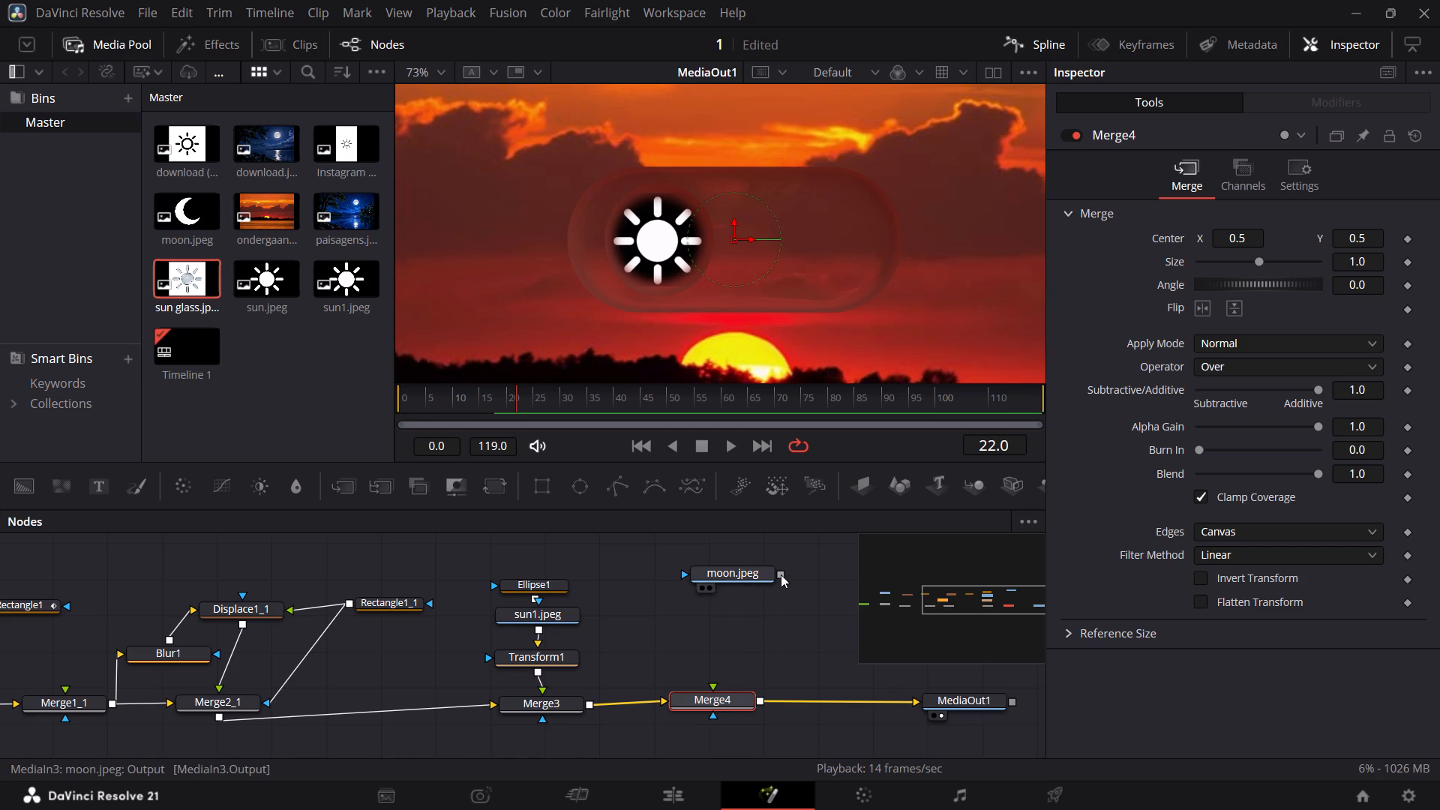
pyautogui.moveTo(781, 574); pyautogui.dragTo(712, 685)
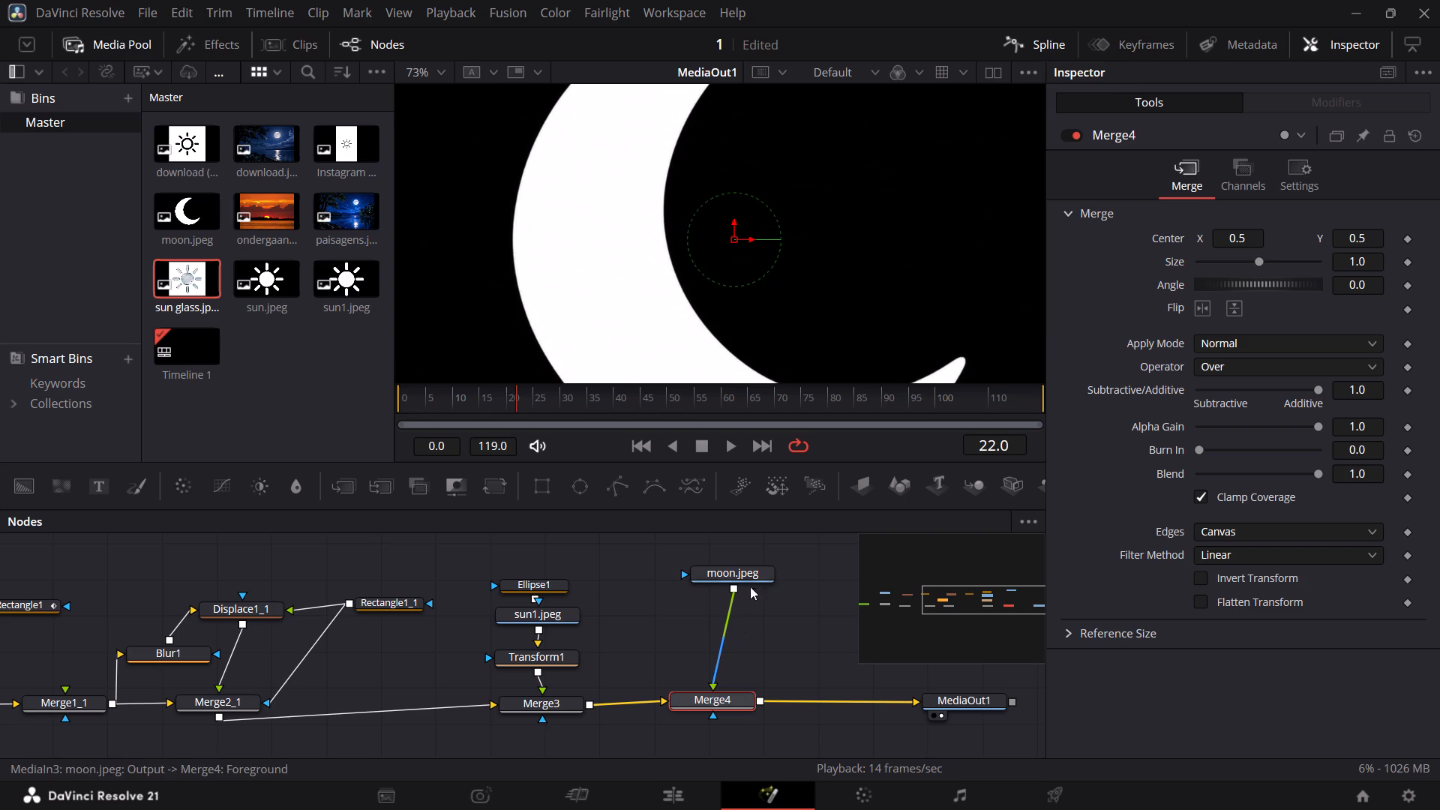
# Add a Transform node after moon.jpeg and set its Size to 0.13.
pyautogui.click(744, 568)
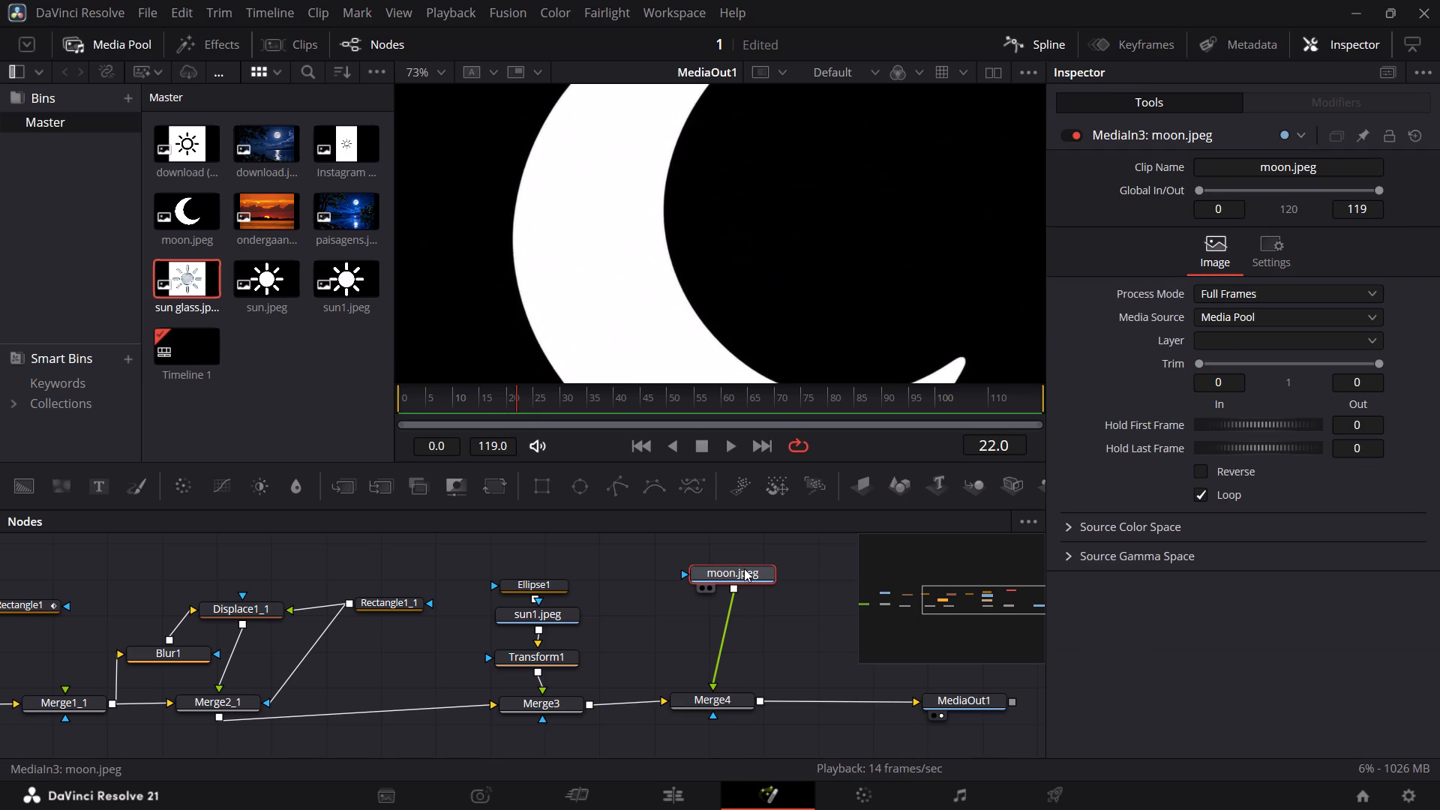
pyautogui.click(498, 486)
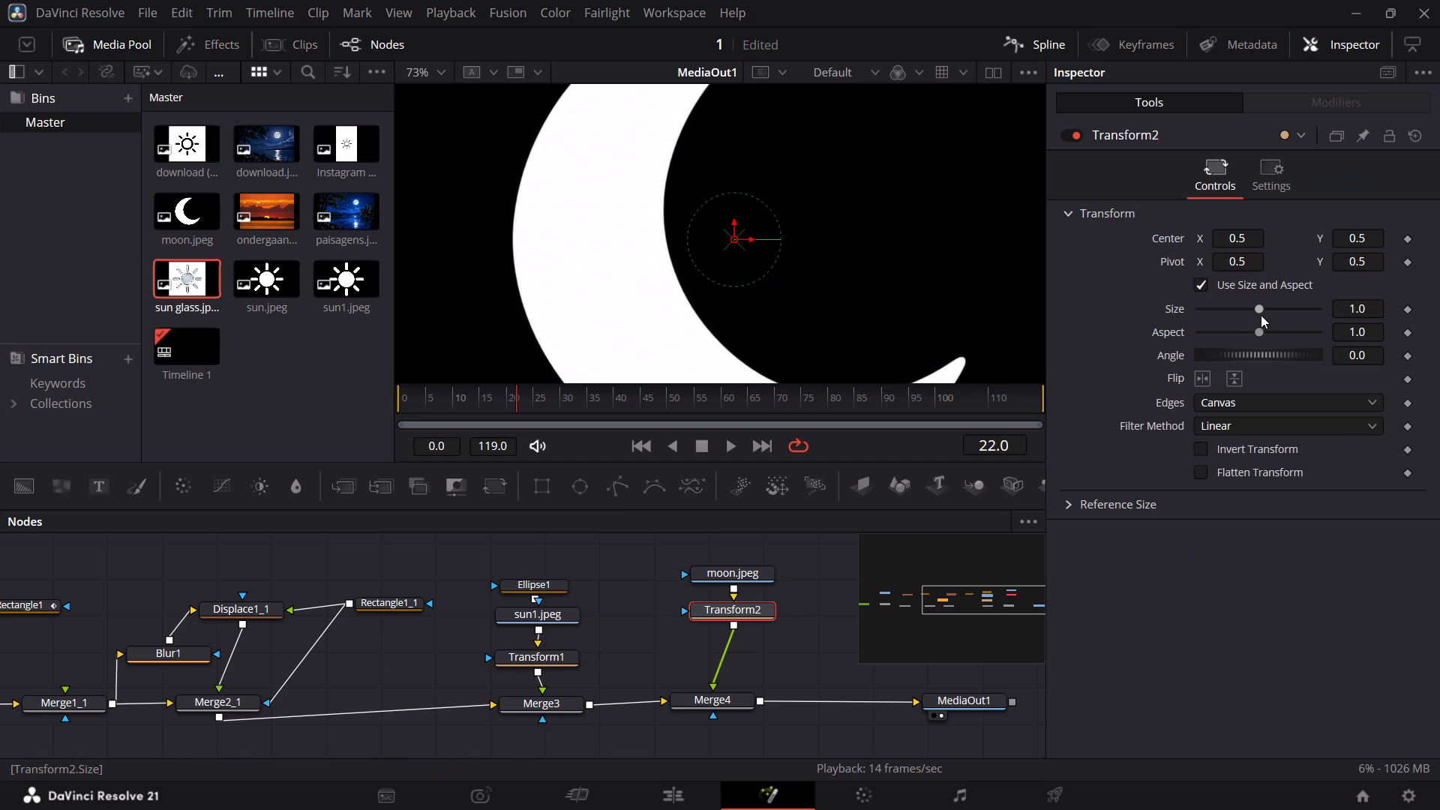
pyautogui.moveTo(1259, 310); pyautogui.dragTo(1207, 317)
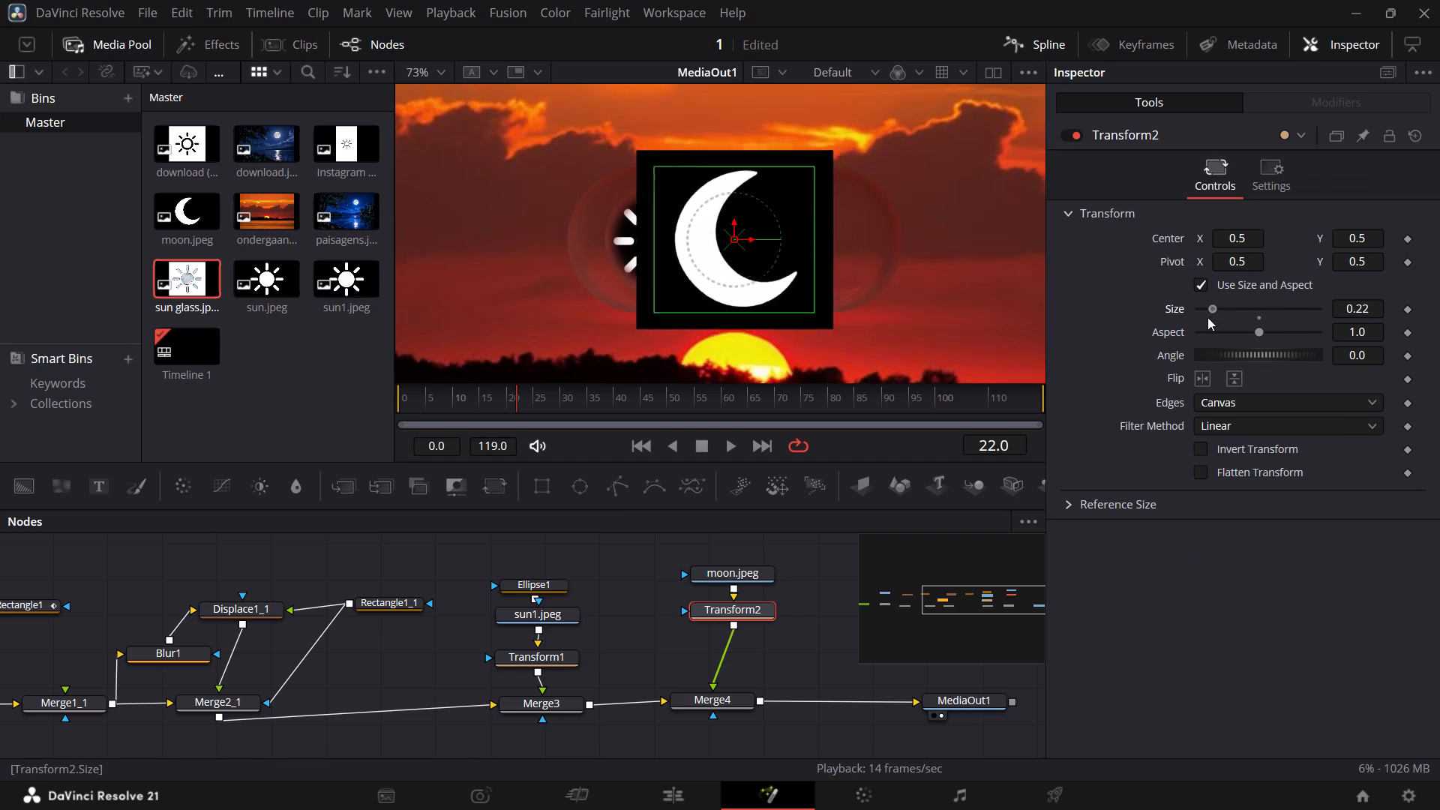
pyautogui.moveTo(1207, 317); pyautogui.dragTo(1207, 318)
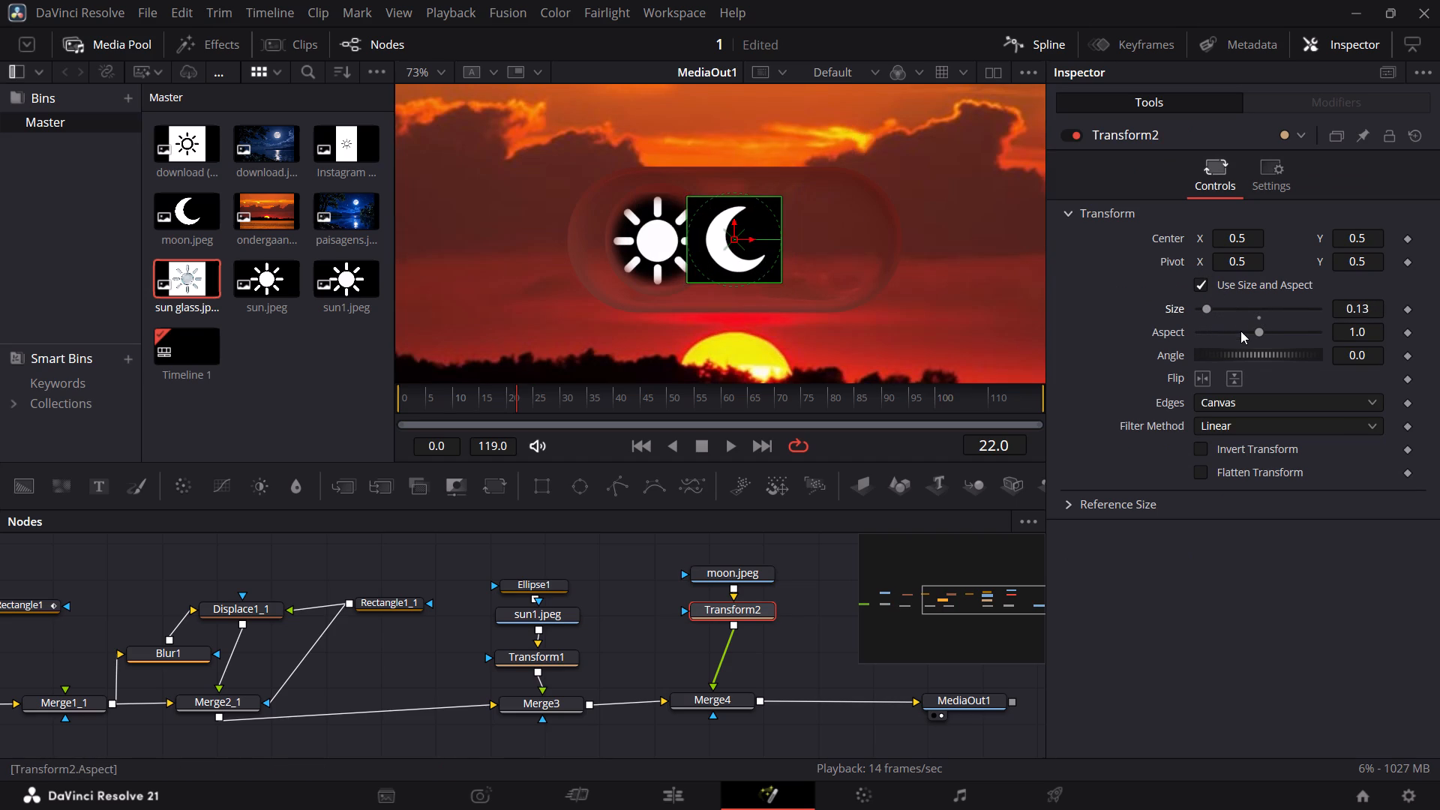
# Move the moon icon opposite the sun in the toggle by setting its Transform node's Center X to 0.623.
pyautogui.moveTo(1242, 241); pyautogui.dragTo(1323, 230)
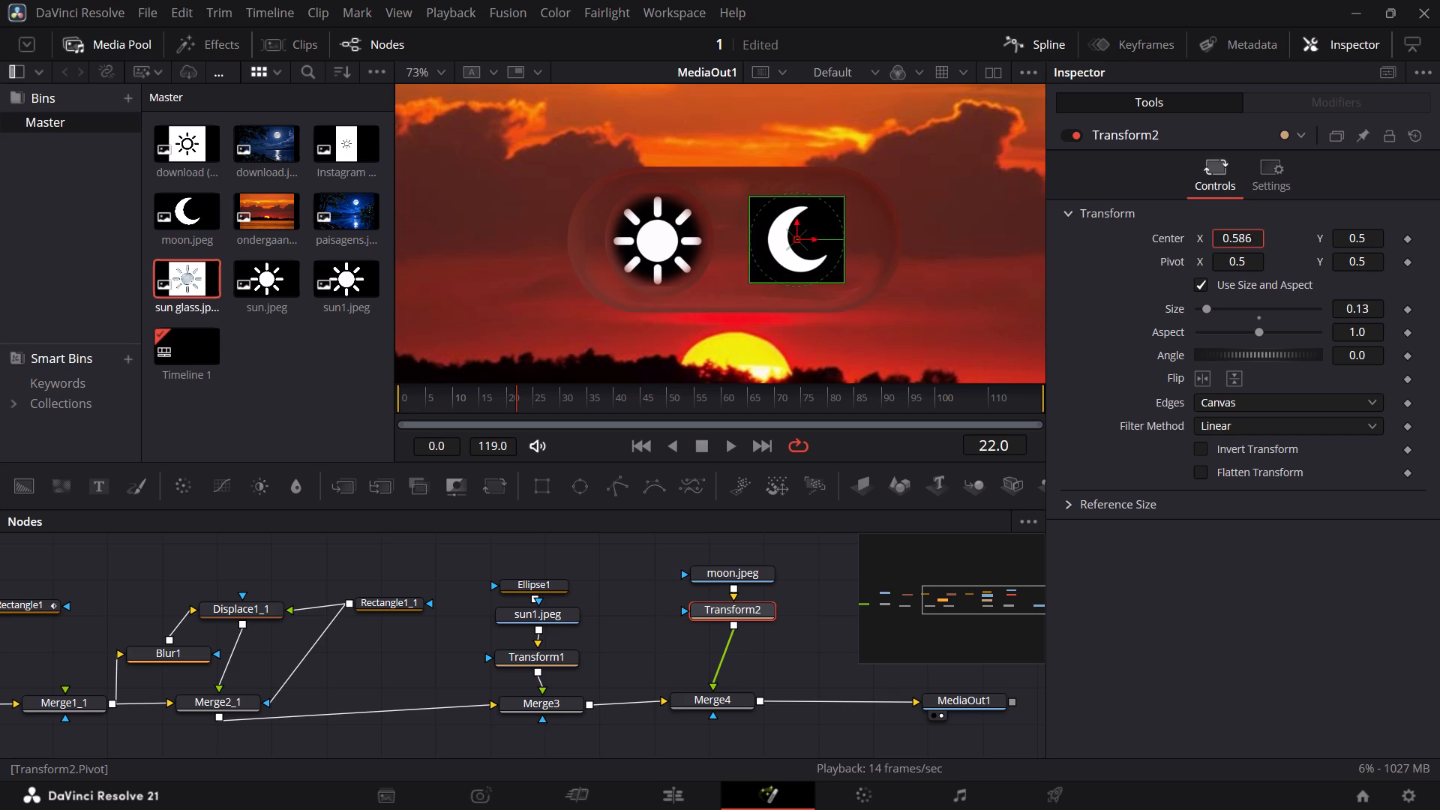
pyautogui.moveTo(1323, 230); pyautogui.dragTo(1363, 235)
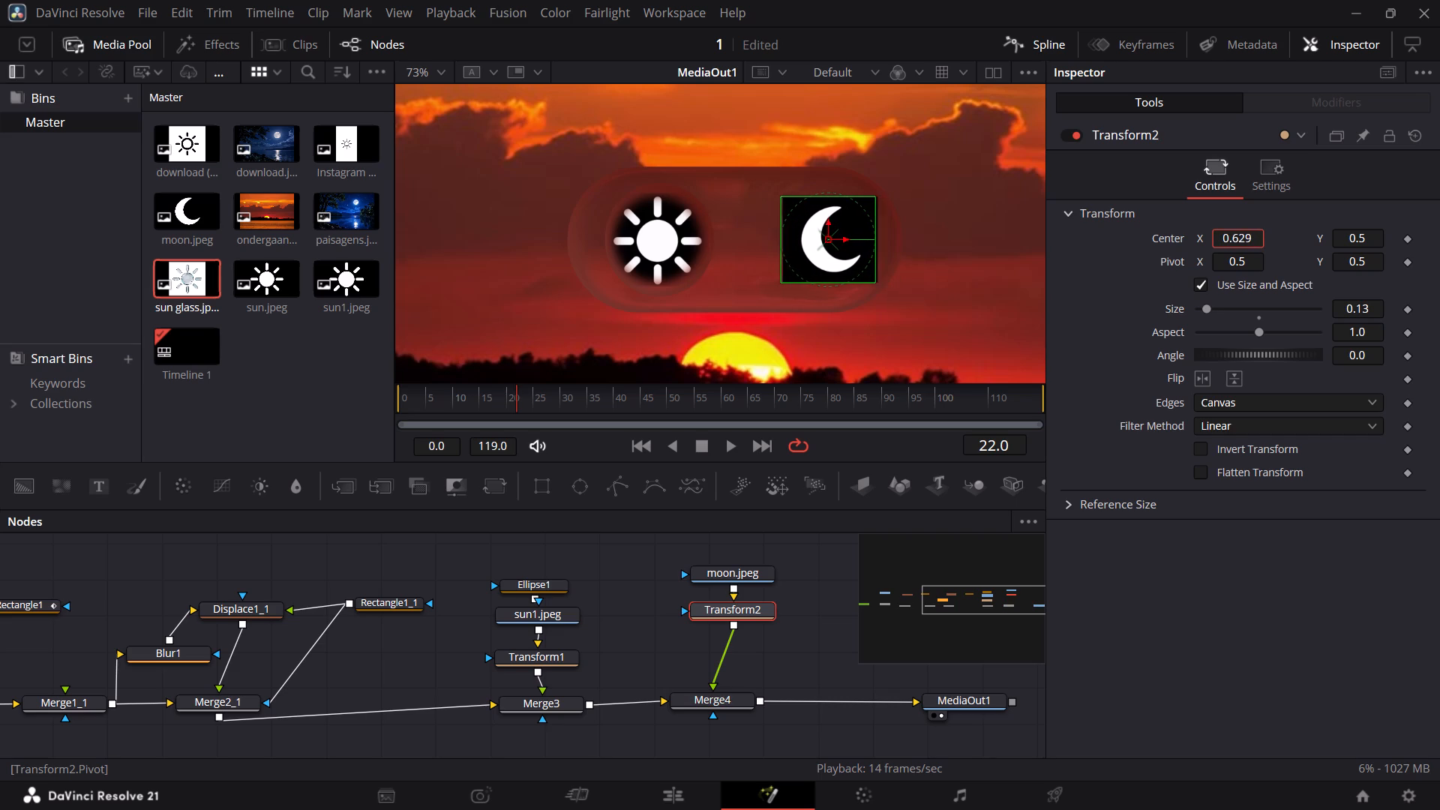
pyautogui.moveTo(1363, 235); pyautogui.dragTo(1357, 235)
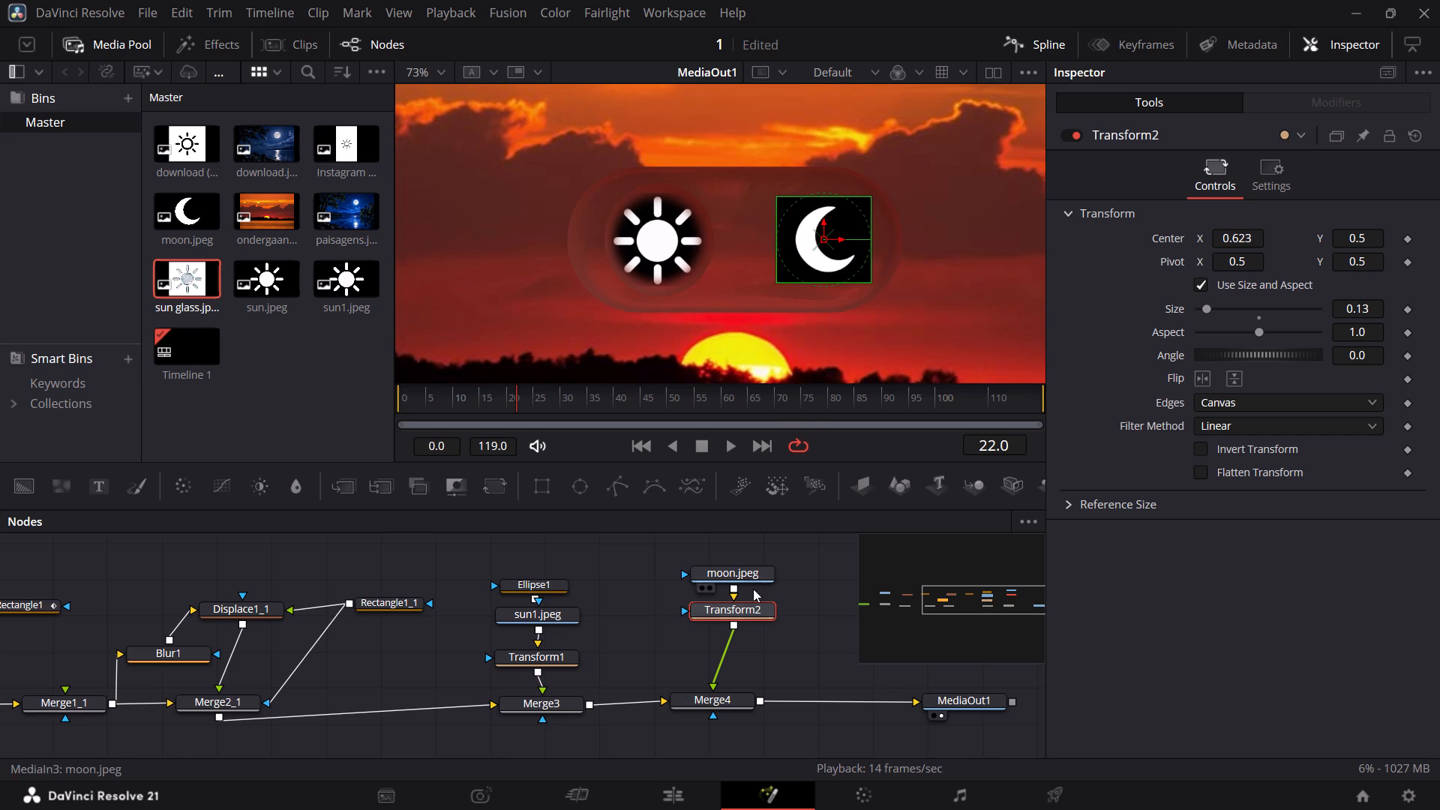
# Add an Ellipse mask to moon.jpeg and size it to a width of 0.756 and a height of 0.835.
pyautogui.click(757, 567)
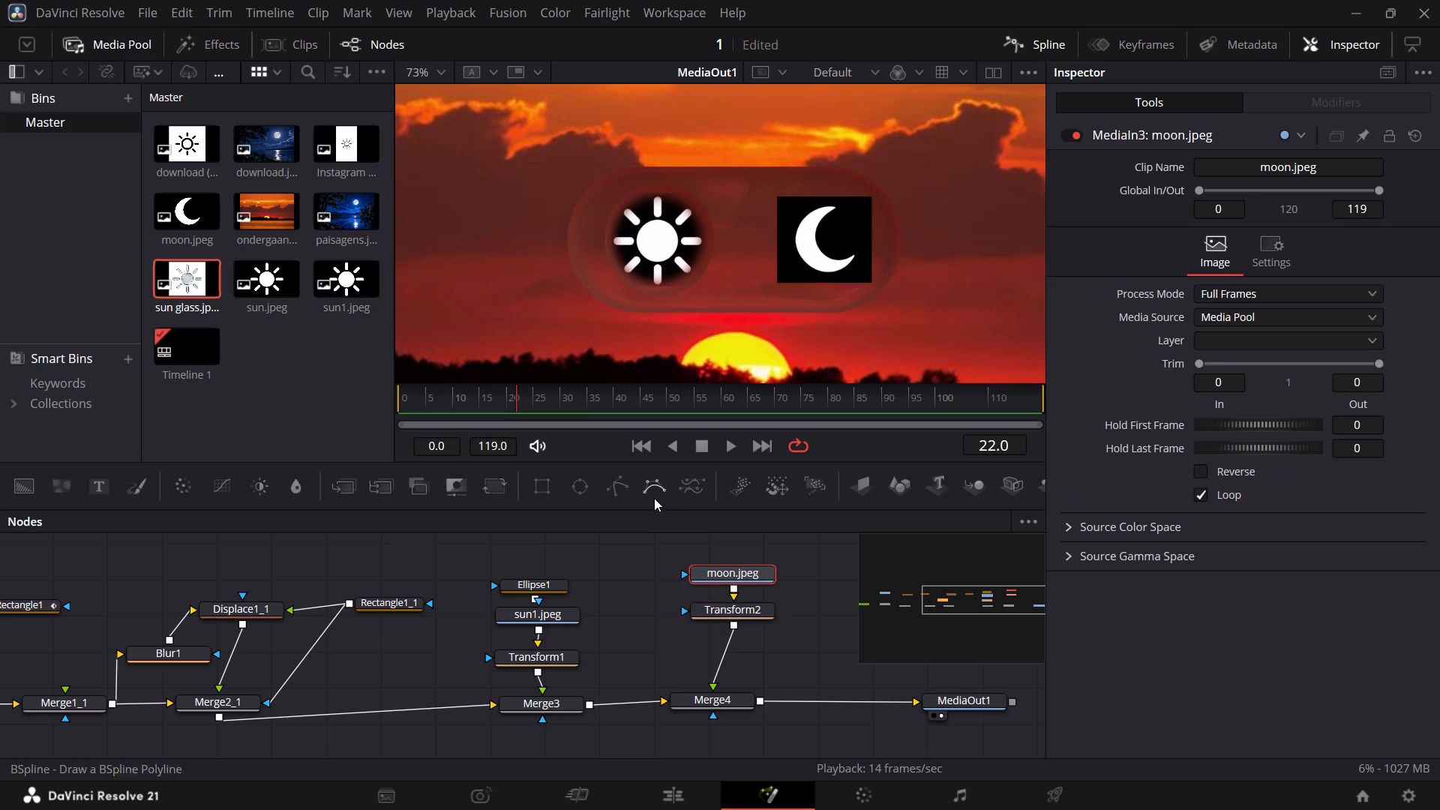
pyautogui.click(573, 488)
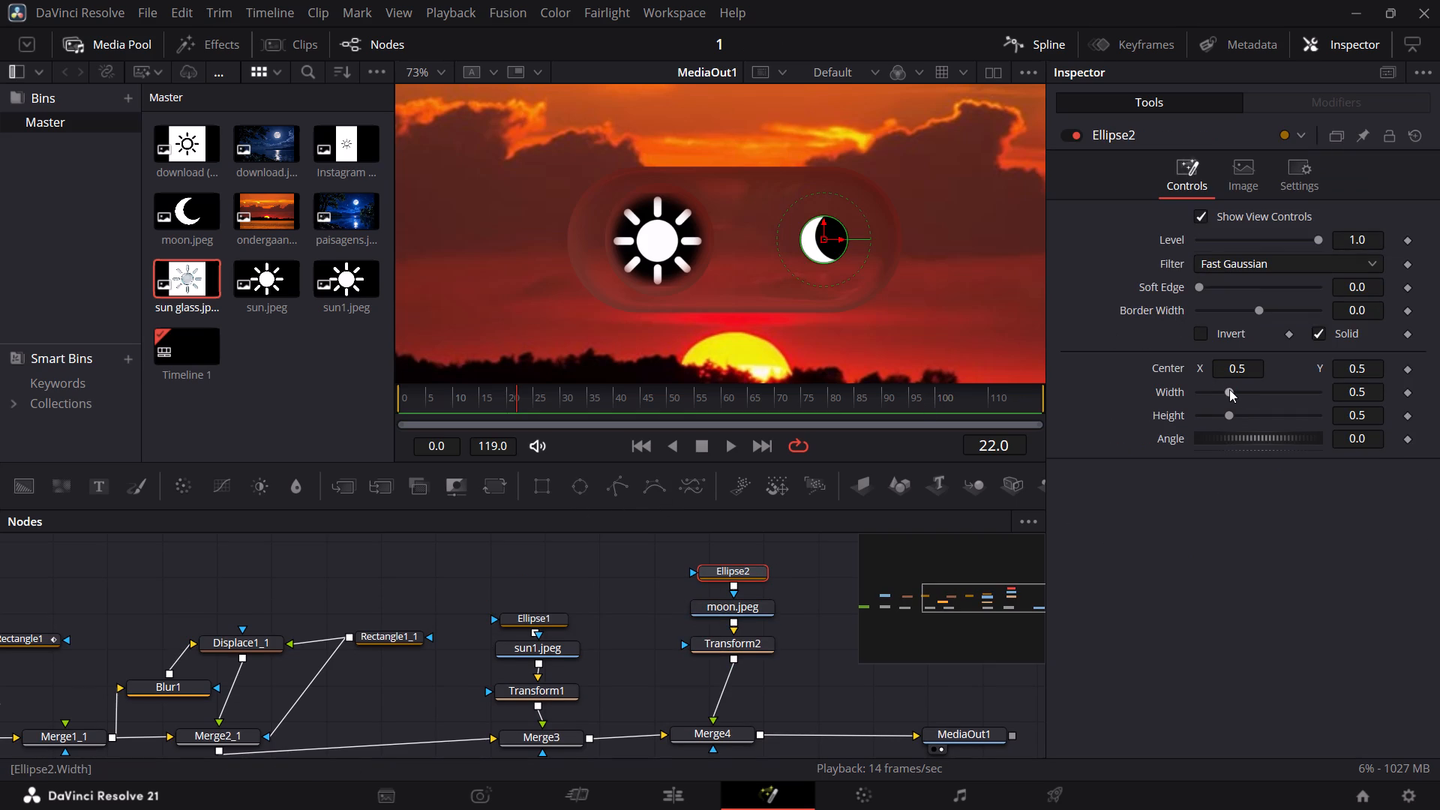
pyautogui.moveTo(1229, 389); pyautogui.dragTo(1247, 394)
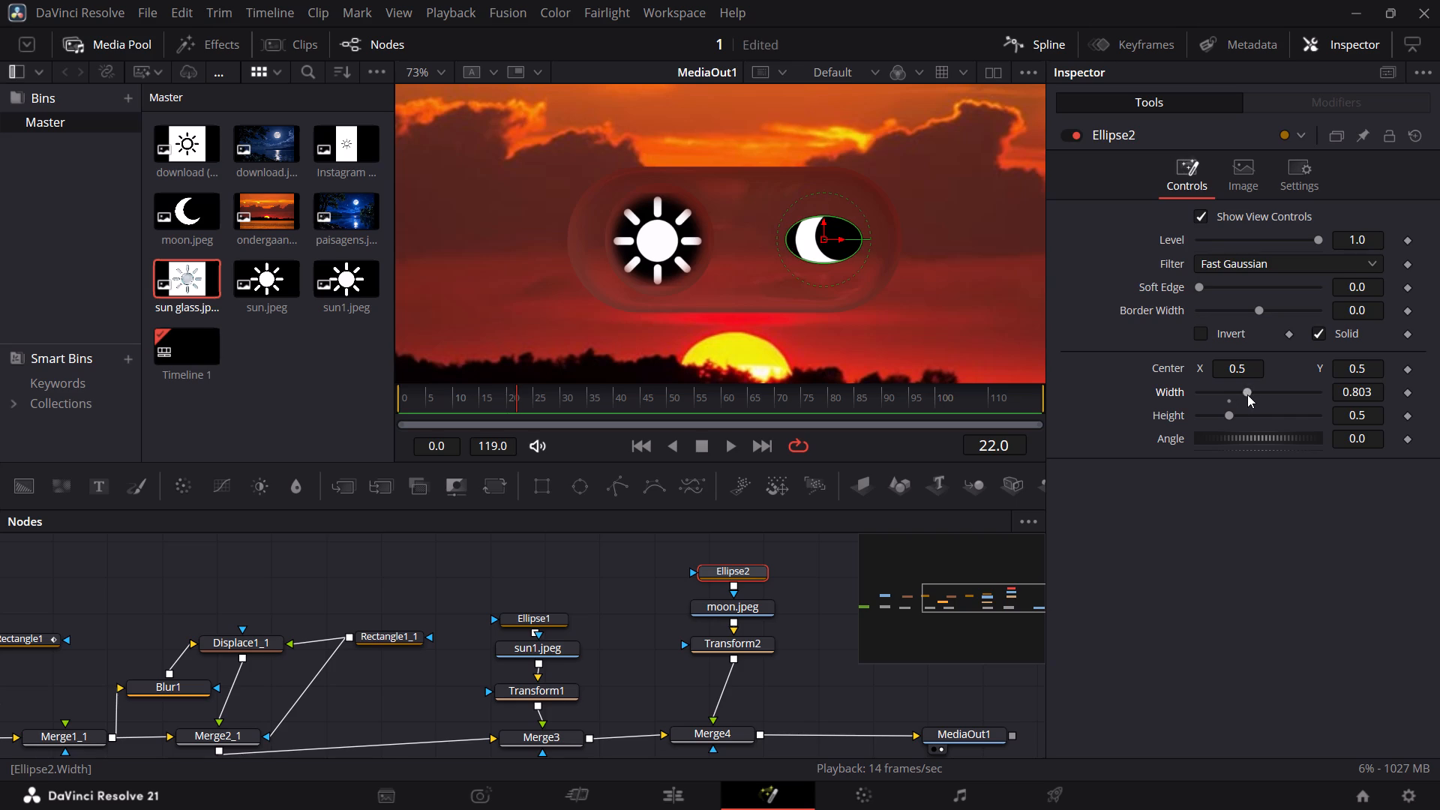
pyautogui.moveTo(1231, 416); pyautogui.dragTo(1249, 424)
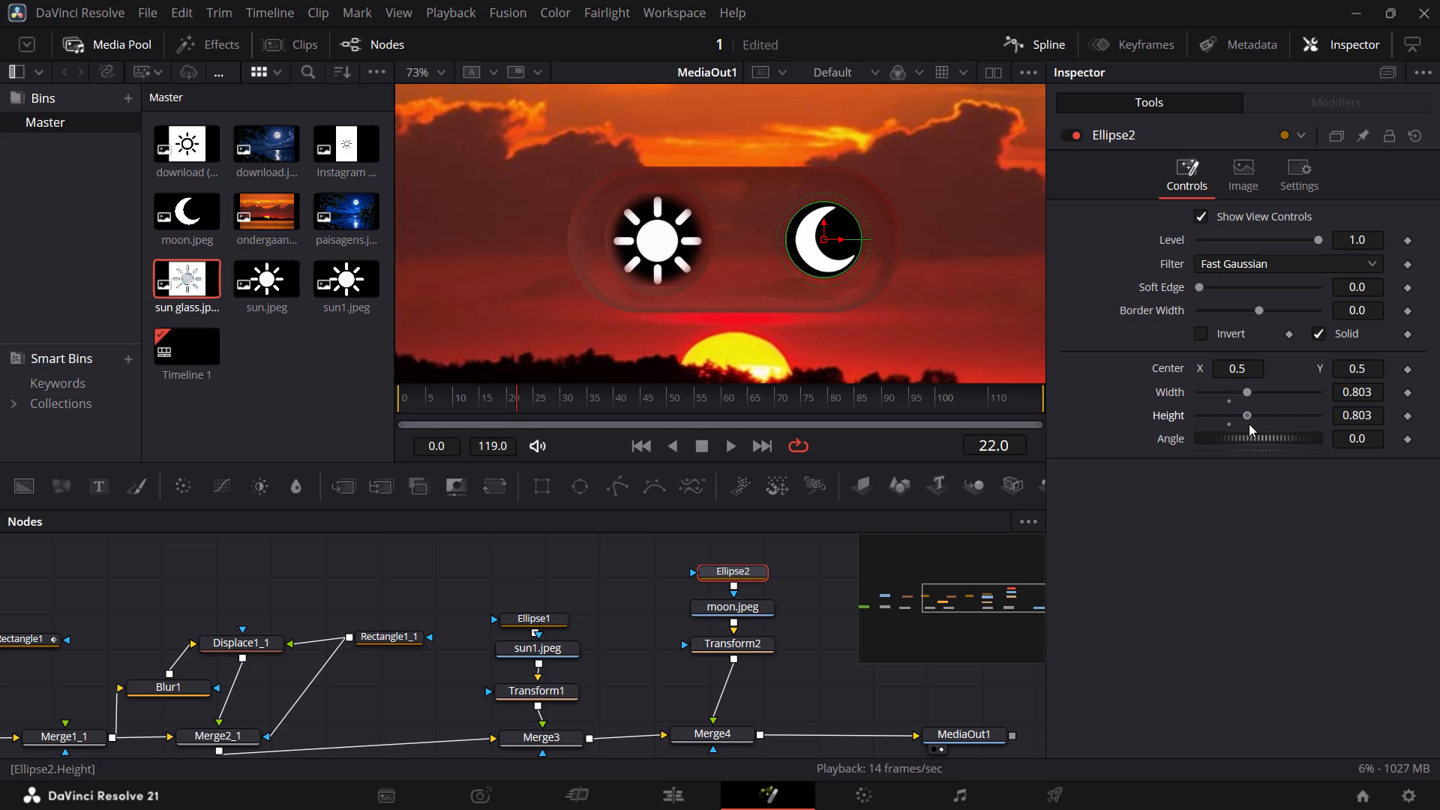
pyautogui.moveTo(1249, 424); pyautogui.dragTo(1251, 423)
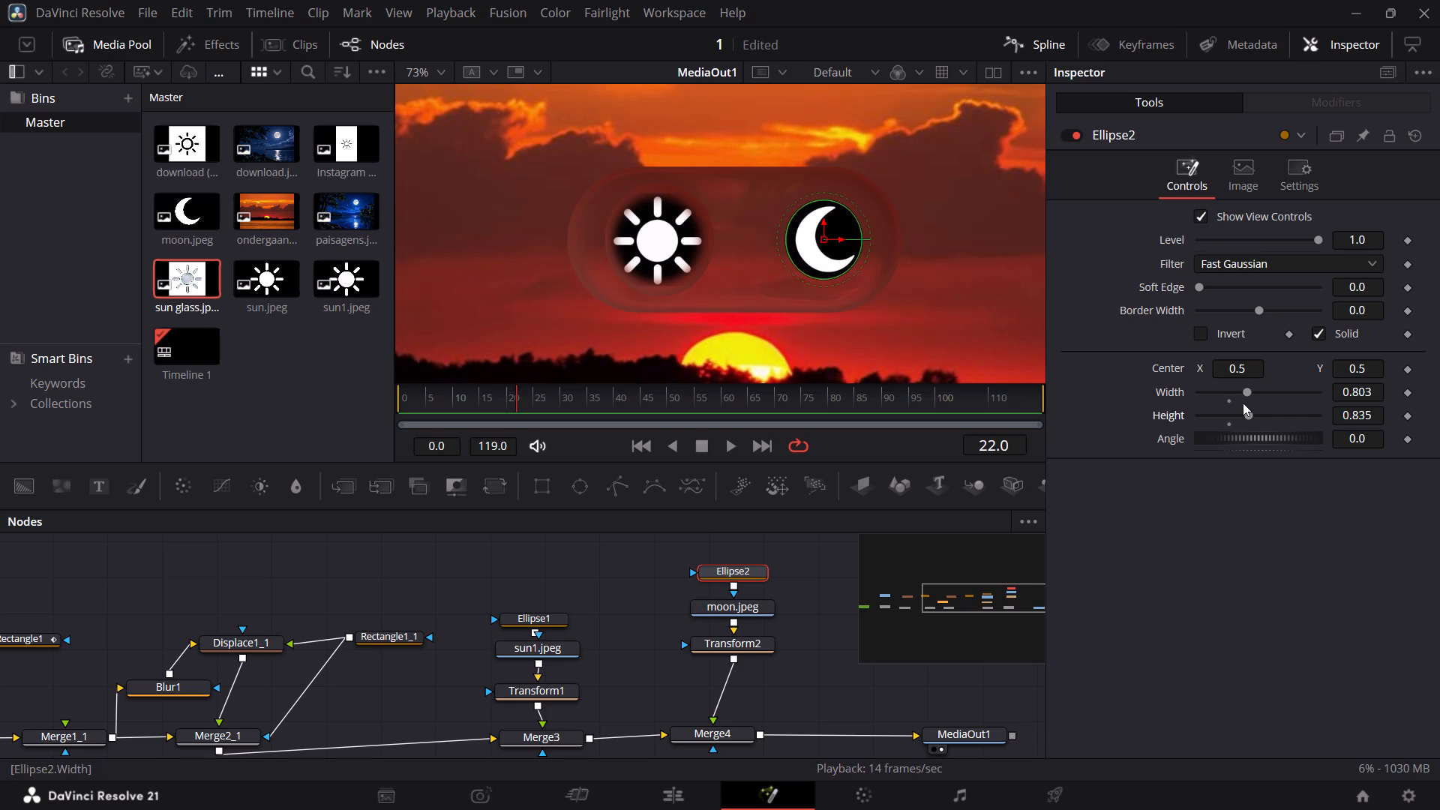
pyautogui.click(1248, 392)
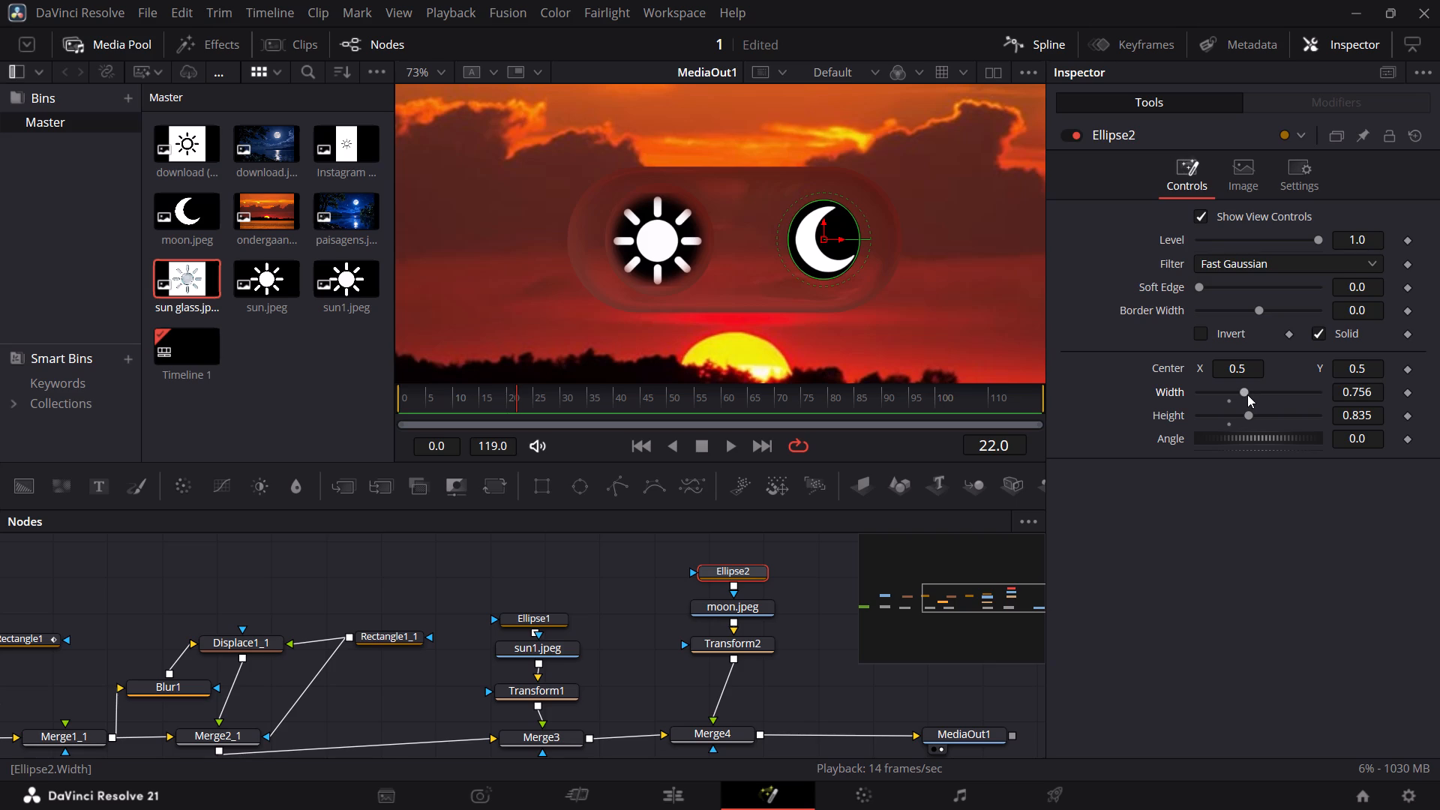
# Set the Soft Edge of the moon's Ellipse mask to 0.2.
pyautogui.moveTo(1193, 285); pyautogui.dragTo(1226, 285)
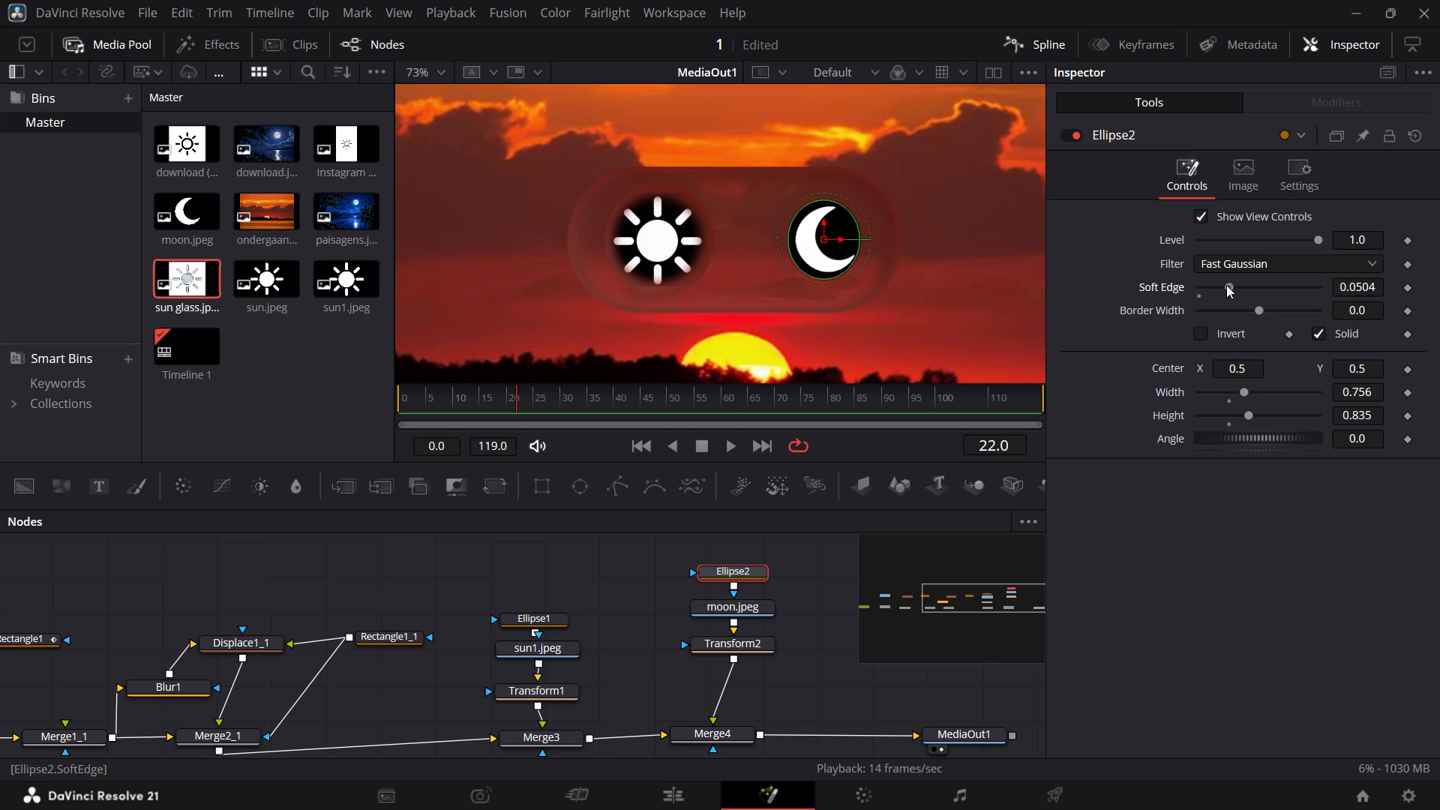
pyautogui.moveTo(1226, 285); pyautogui.dragTo(1366, 297)
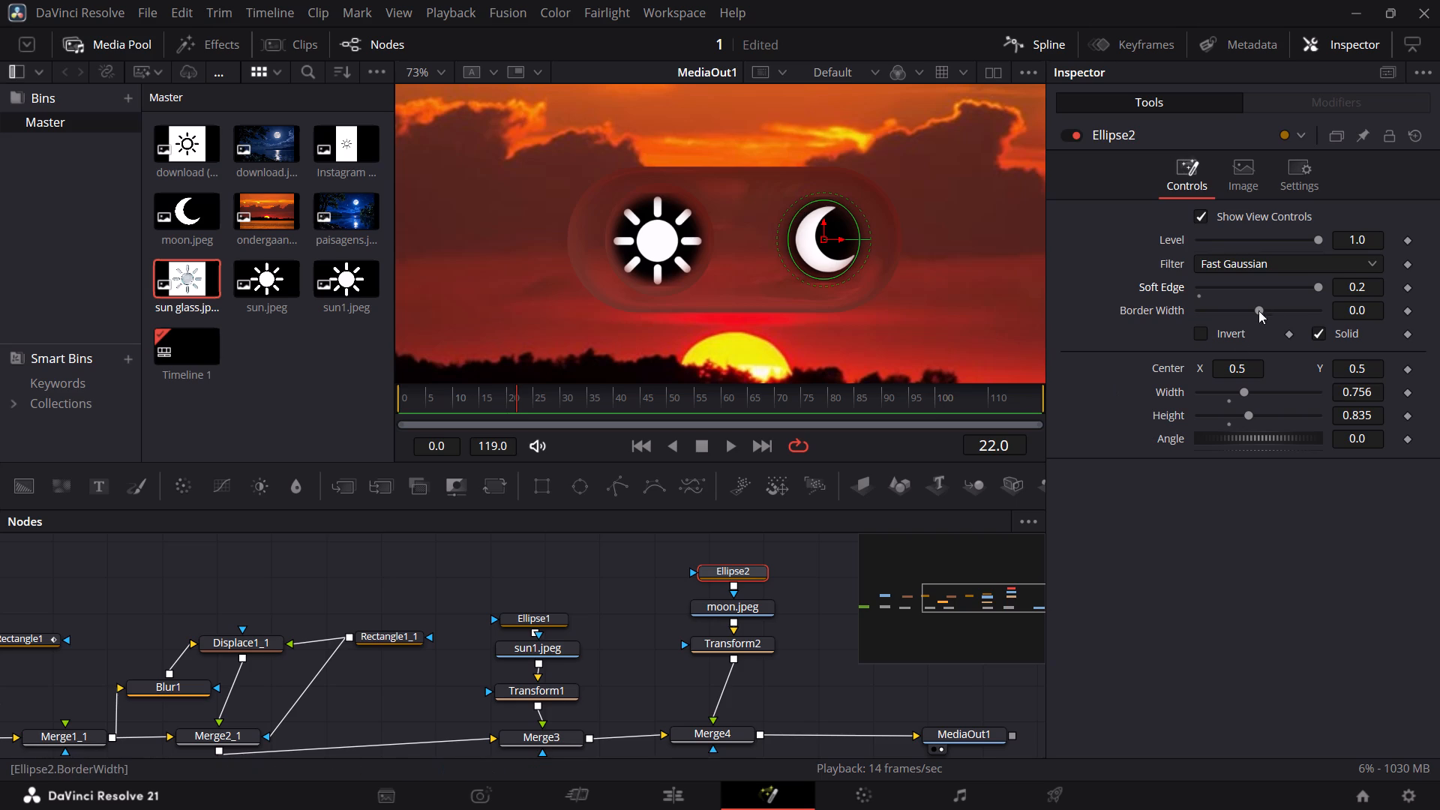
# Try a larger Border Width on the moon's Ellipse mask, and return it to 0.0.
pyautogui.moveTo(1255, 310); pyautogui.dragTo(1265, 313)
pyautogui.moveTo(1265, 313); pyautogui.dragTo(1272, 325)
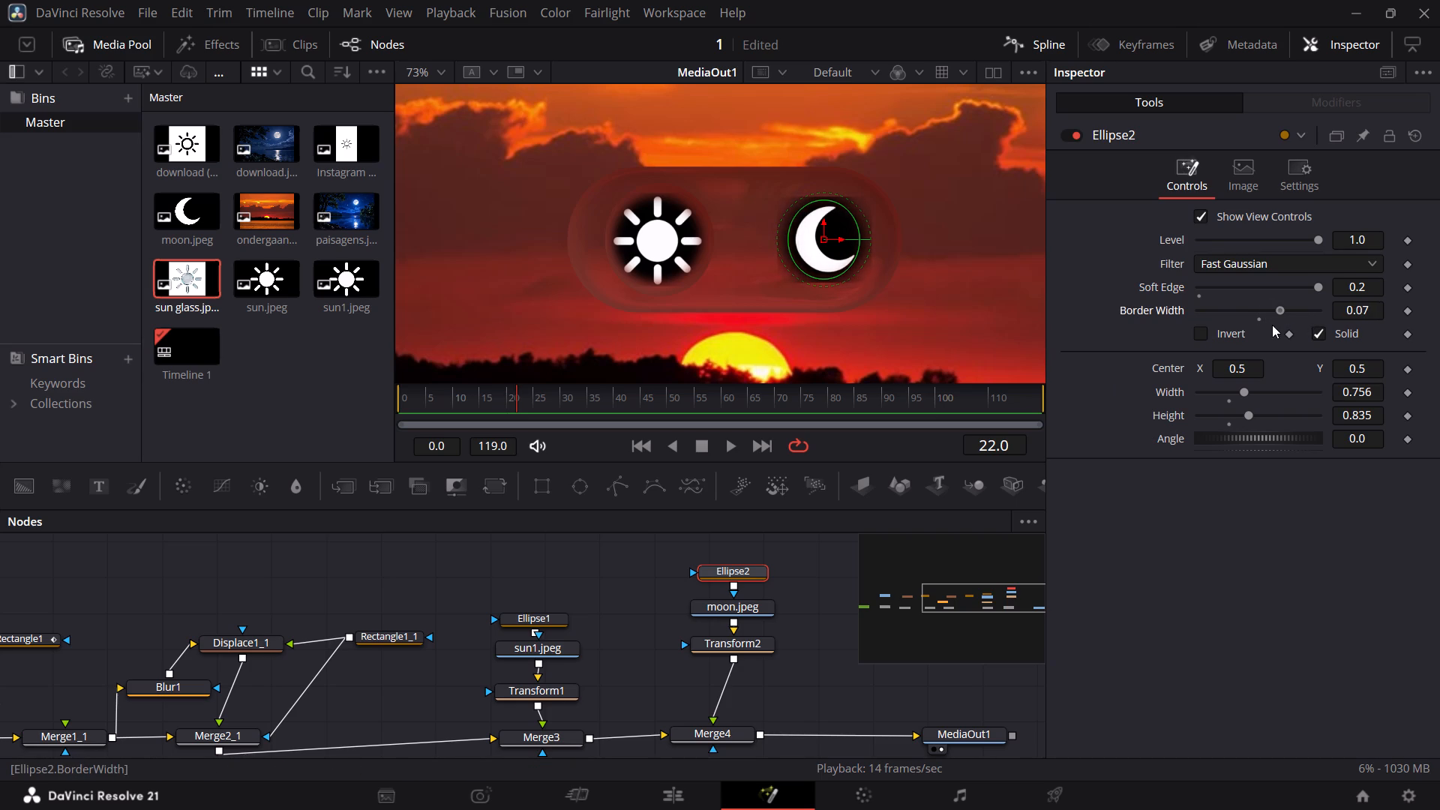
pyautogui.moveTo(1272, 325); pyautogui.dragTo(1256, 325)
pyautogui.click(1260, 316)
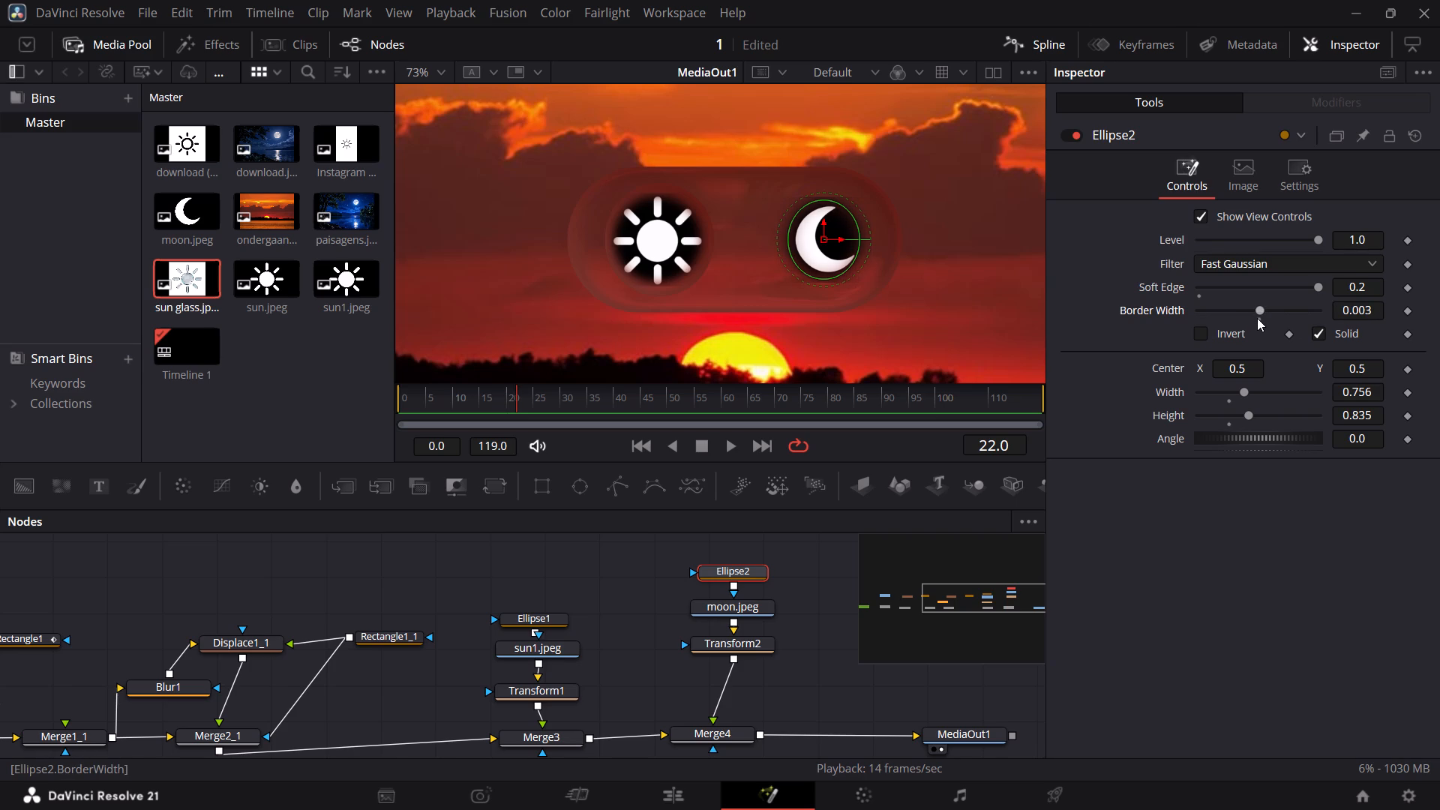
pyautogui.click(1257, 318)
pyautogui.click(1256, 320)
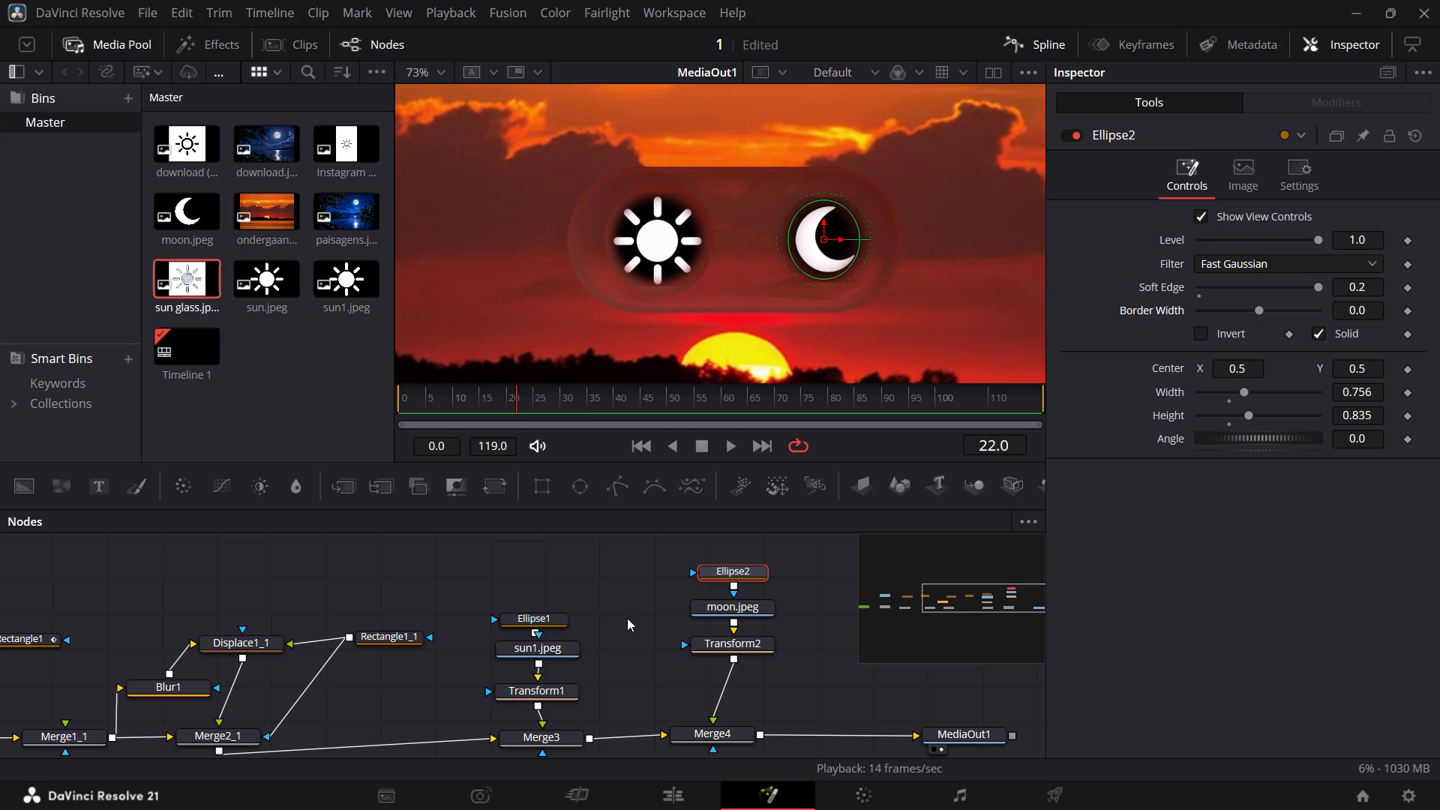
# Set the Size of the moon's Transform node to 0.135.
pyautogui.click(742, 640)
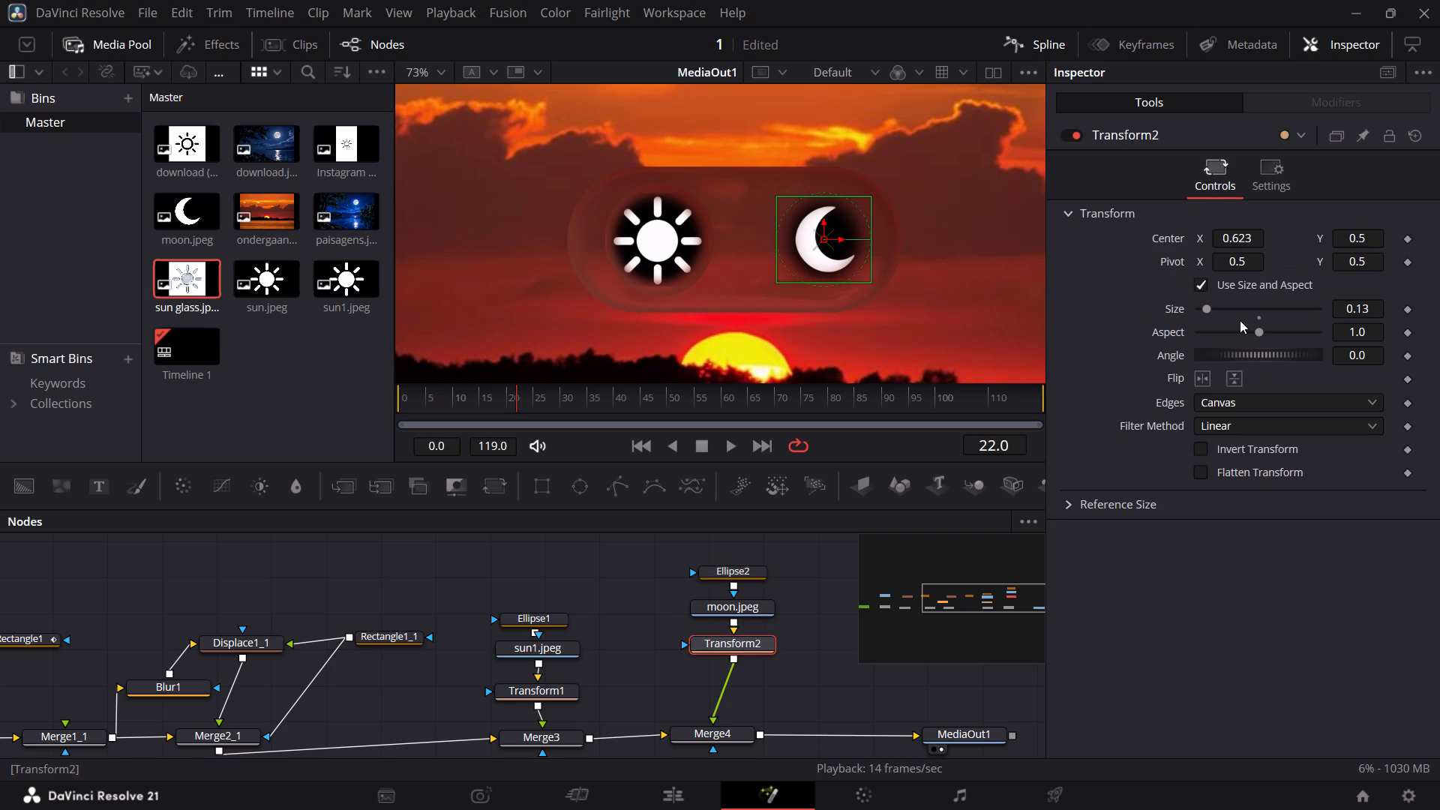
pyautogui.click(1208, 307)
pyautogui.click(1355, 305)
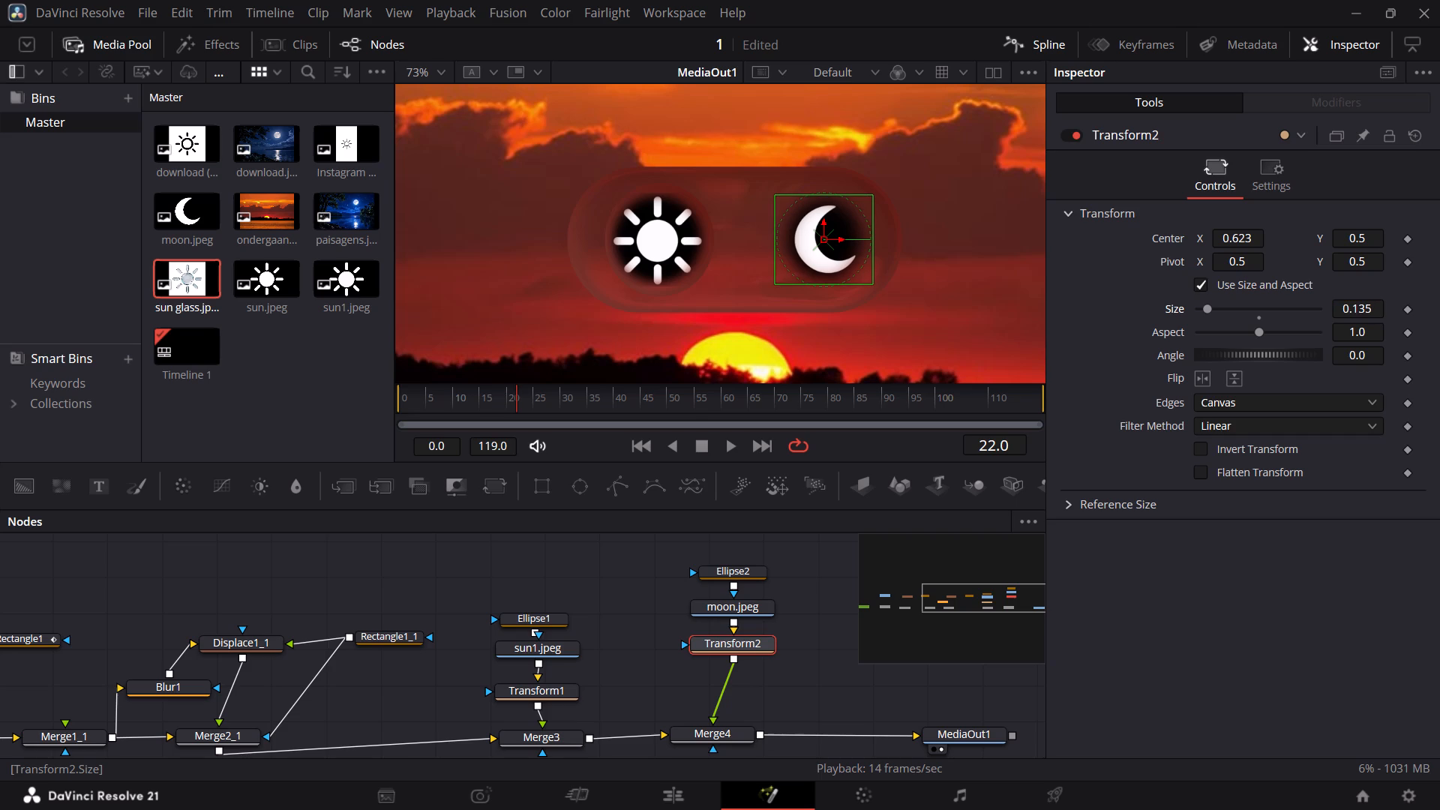
# Examine the node tree from Background1 through to MediaOut1.
pyautogui.click(1255, 689)
pyautogui.click(931, 693)
pyautogui.click(858, 616)
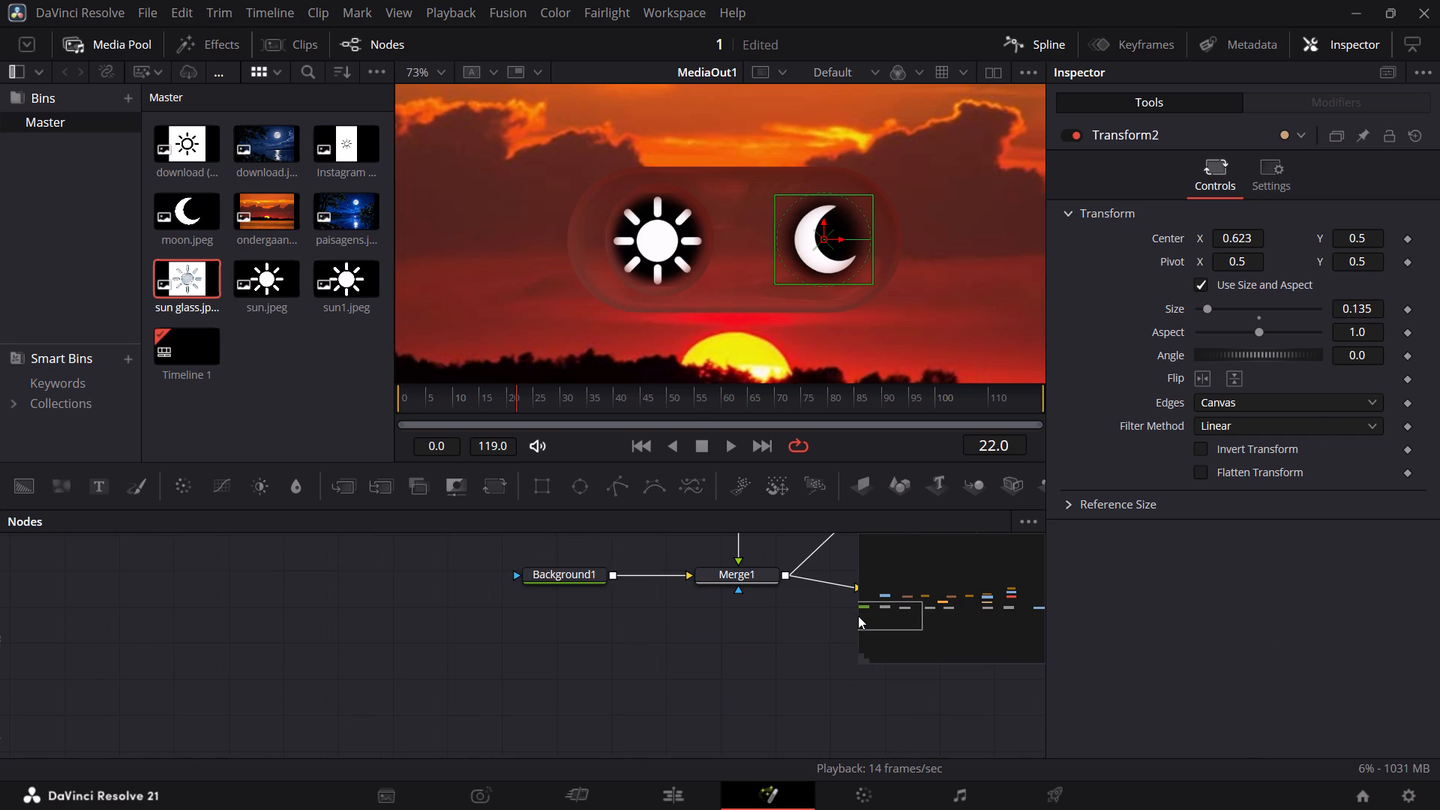
pyautogui.click(665, 678)
pyautogui.hscroll(-1, 665, 678)
pyautogui.scroll(1, 665, 678)
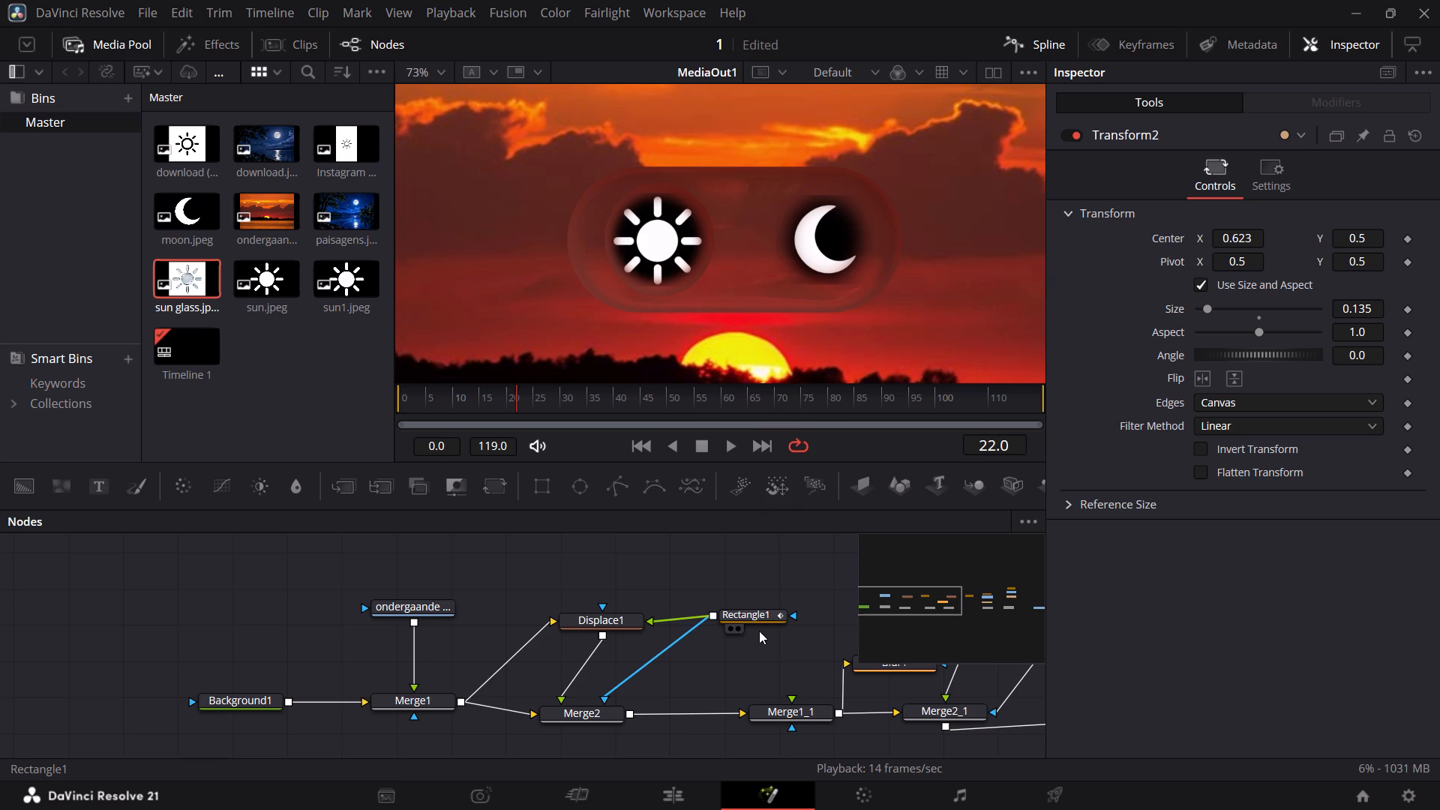
pyautogui.hscroll(-2, 747, 628)
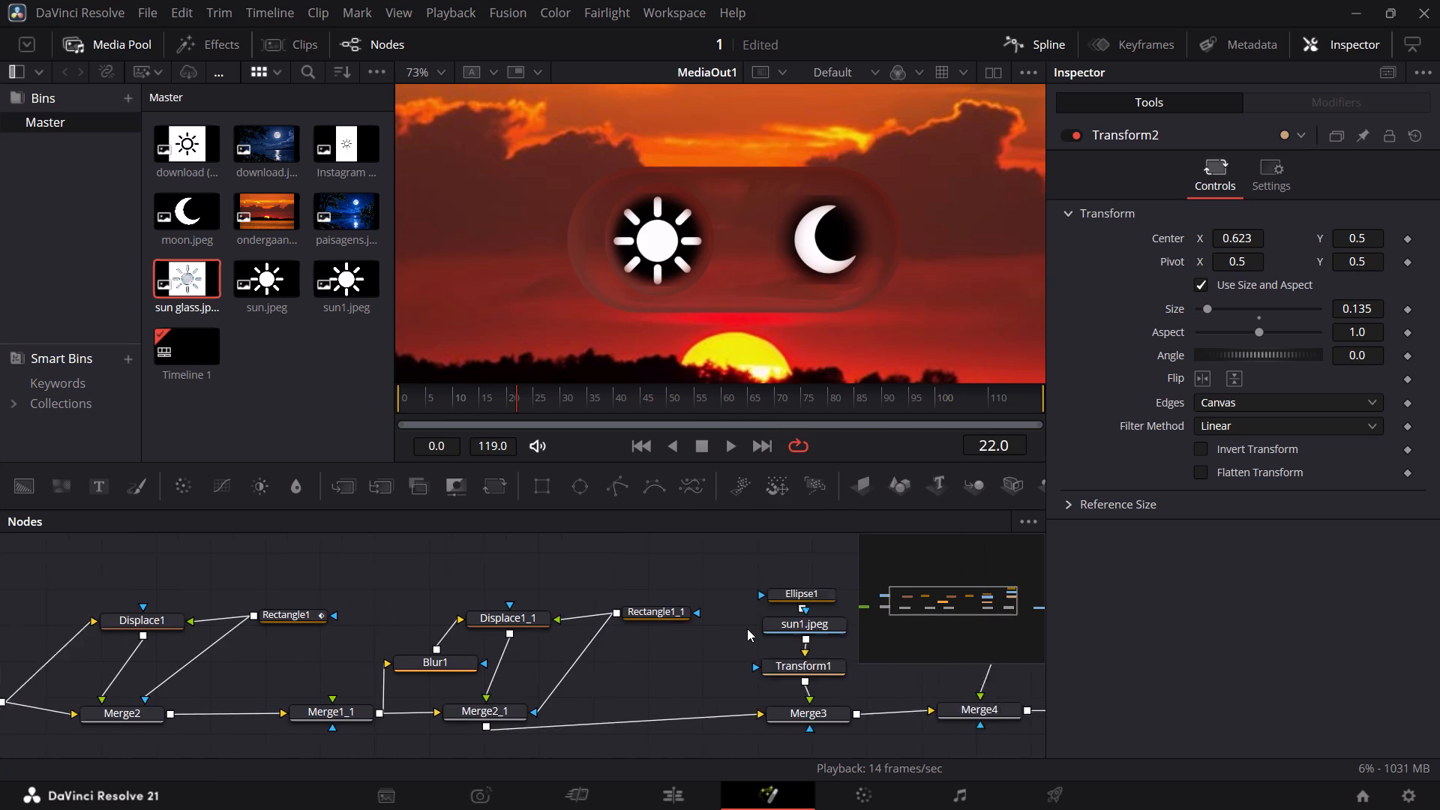
pyautogui.hscroll(-2, 747, 628)
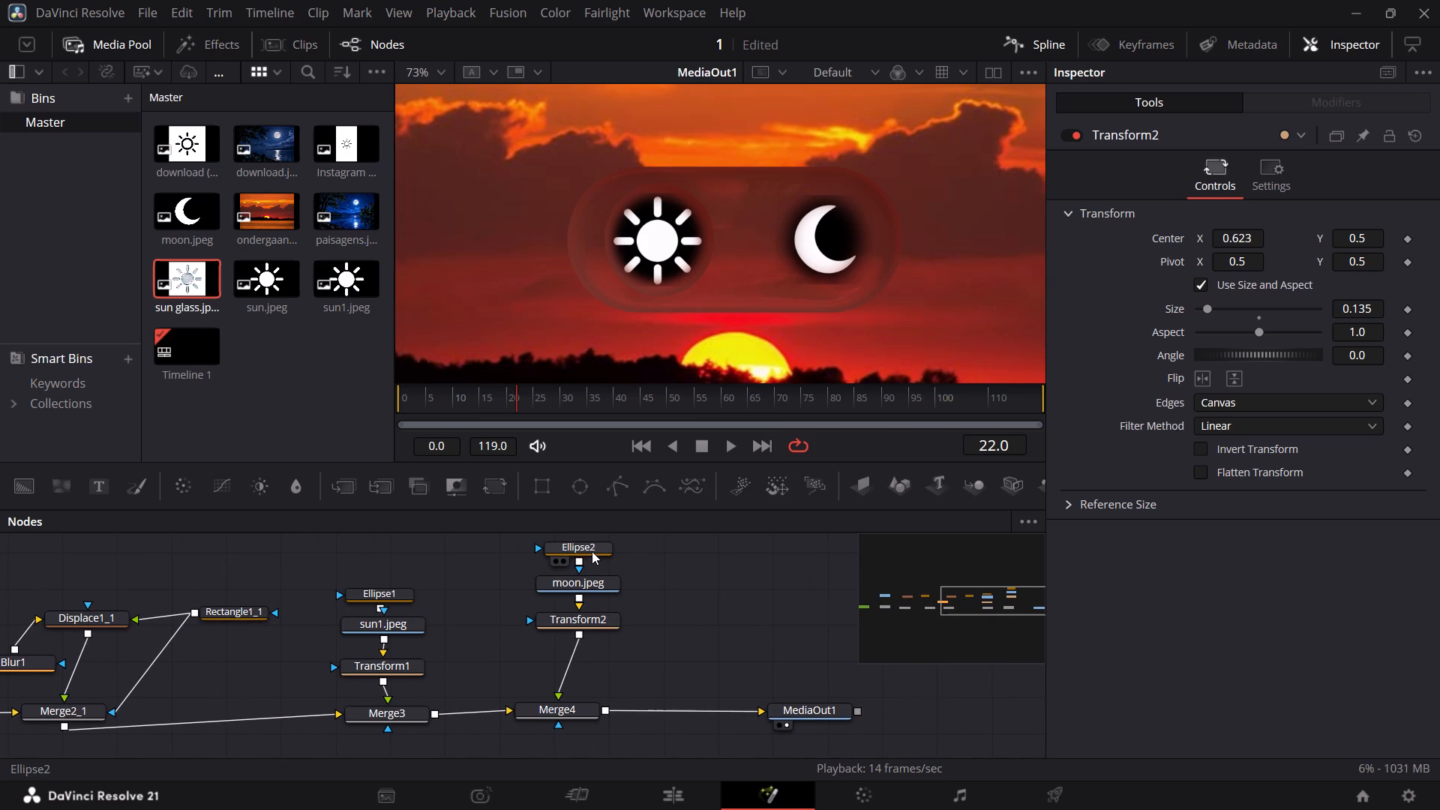
# Set the Size of the moon's Transform node to 0.137.
pyautogui.click(583, 620)
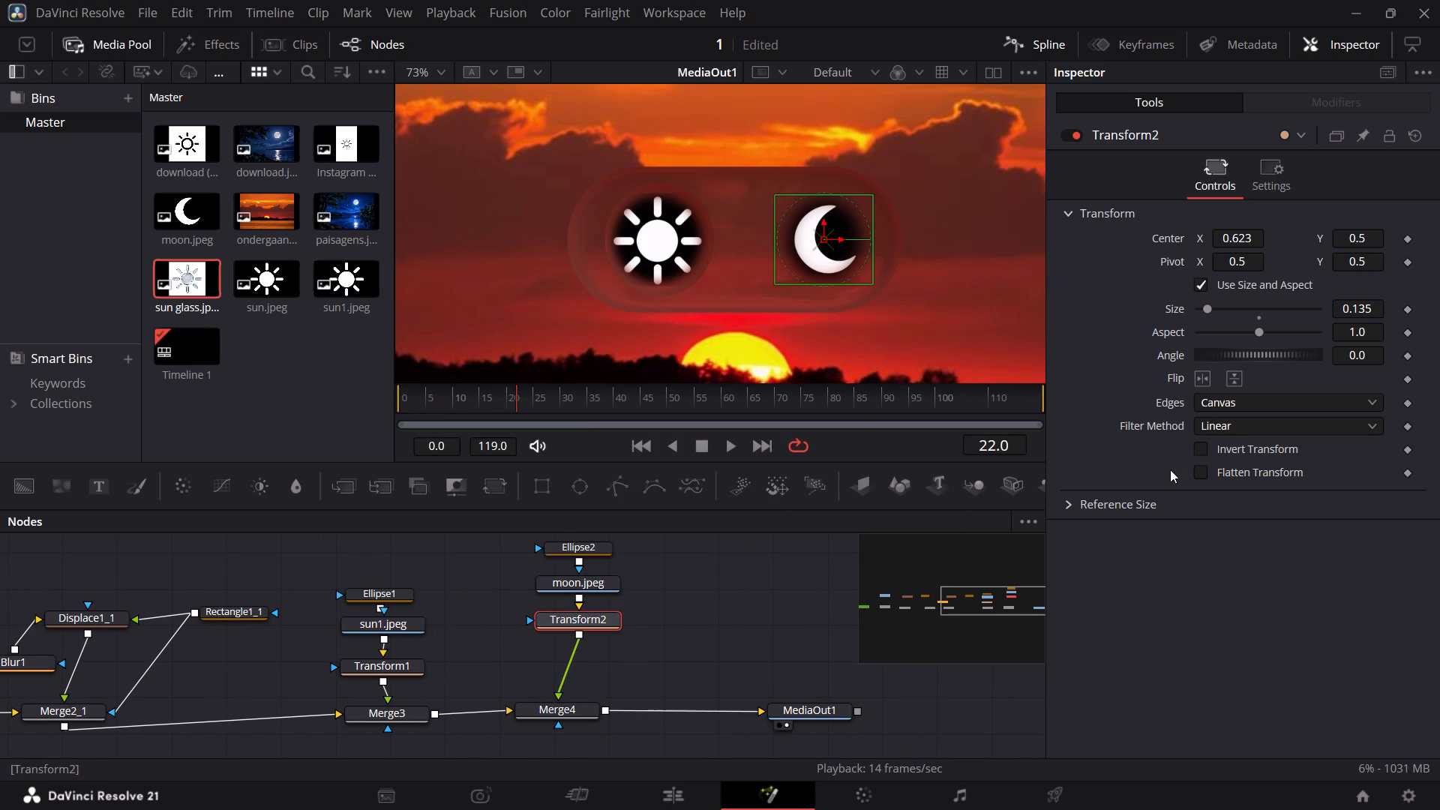
pyautogui.doubleClick(1369, 306)
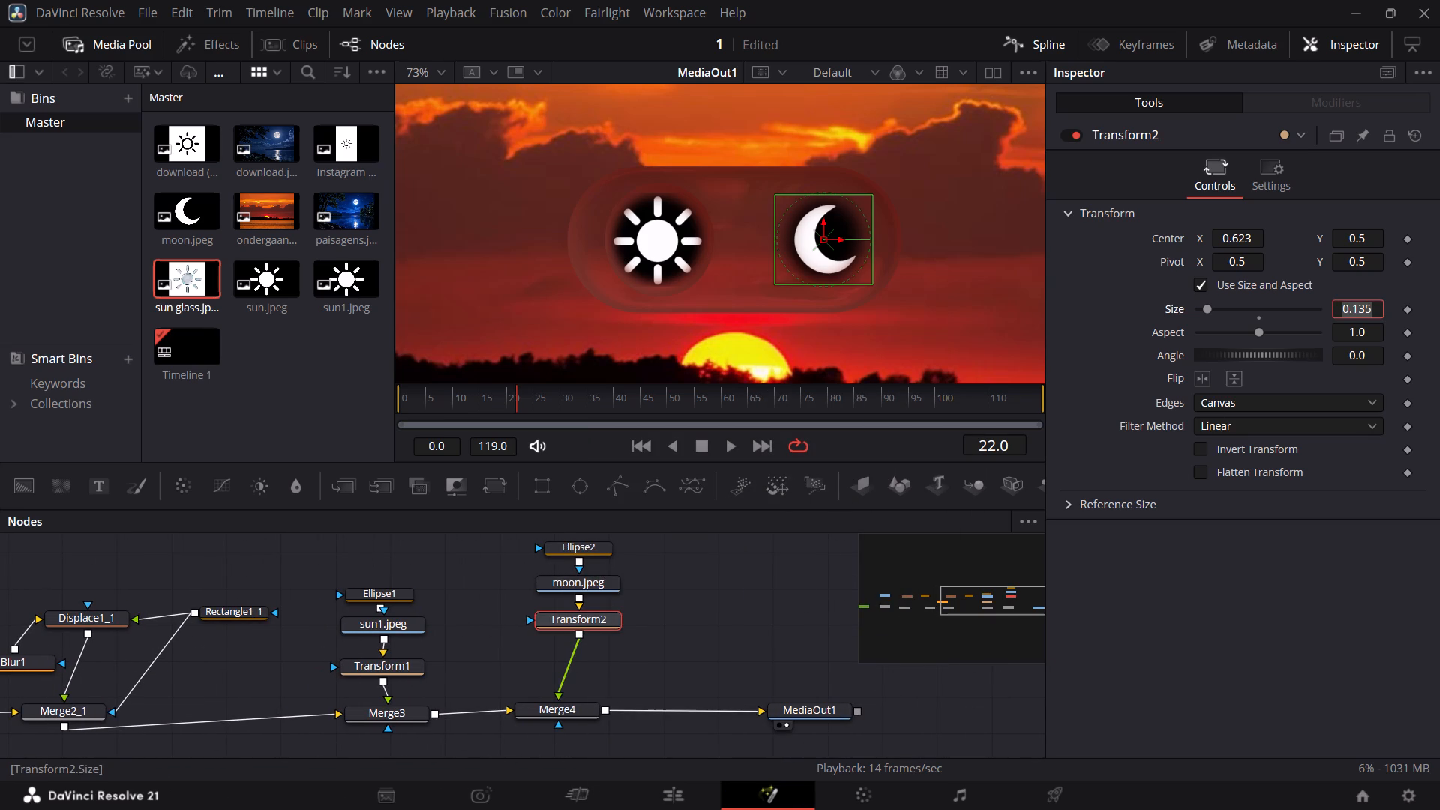
pyautogui.write('0.137')
pyautogui.press('Return')
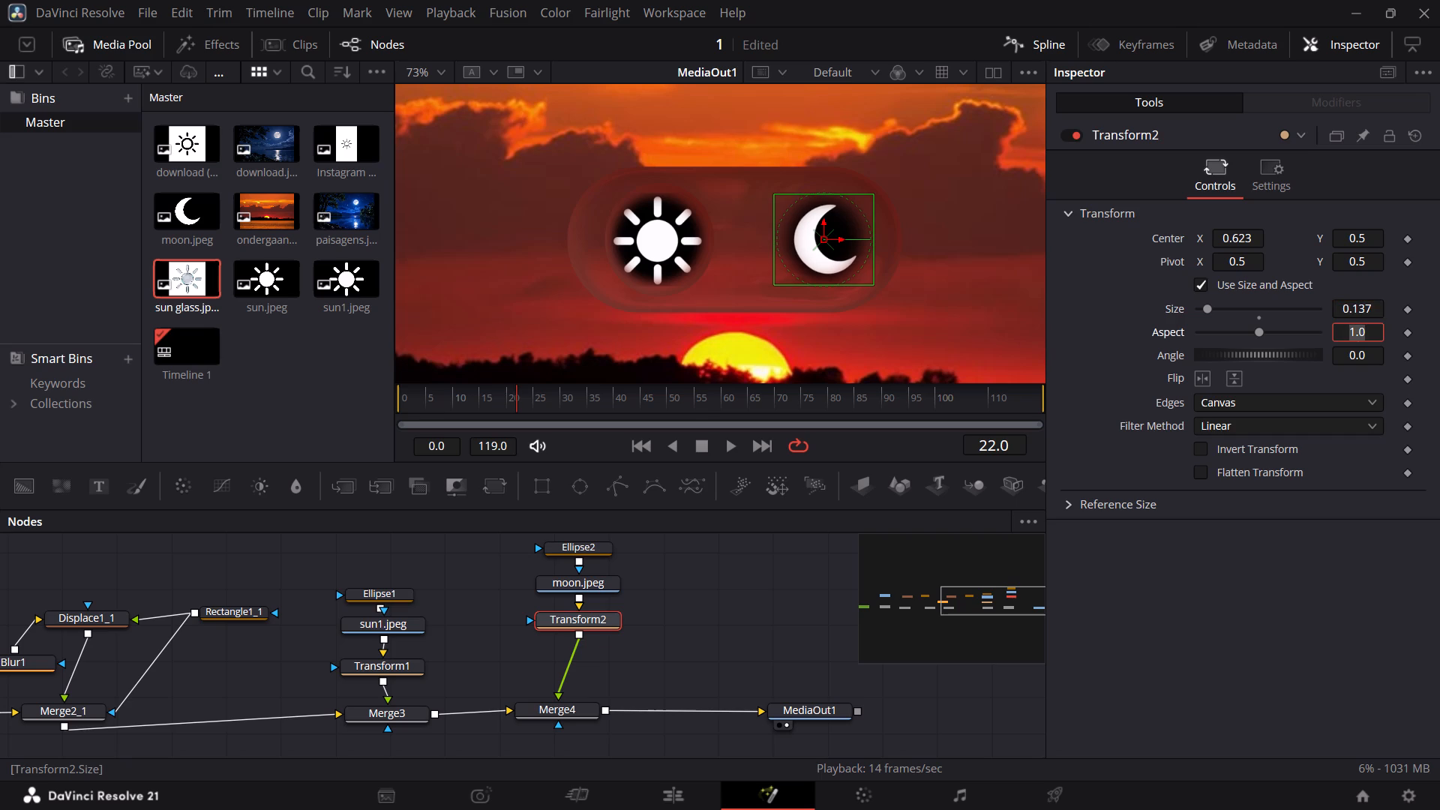
pyautogui.click(1369, 572)
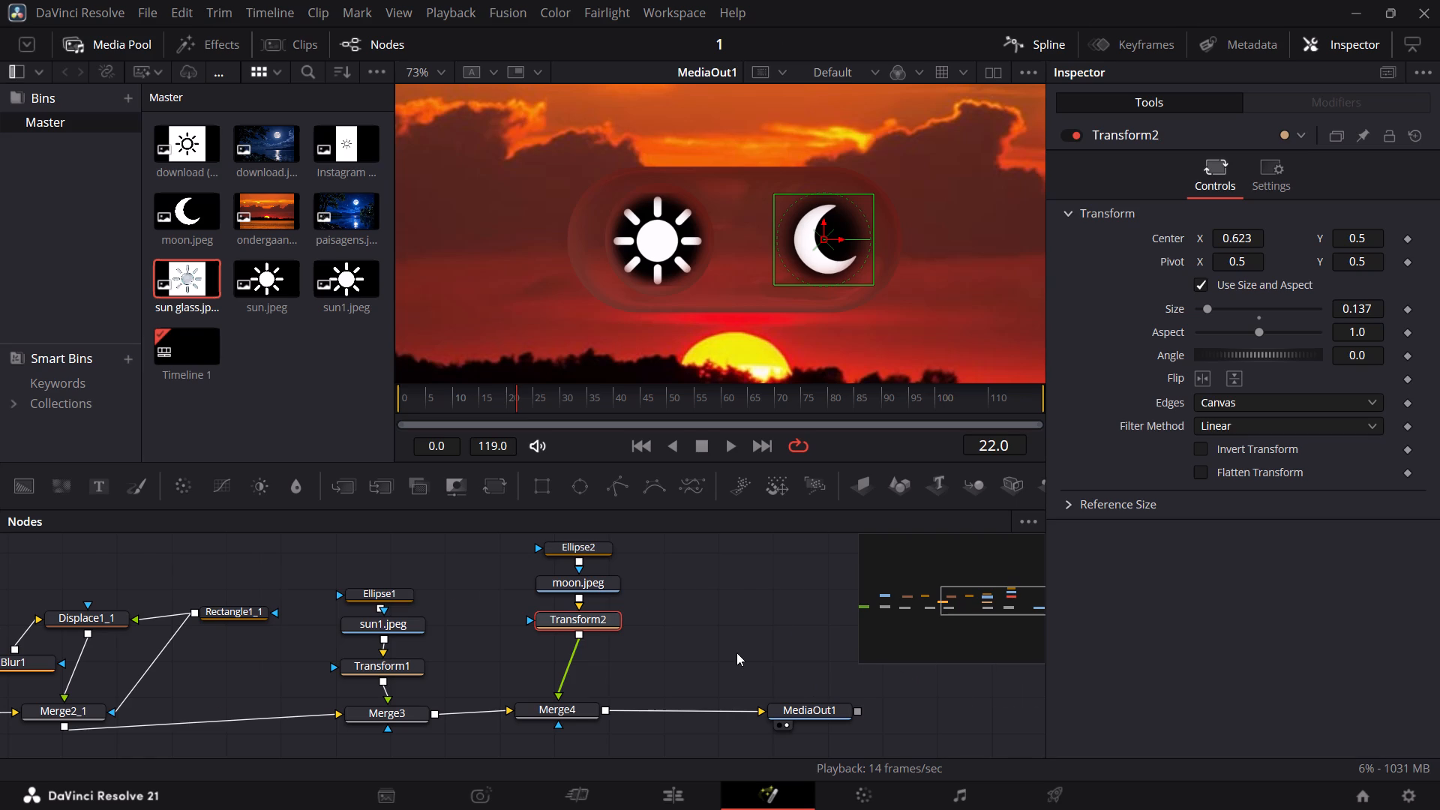
# Move Background1 farther from Merge1 and insert a Merge node on the connection between them.
pyautogui.hscroll(6, 736, 652)
pyautogui.moveTo(325, 695); pyautogui.dragTo(125, 700)
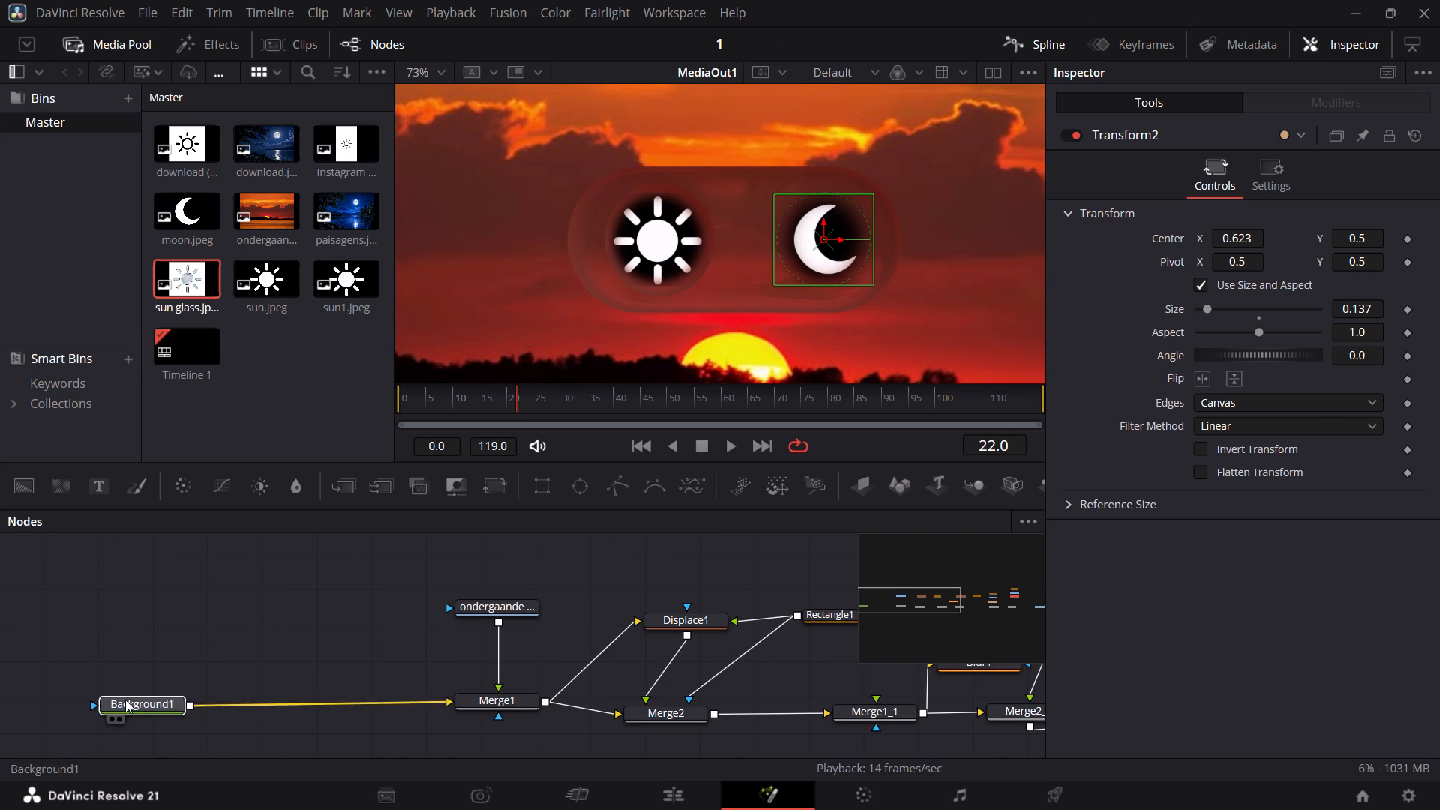
pyautogui.moveTo(125, 700); pyautogui.dragTo(115, 695)
pyautogui.moveTo(333, 495); pyautogui.dragTo(297, 708)
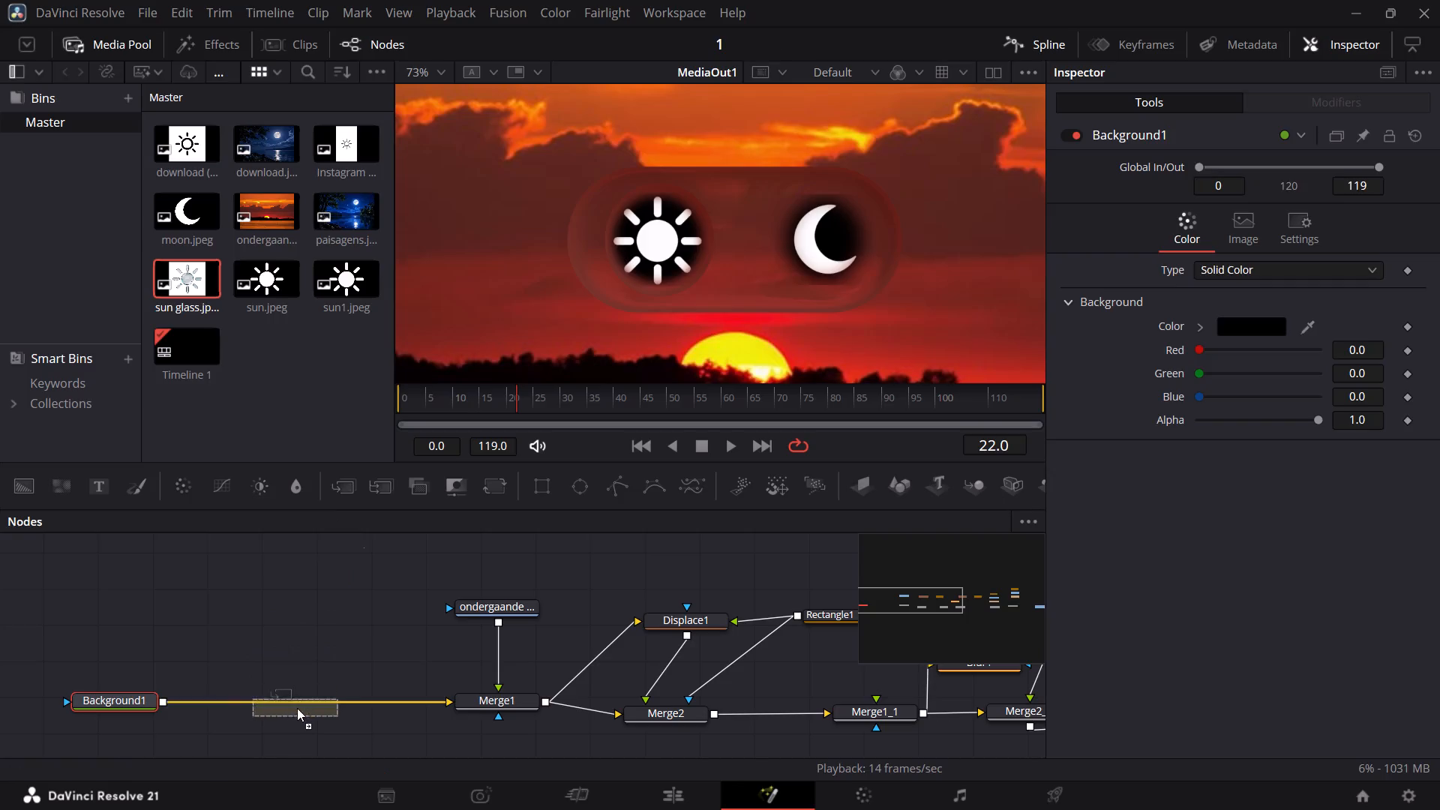
pyautogui.moveTo(297, 708); pyautogui.dragTo(301, 700)
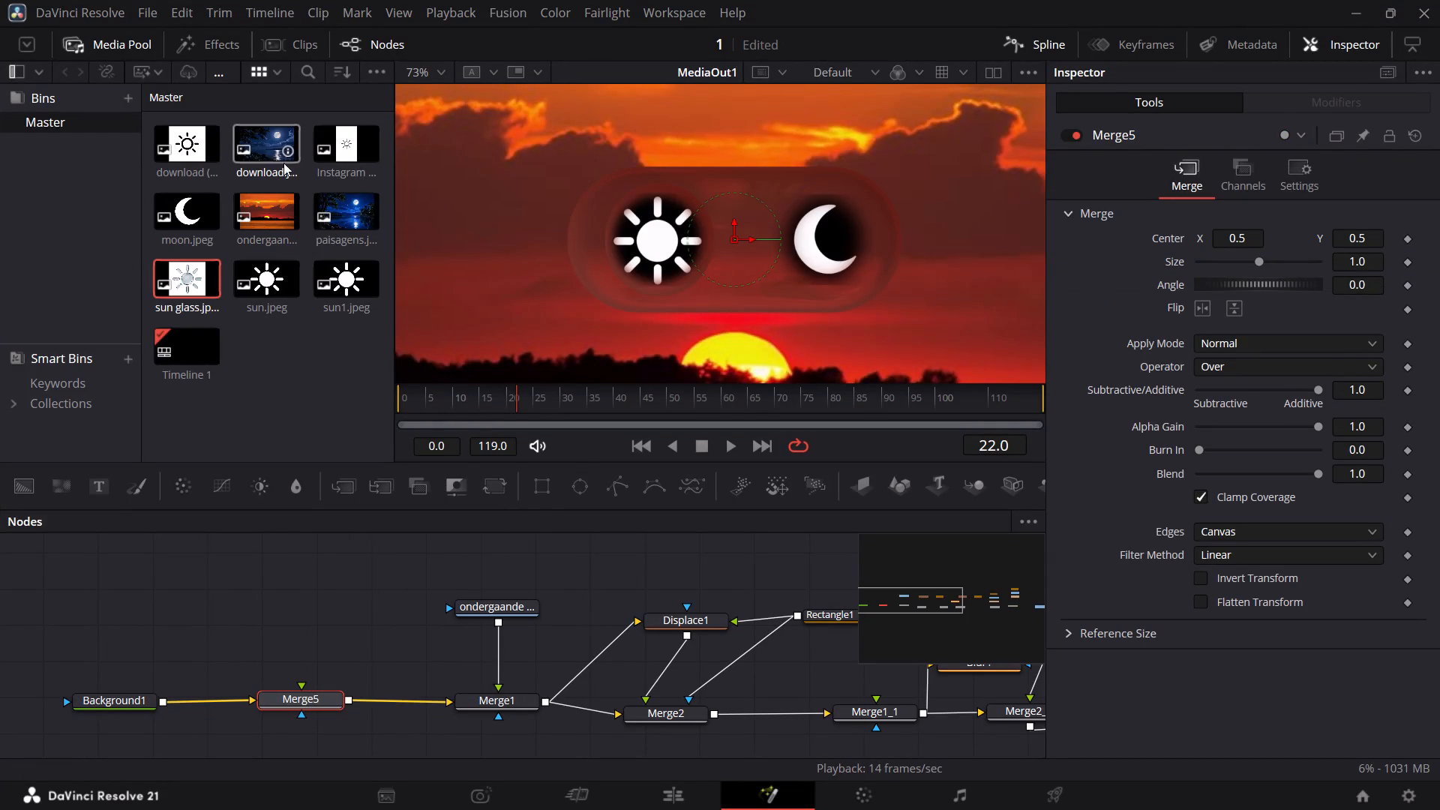
# Add the night landscape download.jpg as the new Merge node's foreground and align it directly above that node.
pyautogui.moveTo(262, 141); pyautogui.dragTo(263, 220)
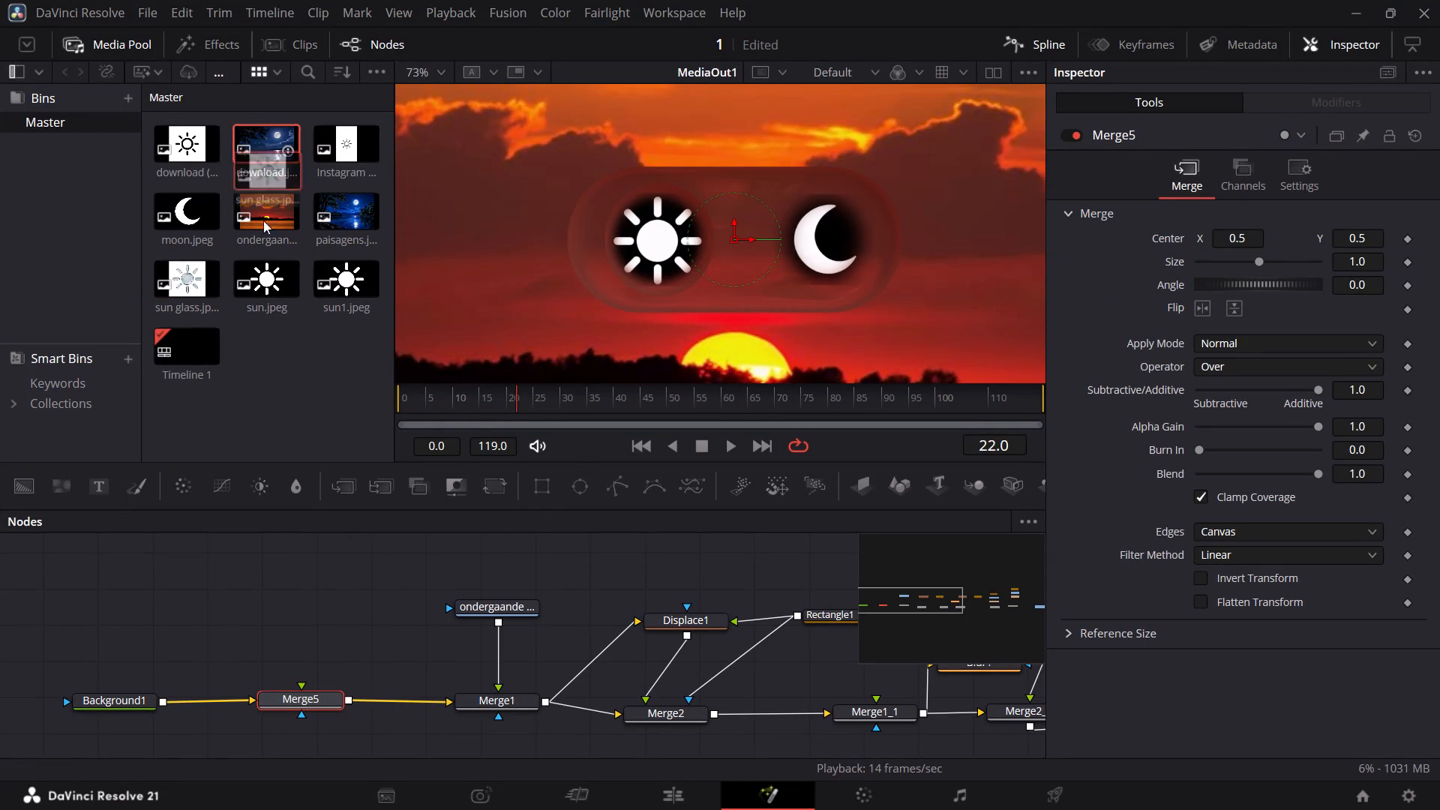
pyautogui.moveTo(263, 220); pyautogui.dragTo(293, 627)
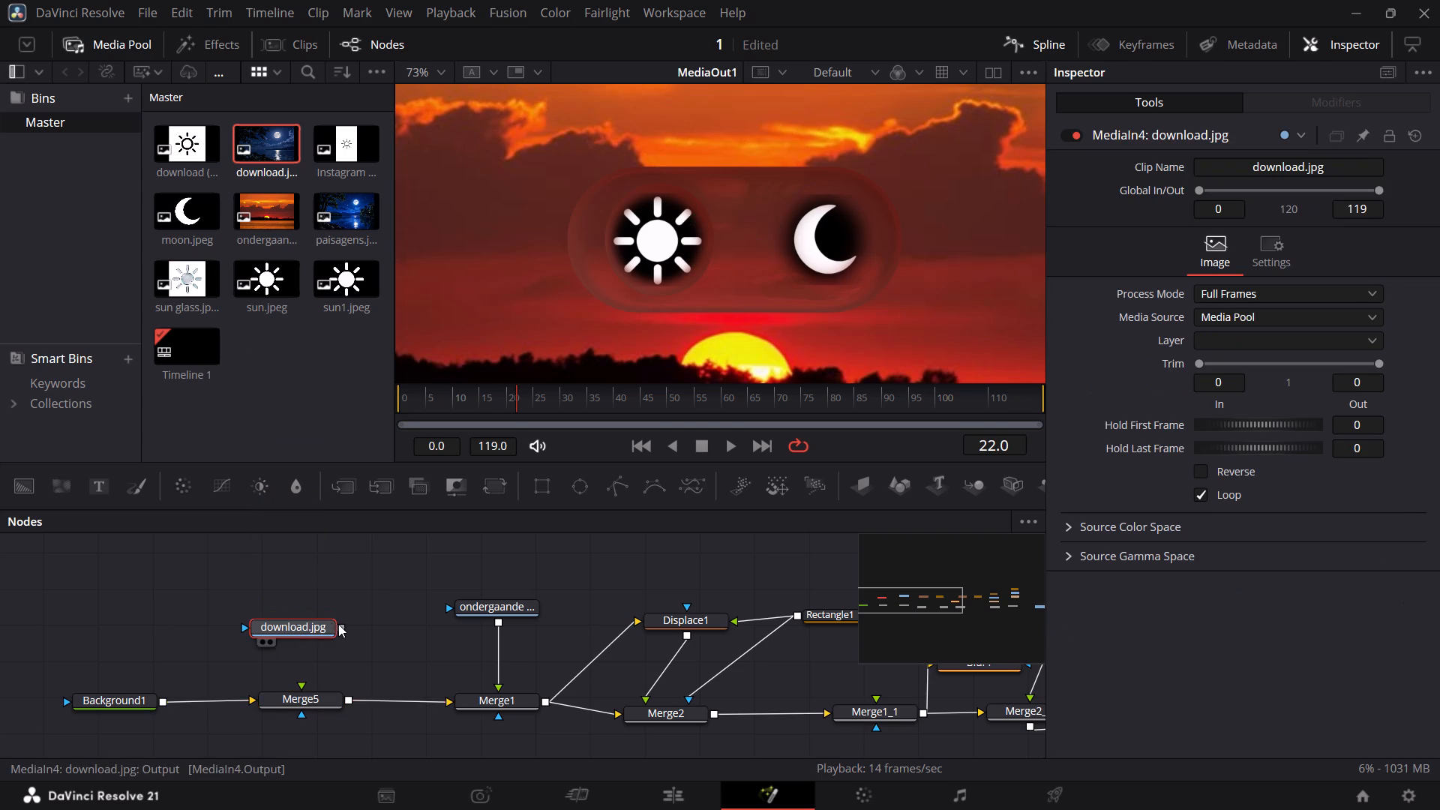
pyautogui.moveTo(341, 624); pyautogui.dragTo(301, 685)
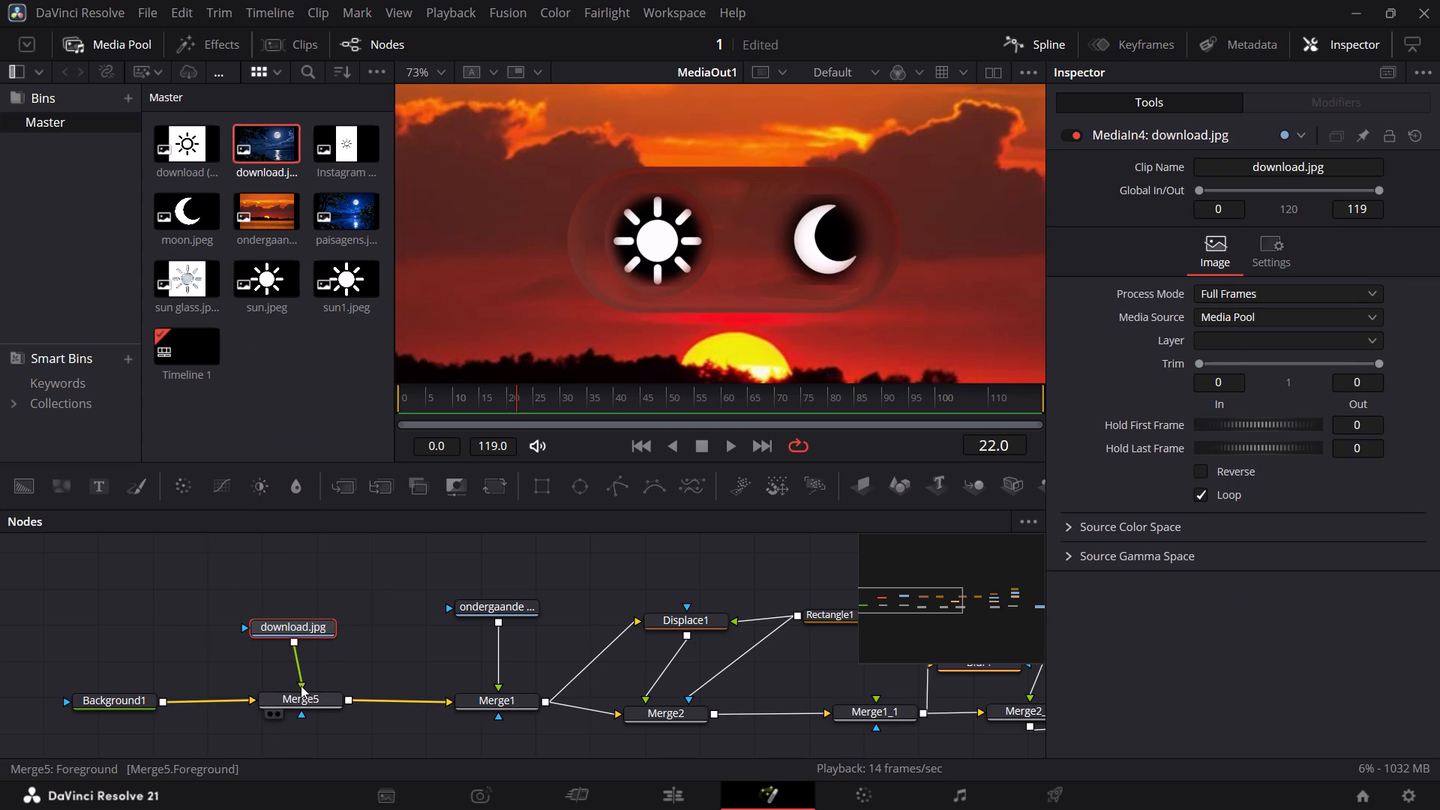
pyautogui.moveTo(314, 617); pyautogui.dragTo(319, 630)
pyautogui.moveTo(319, 630); pyautogui.dragTo(326, 641)
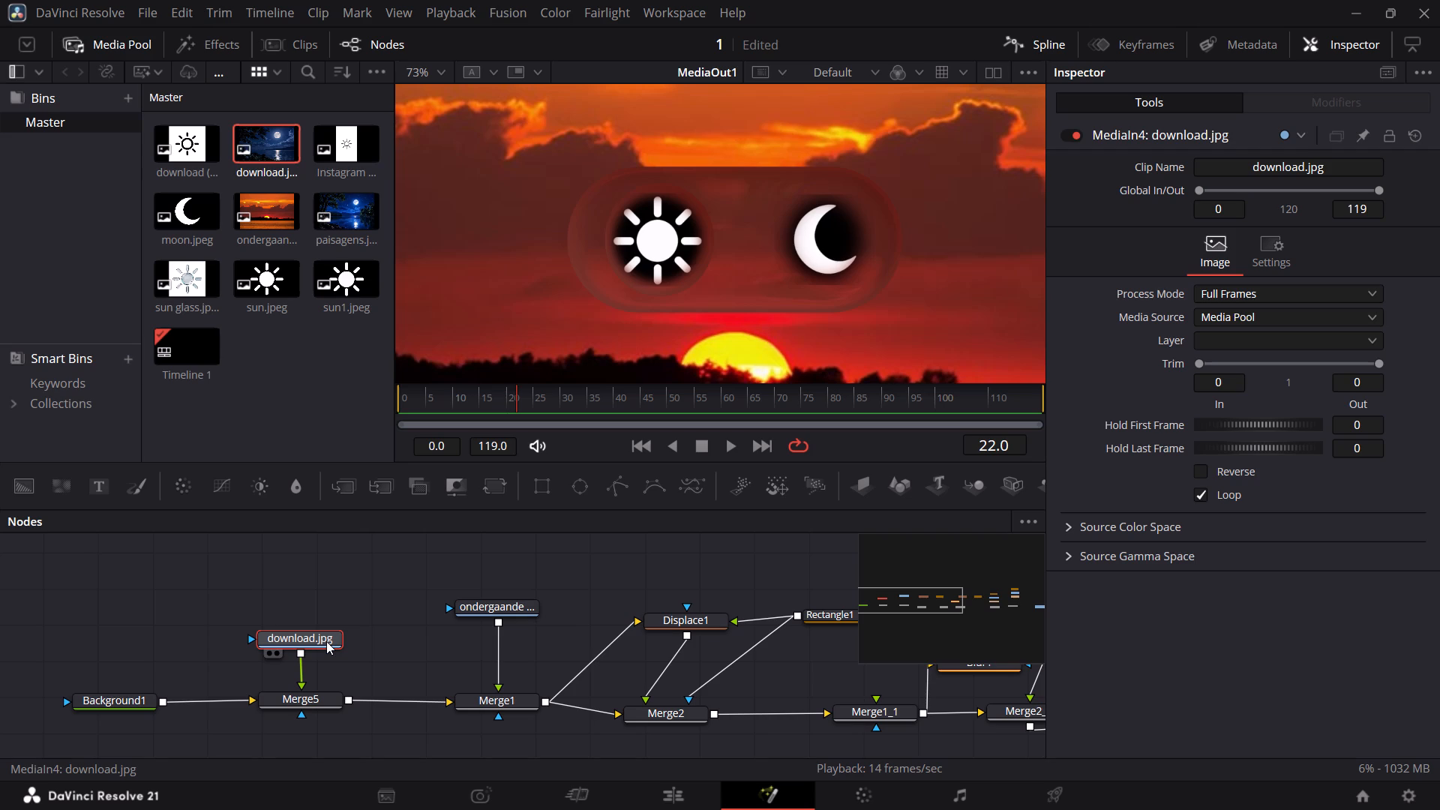
# Show download.jpg in the viewer to inspect the night landscape.
pyautogui.moveTo(326, 641); pyautogui.dragTo(647, 221)
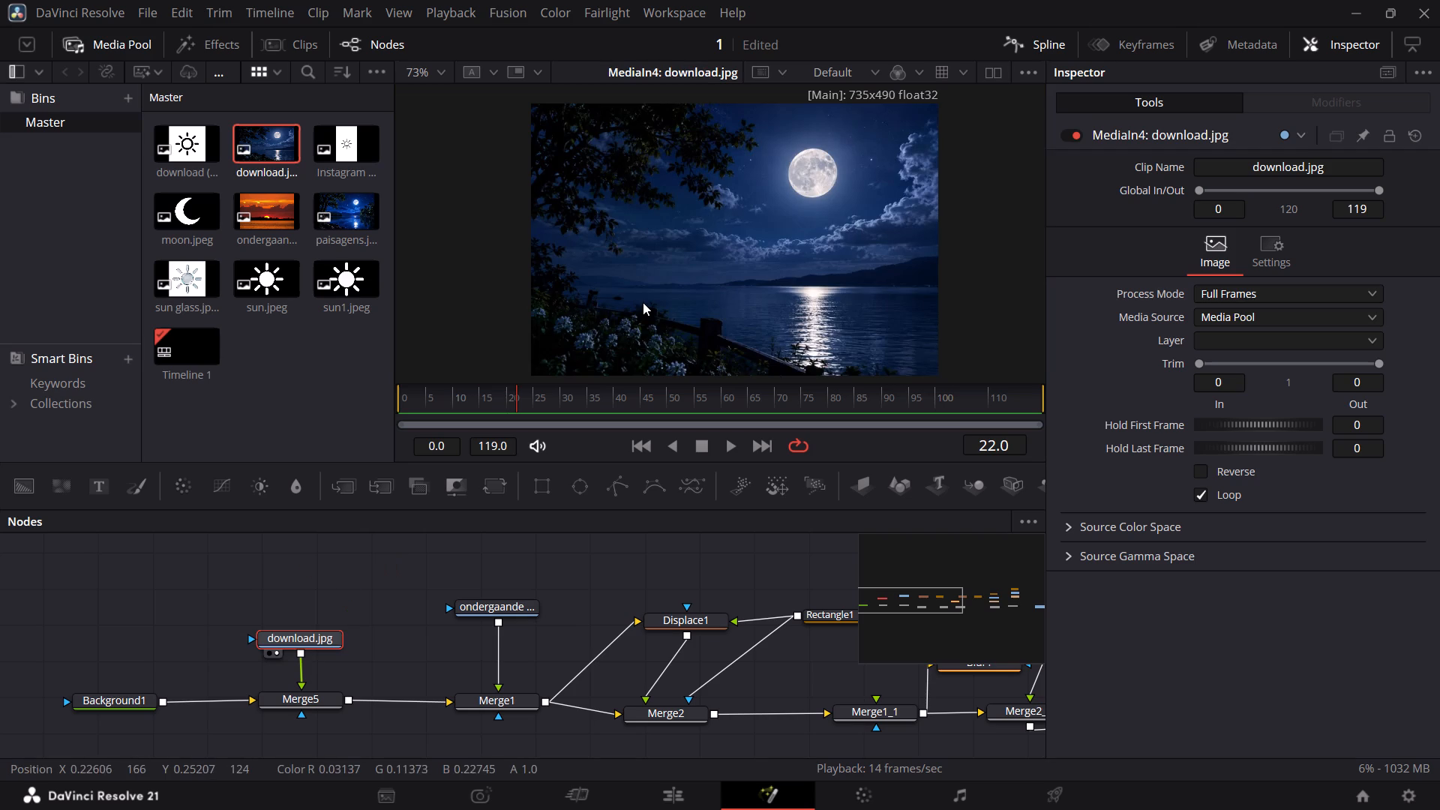
pyautogui.keyDown('ctrl'); pyautogui.scroll(1, 643, 302); pyautogui.keyUp('ctrl')
pyautogui.keyDown('ctrl'); pyautogui.scroll(-1, 643, 302); pyautogui.keyUp('ctrl')
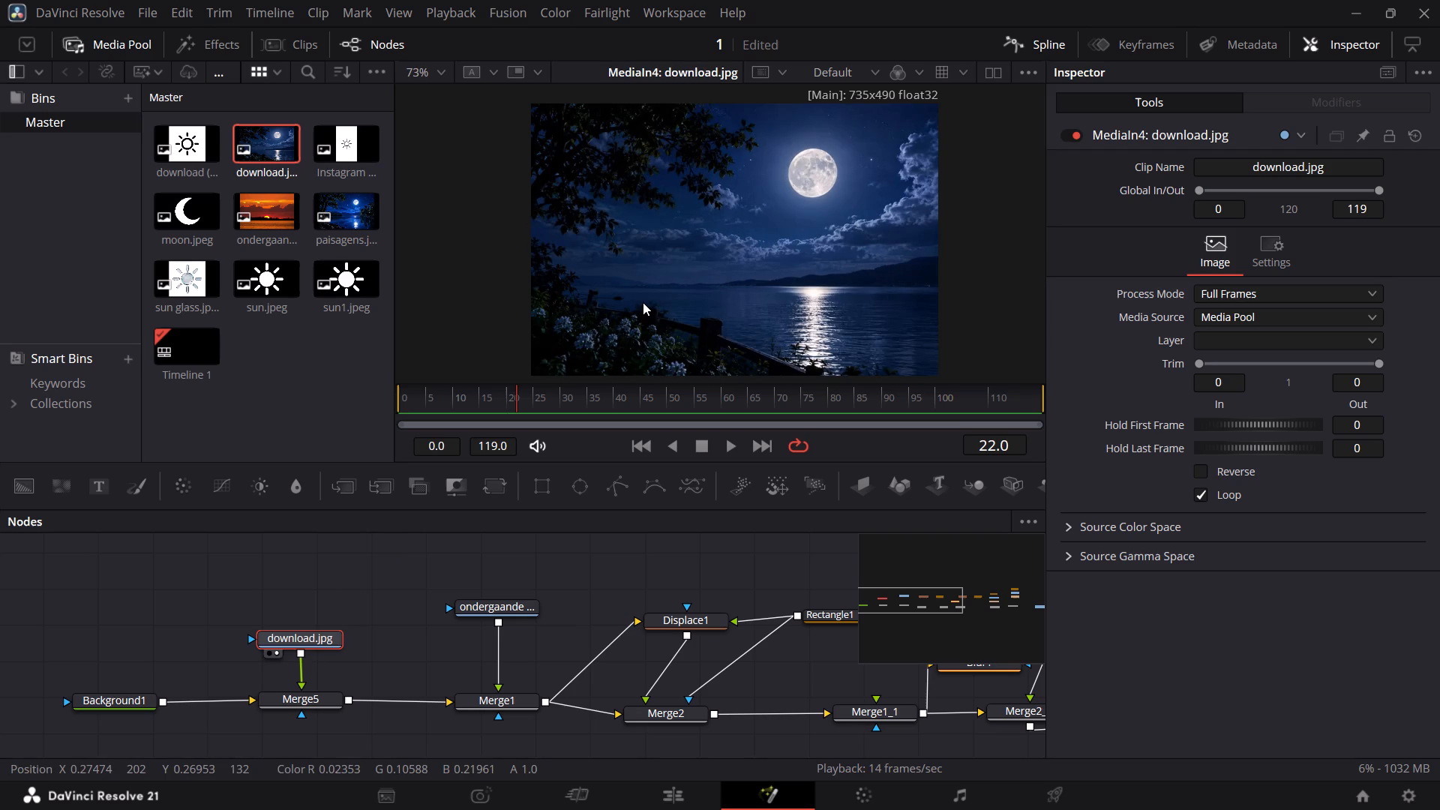
# Add a Transform node between download.jpg and its Merge node.
pyautogui.click(311, 631)
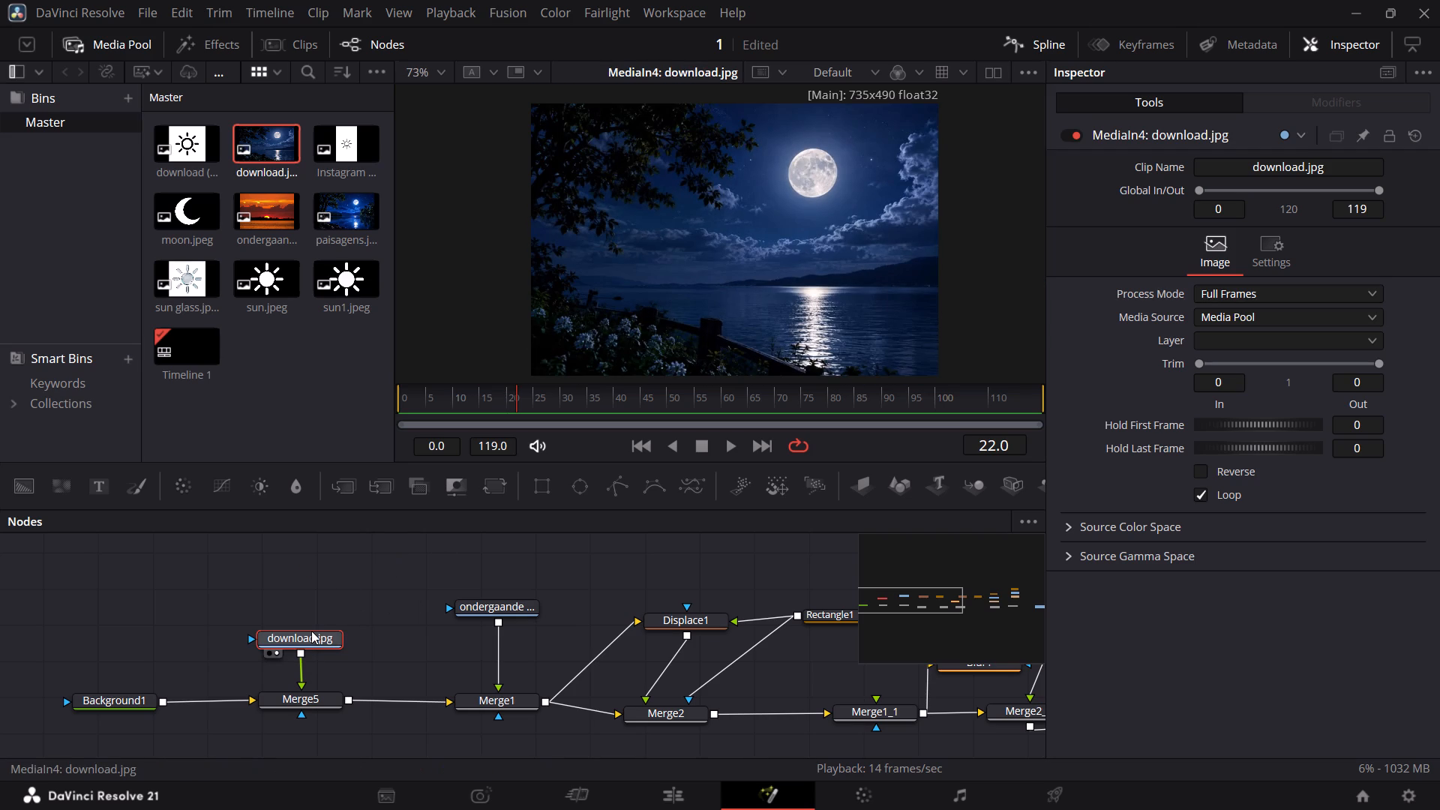
pyautogui.press('space')
pyautogui.write('tr')
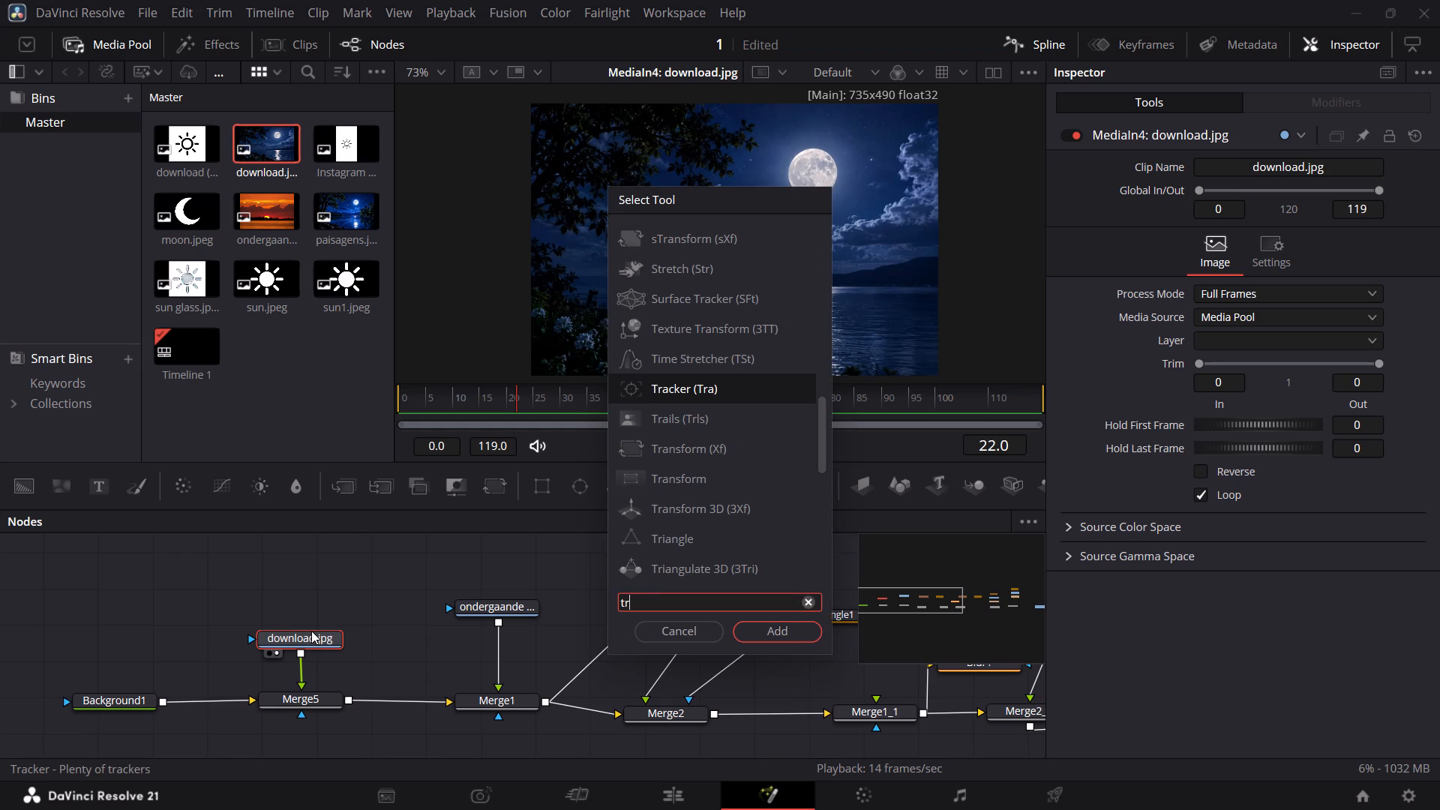
pyautogui.press('a')
pyautogui.write('ns')
pyautogui.press('Return')
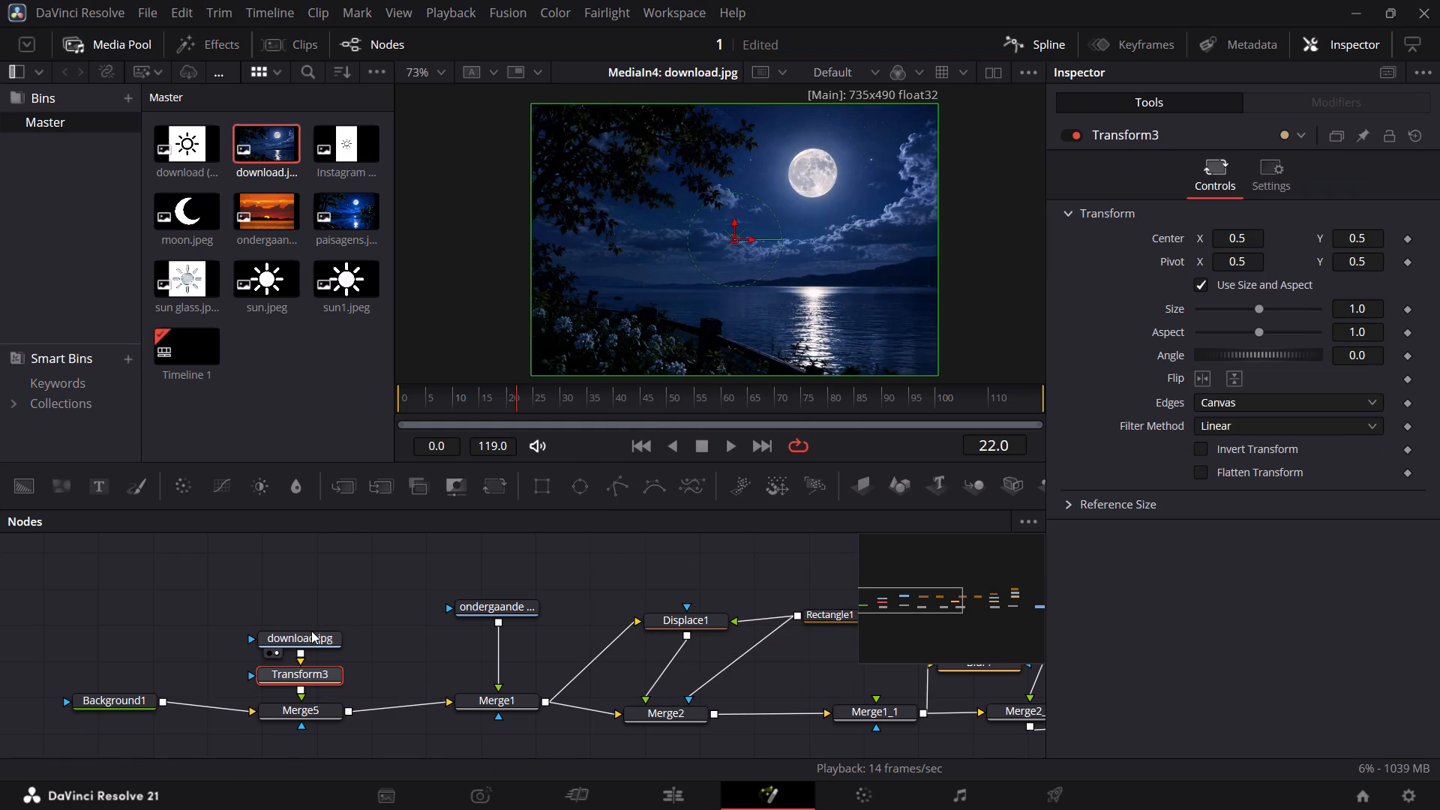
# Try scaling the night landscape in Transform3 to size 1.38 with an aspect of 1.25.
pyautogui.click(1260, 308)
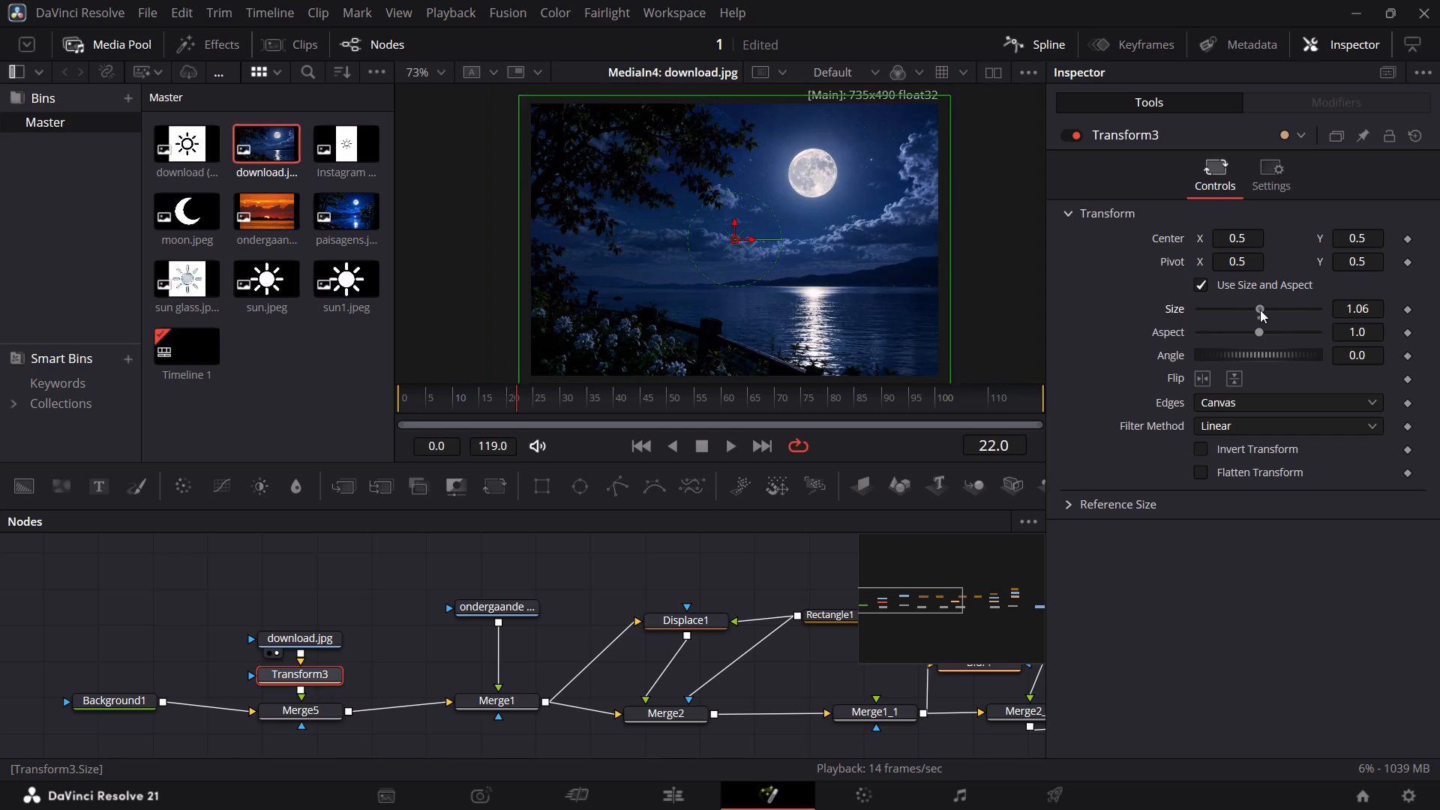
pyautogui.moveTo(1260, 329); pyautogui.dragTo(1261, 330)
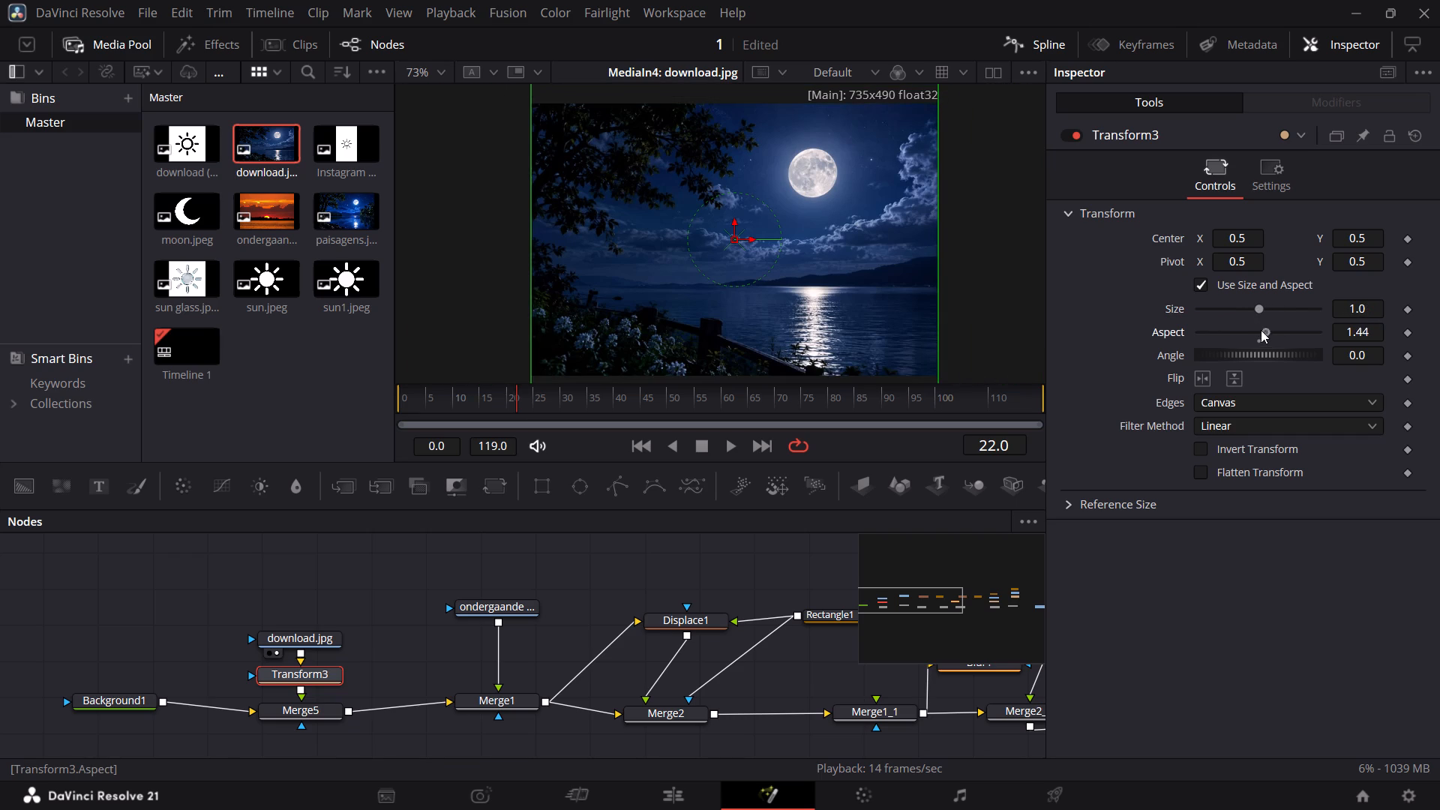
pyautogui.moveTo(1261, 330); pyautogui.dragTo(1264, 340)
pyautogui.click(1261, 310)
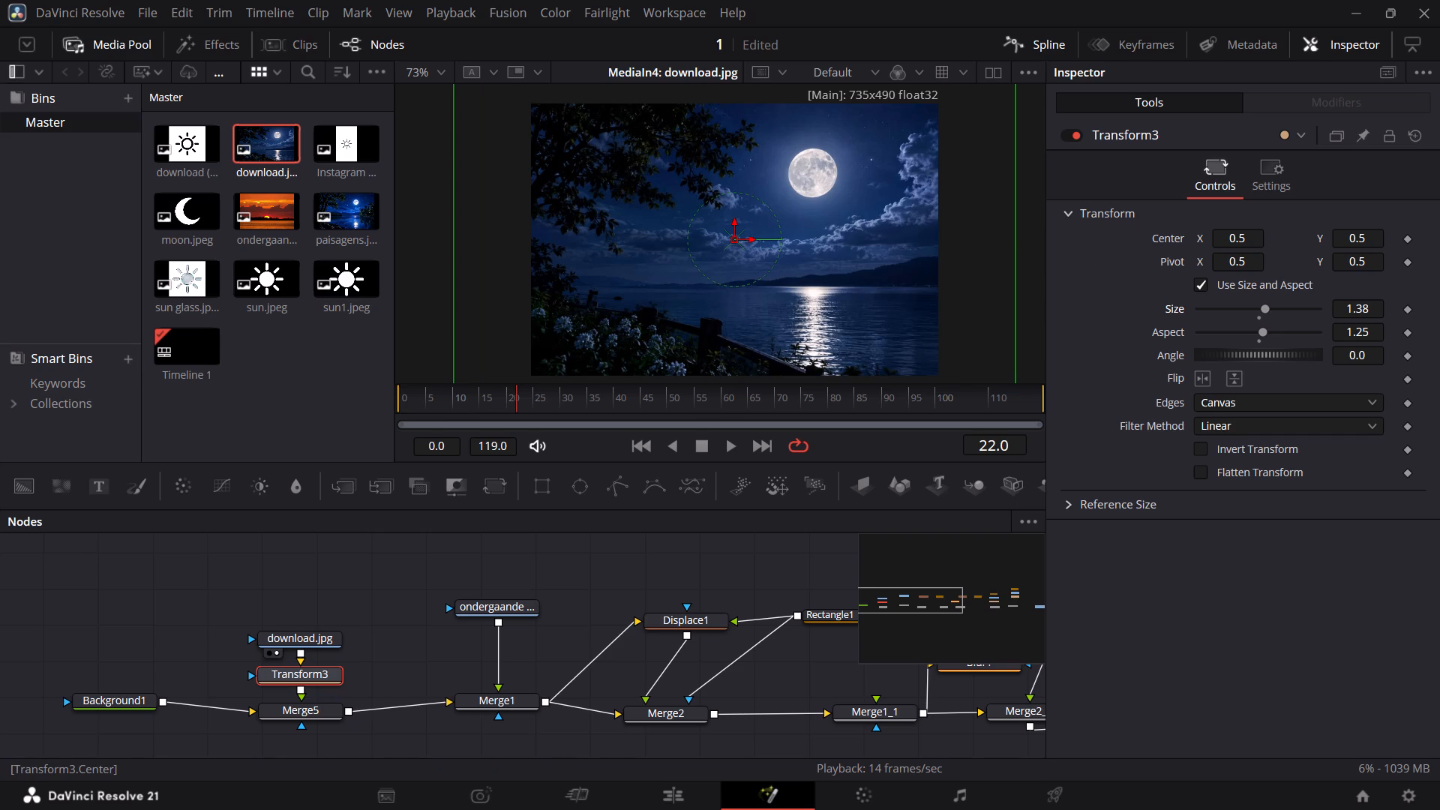
# Shift the night landscape horizontally by setting Transform3's center X to 0.491.
pyautogui.moveTo(1226, 233); pyautogui.dragTo(1217, 242)
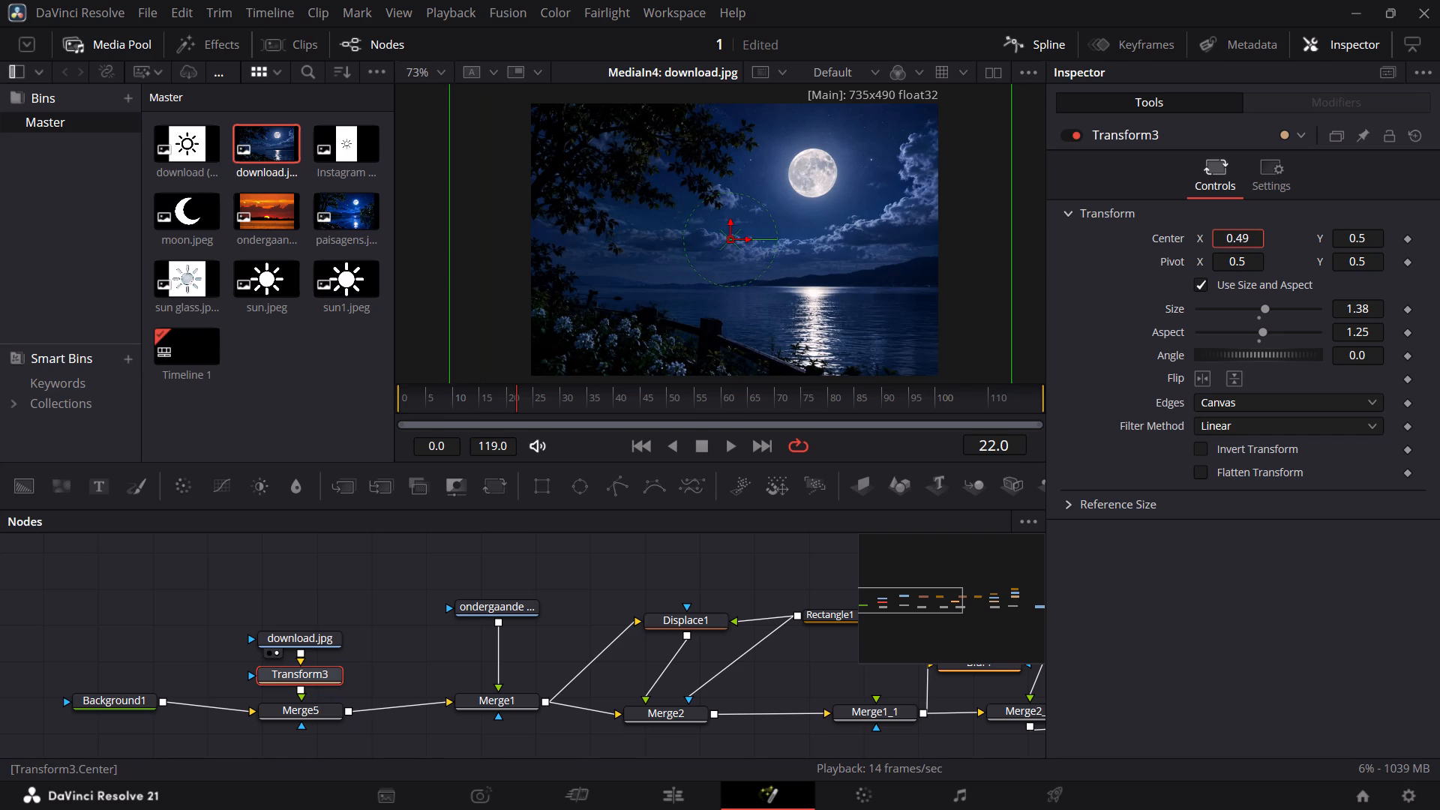
pyautogui.moveTo(1217, 242); pyautogui.dragTo(1218, 243)
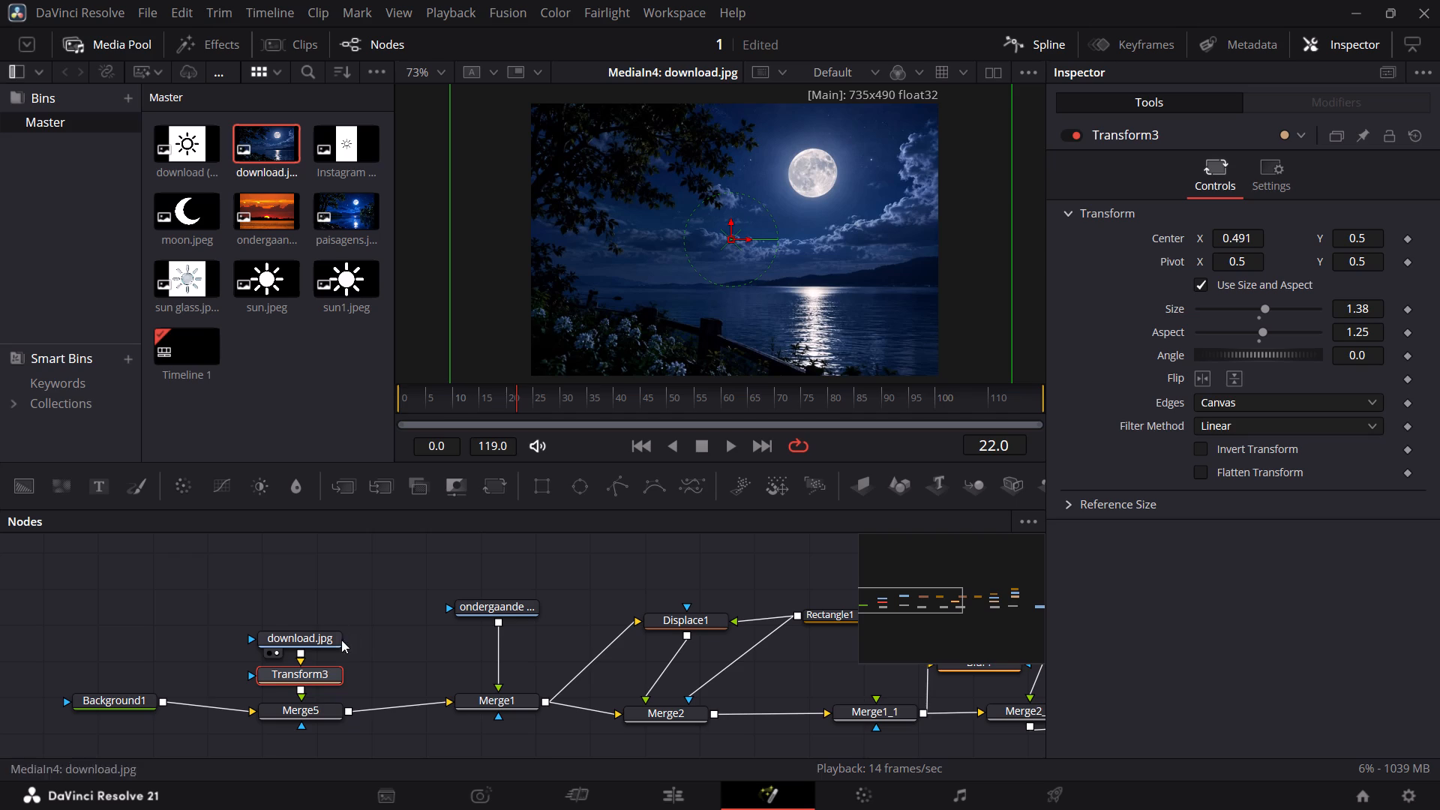
# Show Transform3 in the viewer and set its aspect to 1.0 and its size to 1.06.
pyautogui.moveTo(329, 669); pyautogui.dragTo(742, 256)
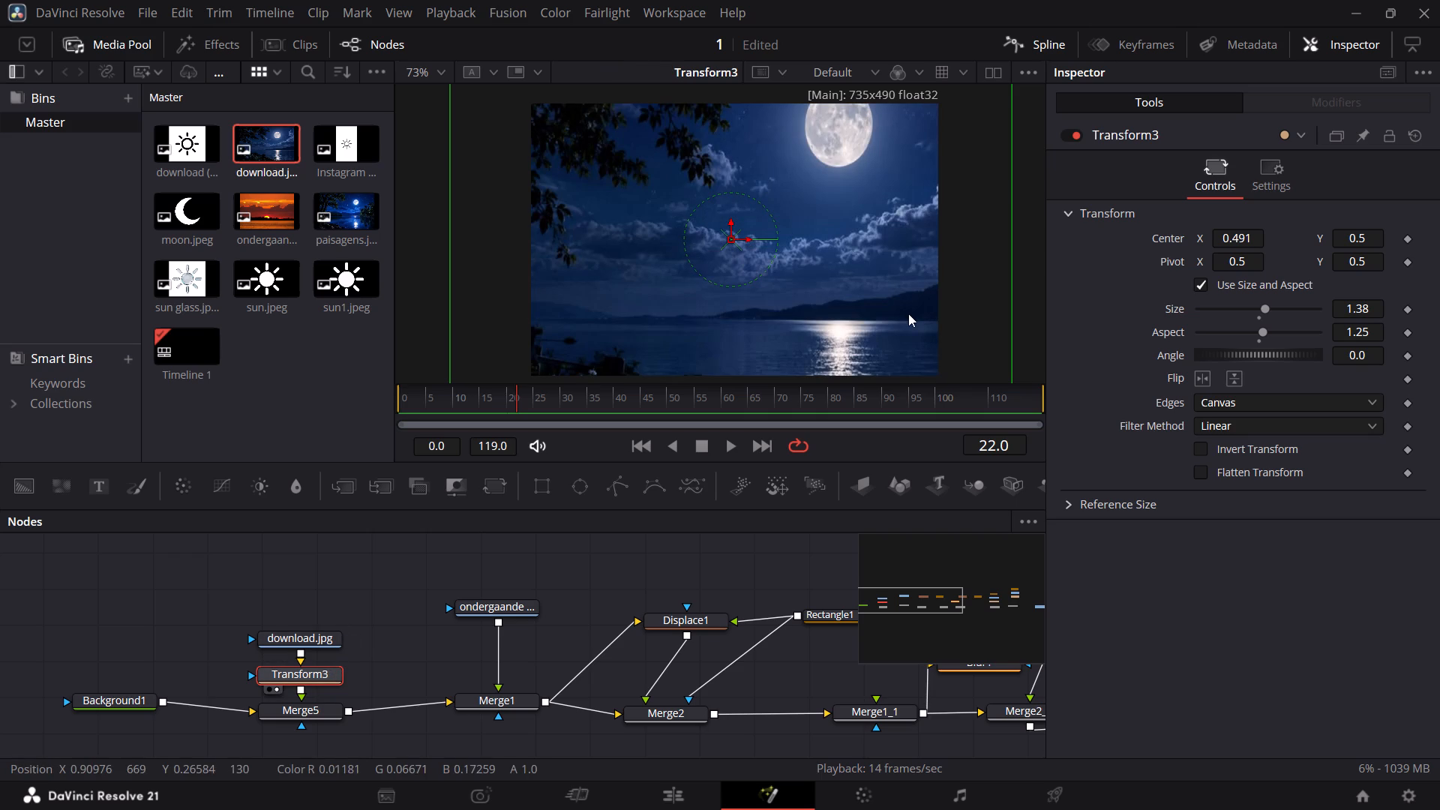
pyautogui.click(1258, 341)
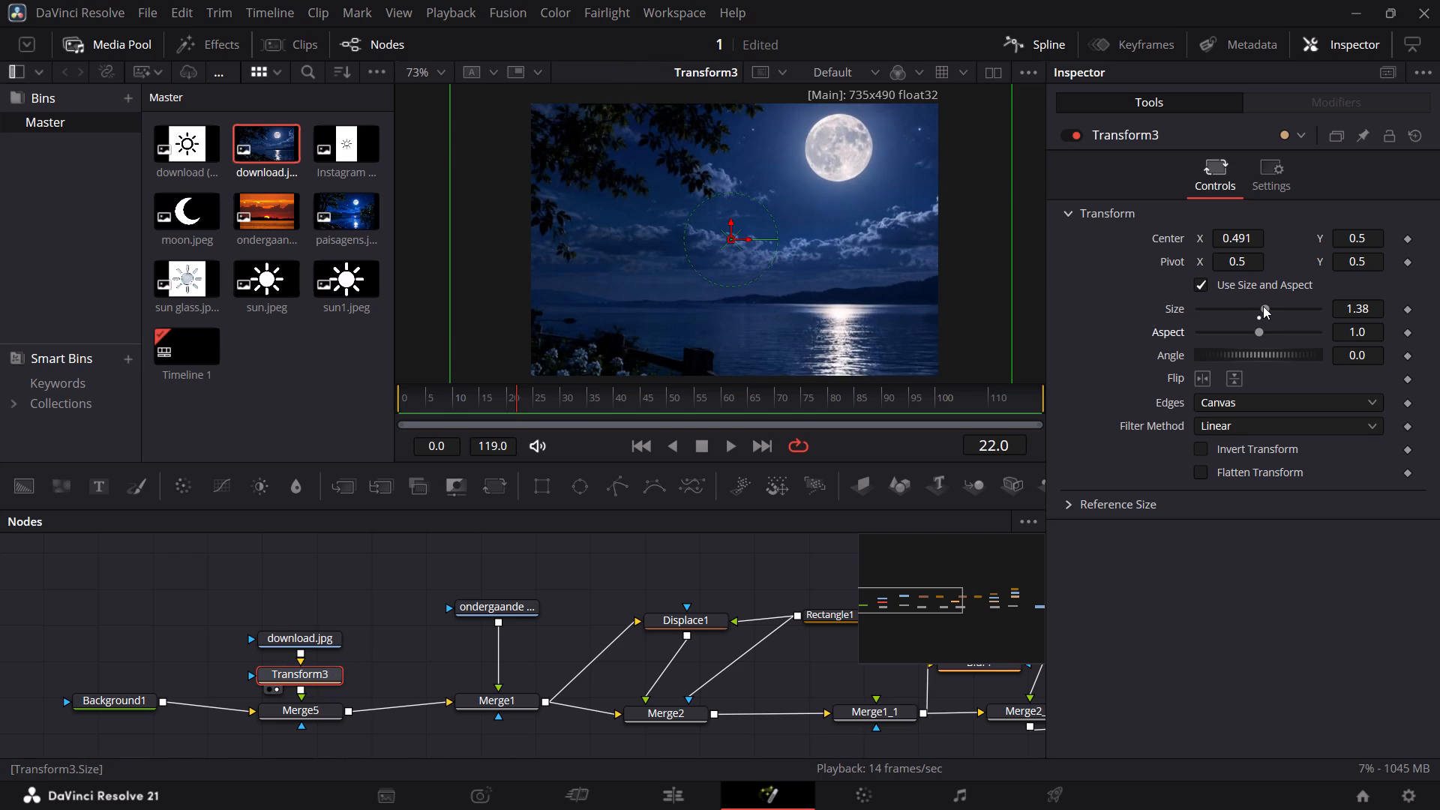
pyautogui.click(1263, 306)
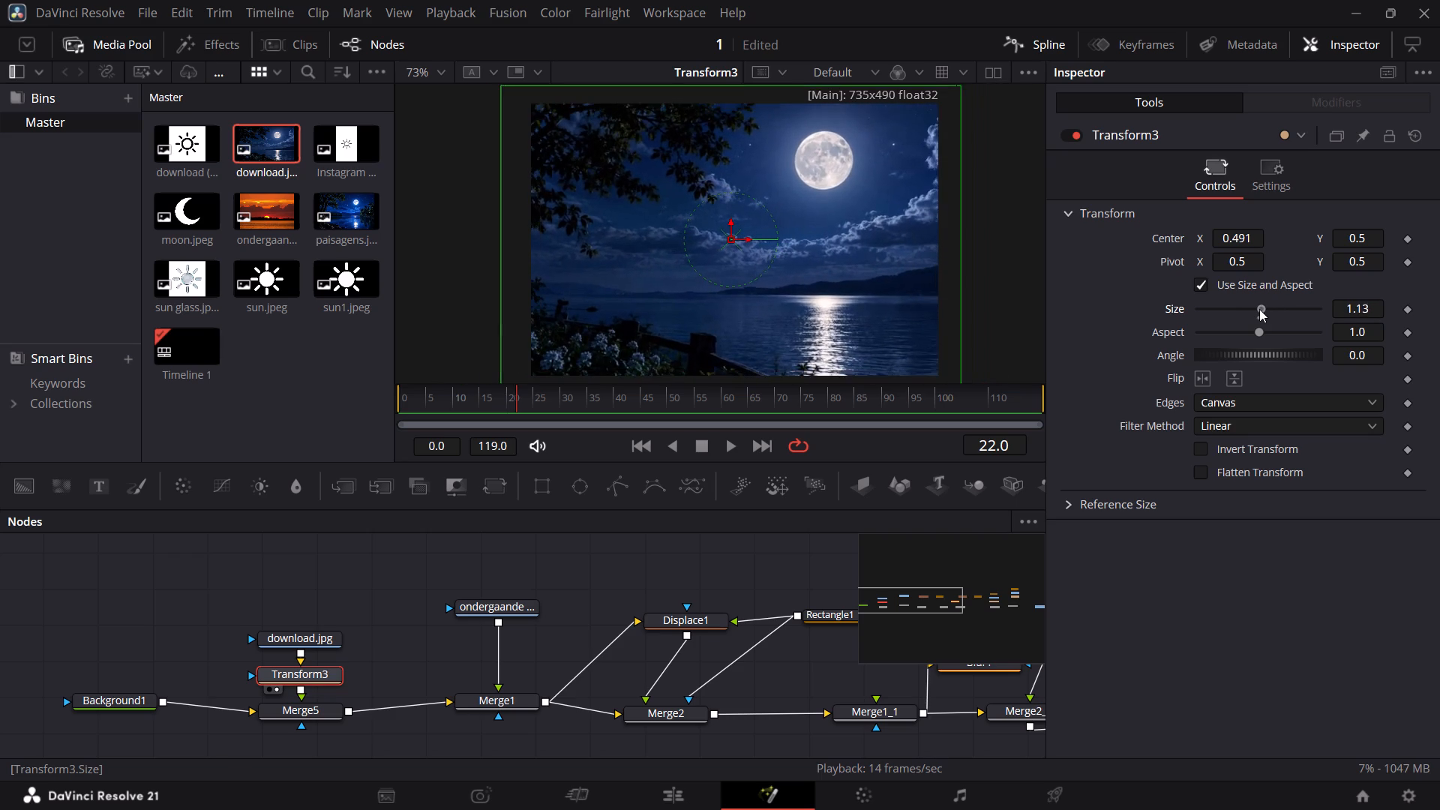
pyautogui.click(1188, 584)
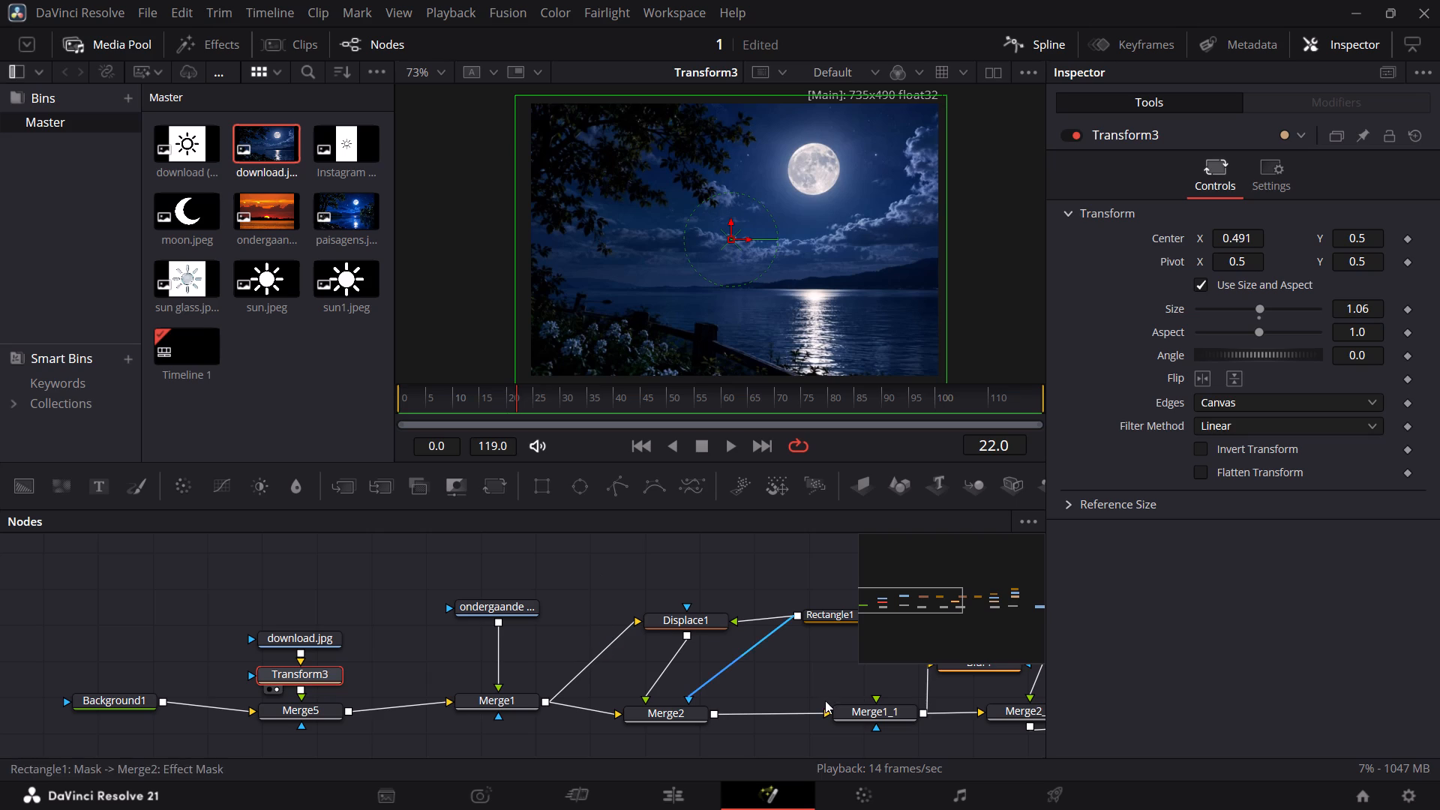
# Show MediaOut1 in the viewer and play the toggle animation from frame 0 to review the composite.
pyautogui.hscroll(-2, 1038, 721)
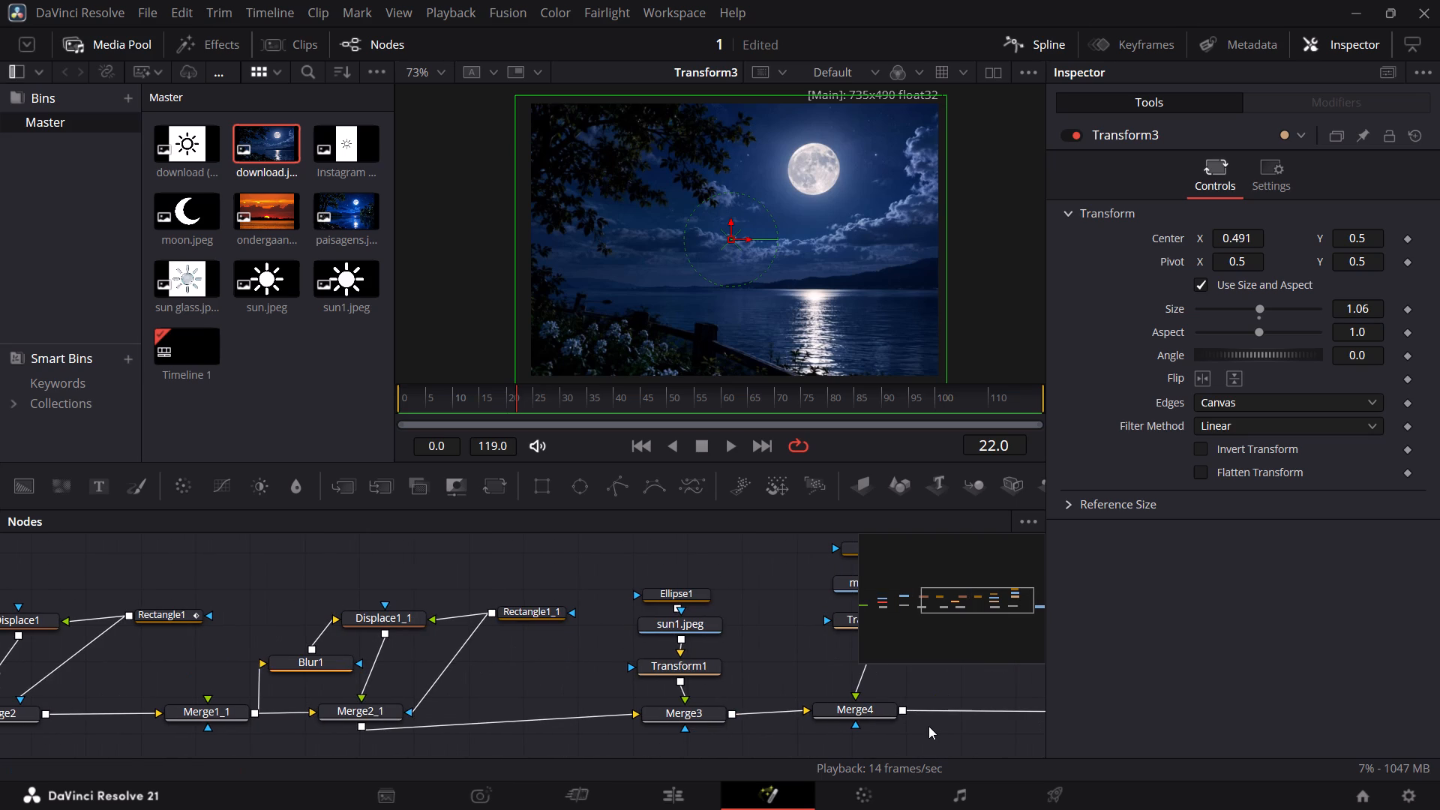
pyautogui.hscroll(-1, 928, 726)
pyautogui.moveTo(793, 707); pyautogui.dragTo(770, 220)
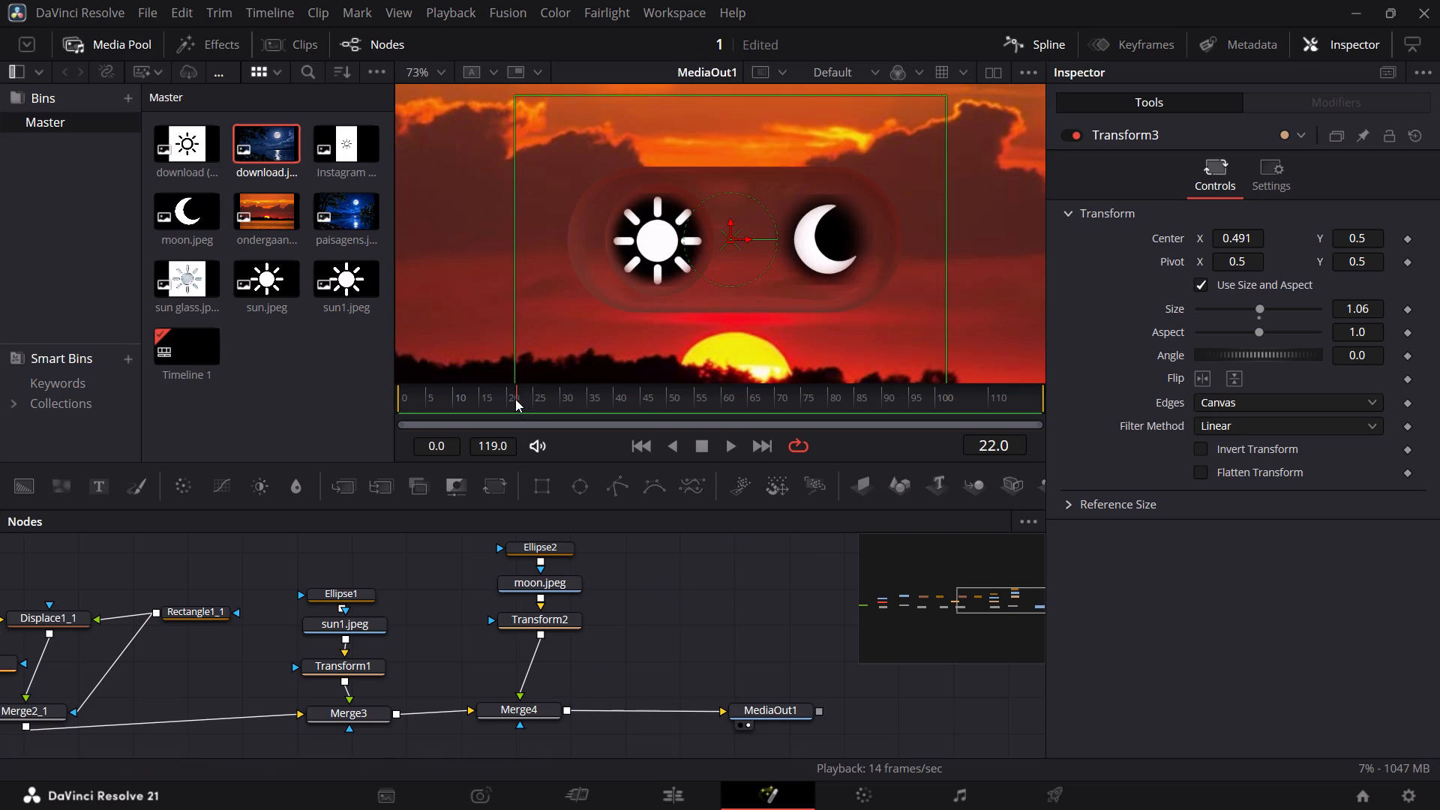
pyautogui.moveTo(515, 399); pyautogui.dragTo(347, 415)
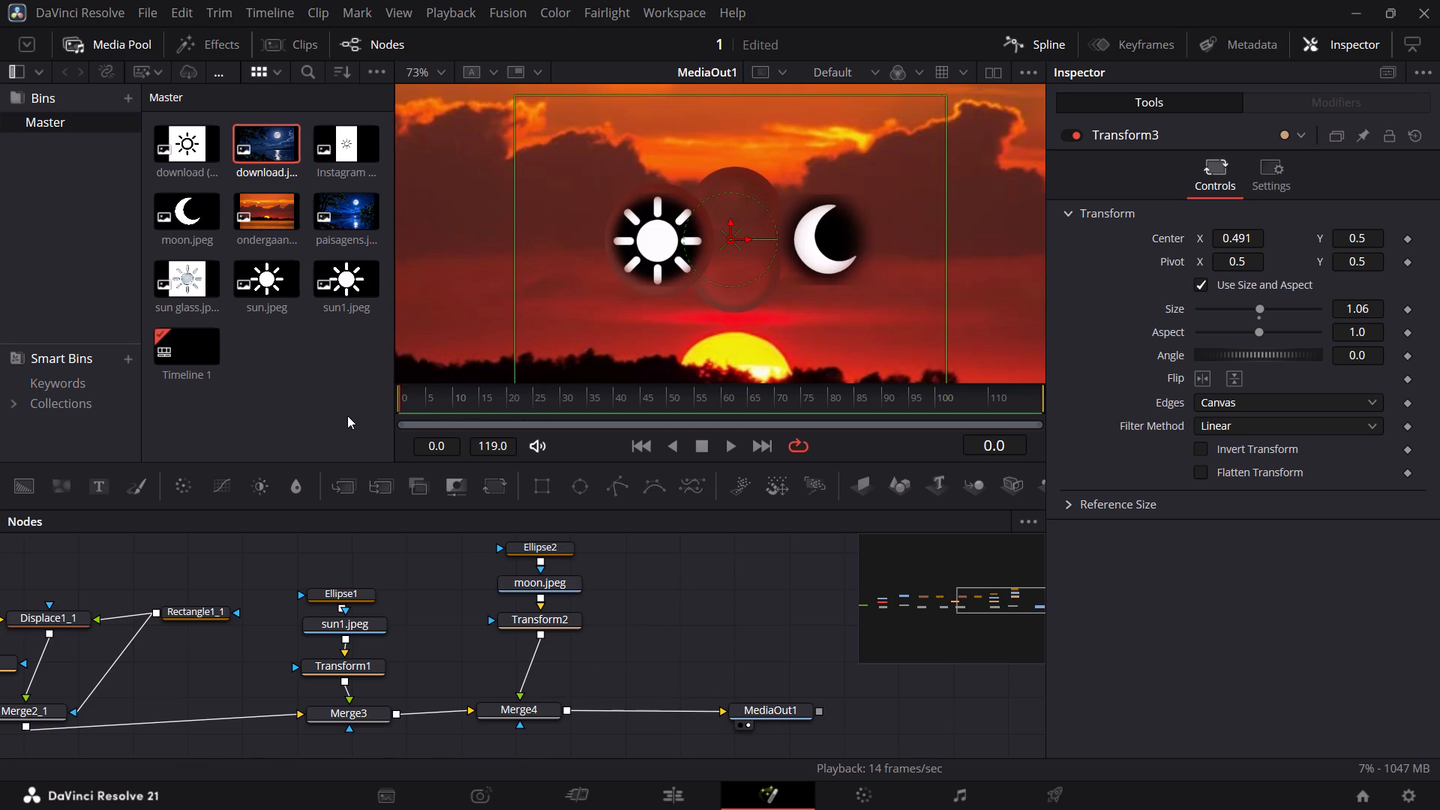
pyautogui.press('space')
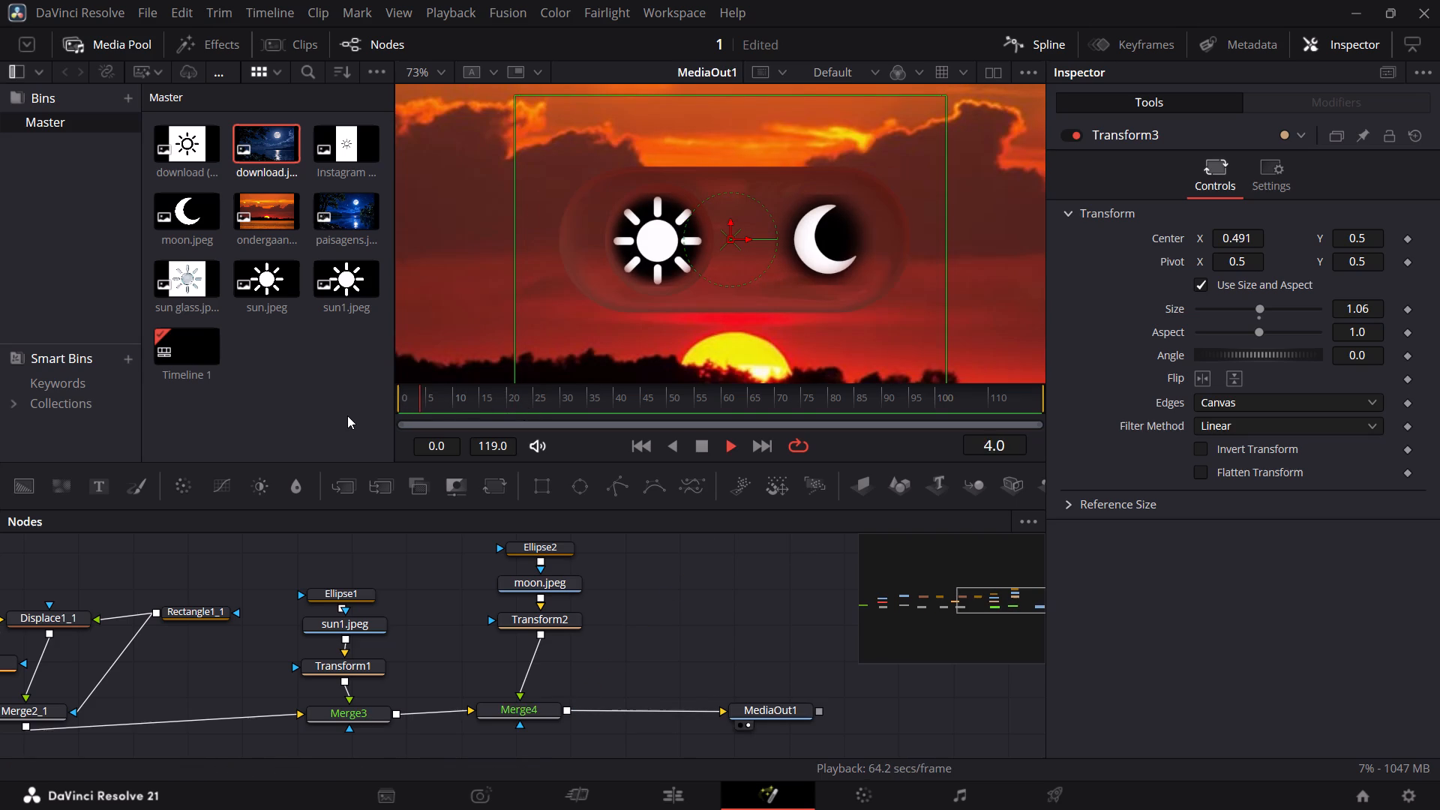
pyautogui.press('space')
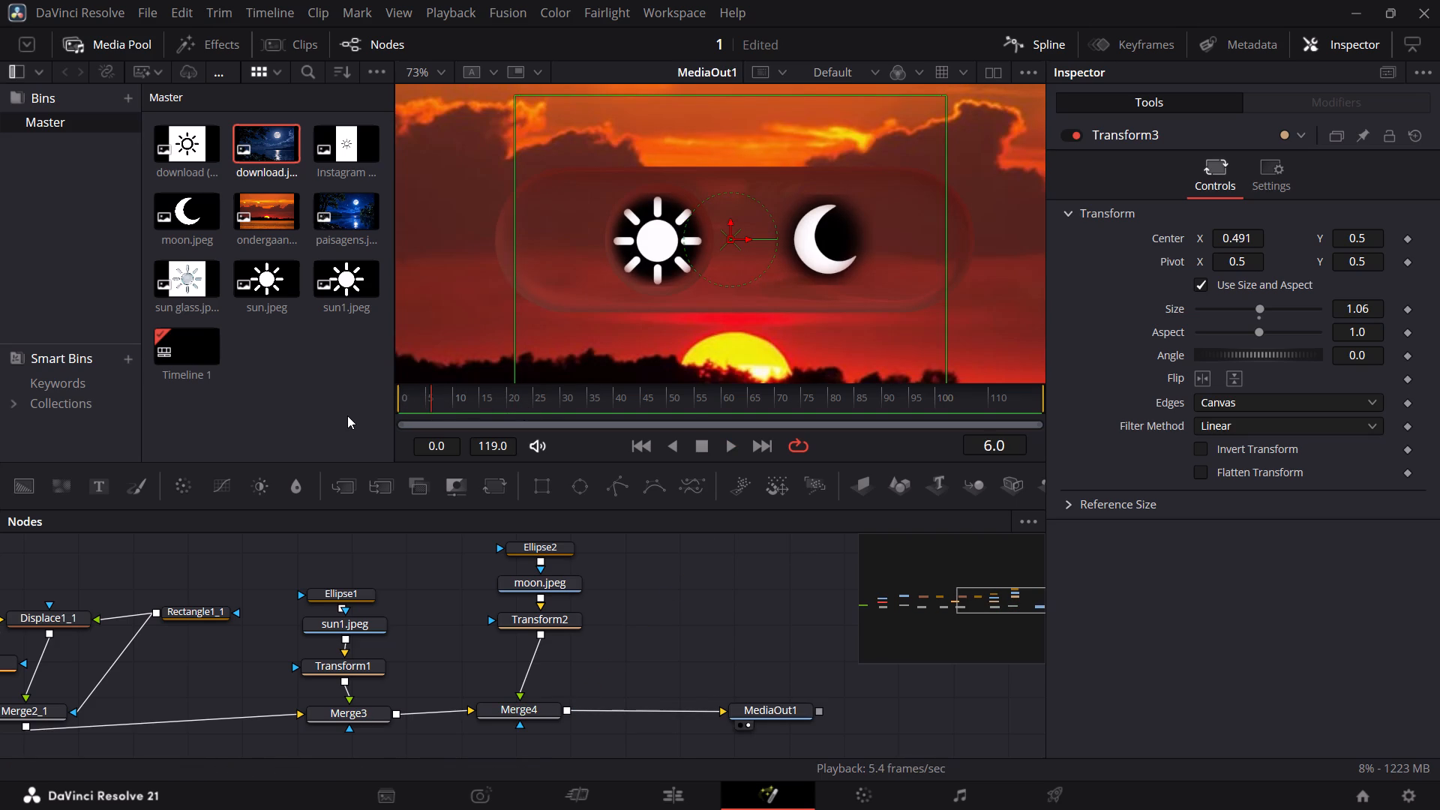
pyautogui.press('space')
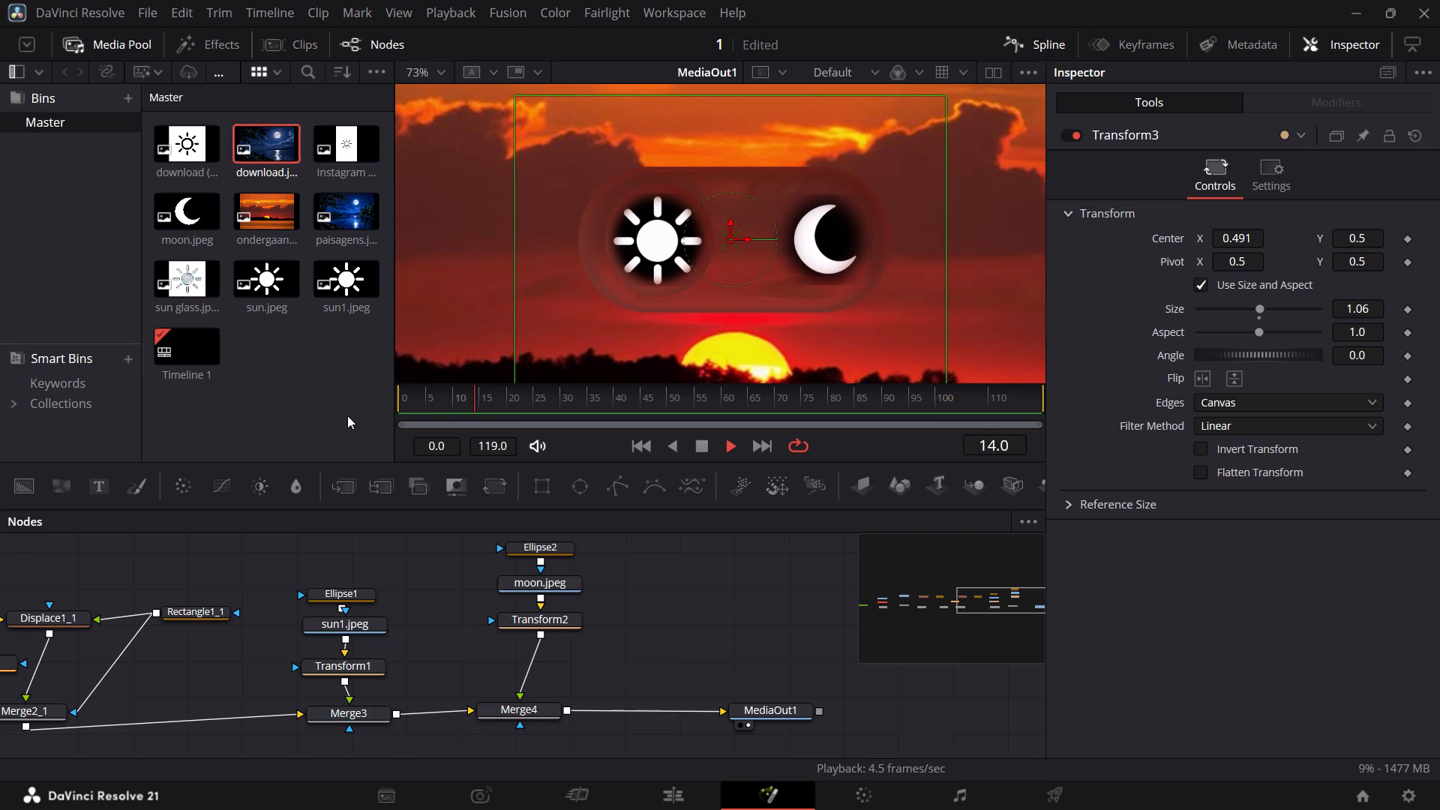
pyautogui.press('space')
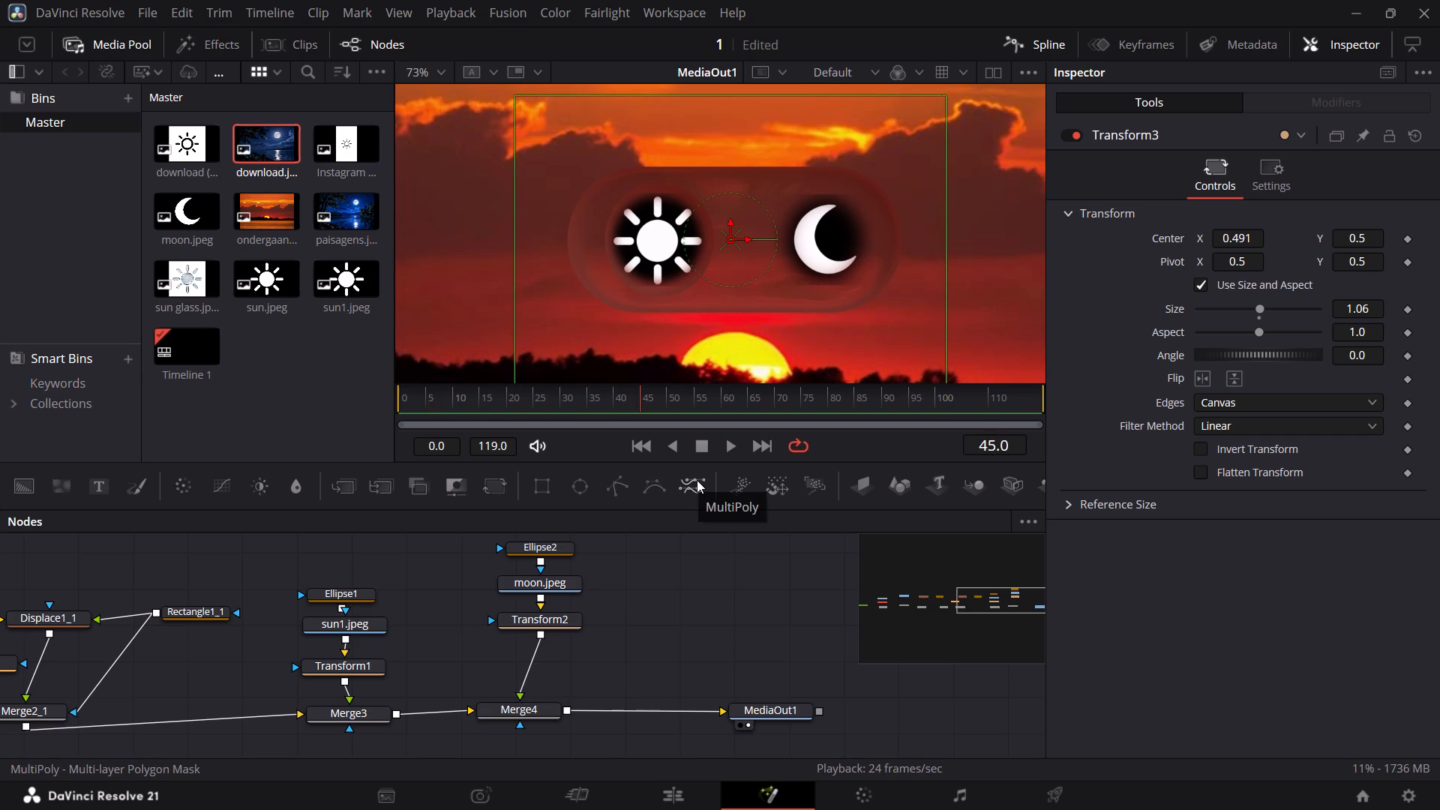
# Move the circular mask Rectangle1_1 off the sun icon to between the sun and moon, centered at about X 0.507, Y 0.505.
pyautogui.hscroll(1, 465, 576)
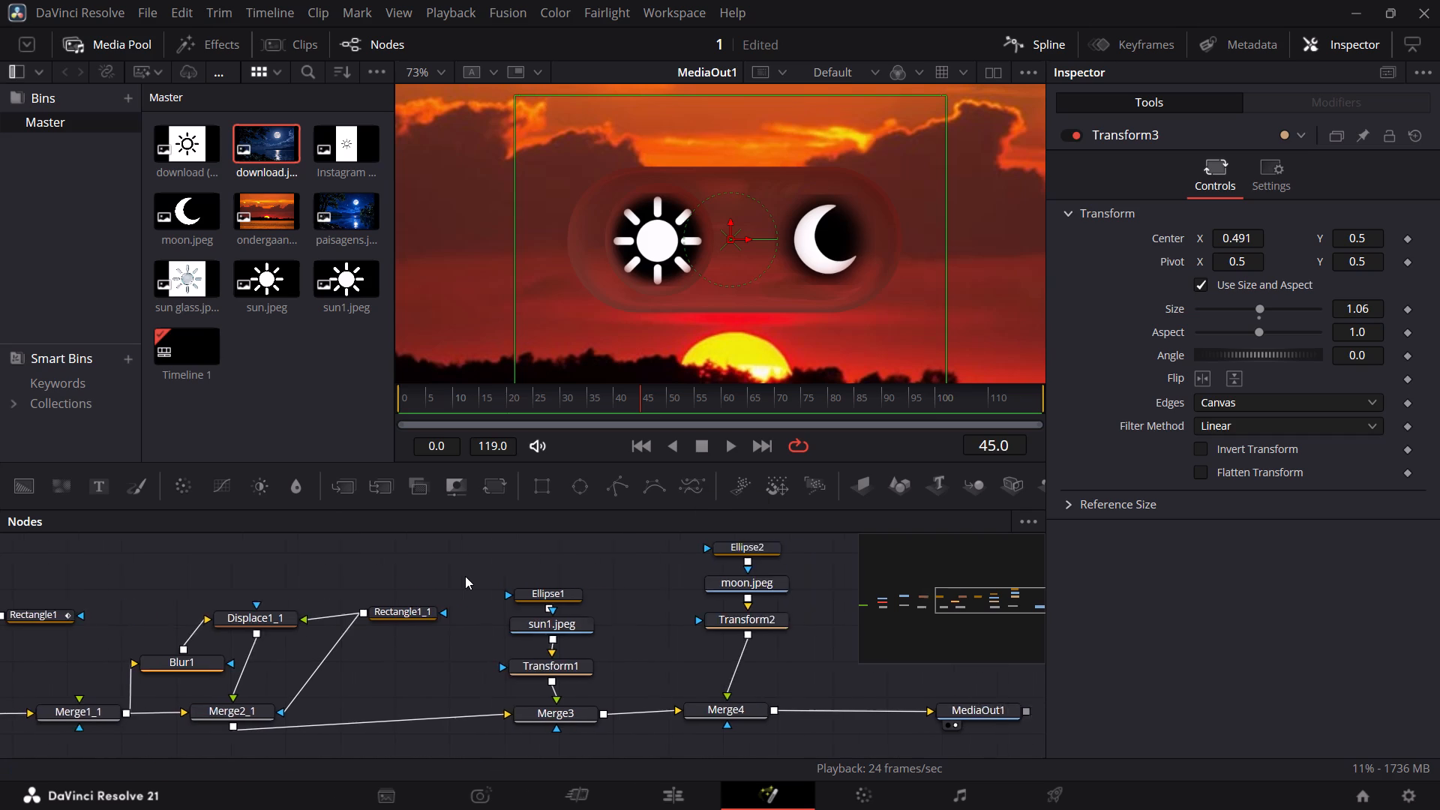
pyautogui.hscroll(3, 465, 576)
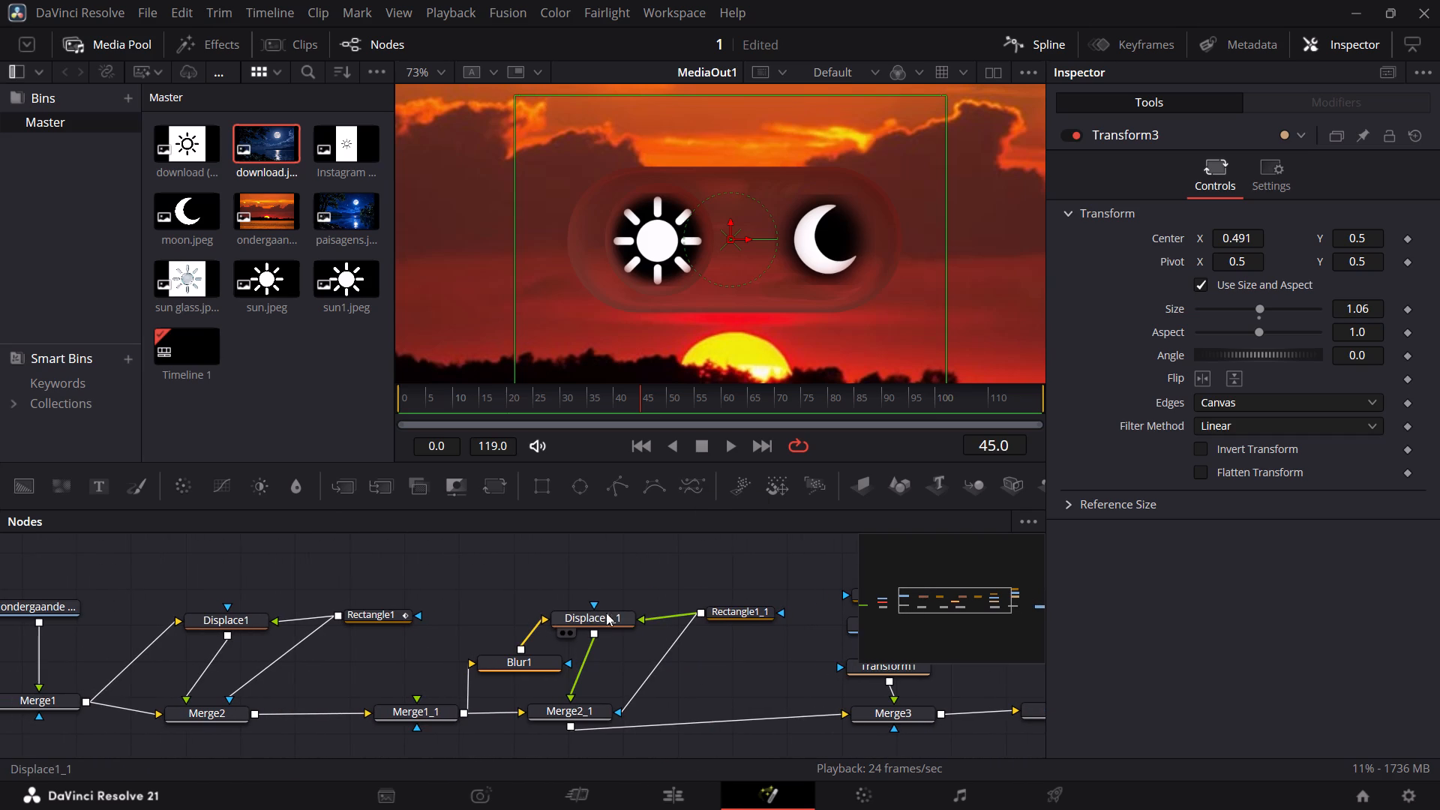
pyautogui.click(741, 610)
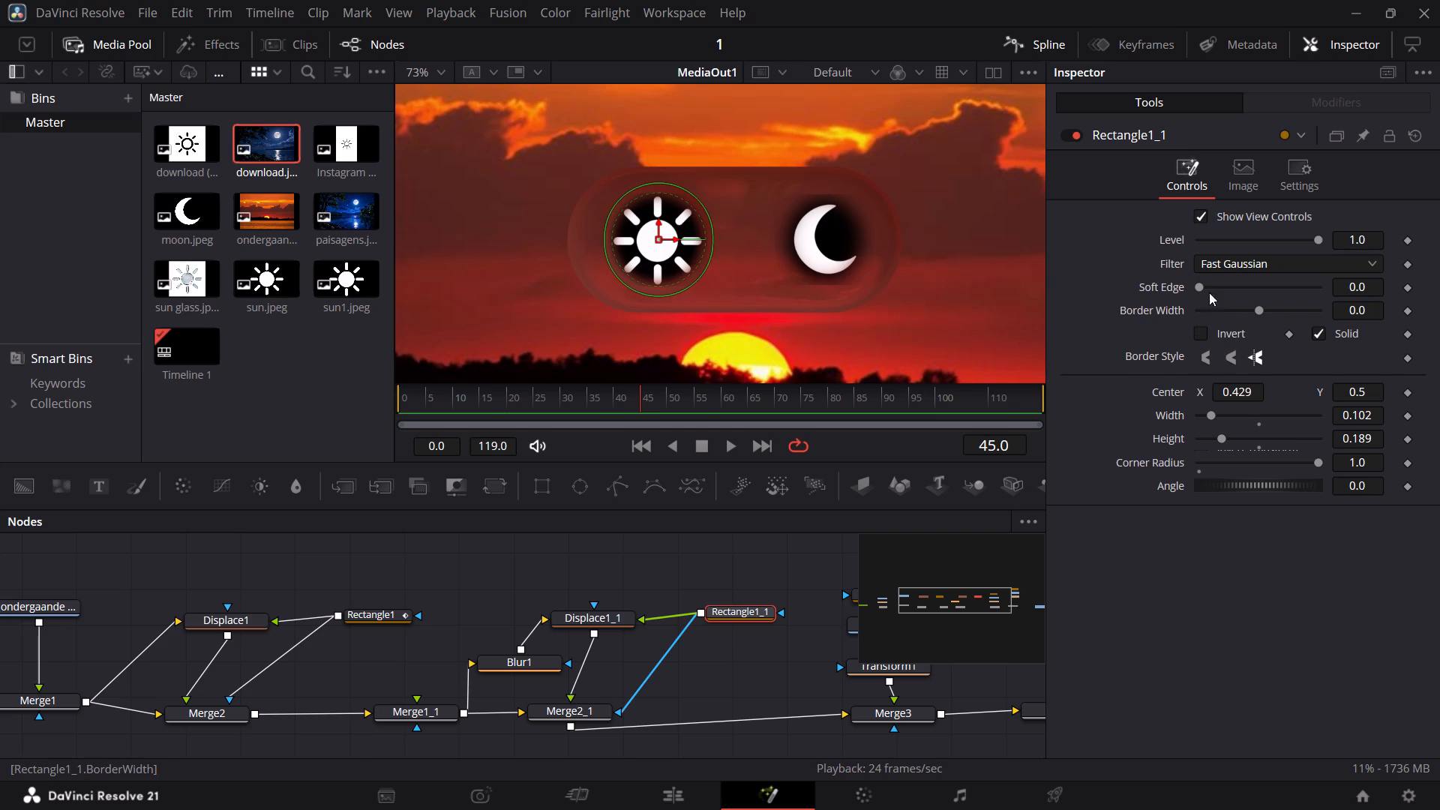
pyautogui.moveTo(657, 238); pyautogui.dragTo(679, 238)
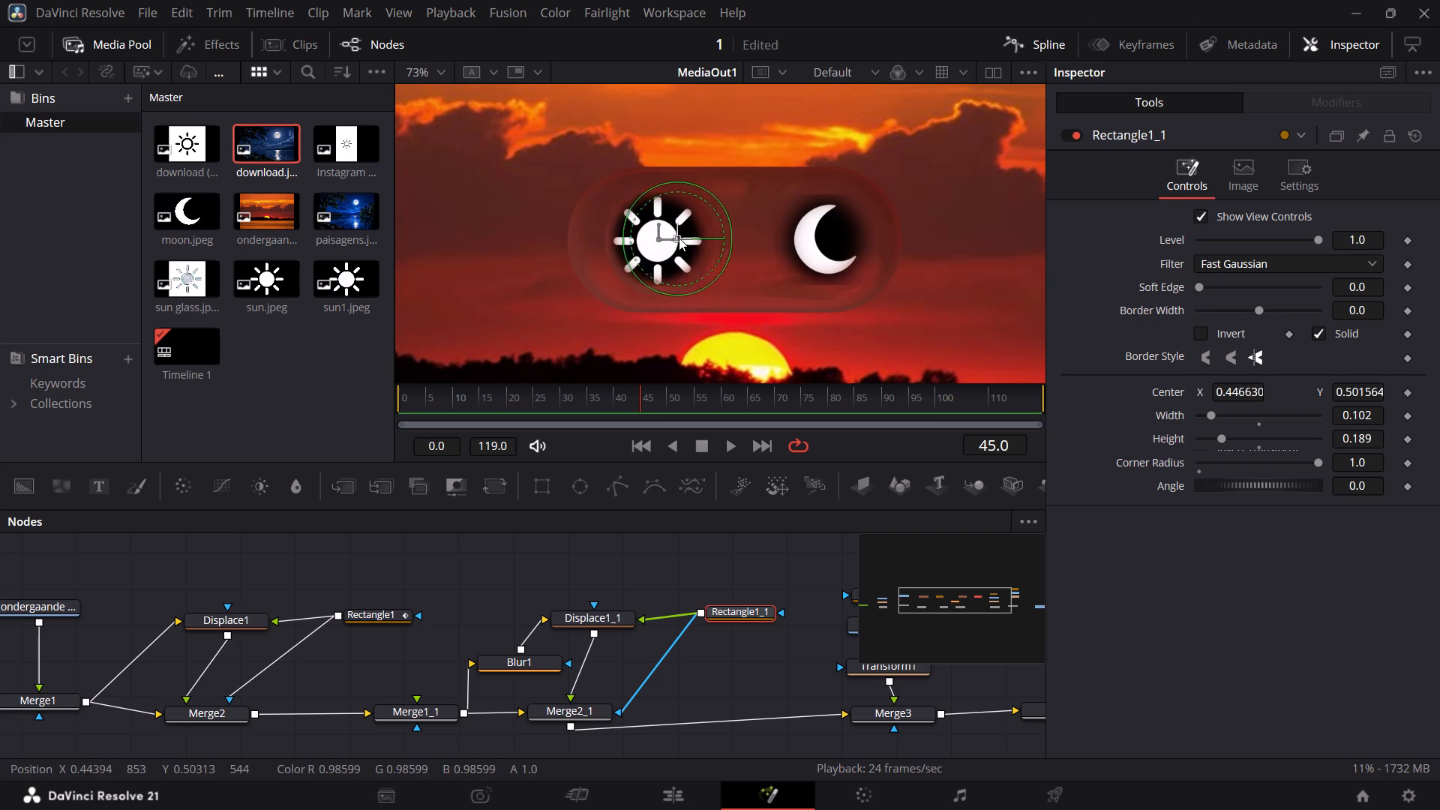
pyautogui.moveTo(679, 238); pyautogui.dragTo(720, 298)
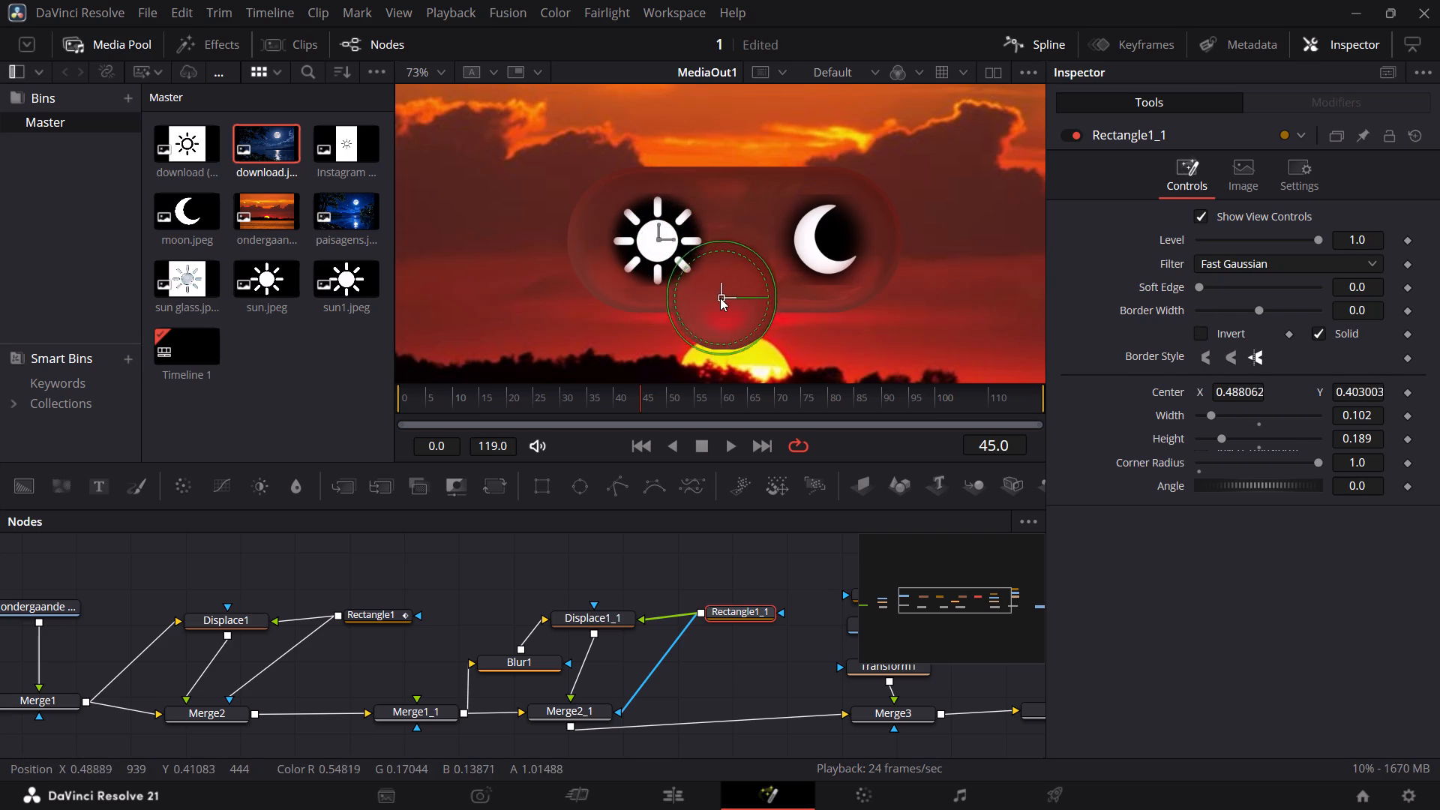
pyautogui.moveTo(720, 298); pyautogui.dragTo(742, 330)
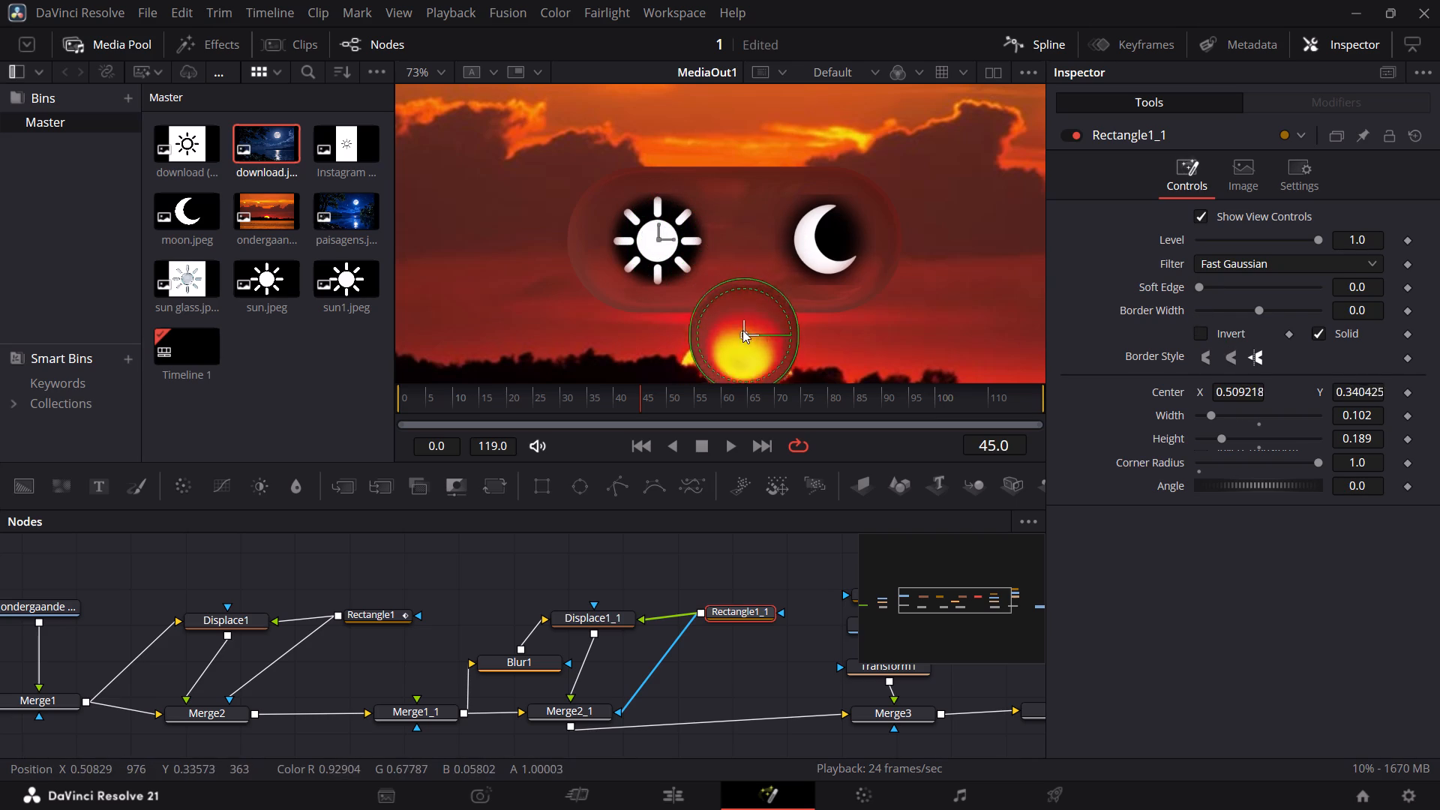
pyautogui.moveTo(742, 330); pyautogui.dragTo(740, 241)
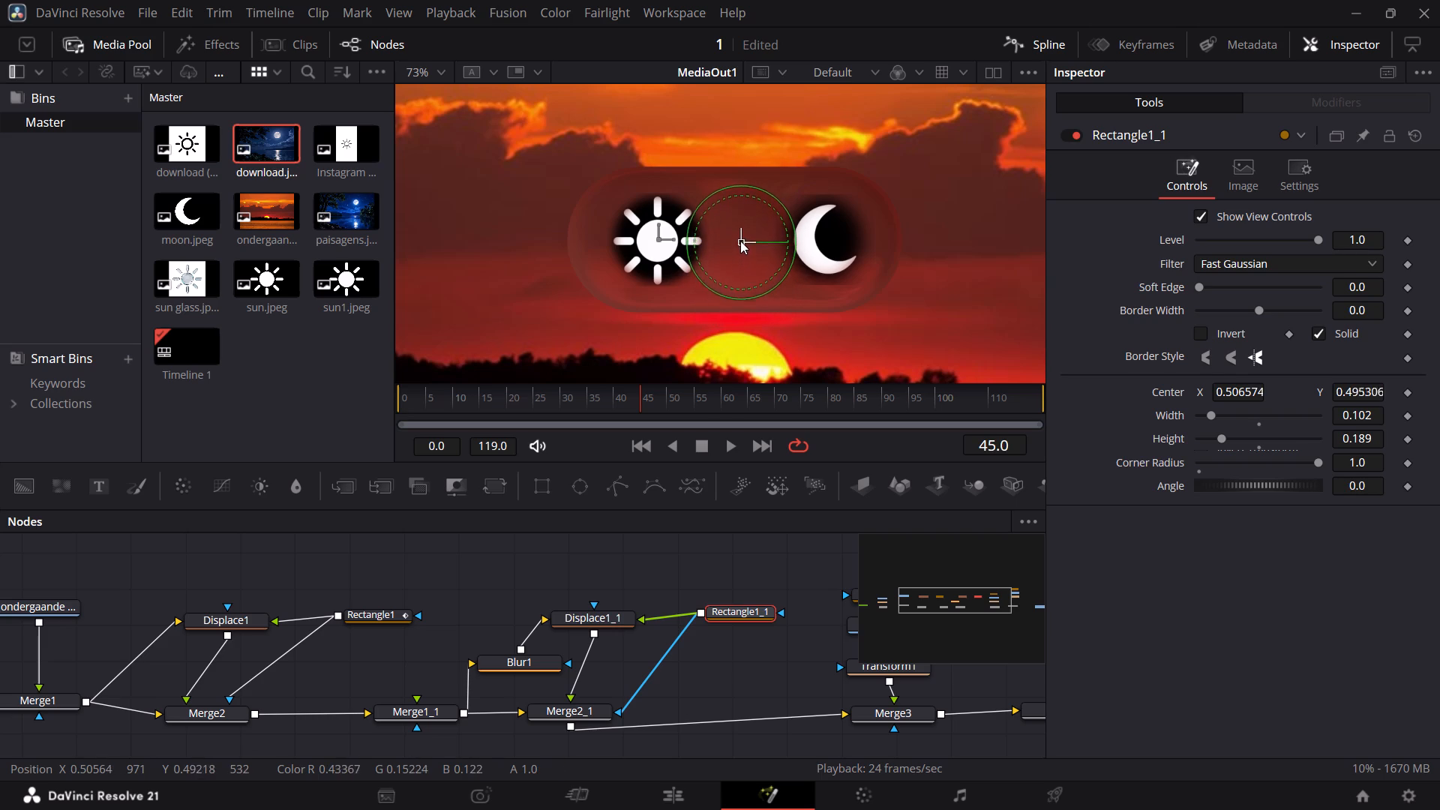
pyautogui.moveTo(740, 241); pyautogui.dragTo(740, 235)
# Set Blur1's blur size to 8.7.
pyautogui.click(544, 658)
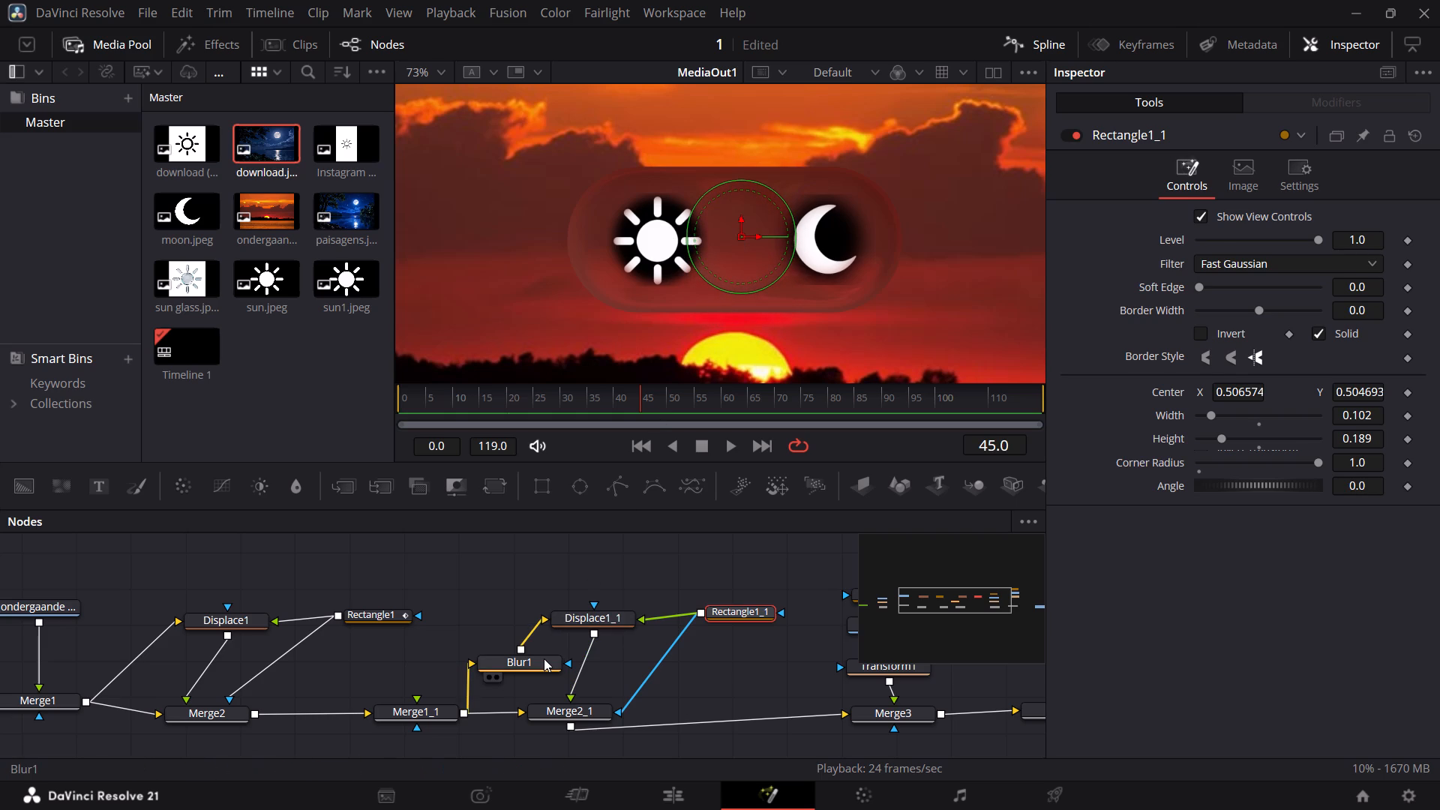
pyautogui.click(1214, 285)
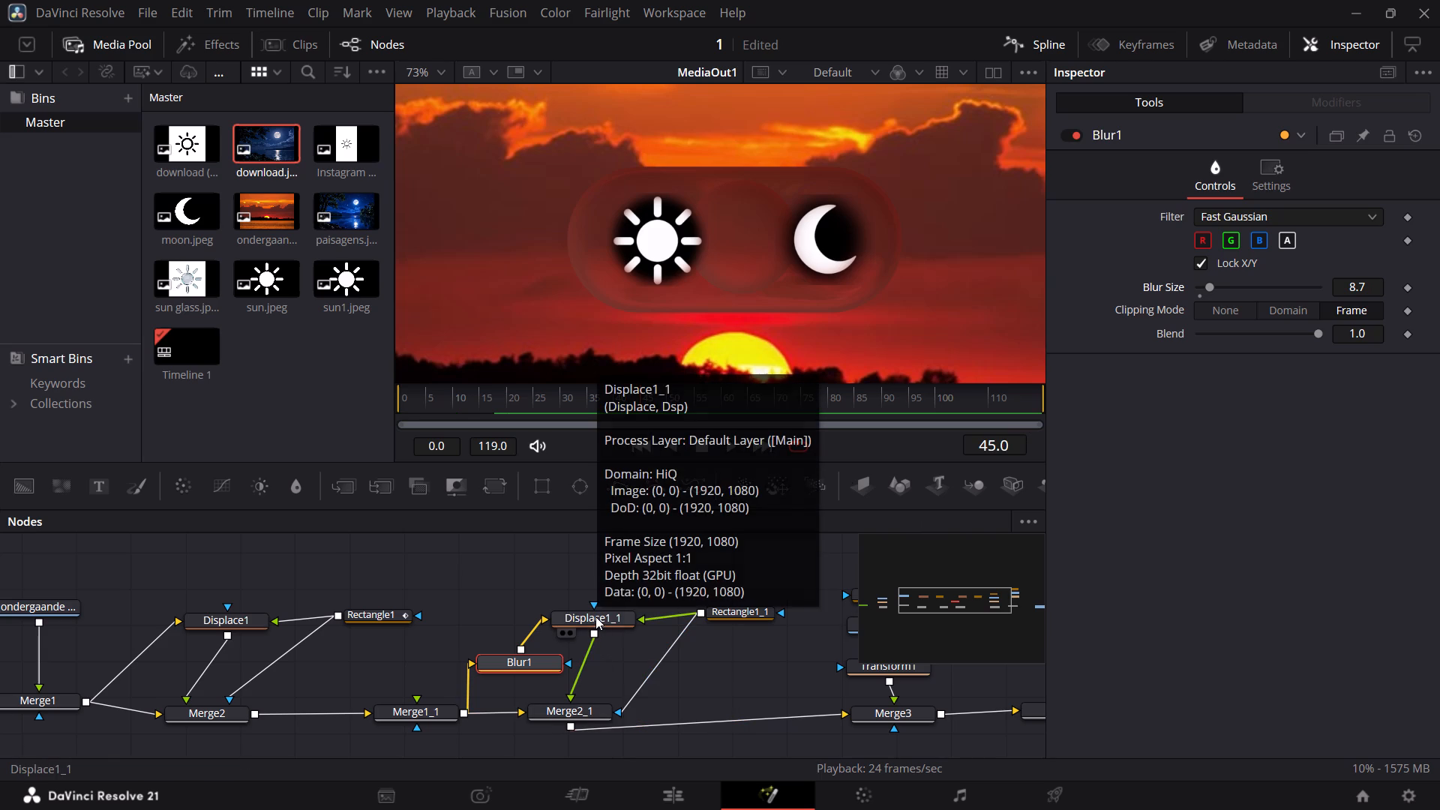
# Return to frame 0 and set the Spread of Displace1_1 to 0.0.
pyautogui.moveTo(638, 406); pyautogui.dragTo(630, 409)
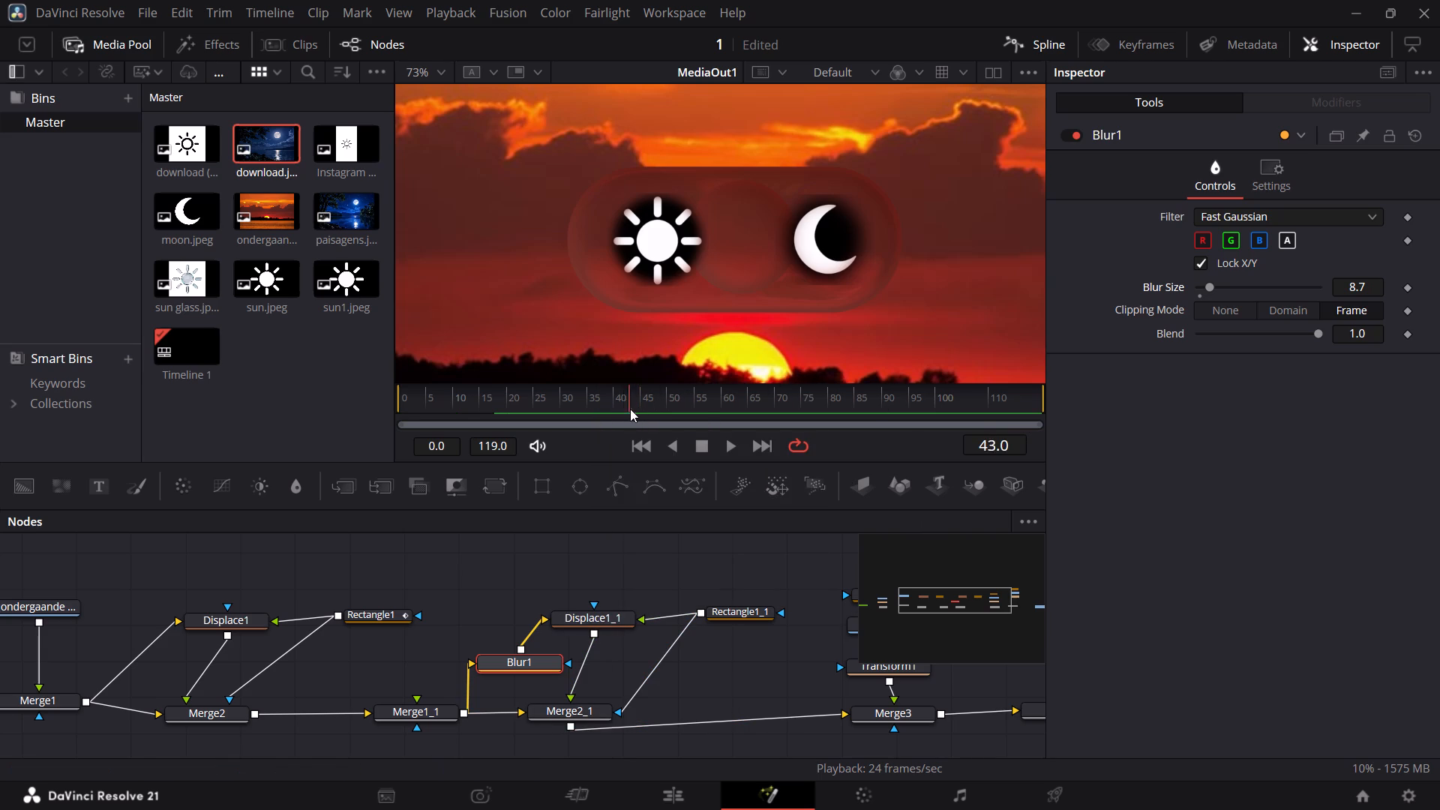
pyautogui.moveTo(630, 409); pyautogui.dragTo(319, 419)
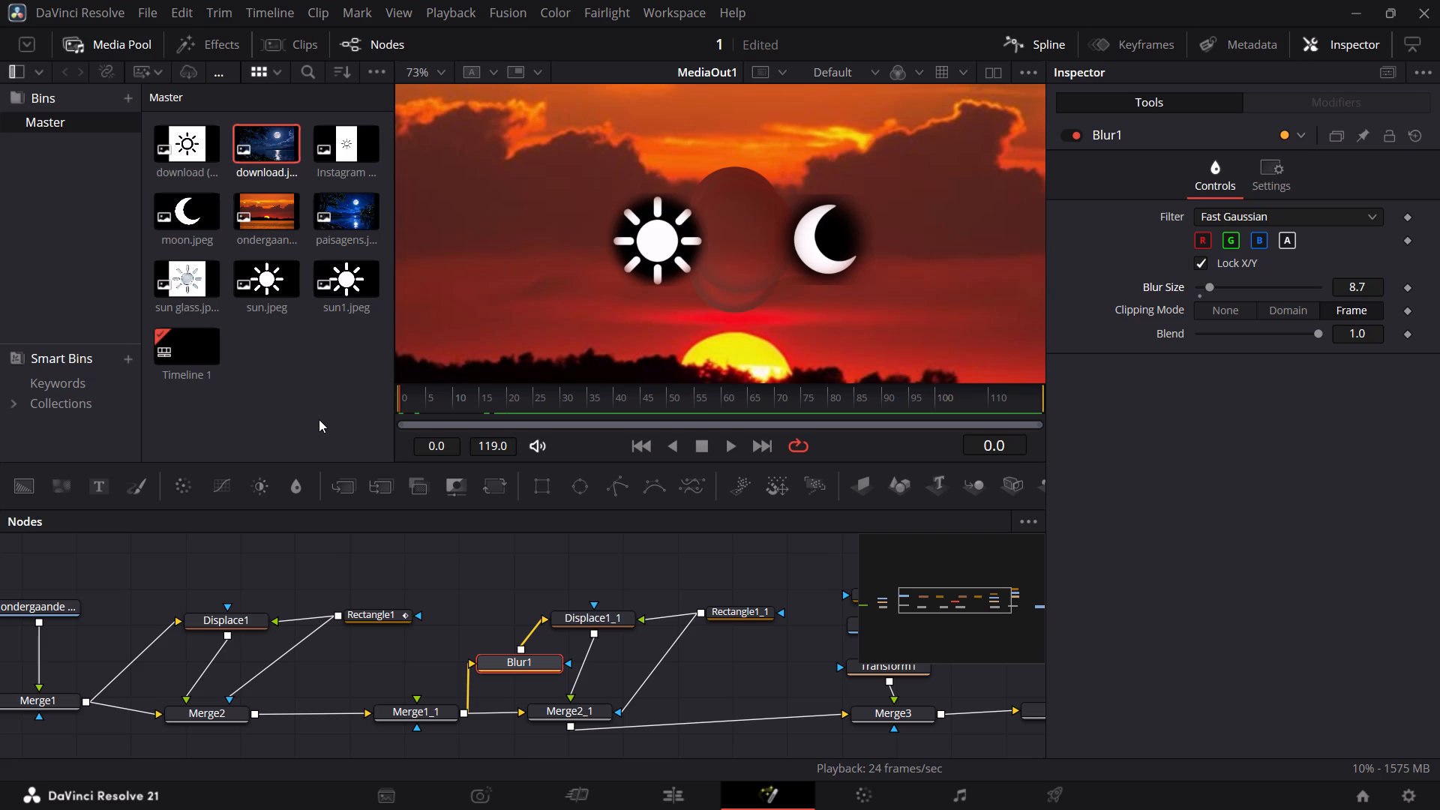
pyautogui.click(592, 623)
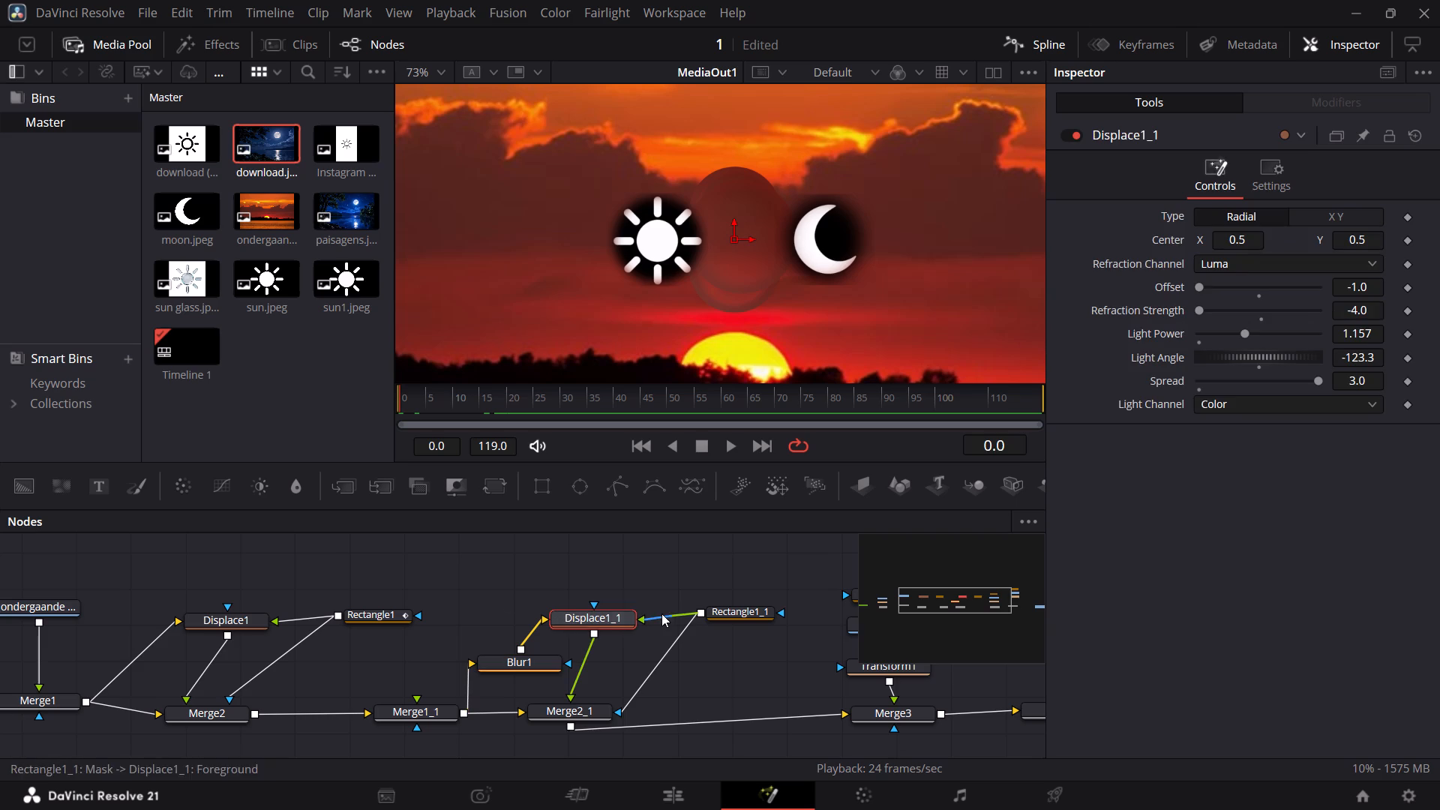
pyautogui.click(743, 608)
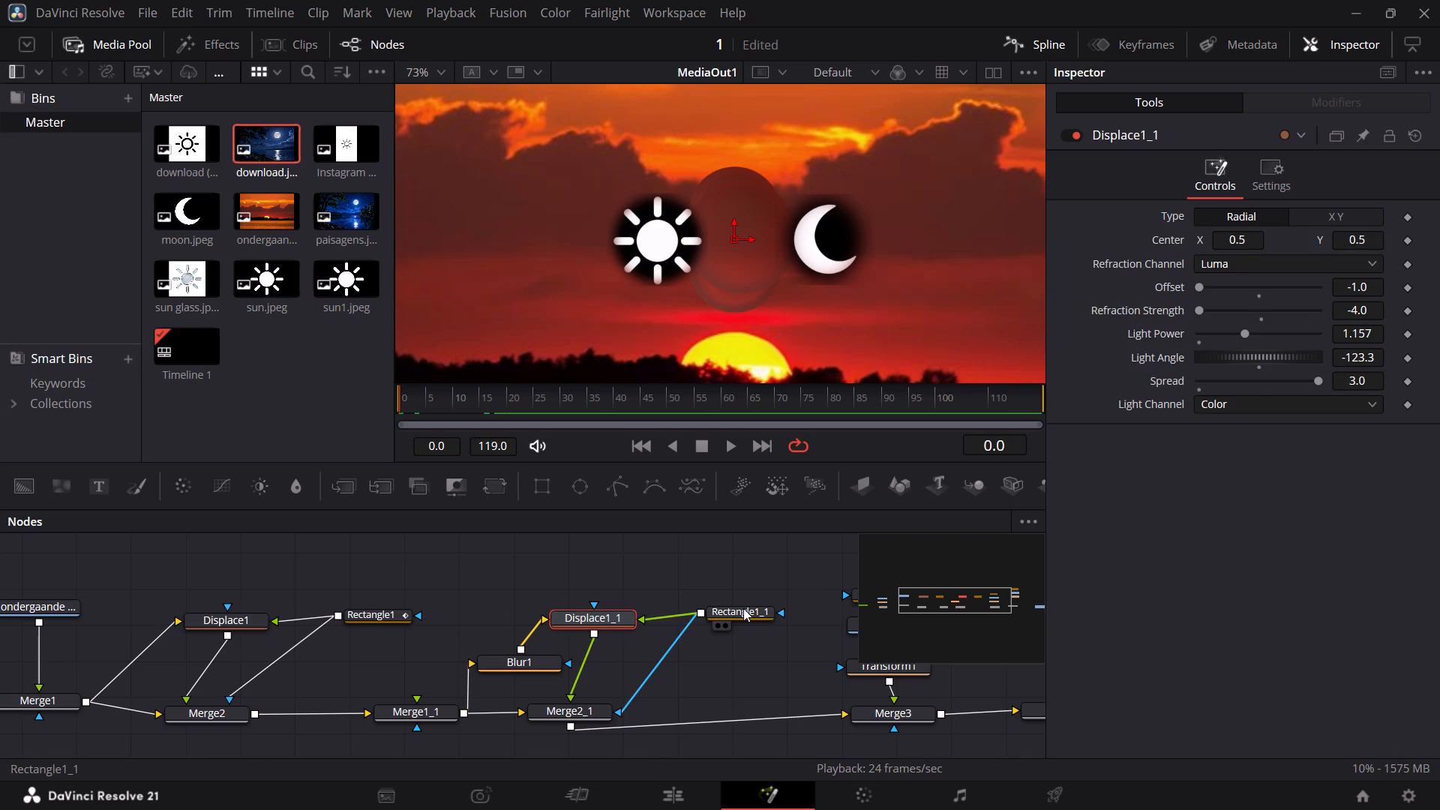
pyautogui.click(617, 612)
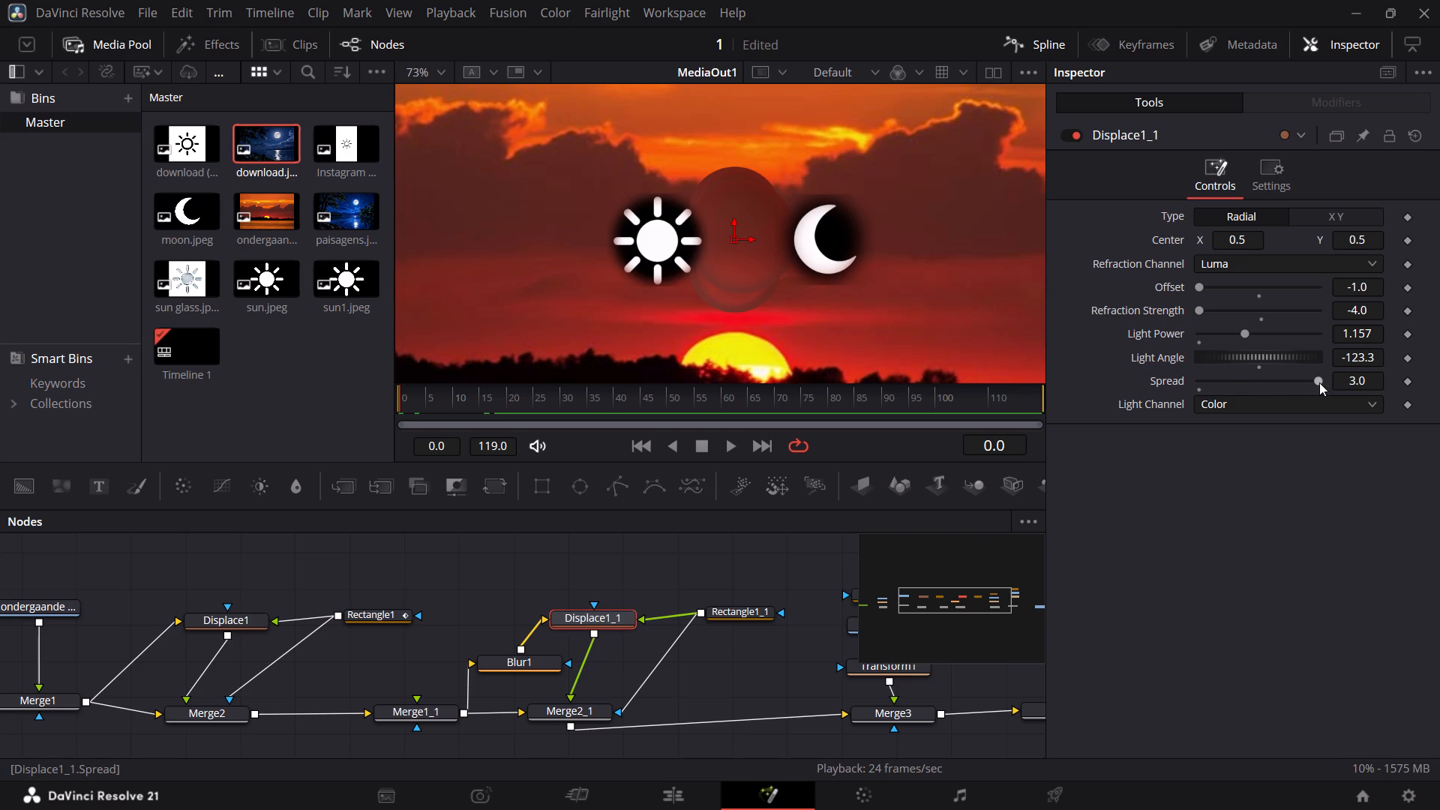
pyautogui.moveTo(1319, 382); pyautogui.dragTo(1121, 387)
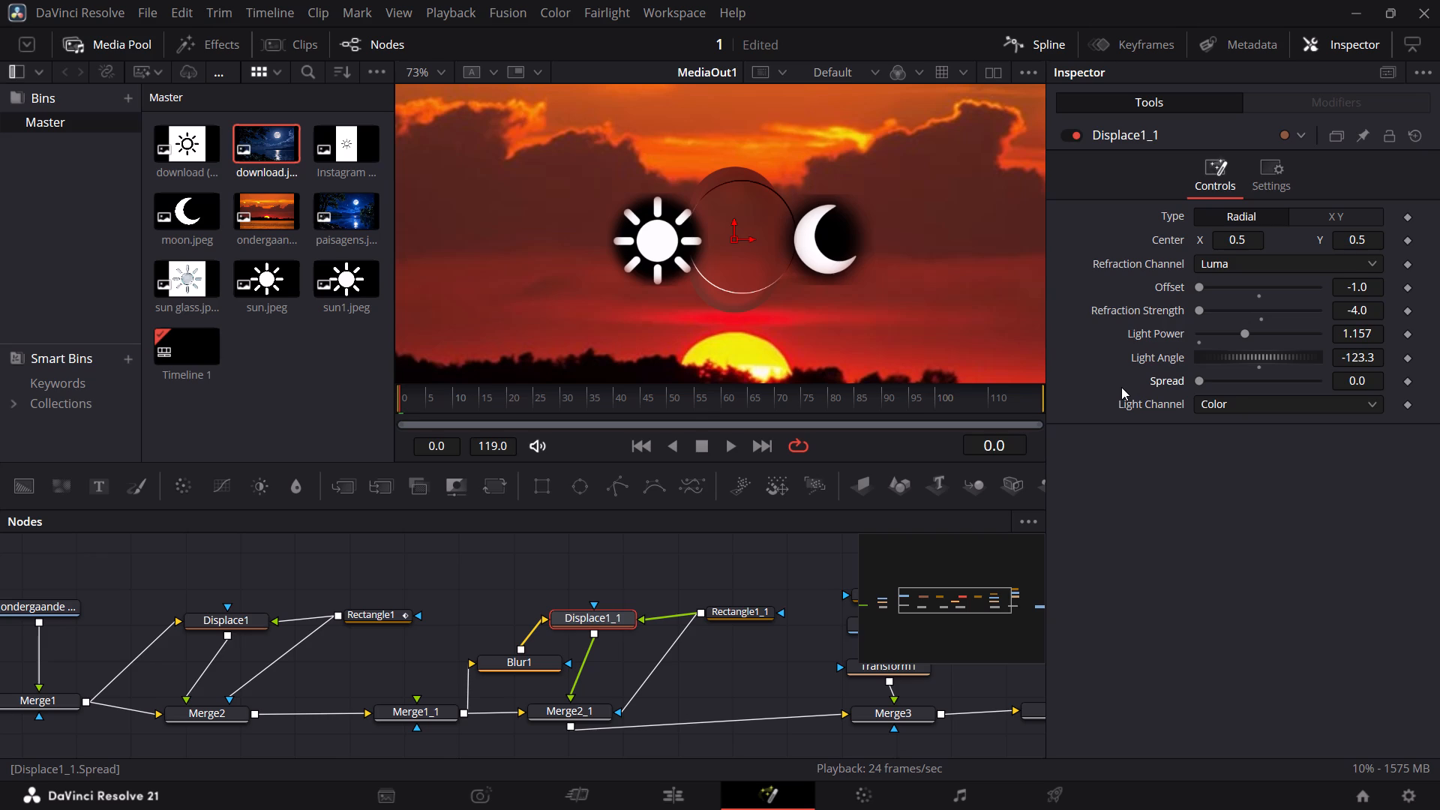
# Play the animation from the start to check the edge of the glass circle, and clear the node selection.
pyautogui.press('space')
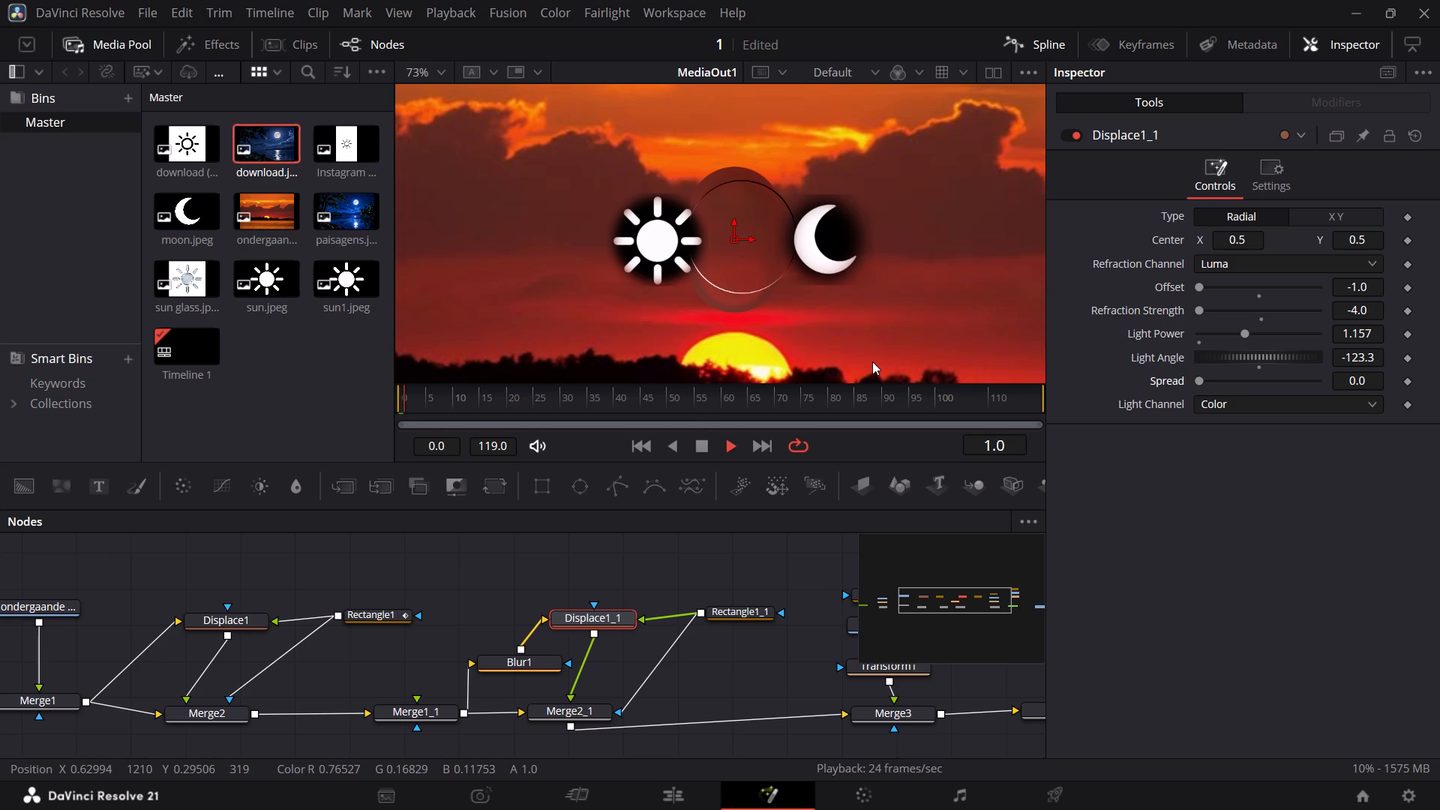
pyautogui.press('space')
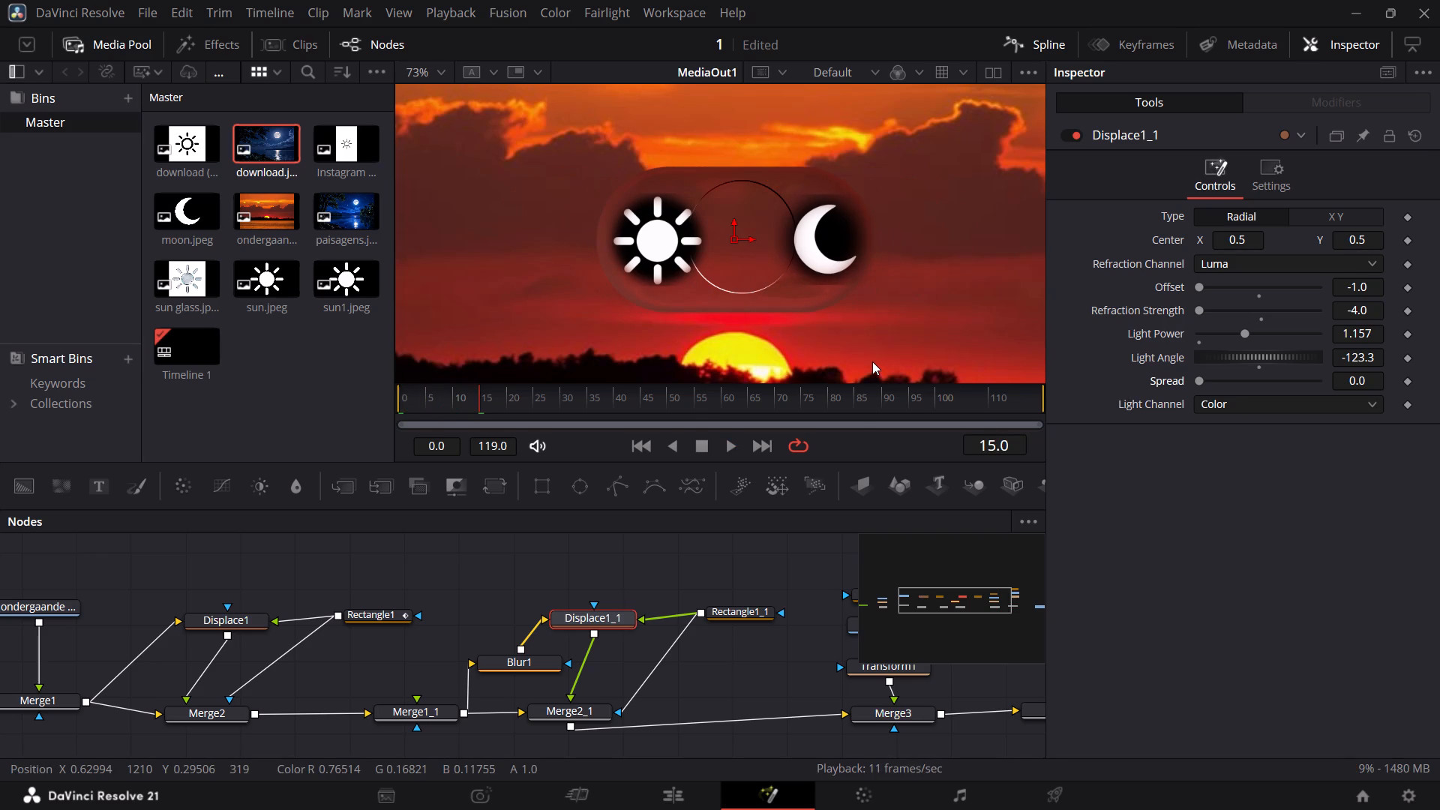
pyautogui.click(780, 612)
pyautogui.click(767, 663)
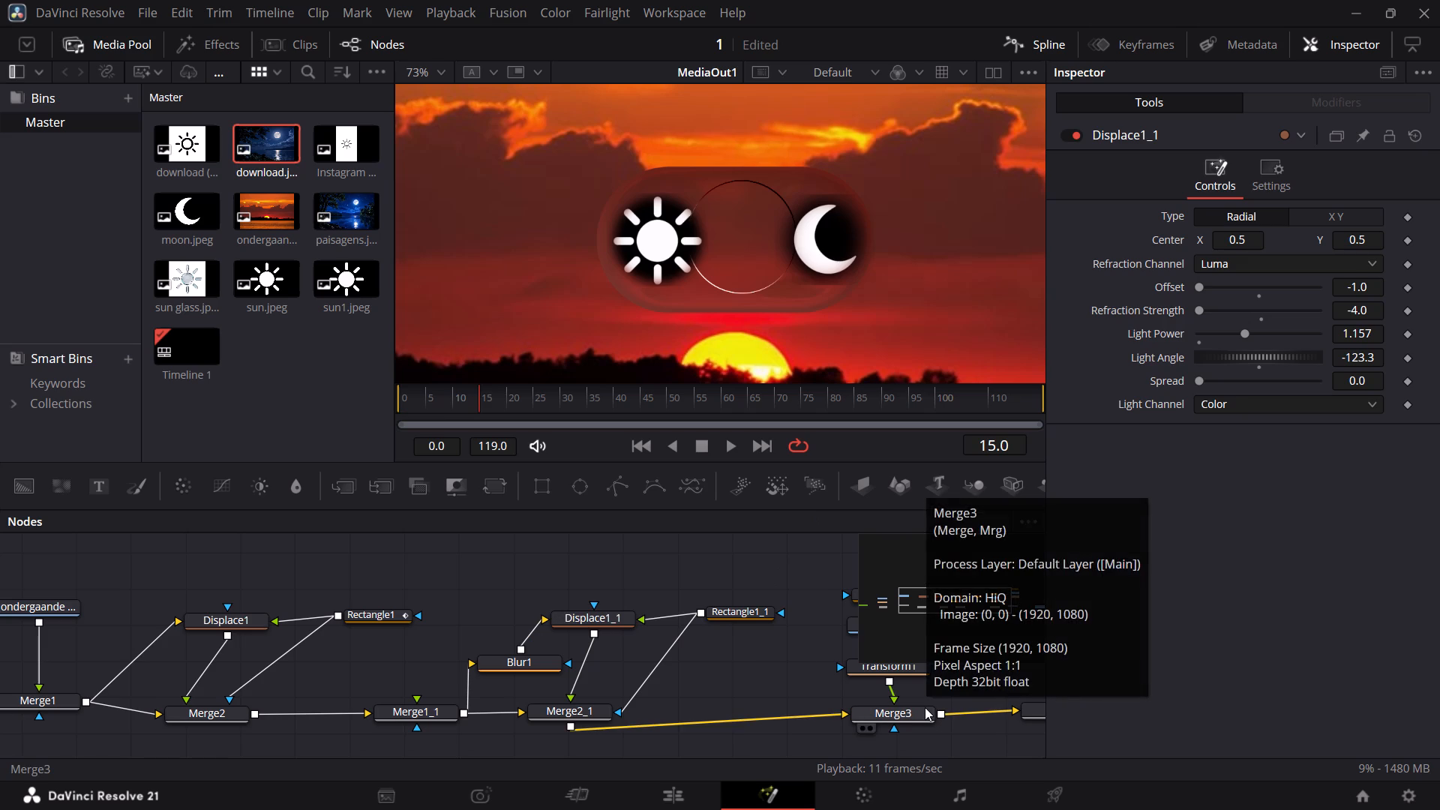
# Set the Spread of Displace1_1 to about 0.85 to give the glass circle a softer edge.
pyautogui.click(730, 614)
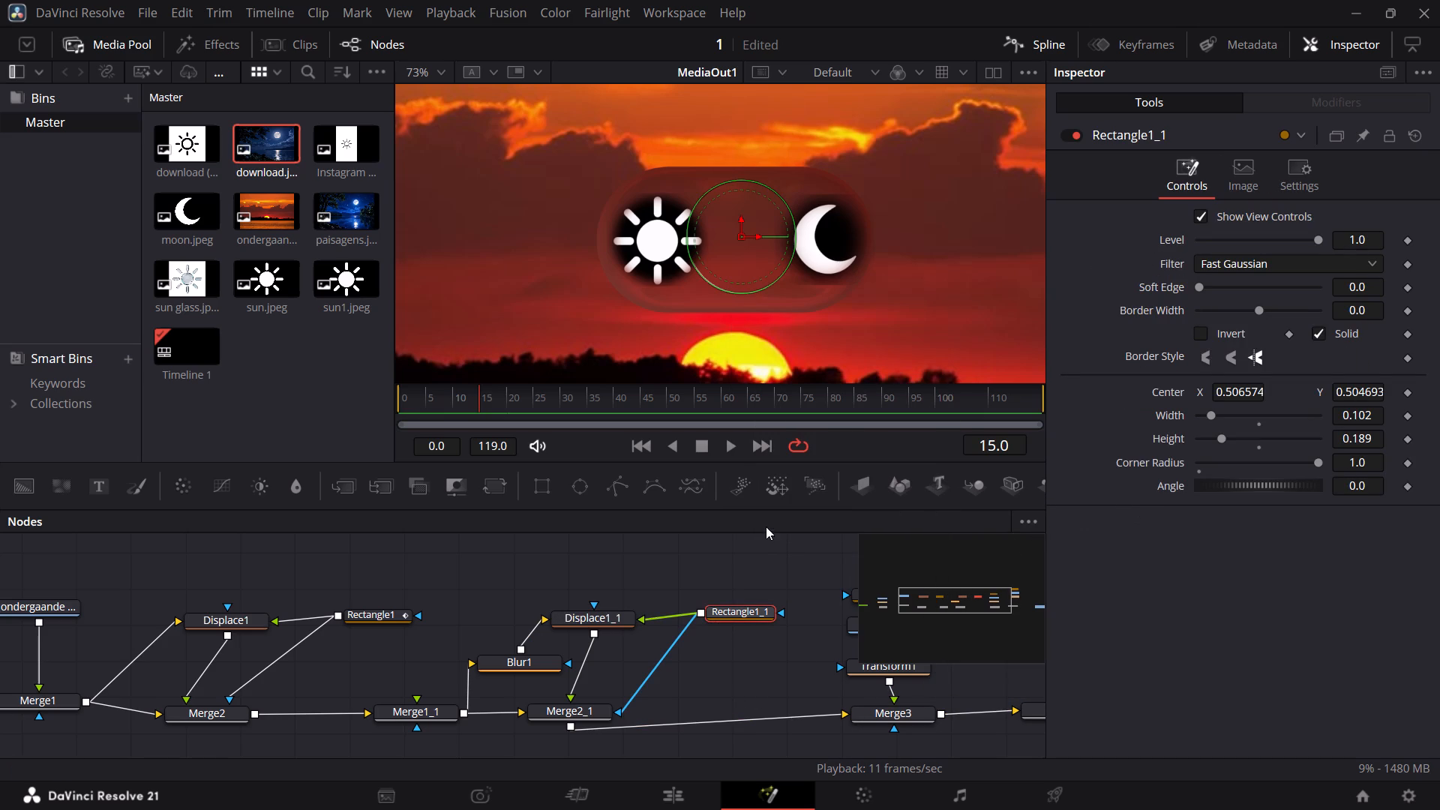
pyautogui.click(594, 607)
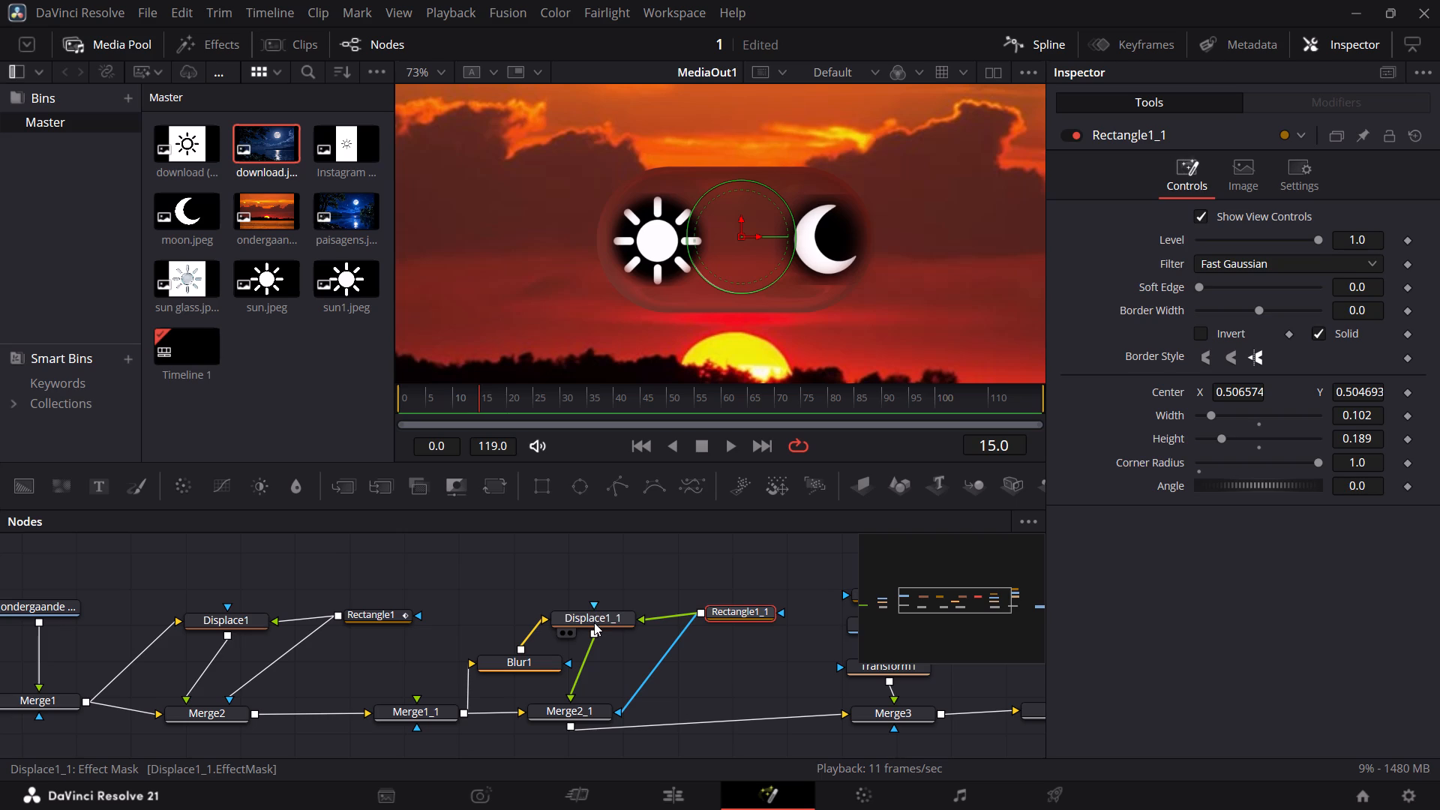
pyautogui.click(594, 622)
pyautogui.moveTo(1196, 379); pyautogui.dragTo(1387, 376)
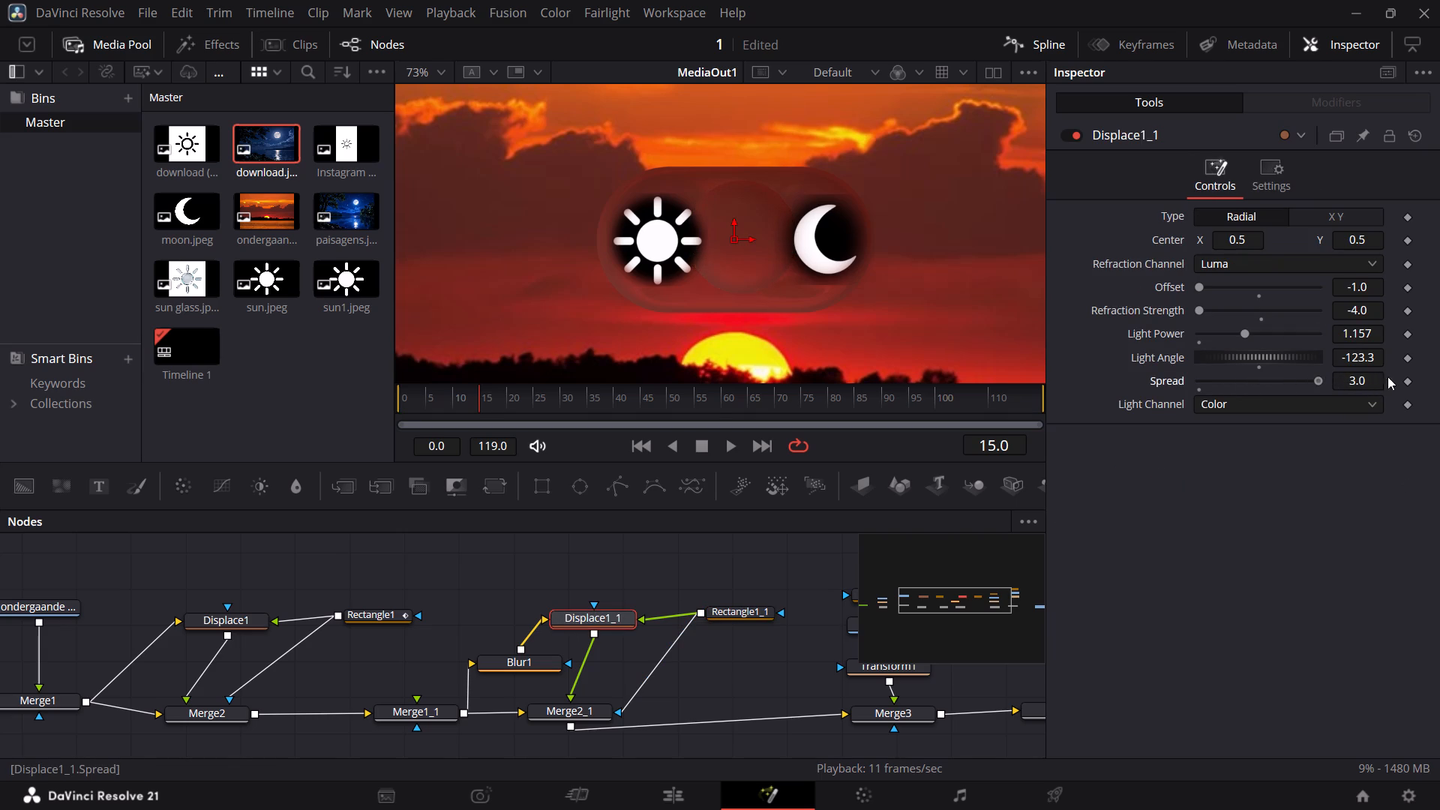
pyautogui.moveTo(1387, 376); pyautogui.dragTo(1402, 383)
pyautogui.moveTo(1402, 383); pyautogui.dragTo(1198, 399)
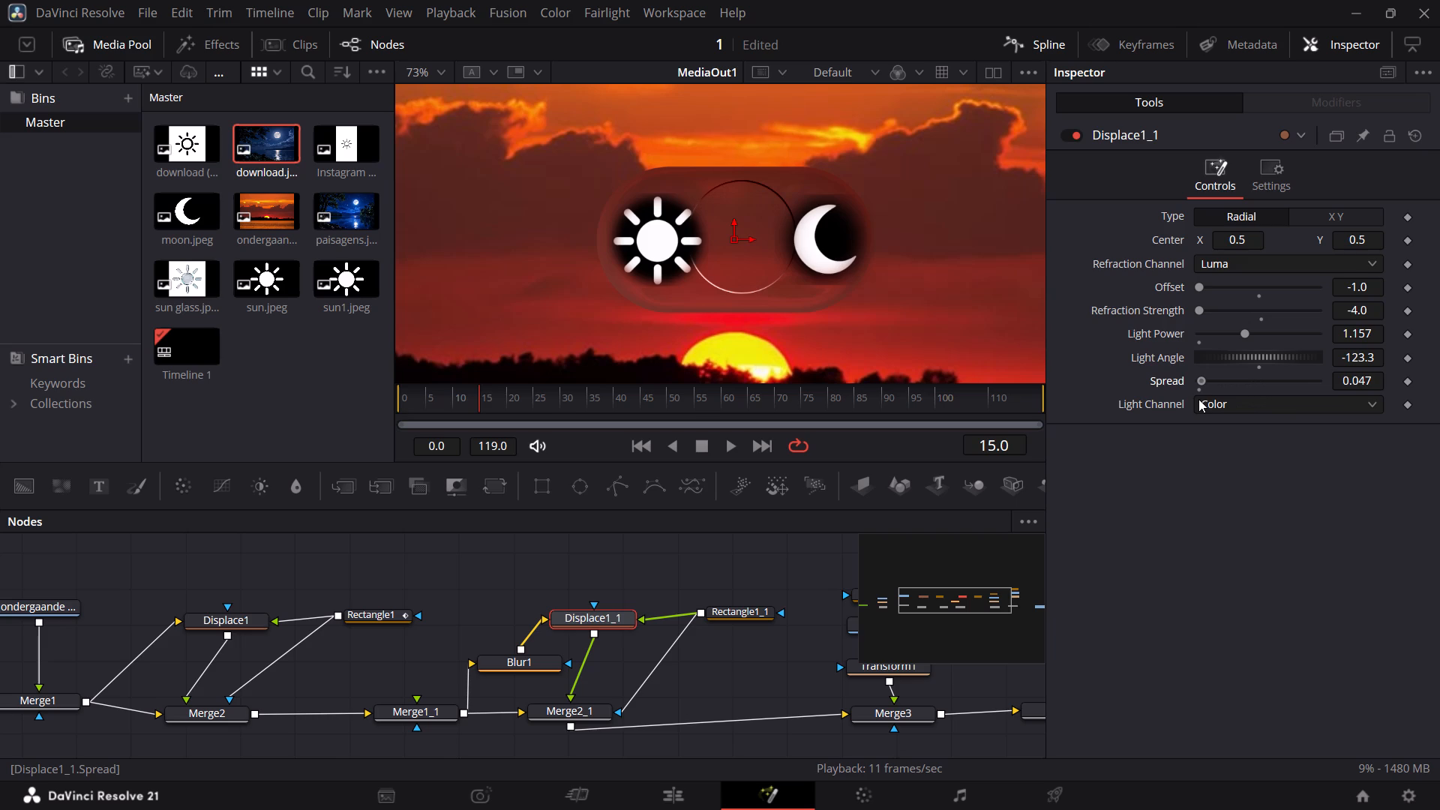
pyautogui.moveTo(1198, 399); pyautogui.dragTo(1213, 400)
pyautogui.moveTo(1213, 400); pyautogui.dragTo(1236, 400)
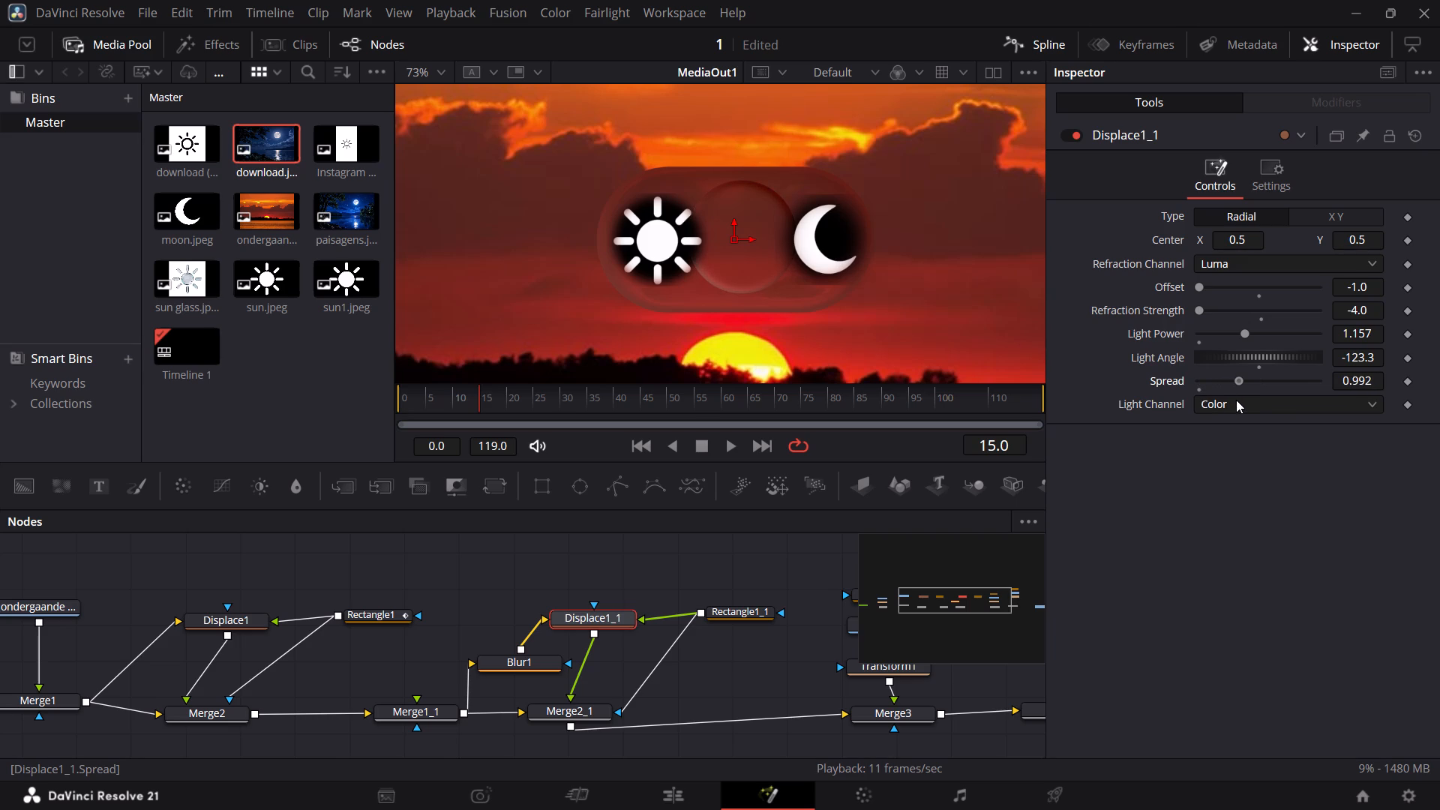
pyautogui.moveTo(1236, 400); pyautogui.dragTo(1231, 400)
pyautogui.moveTo(1231, 400); pyautogui.dragTo(1231, 400)
# Shrink the circular mask Rectangle1_1 to nothing by setting its Width and Height to 0.0.
pyautogui.click(746, 615)
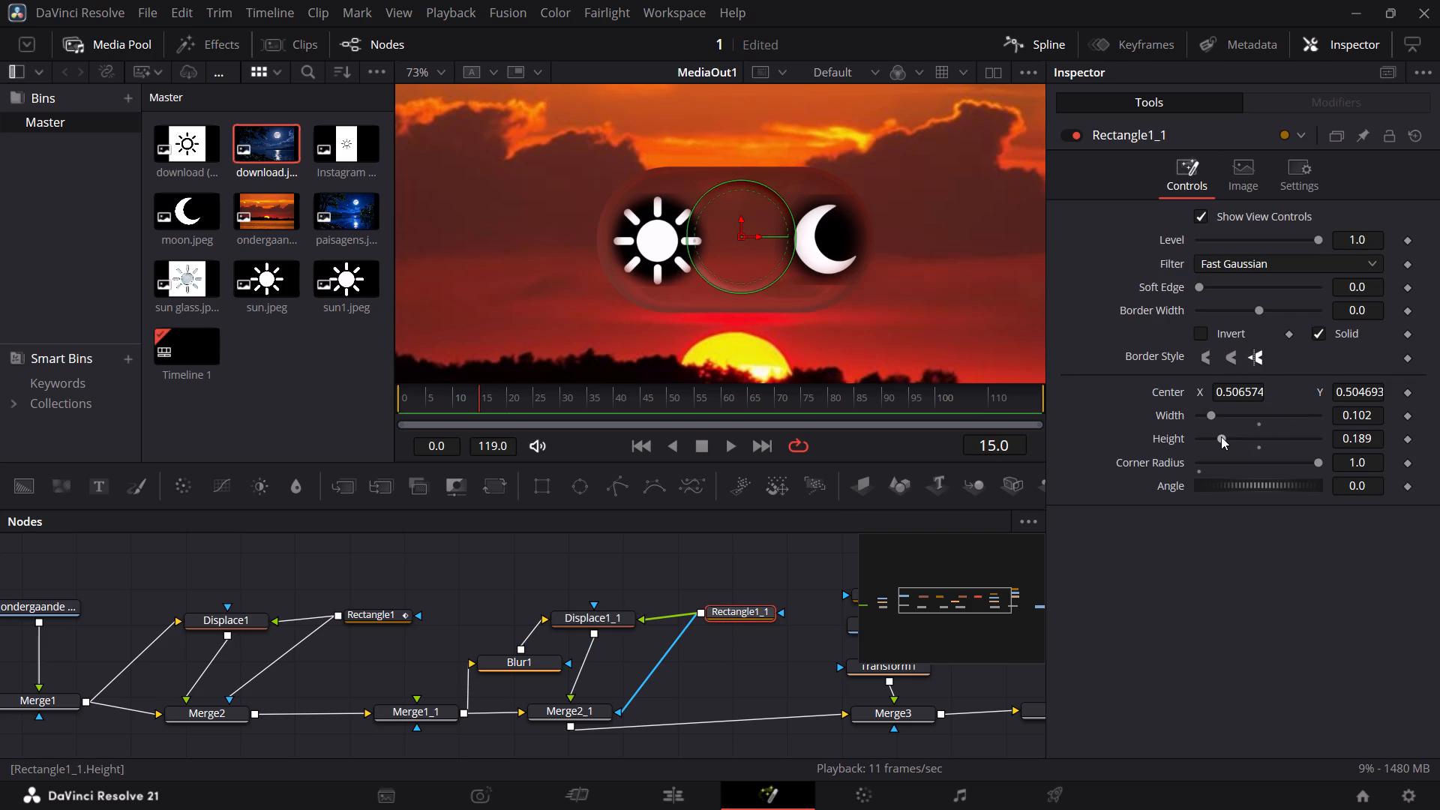
pyautogui.moveTo(1221, 436); pyautogui.dragTo(1126, 445)
pyautogui.moveTo(1210, 416); pyautogui.dragTo(1183, 415)
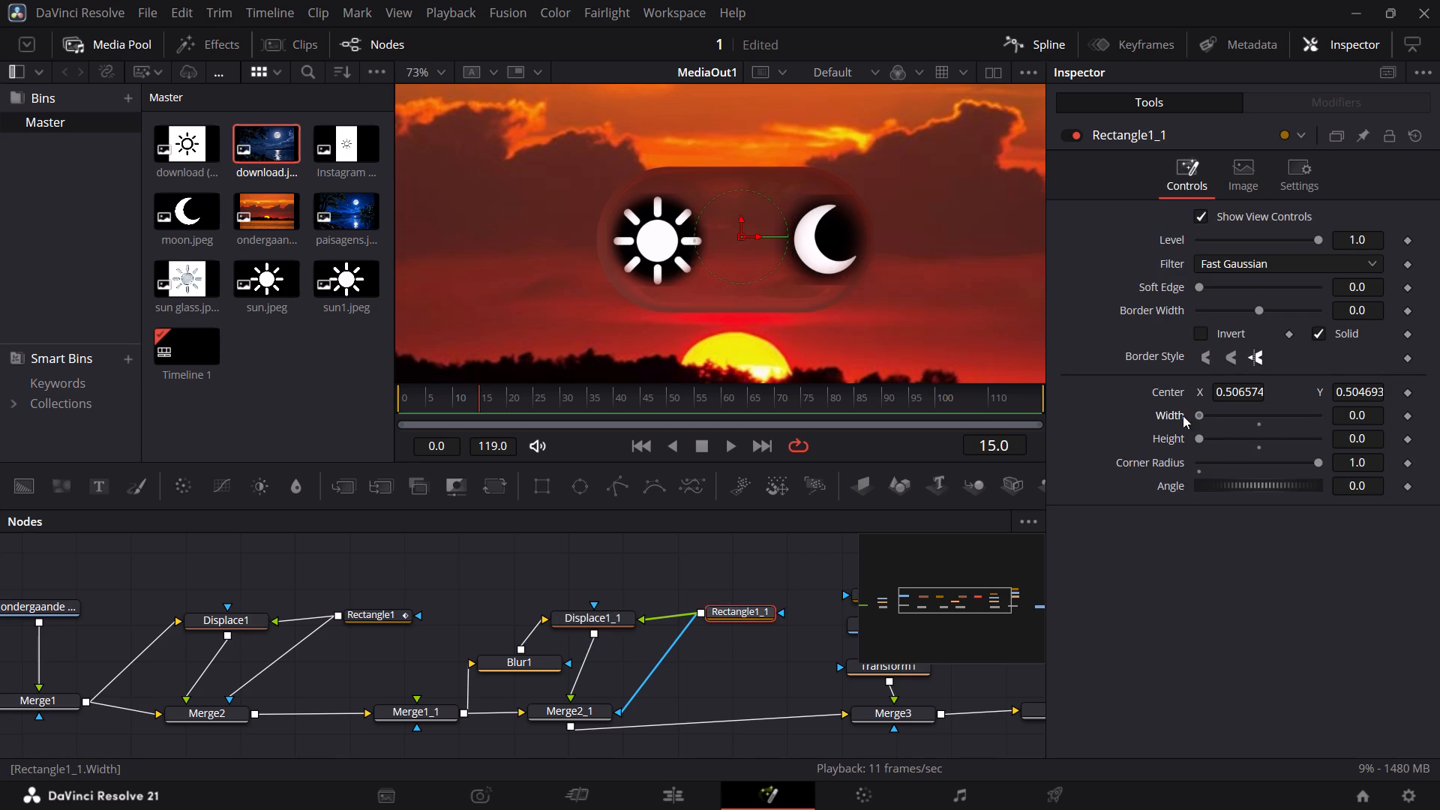
pyautogui.moveTo(1183, 415); pyautogui.dragTo(1139, 411)
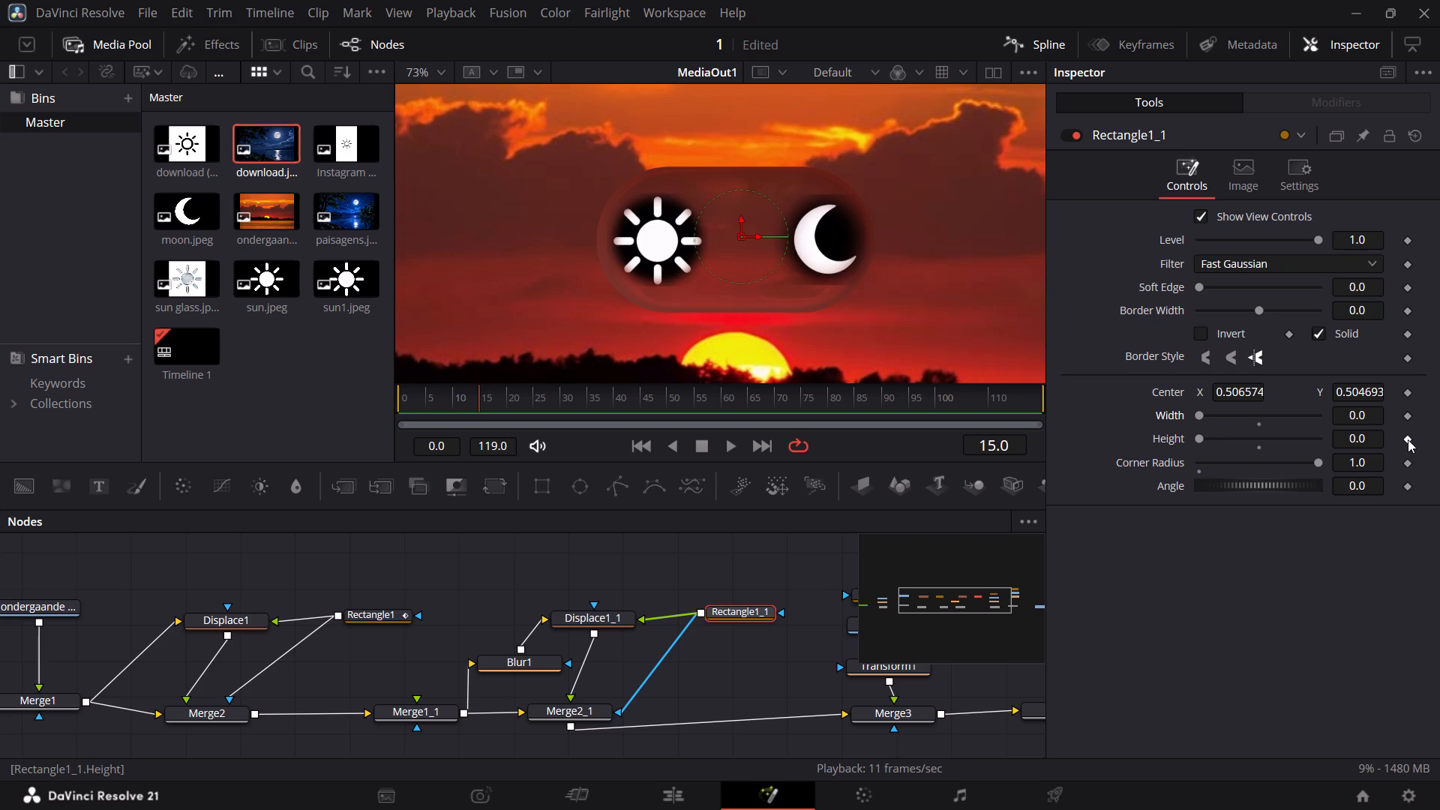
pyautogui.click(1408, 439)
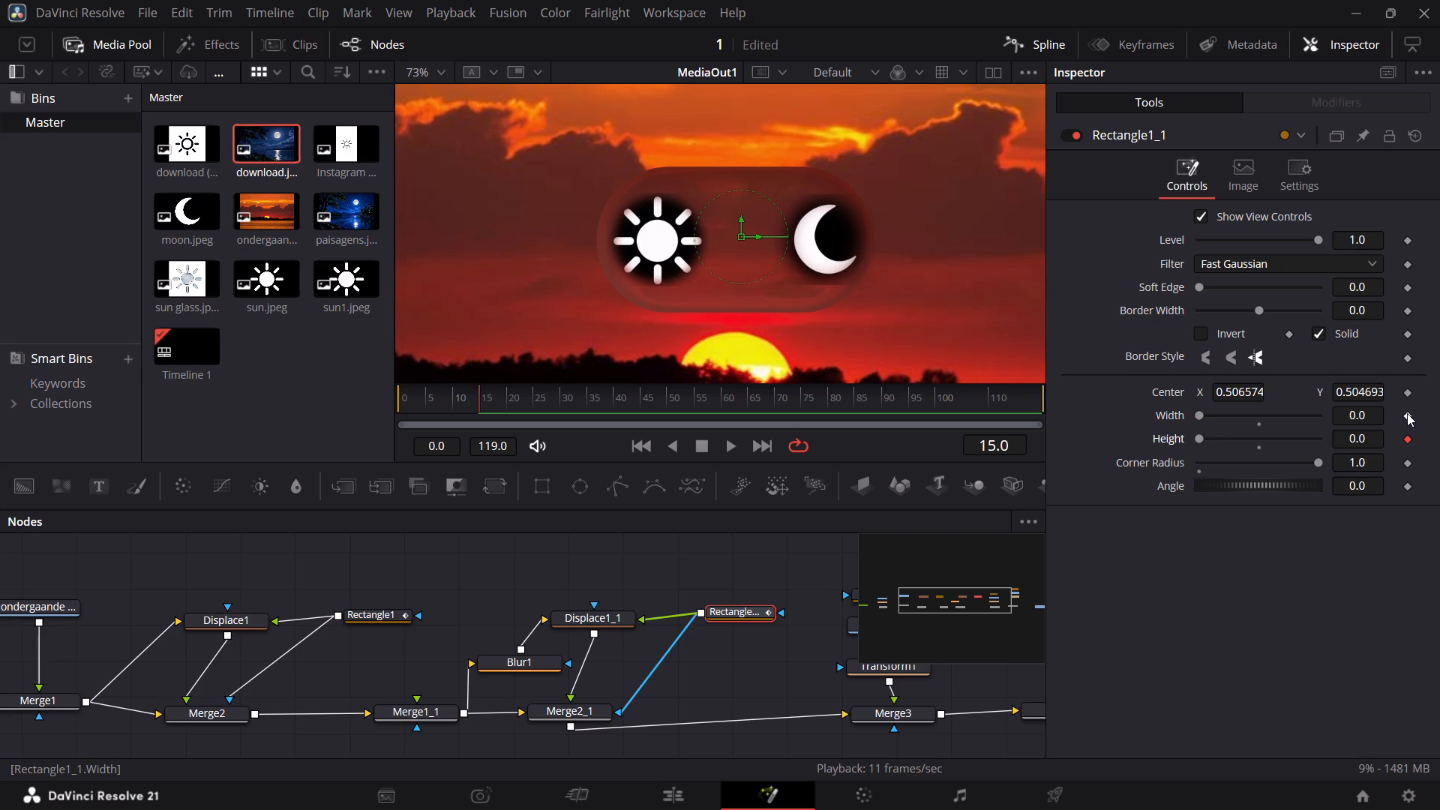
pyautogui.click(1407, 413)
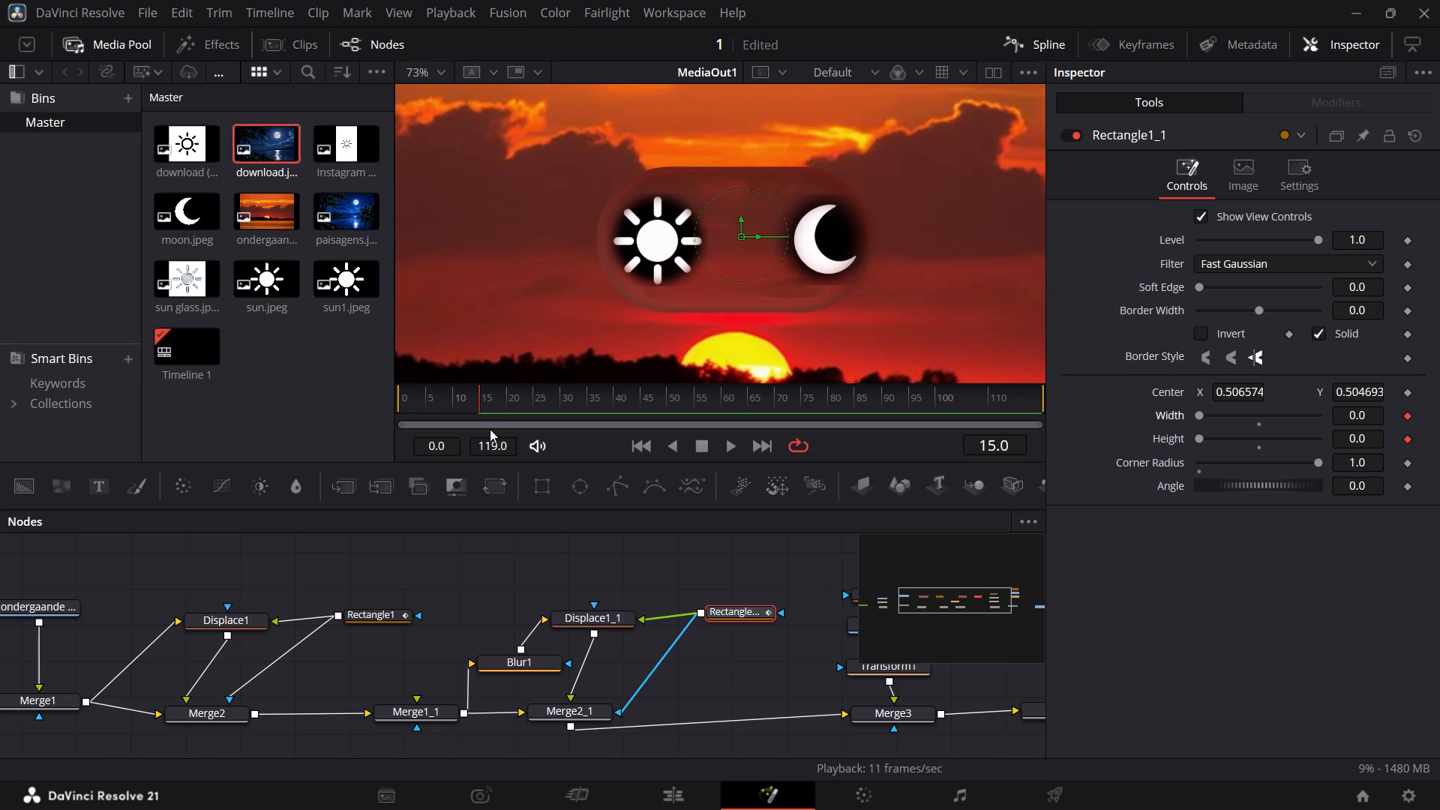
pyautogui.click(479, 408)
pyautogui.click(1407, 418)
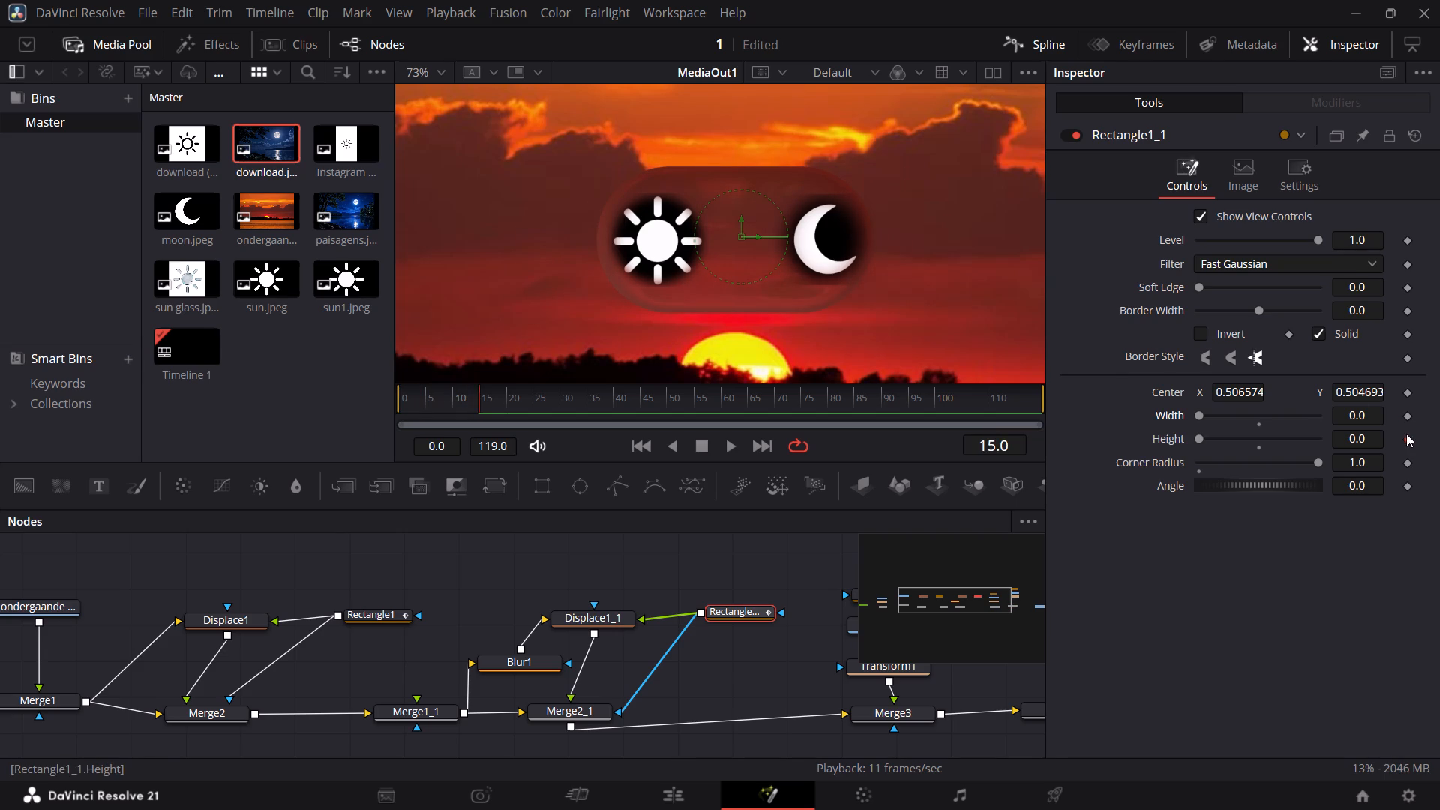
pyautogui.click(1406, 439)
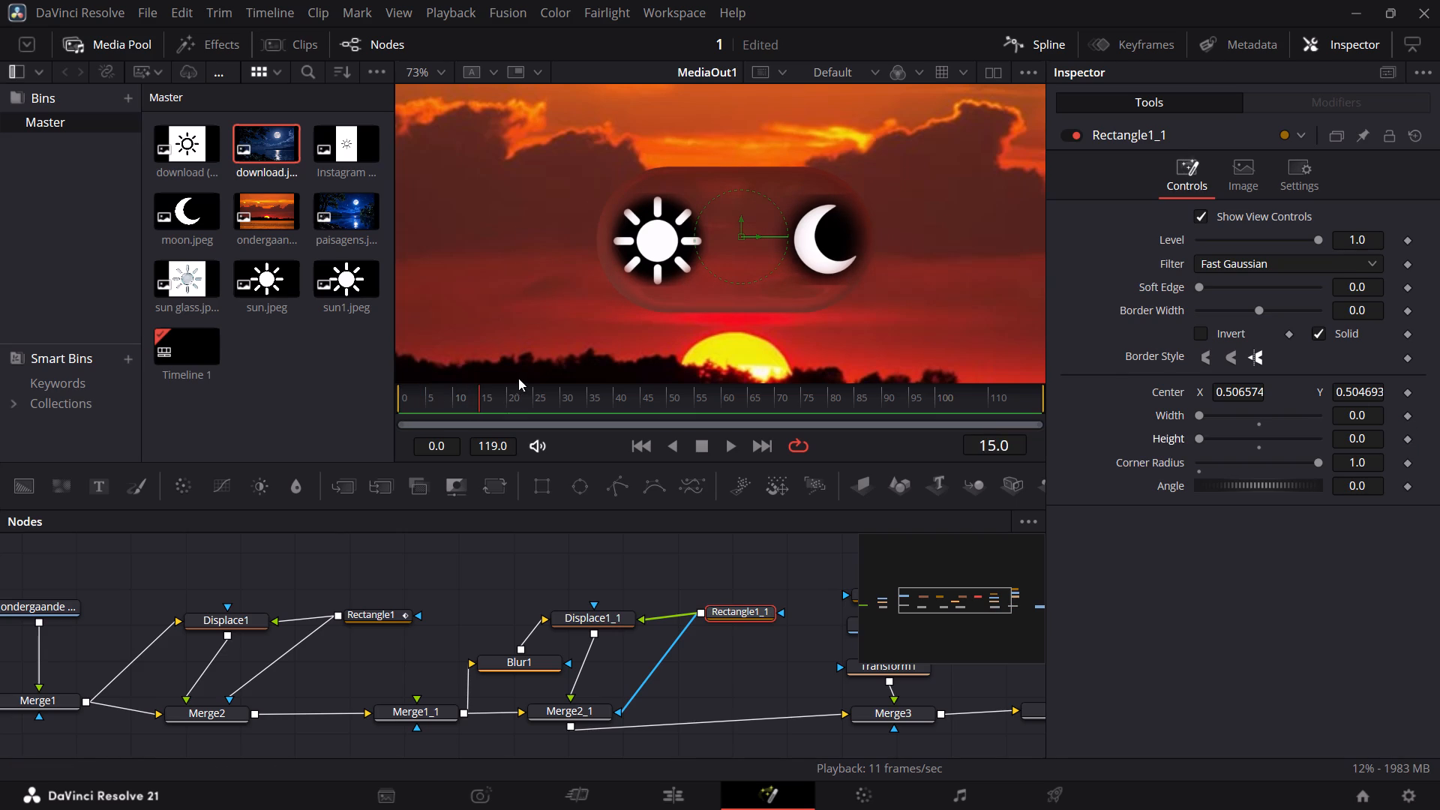
# Keyframe the Width and Height of Rectangle1_1 at 0.0 on frame 0.
pyautogui.moveTo(479, 400); pyautogui.dragTo(377, 401)
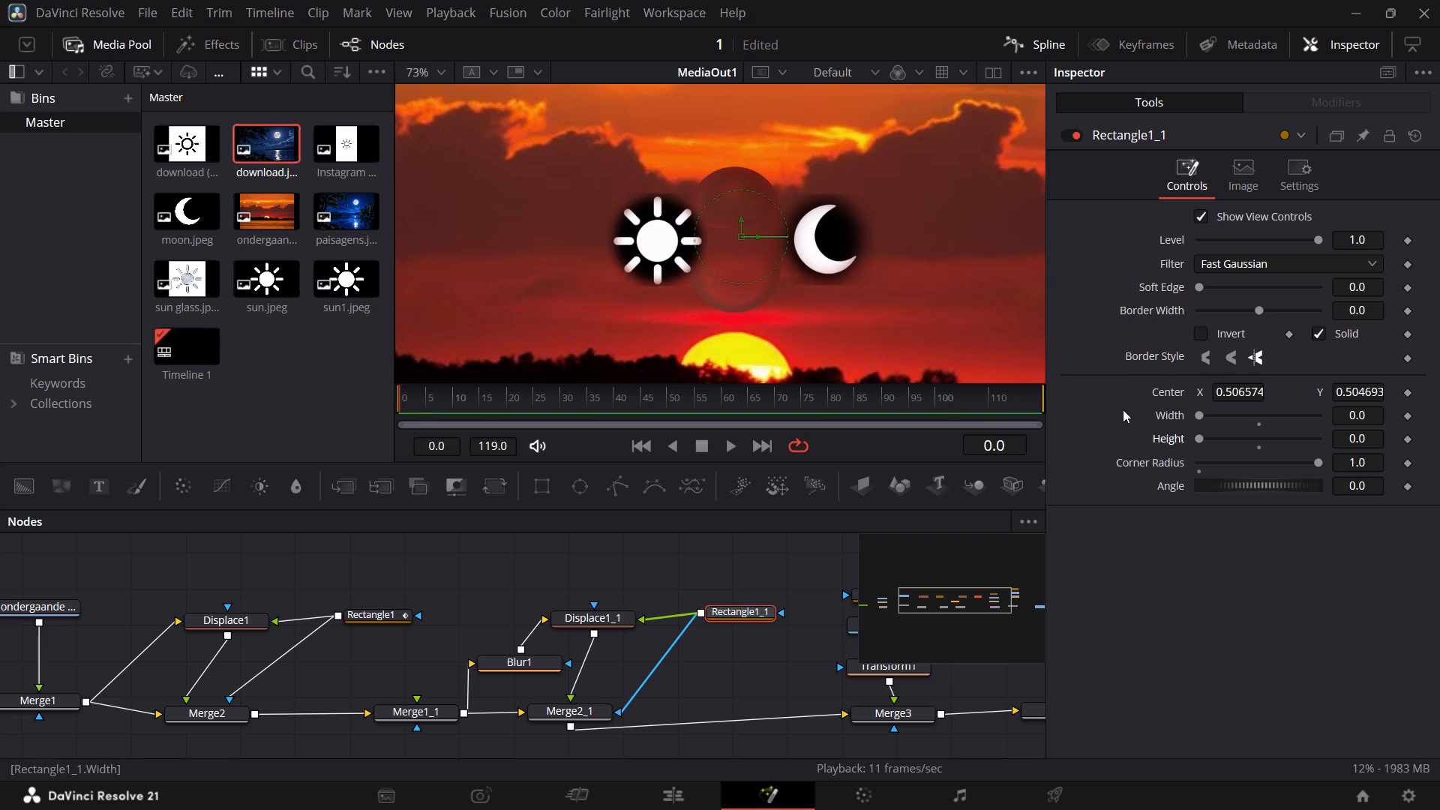
pyautogui.click(1405, 415)
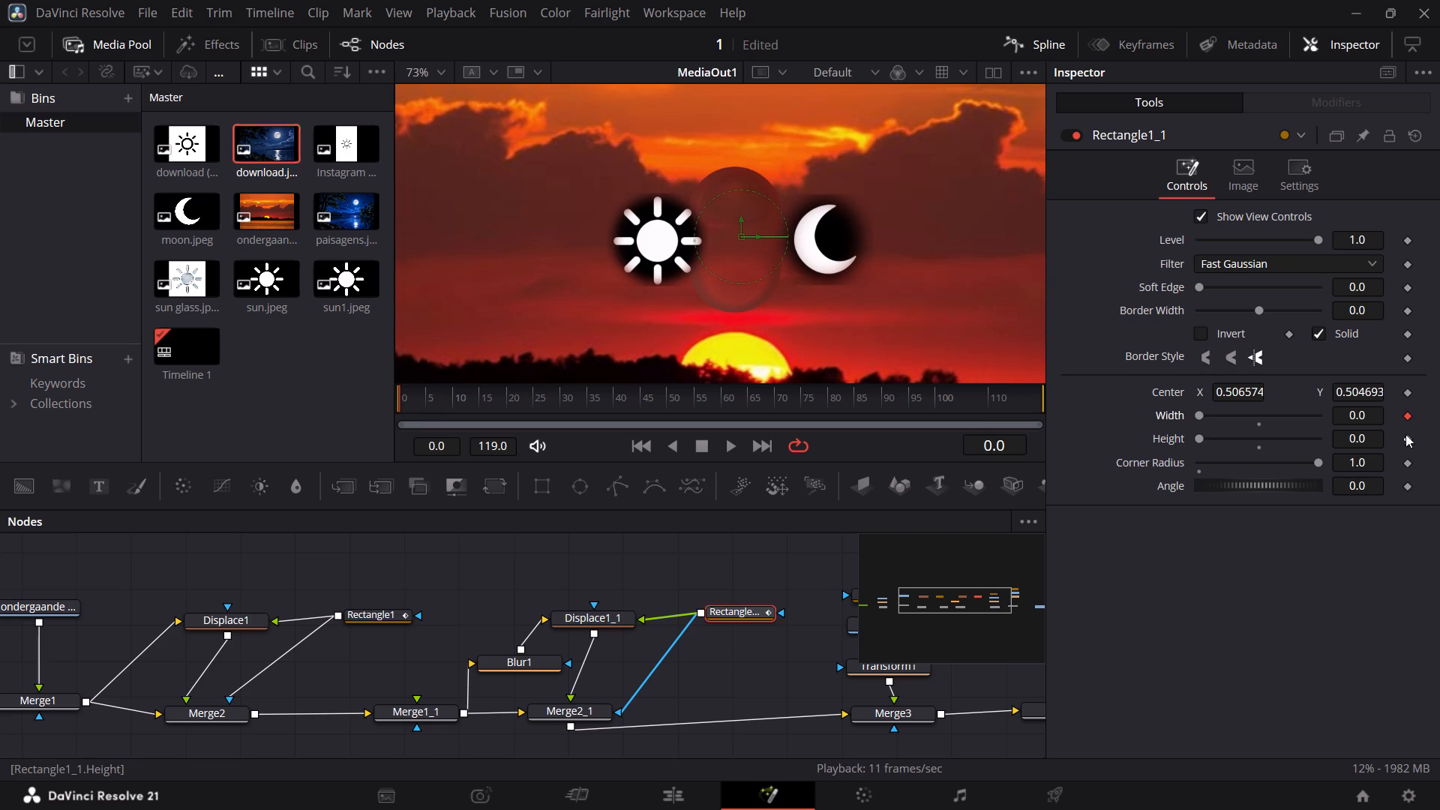
pyautogui.click(1405, 441)
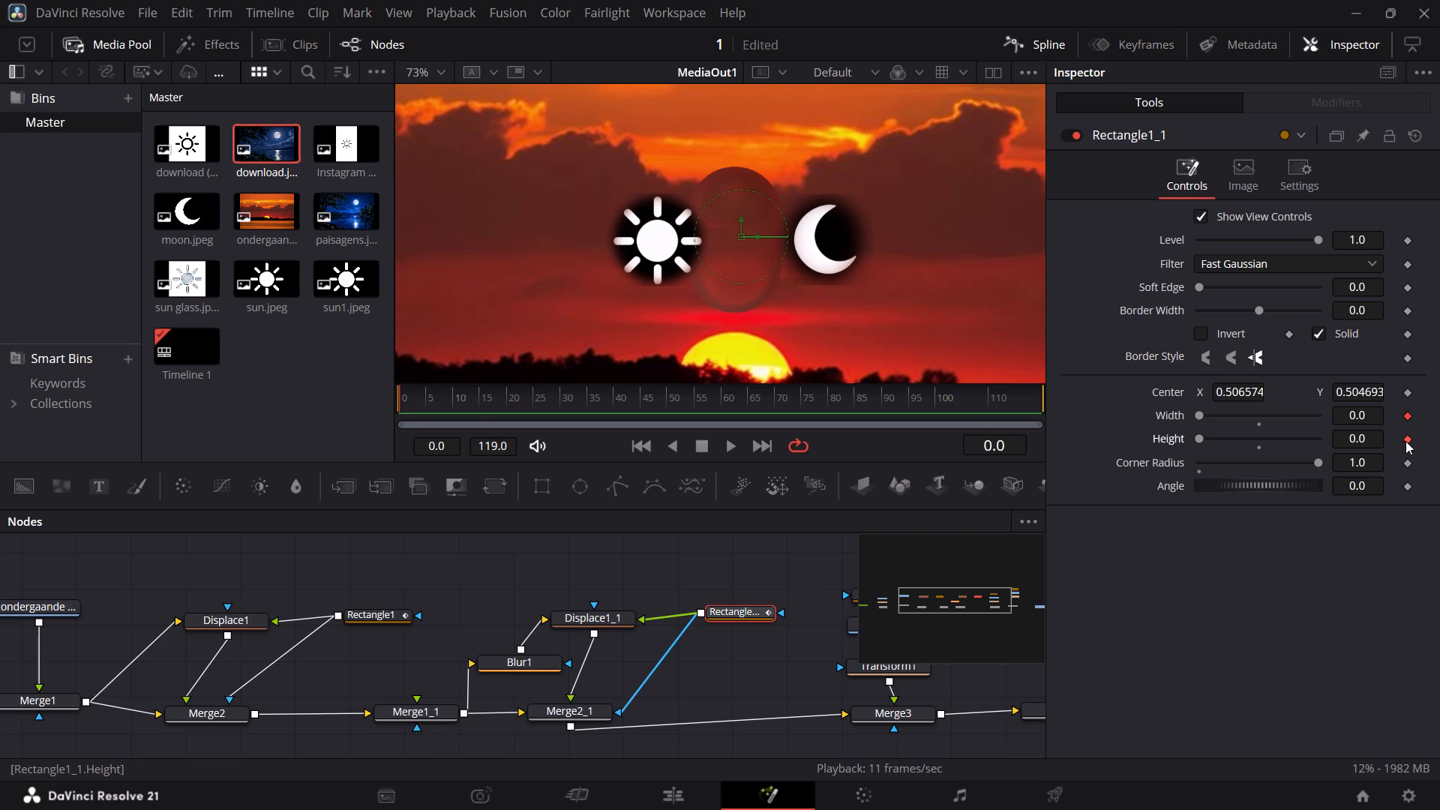
# Set the Width of the pill mask Rectangle1 to 0.394 at its frame 5 keyframe.
pyautogui.press('space')
pyautogui.press('space')
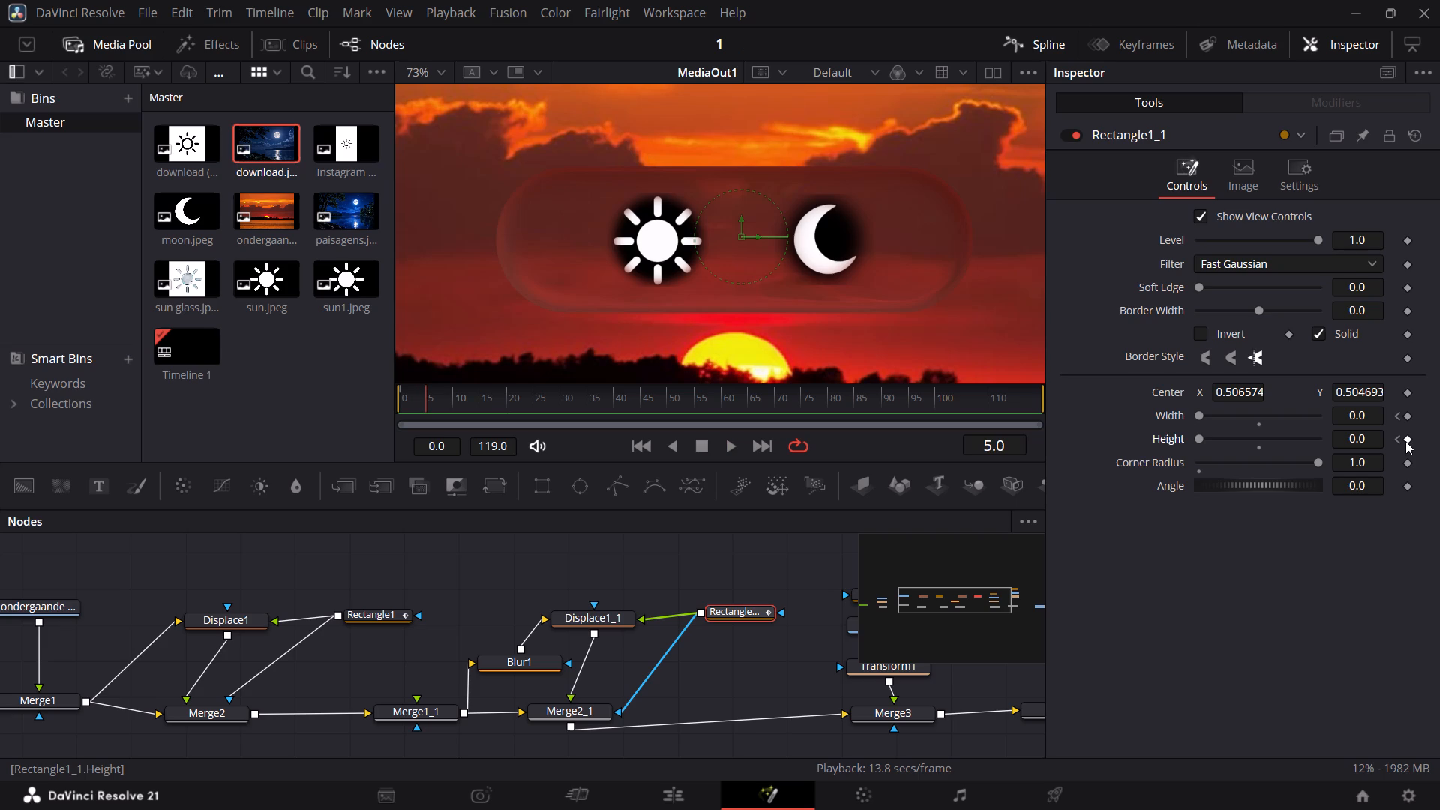
pyautogui.hscroll(1, 686, 751)
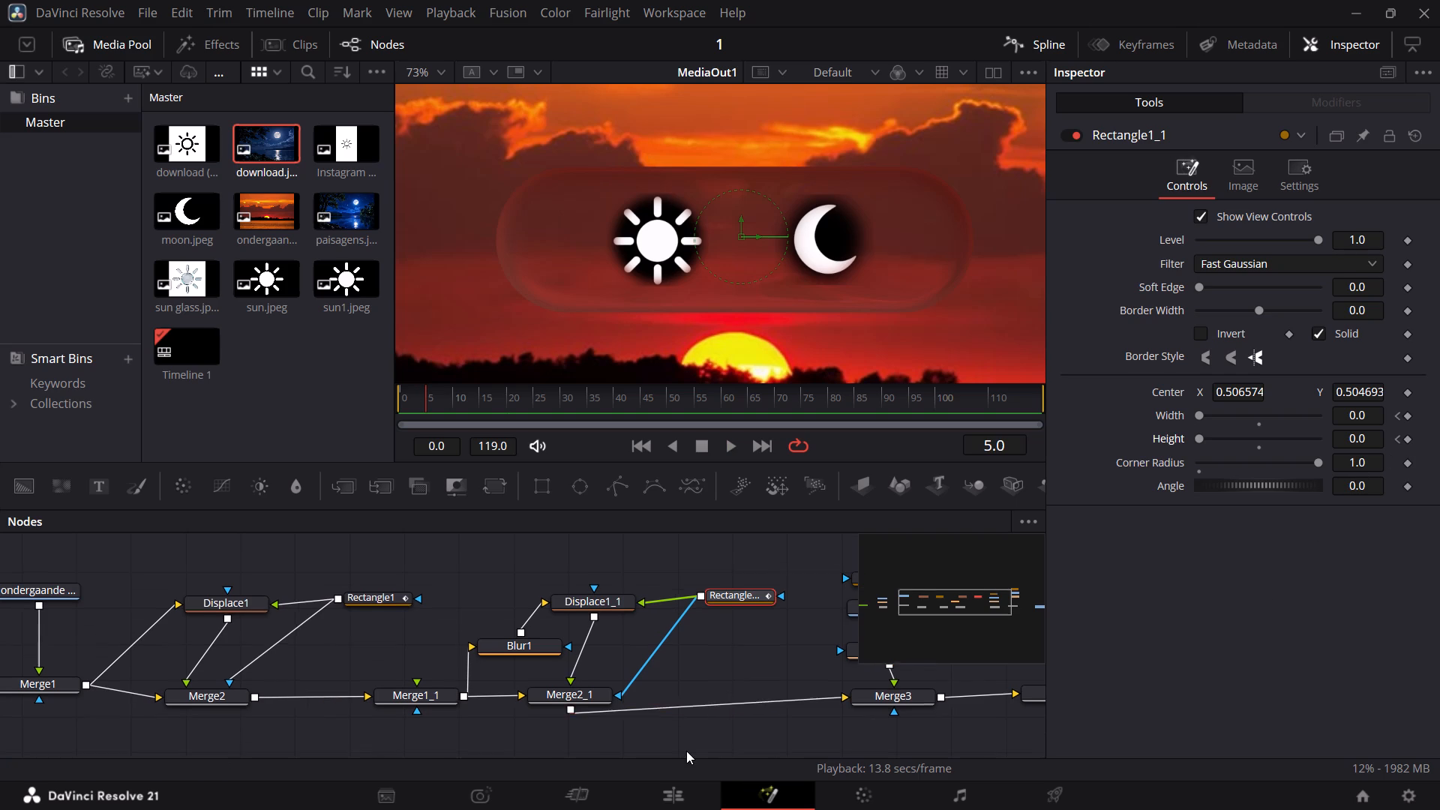
pyautogui.hscroll(3, 686, 751)
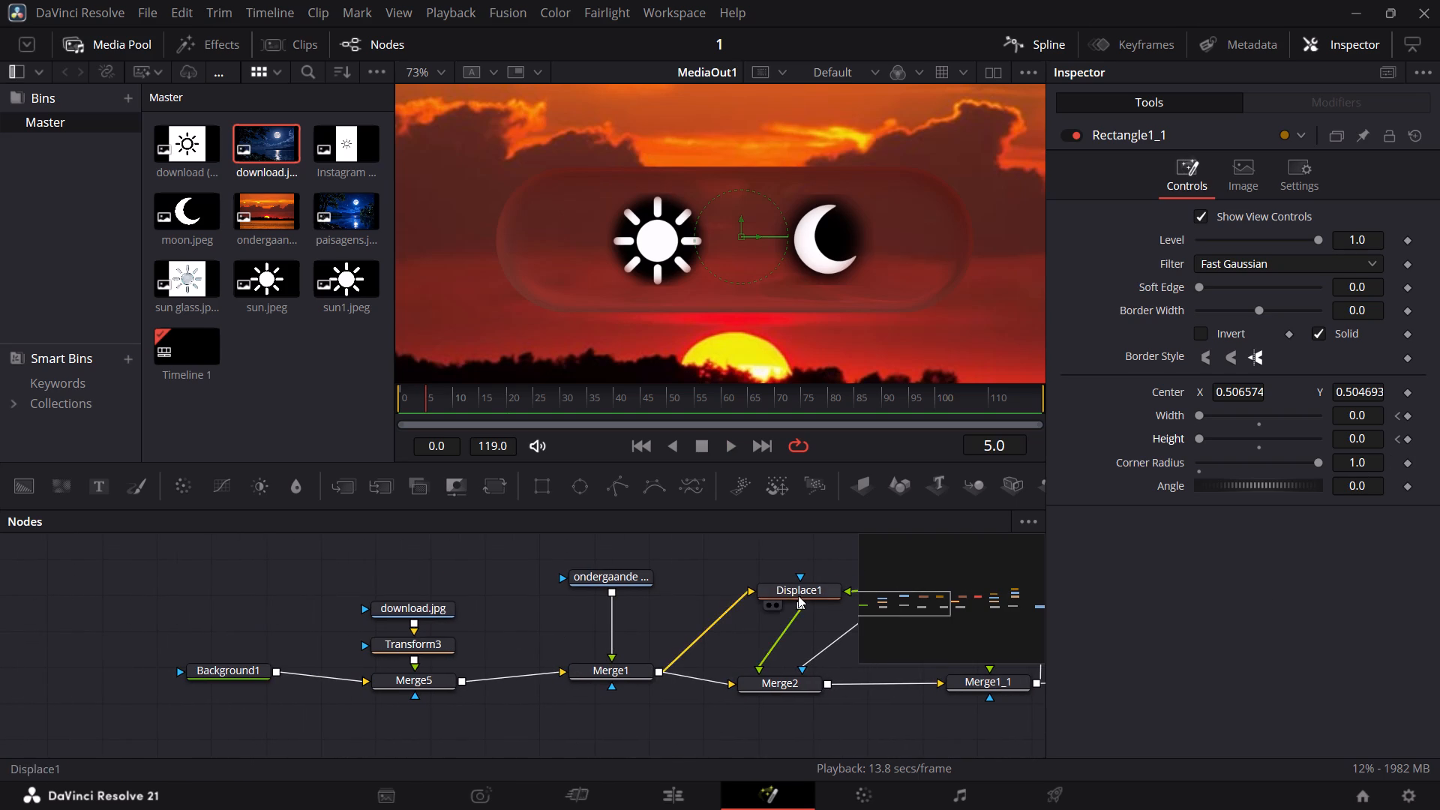
pyautogui.hscroll(-1, 799, 596)
pyautogui.click(698, 581)
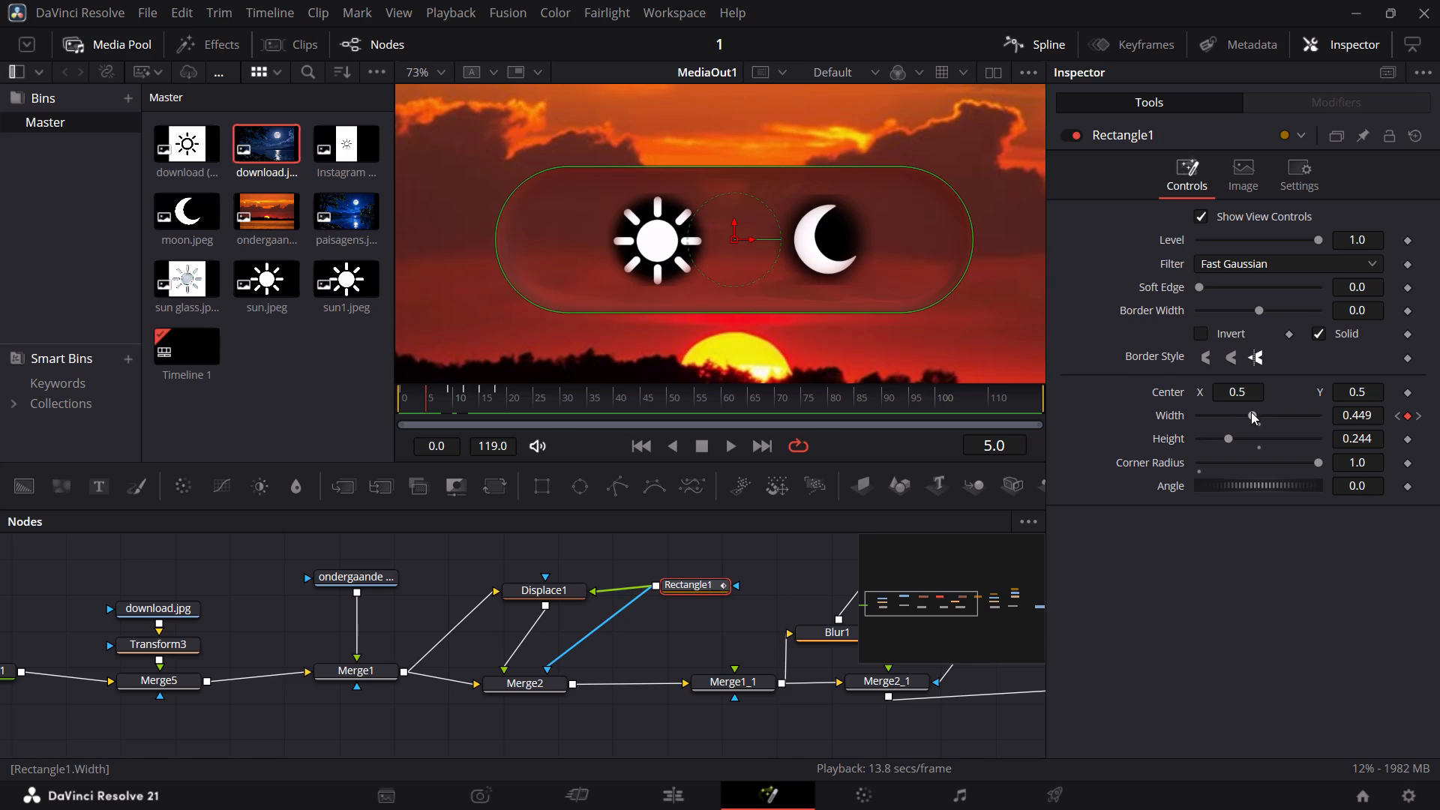
pyautogui.moveTo(1252, 412); pyautogui.dragTo(1245, 411)
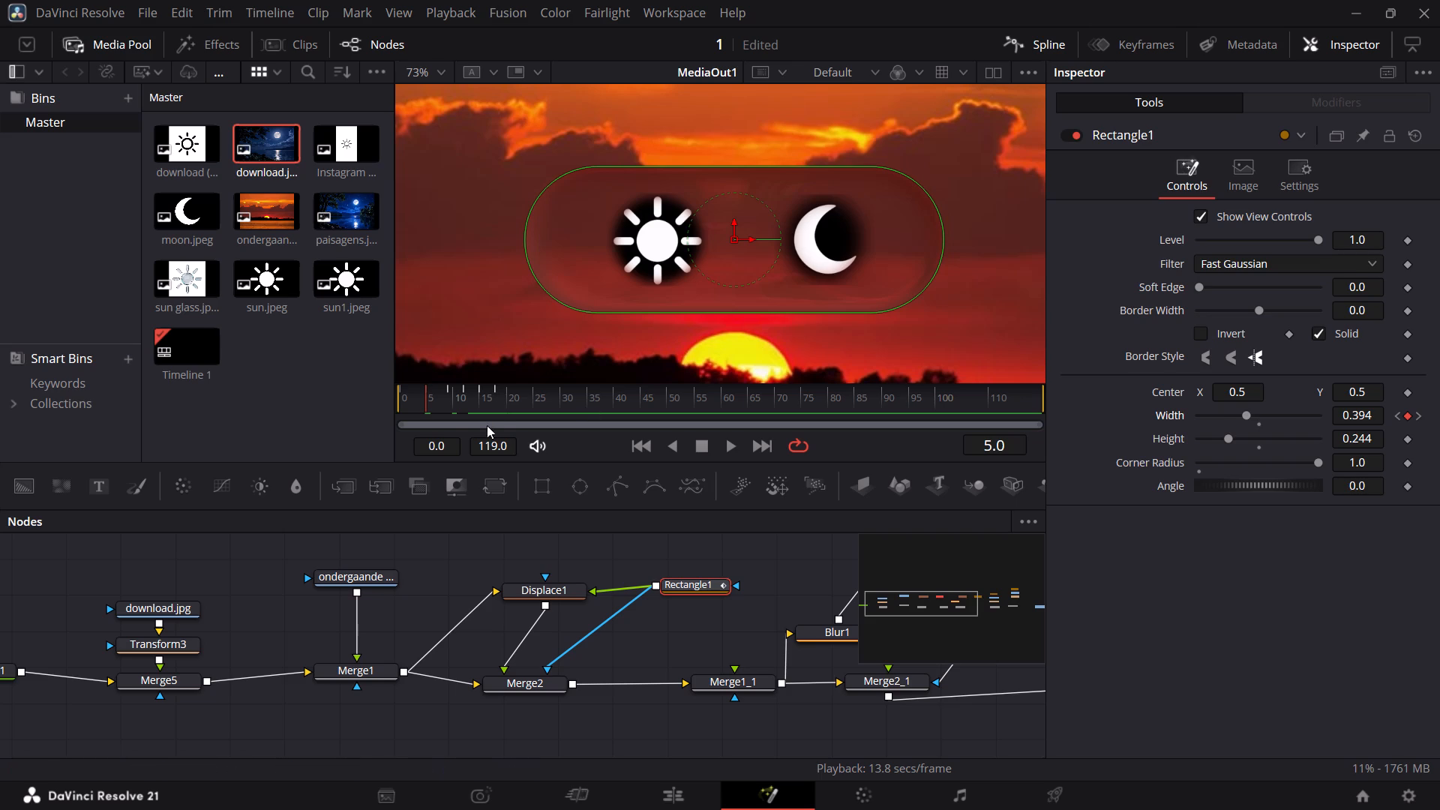
# Play the animation from frame 0 to check how the glass pill opens.
pyautogui.moveTo(426, 403); pyautogui.dragTo(354, 402)
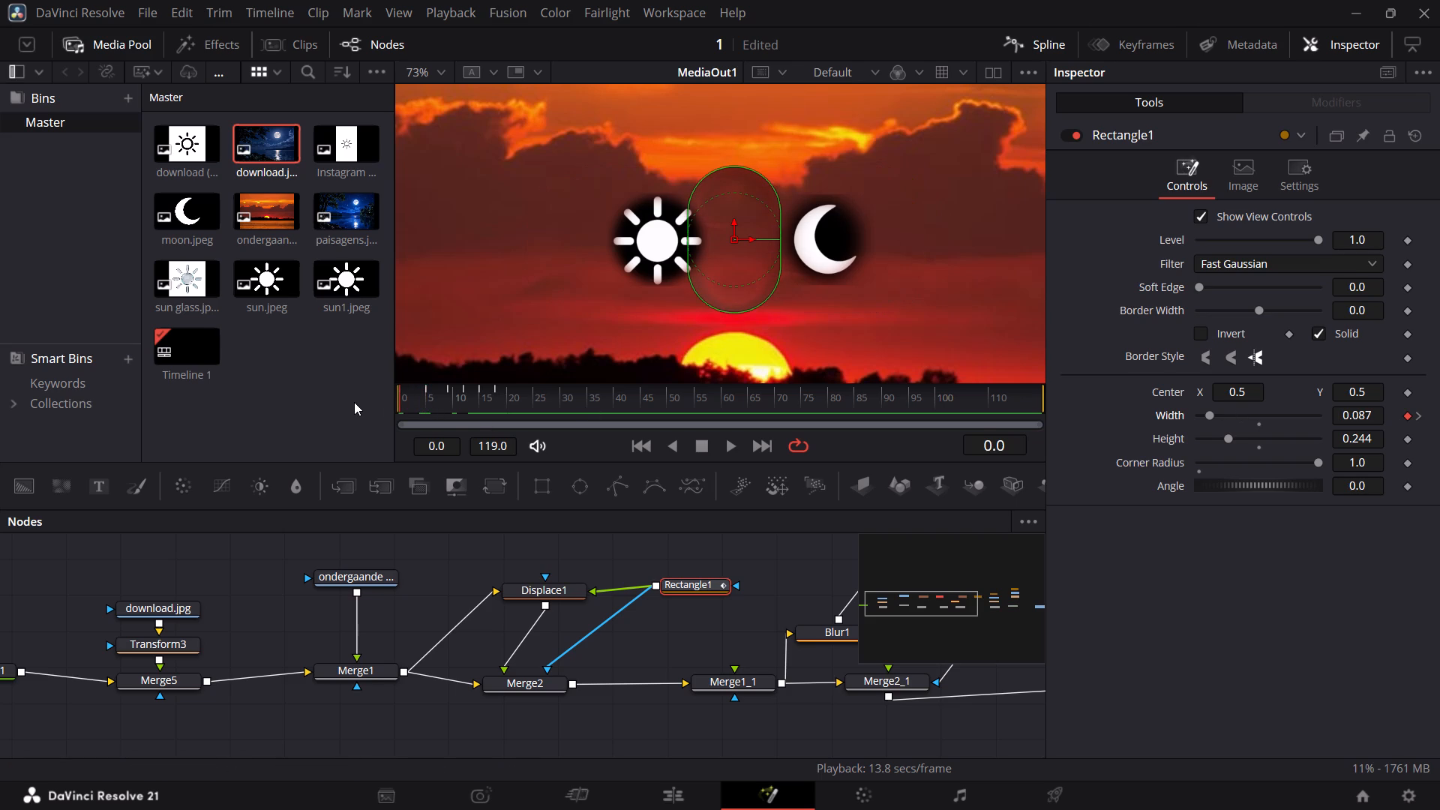
pyautogui.press('space')
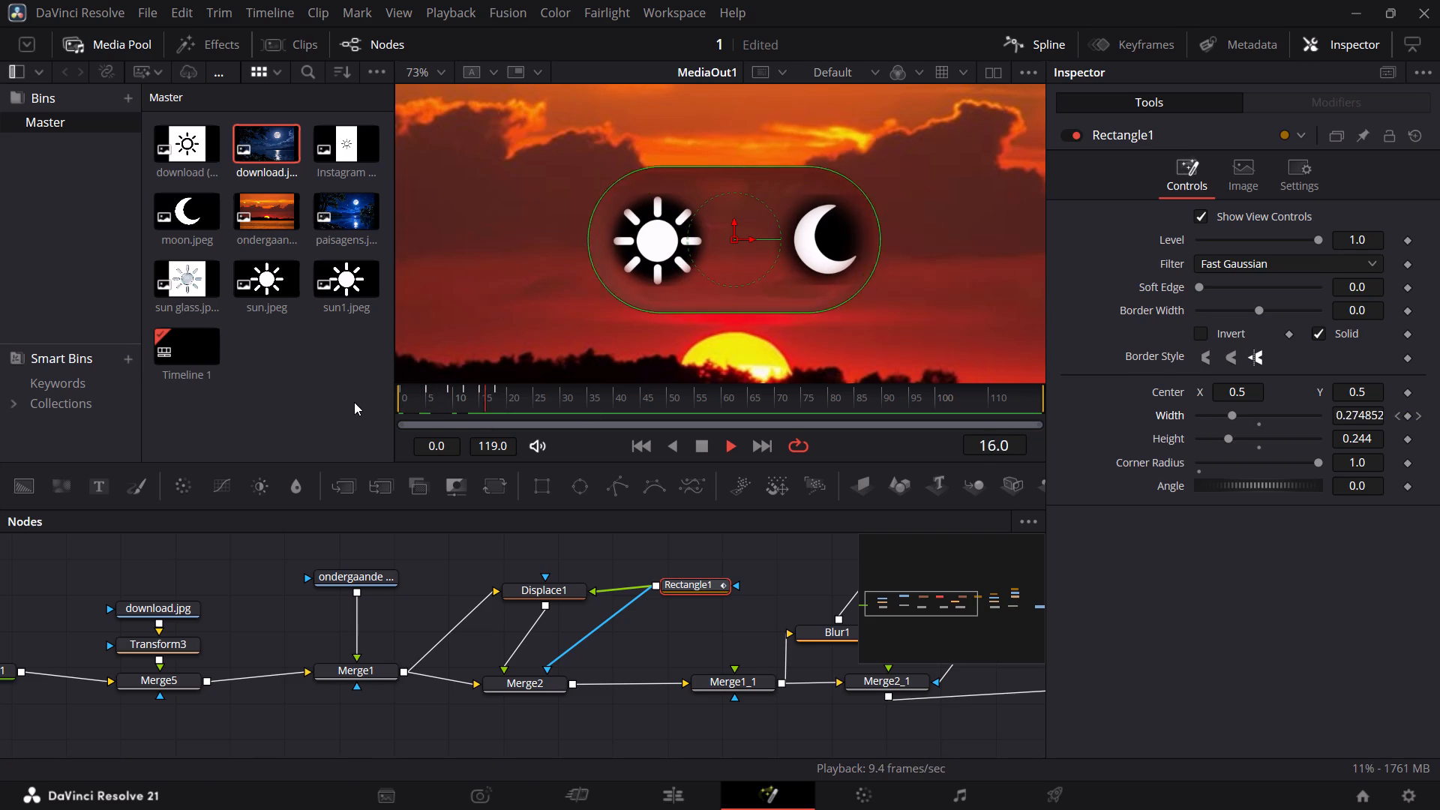
pyautogui.press('space')
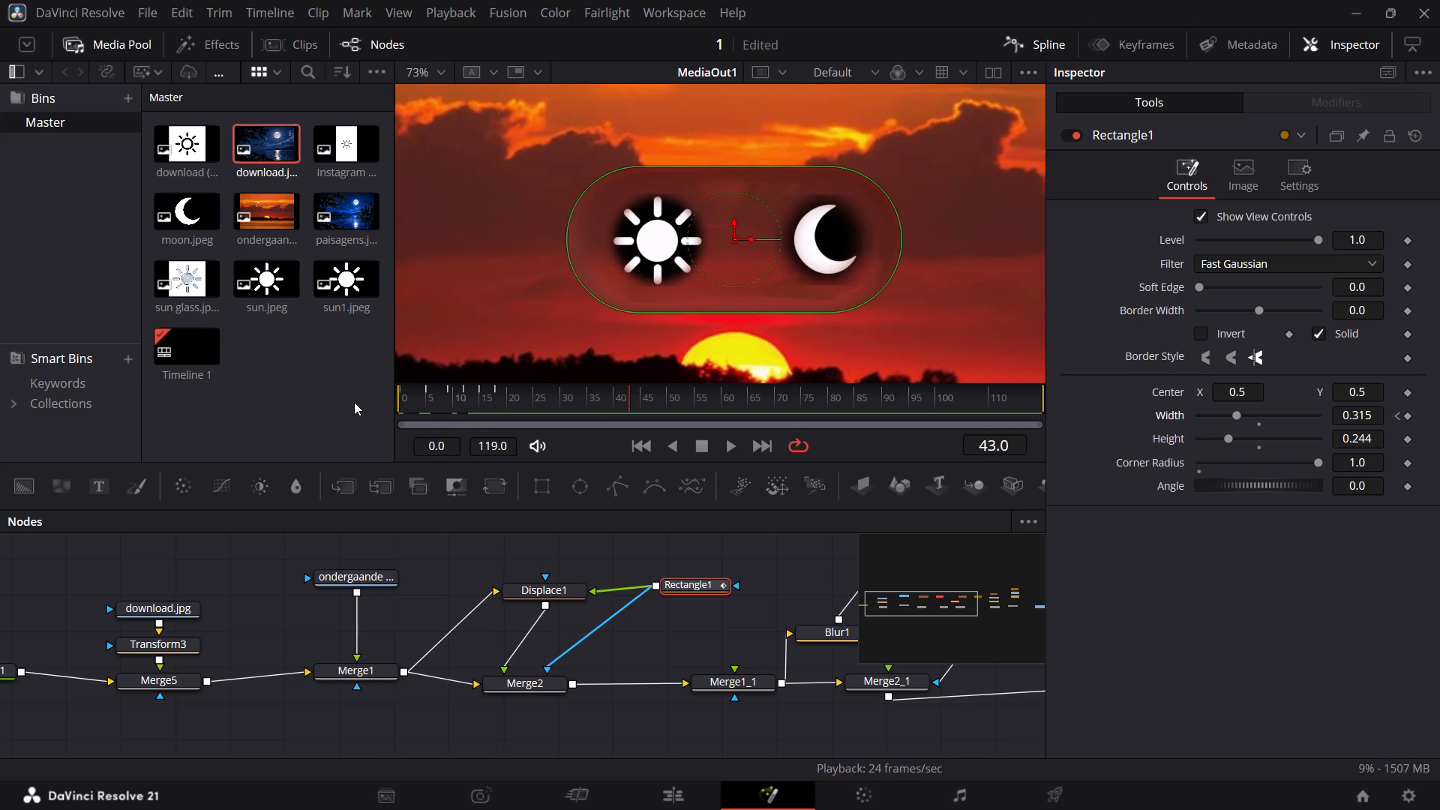
# Go back to the start of the animation and examine the pill's opening frame by frame up to frame 10.
pyautogui.press('Left')
pyautogui.press('Left')
pyautogui.press('Left')
pyautogui.press('Left')
pyautogui.press('Left')
pyautogui.press('Left')
pyautogui.press('Left')
pyautogui.press('Left')
pyautogui.press('Left')
pyautogui.press('Left')
pyautogui.press('Left')
pyautogui.press('Left')
pyautogui.press('Left')
pyautogui.press('Left')
pyautogui.press('Left')
pyautogui.press('Left')
pyautogui.press('Left')
pyautogui.press('Left')
pyautogui.press('Left')
pyautogui.press('Left')
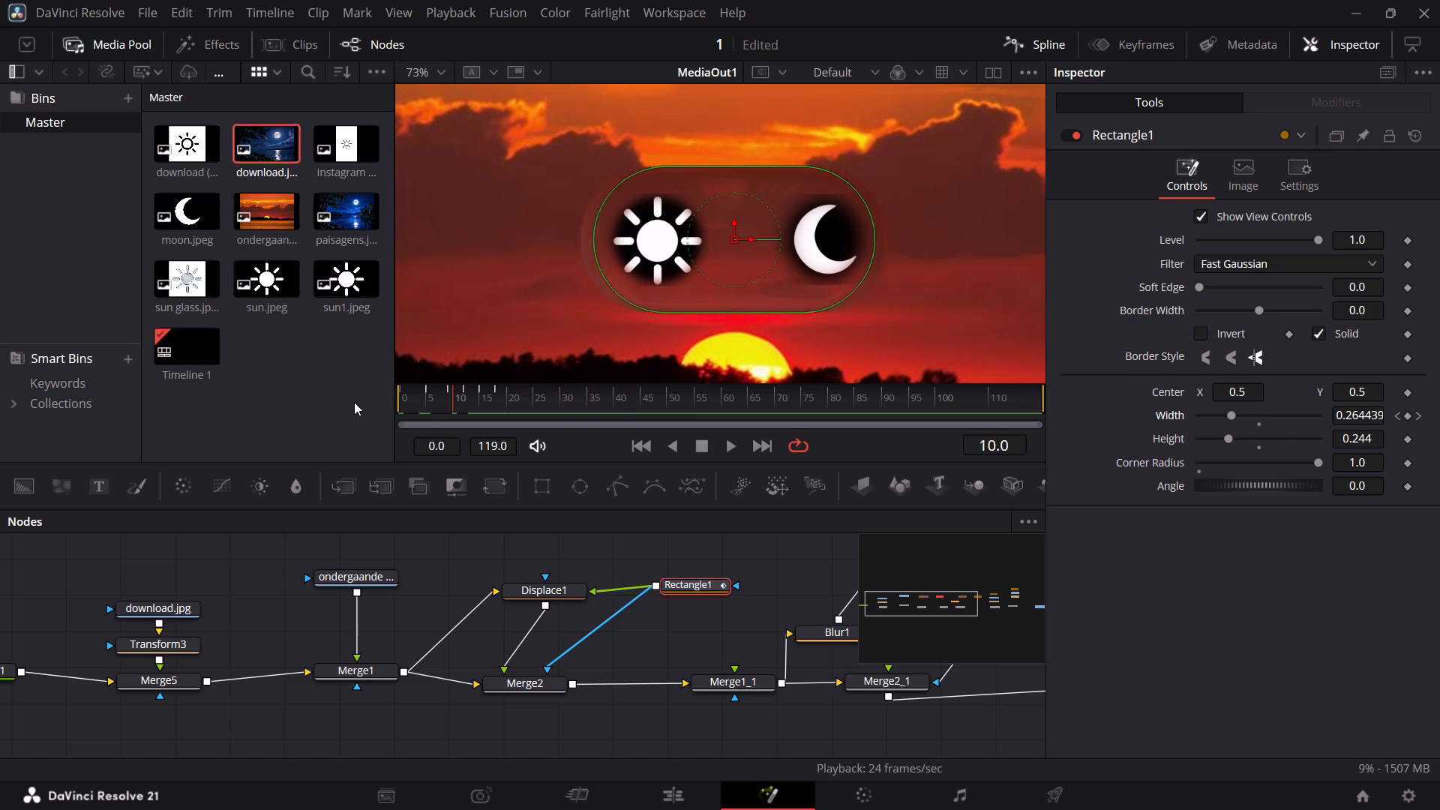
pyautogui.press('Left')
pyautogui.press('Left')
pyautogui.press('Left')
pyautogui.press('Left')
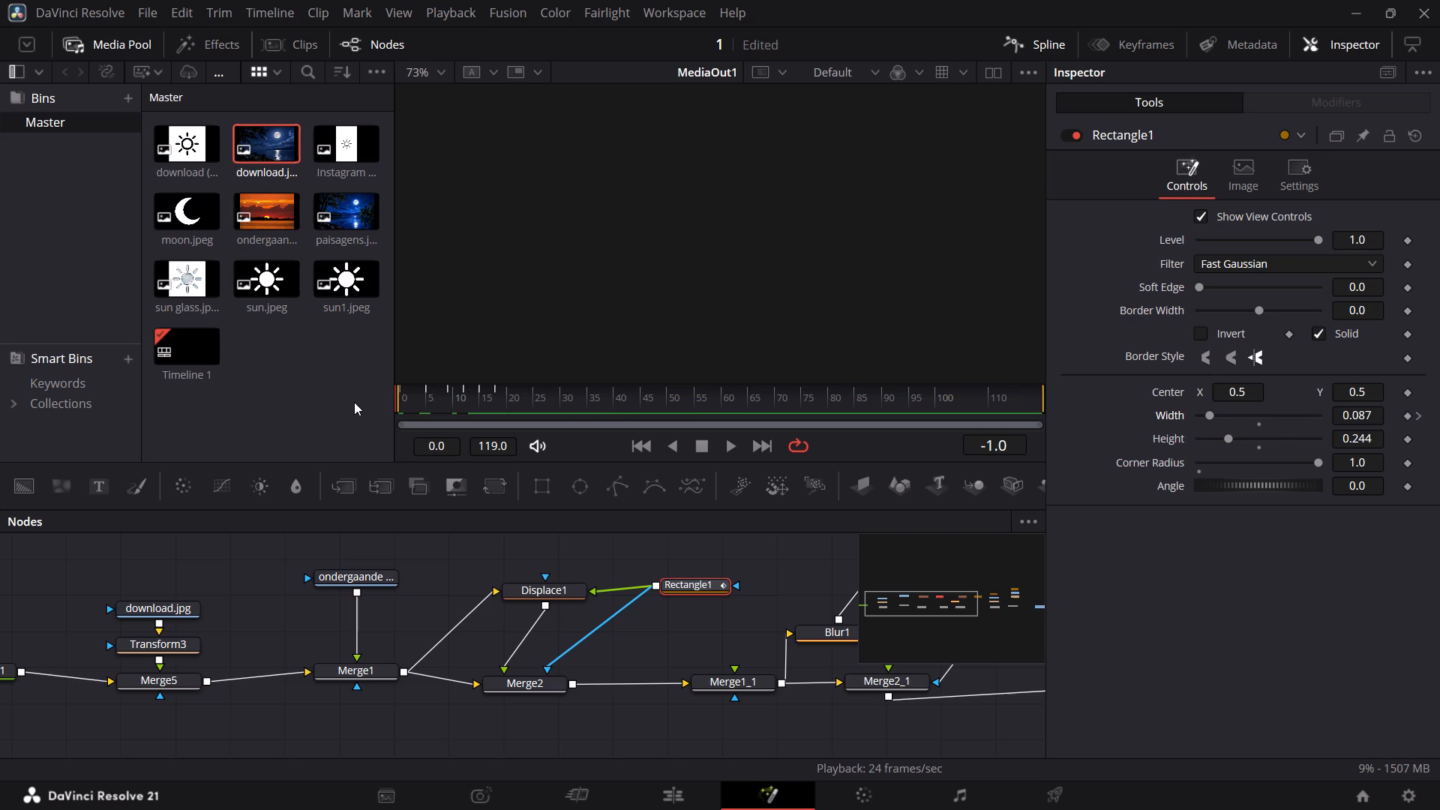
pyautogui.press('Right')
pyautogui.press('Right')
pyautogui.press('Right')
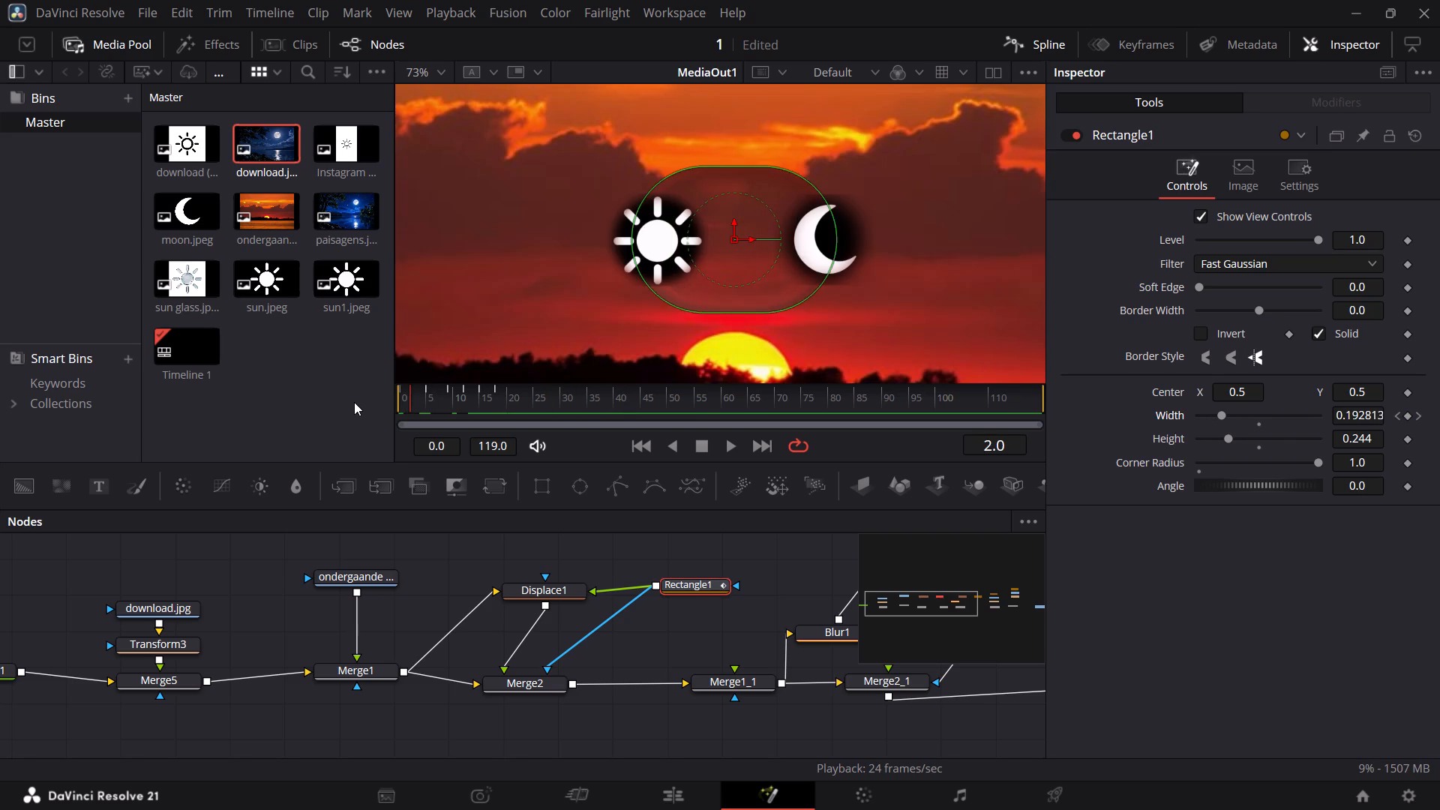
pyautogui.press('Right')
pyautogui.press('Right')
pyautogui.press('Right')
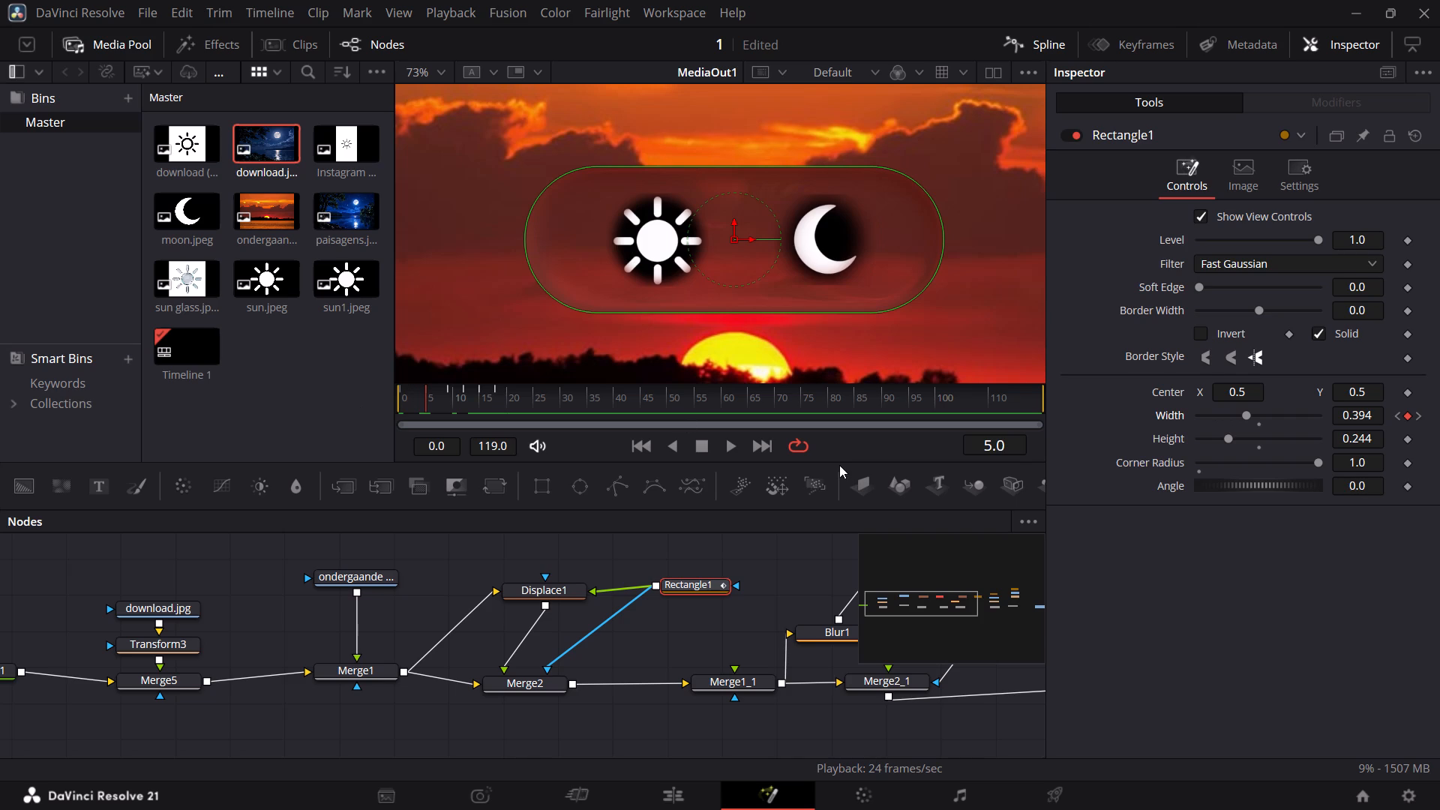
pyautogui.press('Right')
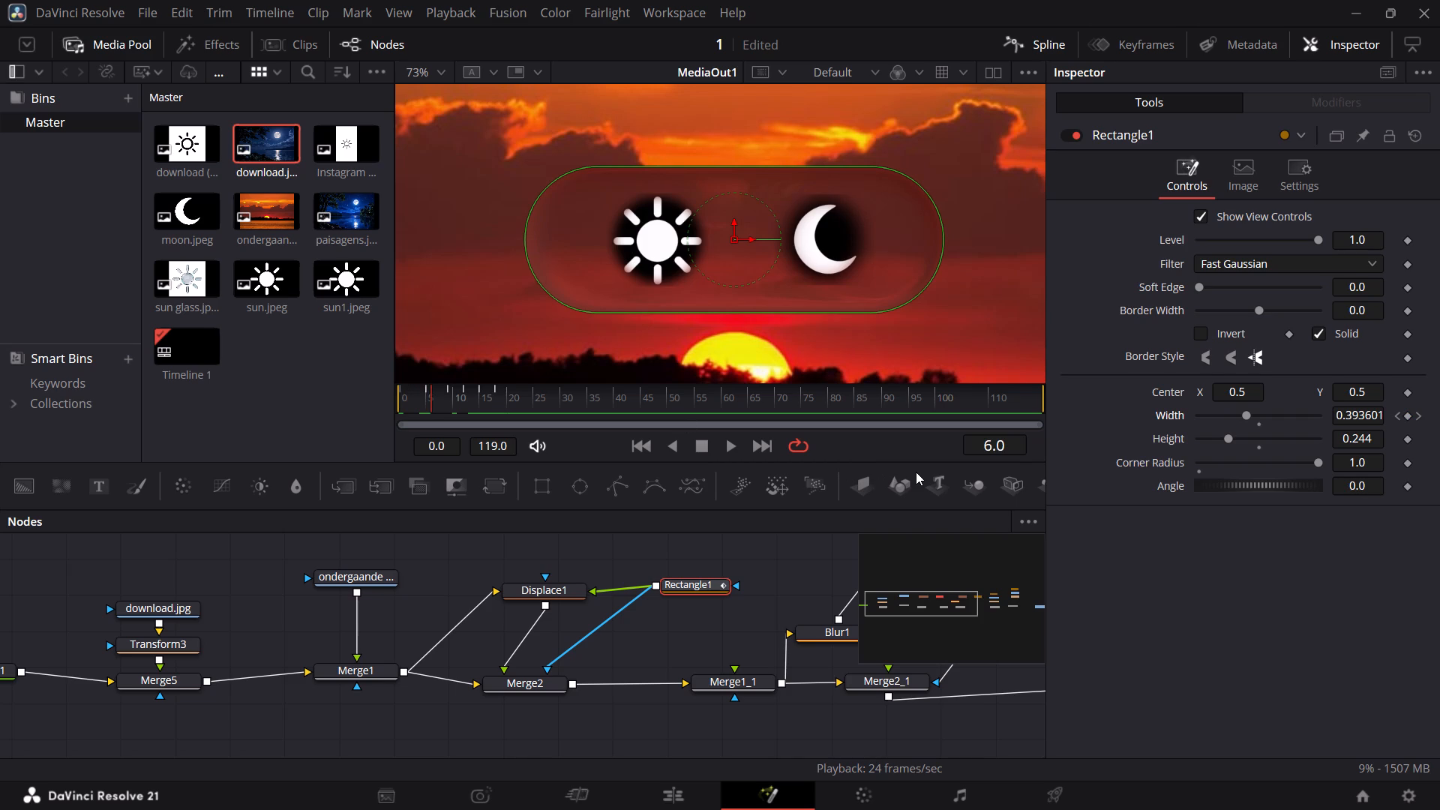
pyautogui.press('Right')
pyautogui.press('Right')
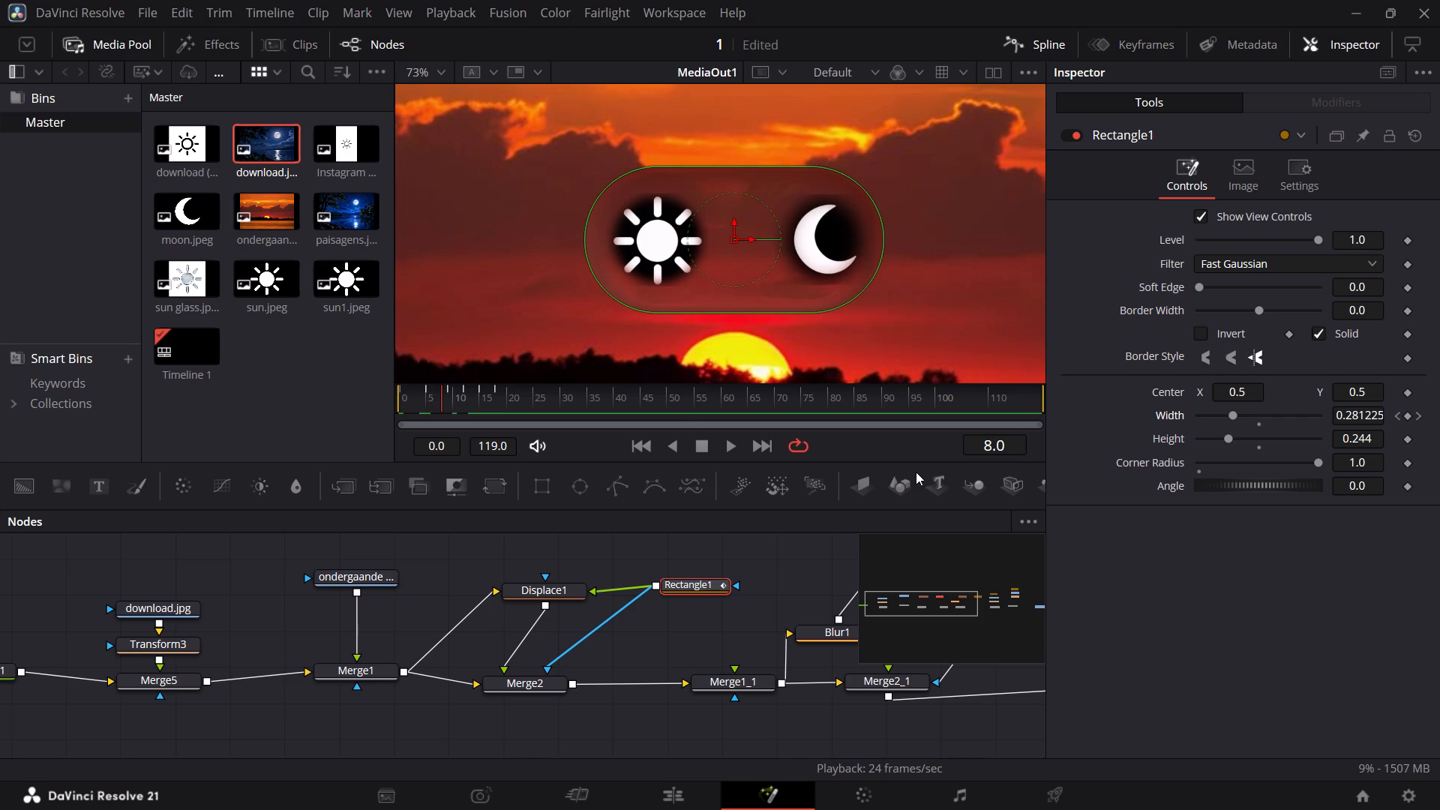
pyautogui.press('Right')
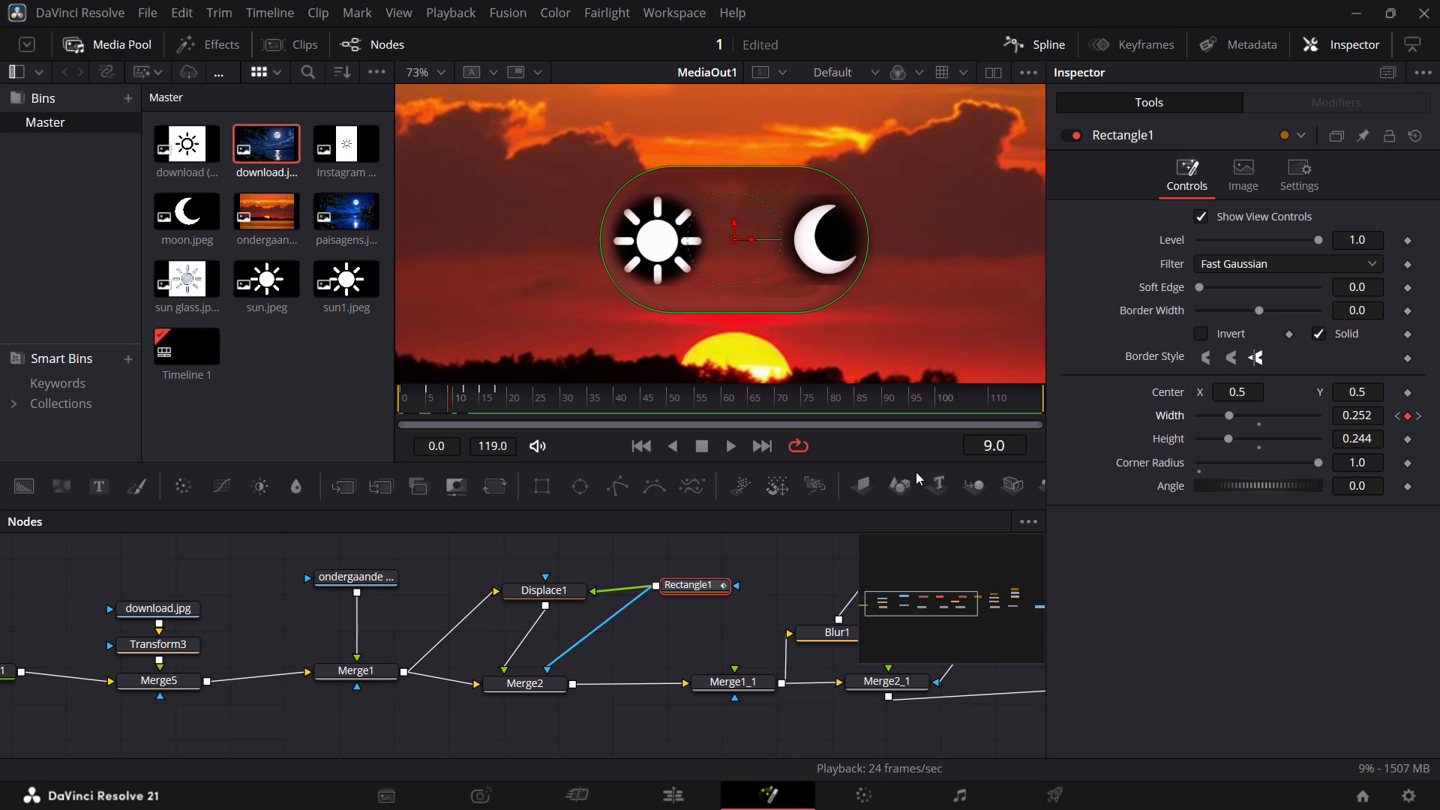
pyautogui.press('Right')
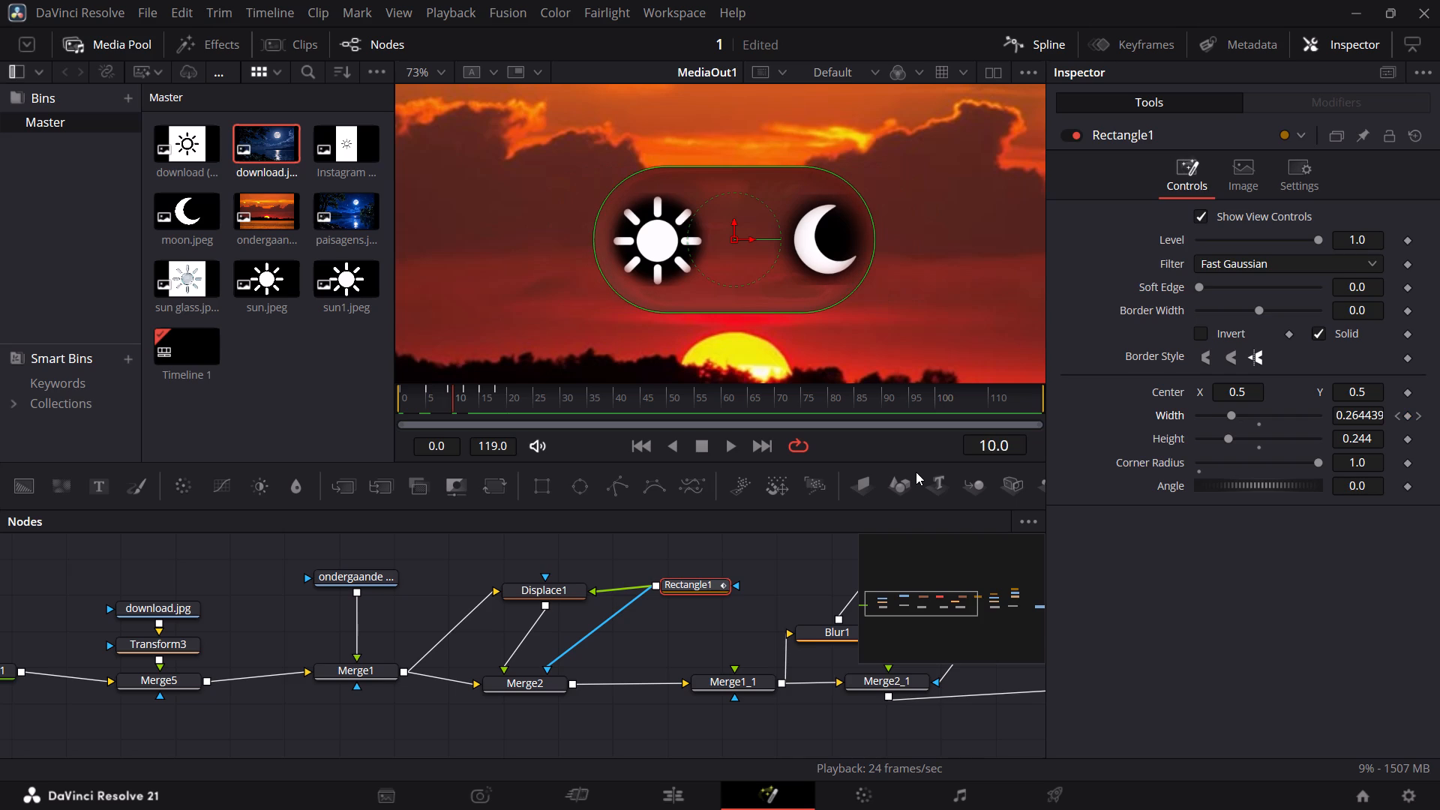
# Set the Width of the pill mask Rectangle1 to 0.26 at its frame 9 keyframe.
pyautogui.press('Left')
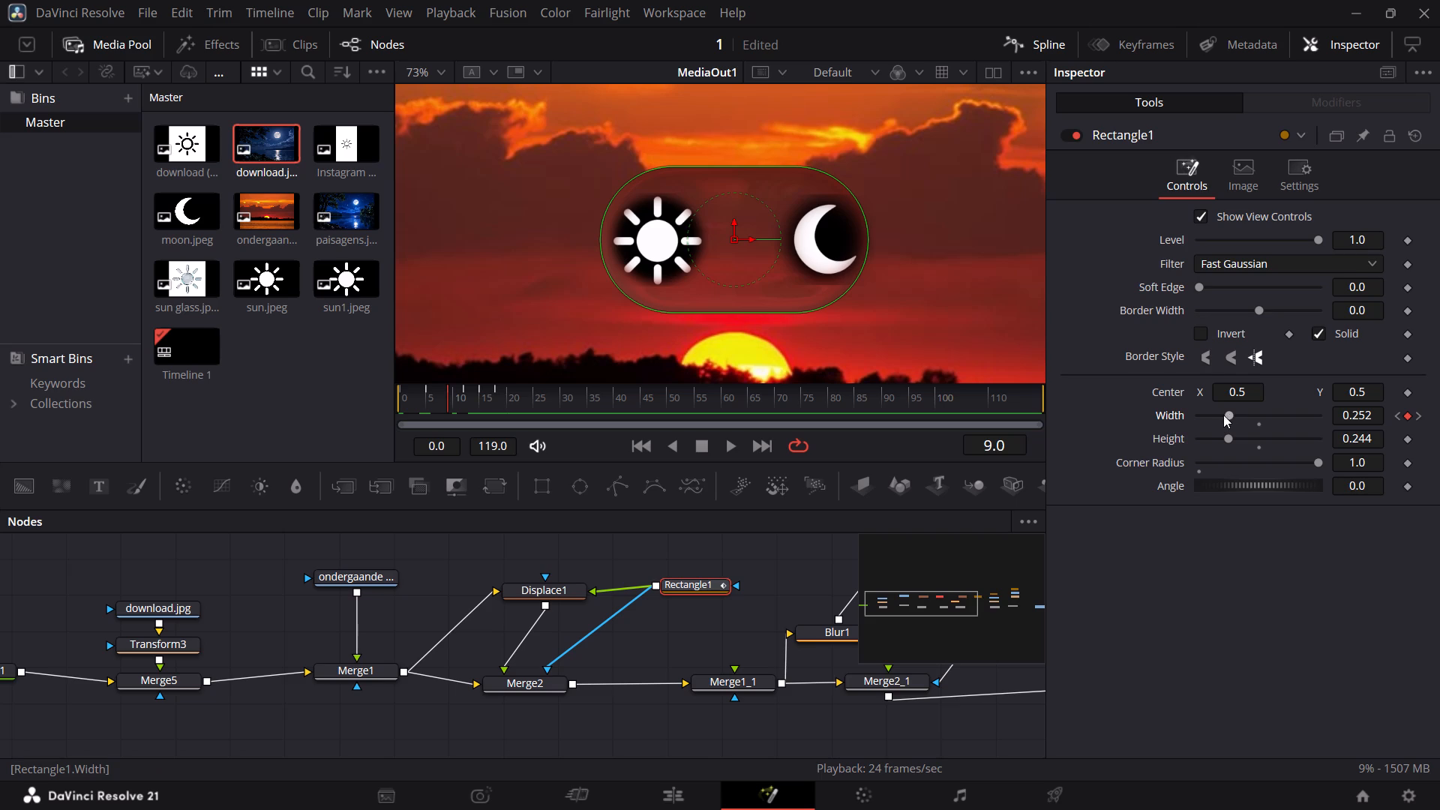
pyautogui.click(1227, 413)
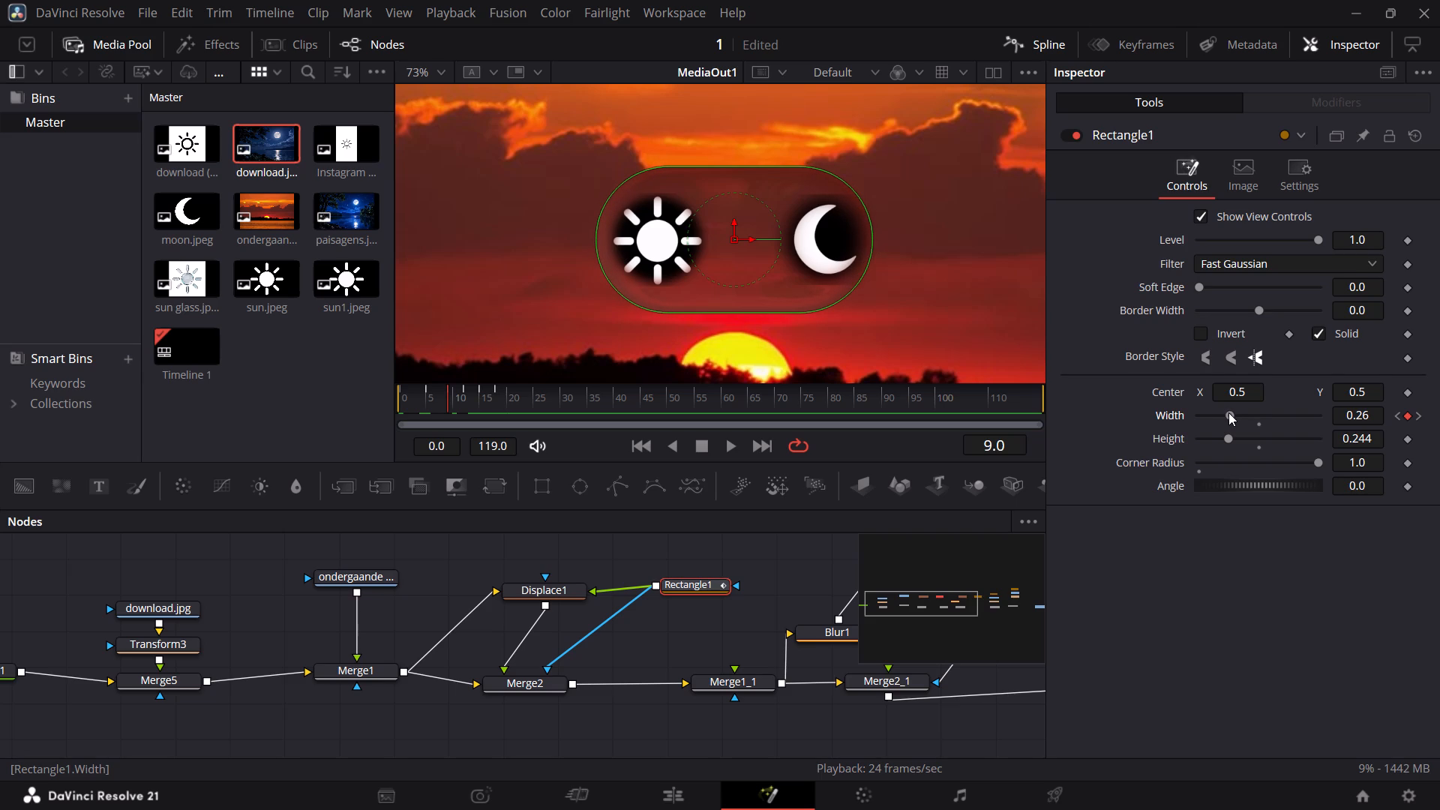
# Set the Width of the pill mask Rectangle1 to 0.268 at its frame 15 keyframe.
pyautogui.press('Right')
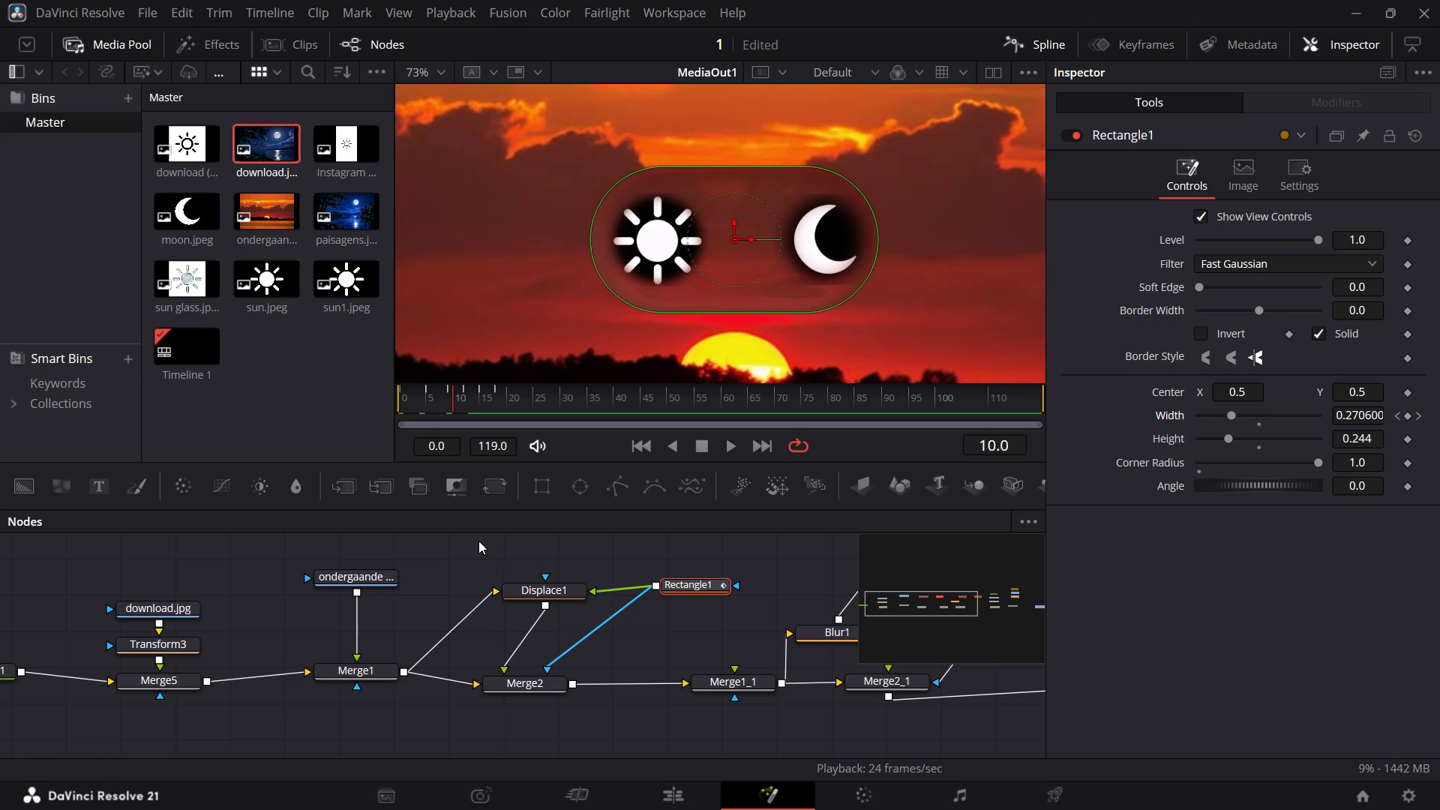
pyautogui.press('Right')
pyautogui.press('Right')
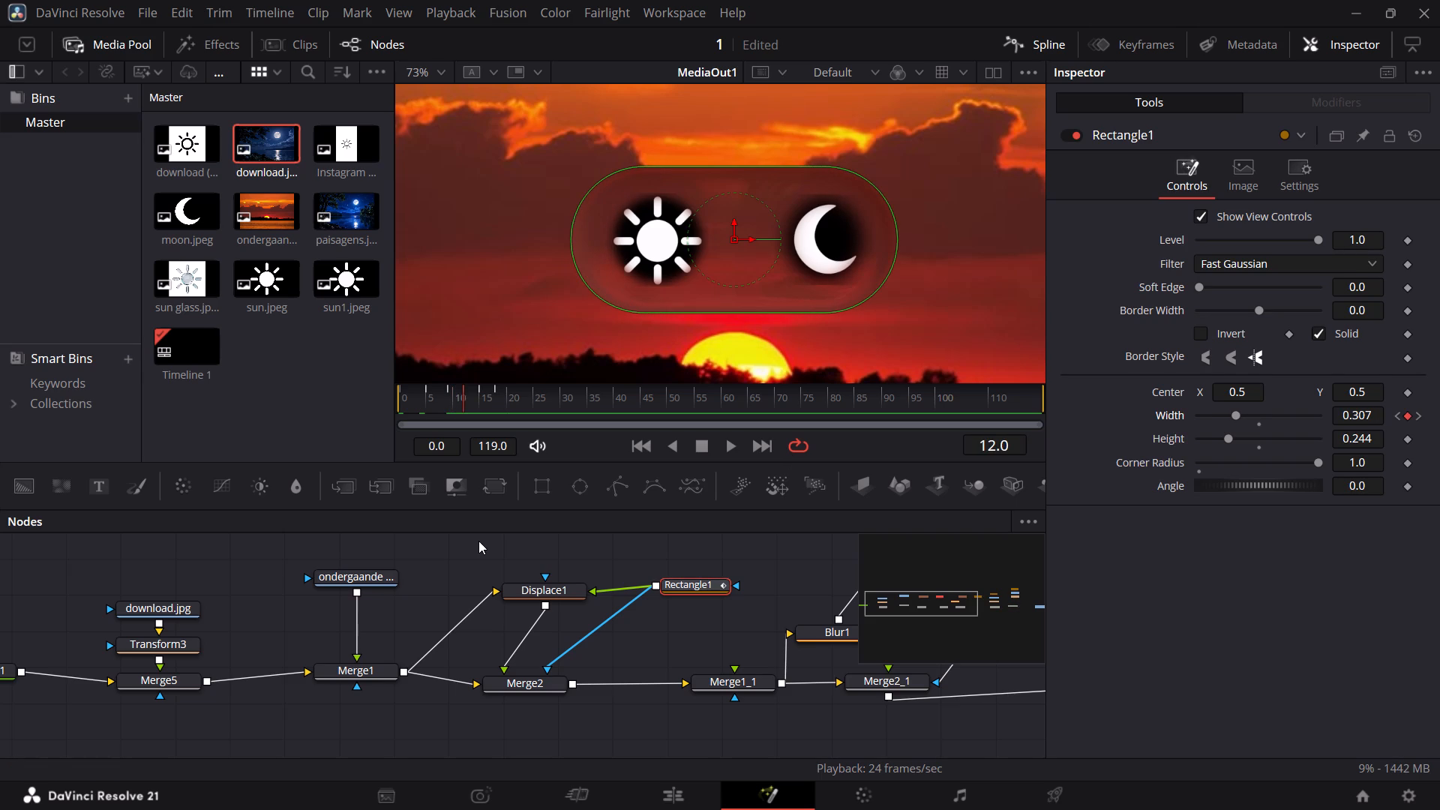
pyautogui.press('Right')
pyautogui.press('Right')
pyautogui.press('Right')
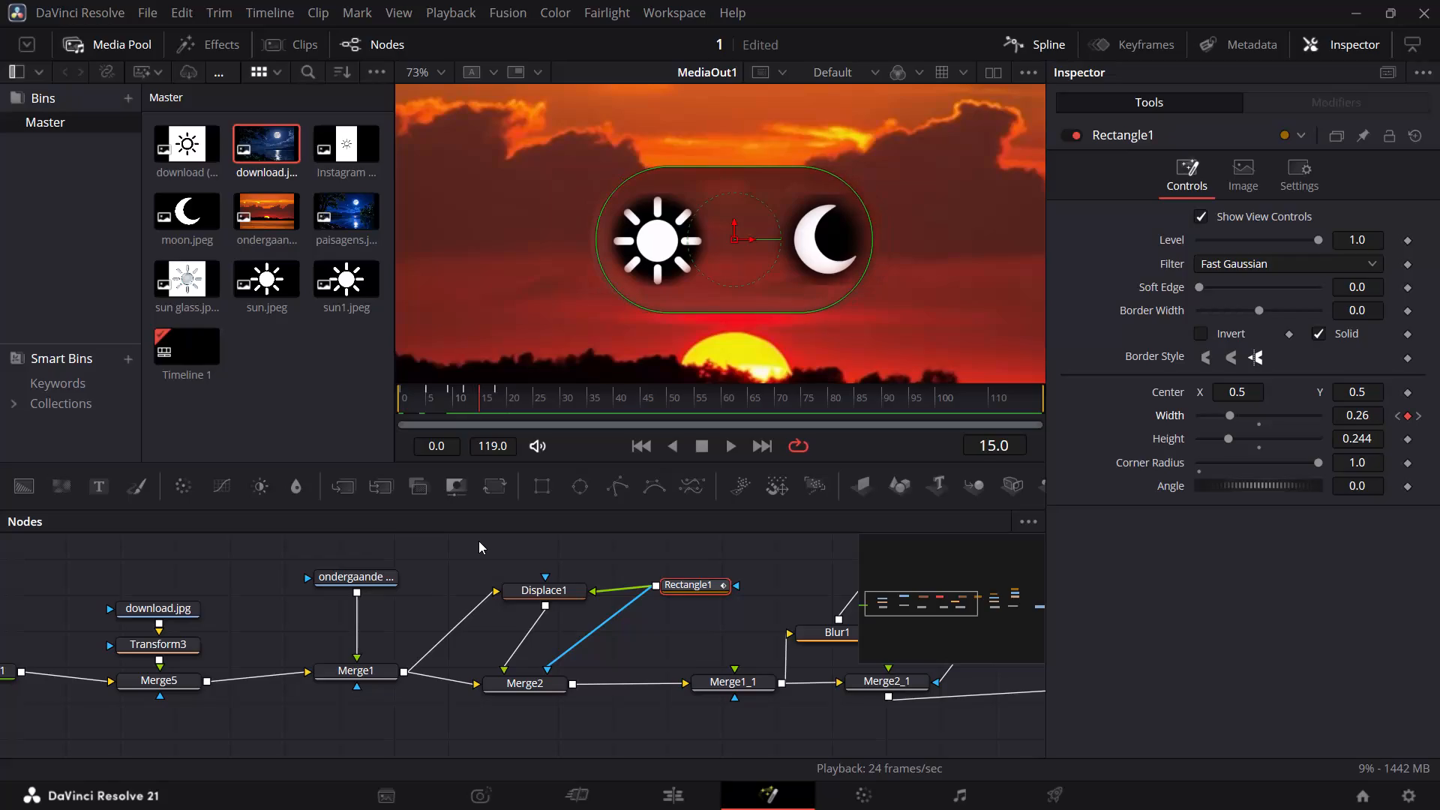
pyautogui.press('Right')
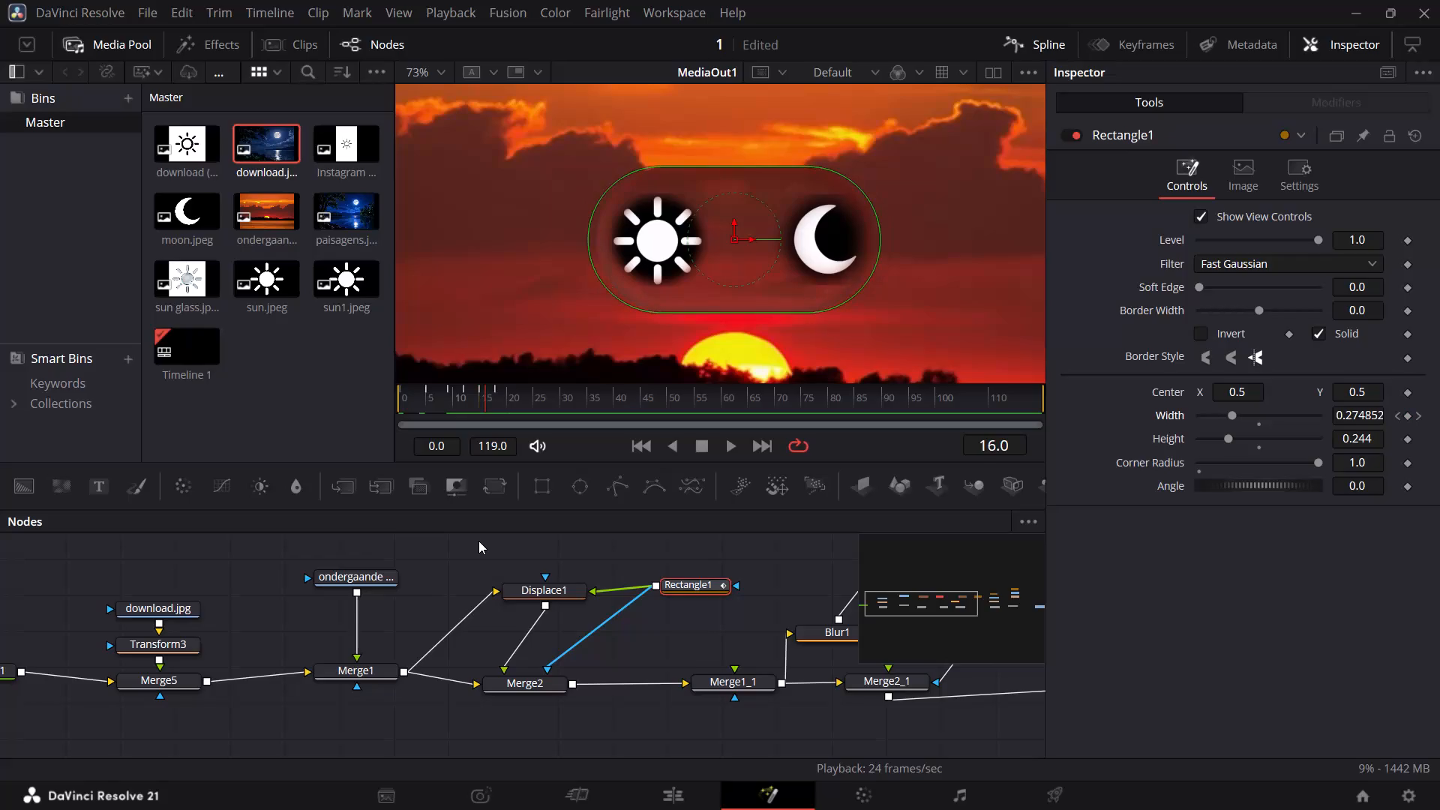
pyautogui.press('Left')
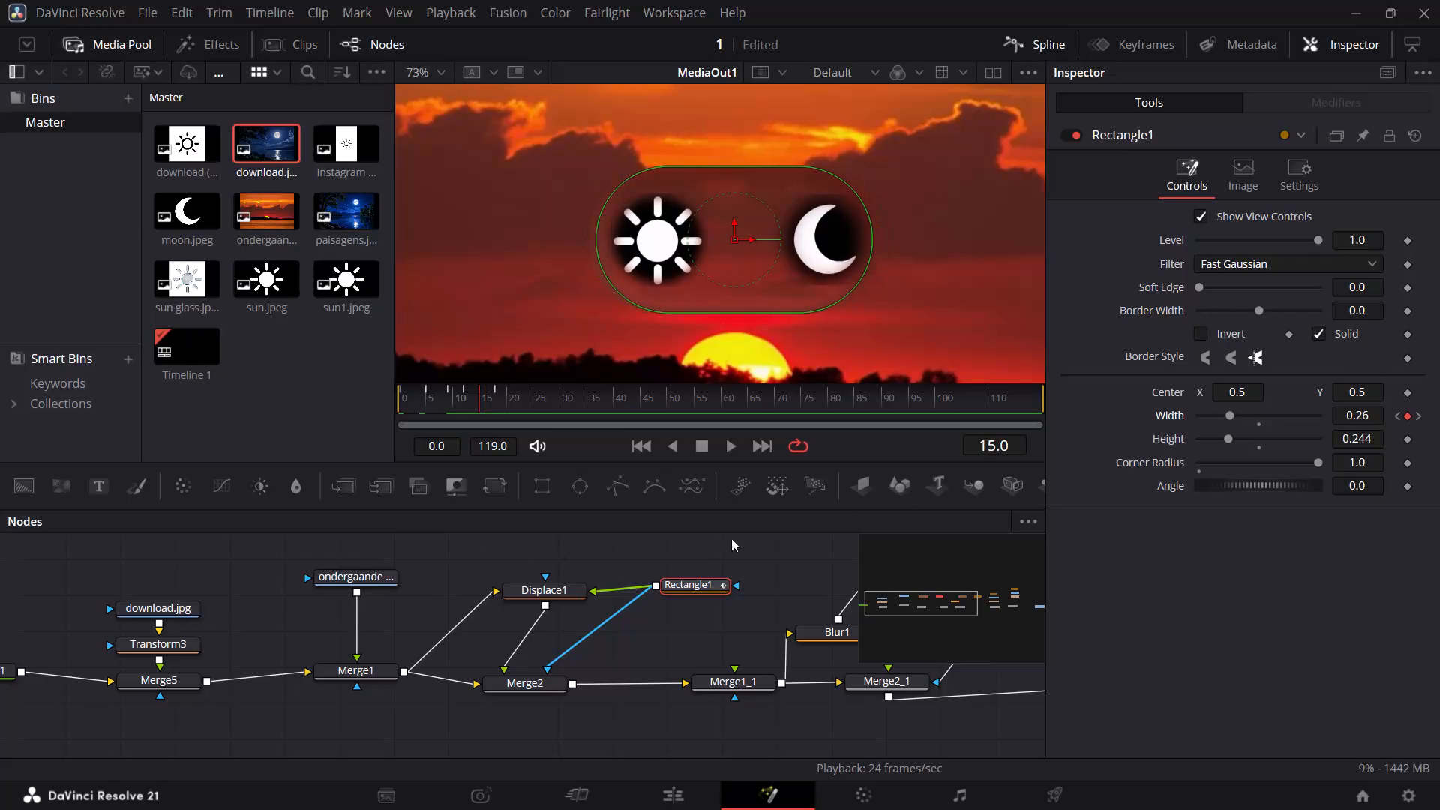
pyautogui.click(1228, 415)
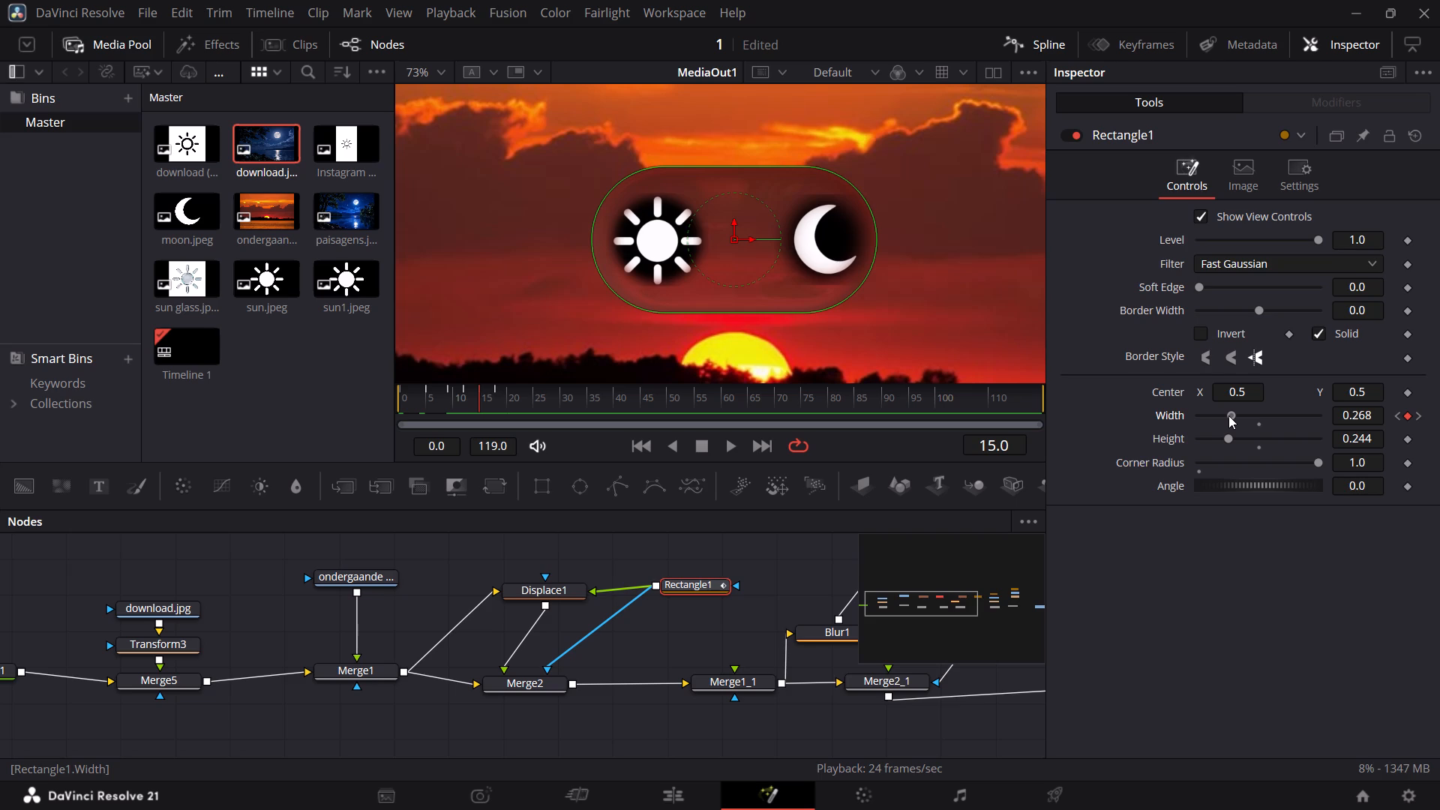
# Check the frames up to the pill's last Width keyframe, return to the start, and play the opening animation.
pyautogui.press('Right')
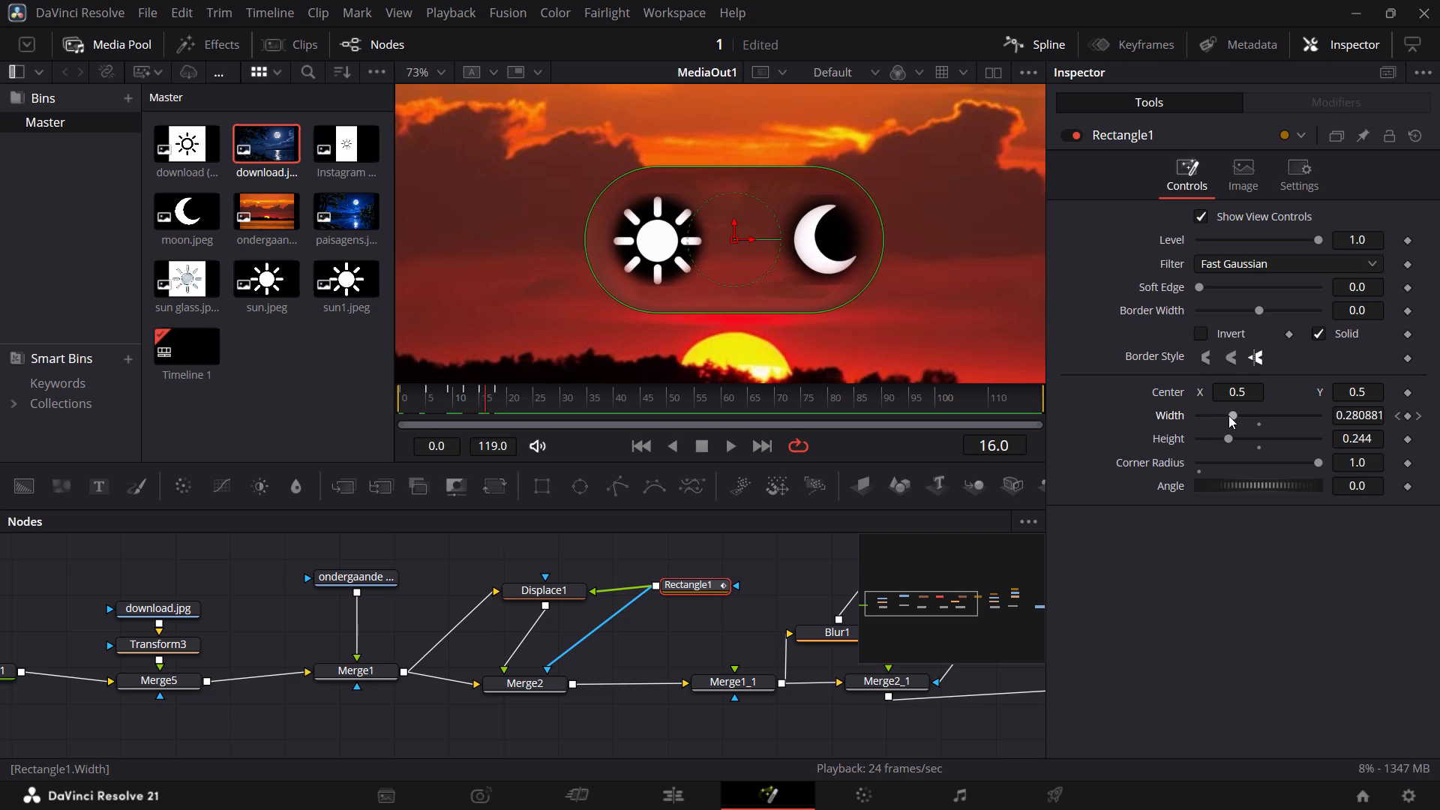
pyautogui.press('Right')
pyautogui.press('Right')
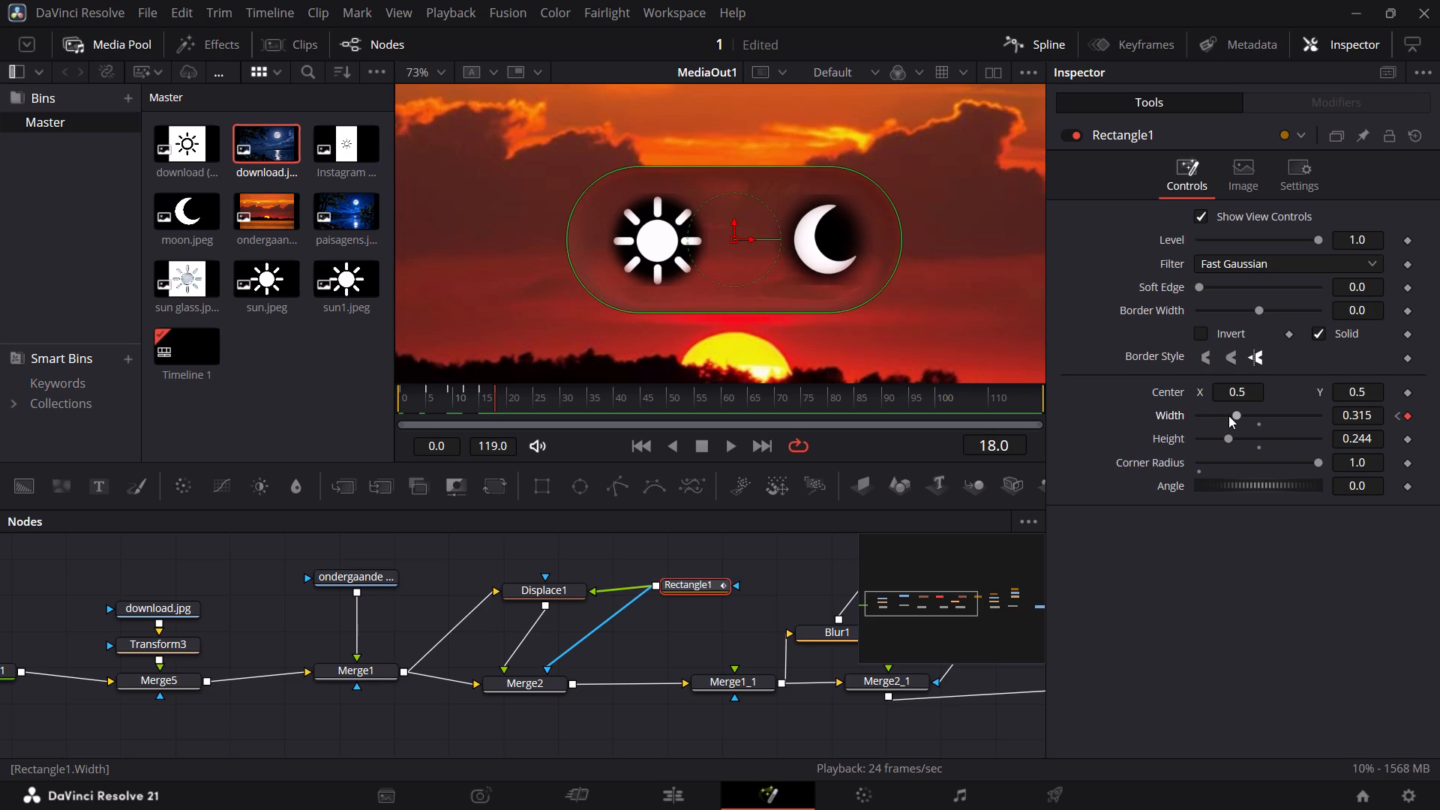
pyautogui.press('Right')
pyautogui.press('Left')
pyautogui.press('Left')
pyautogui.press('Left')
pyautogui.press('Left')
pyautogui.press('Left')
pyautogui.press('Left')
pyautogui.press('Left')
pyautogui.press('Left')
pyautogui.press('Left')
pyautogui.press('Left')
pyautogui.press('Left')
pyautogui.press('Left')
pyautogui.press('Left')
pyautogui.press('Left')
pyautogui.press('Left')
pyautogui.press('Left')
pyautogui.press('Left')
pyautogui.press('Left')
pyautogui.press('Left')
pyautogui.press('Left')
pyautogui.press('space')
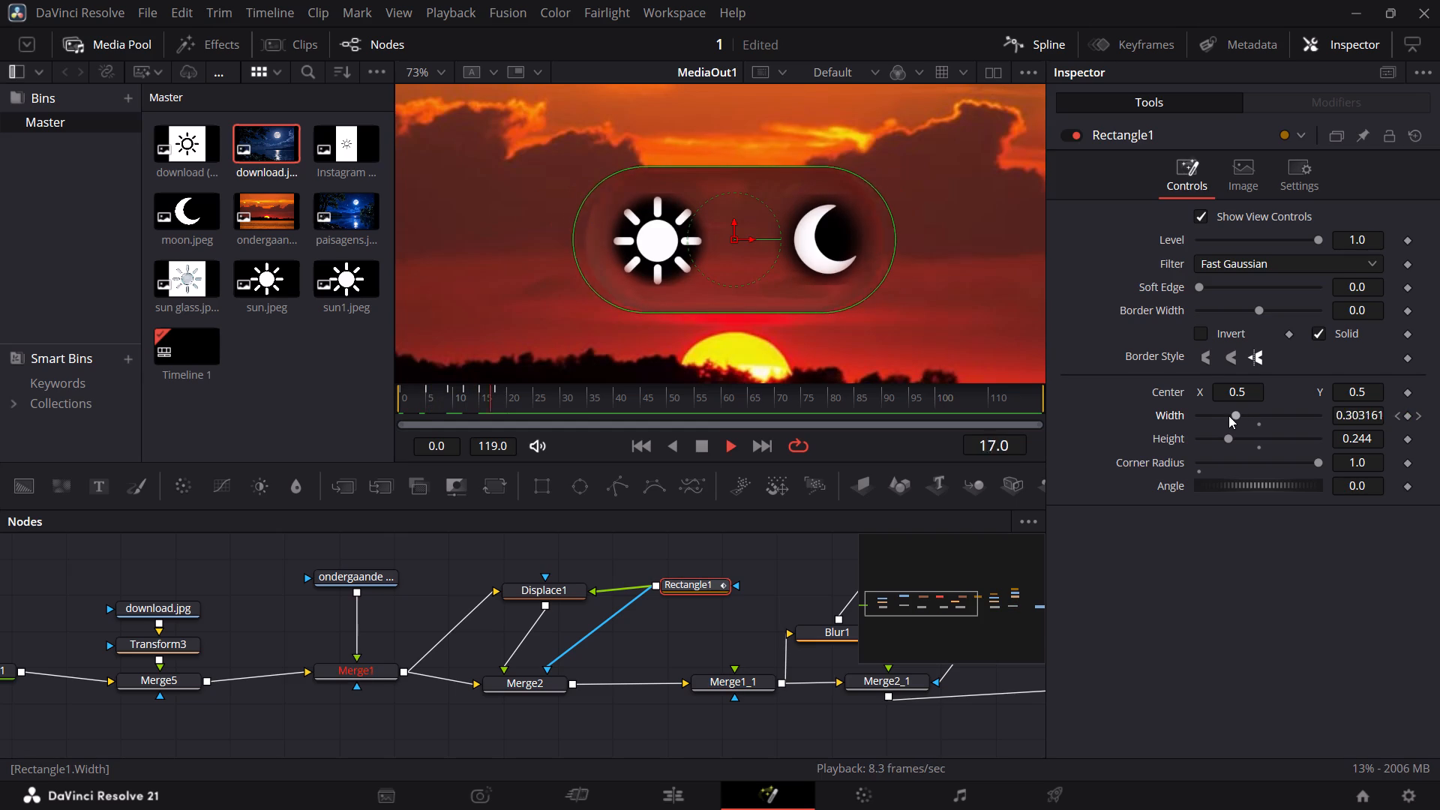
pyautogui.press('space')
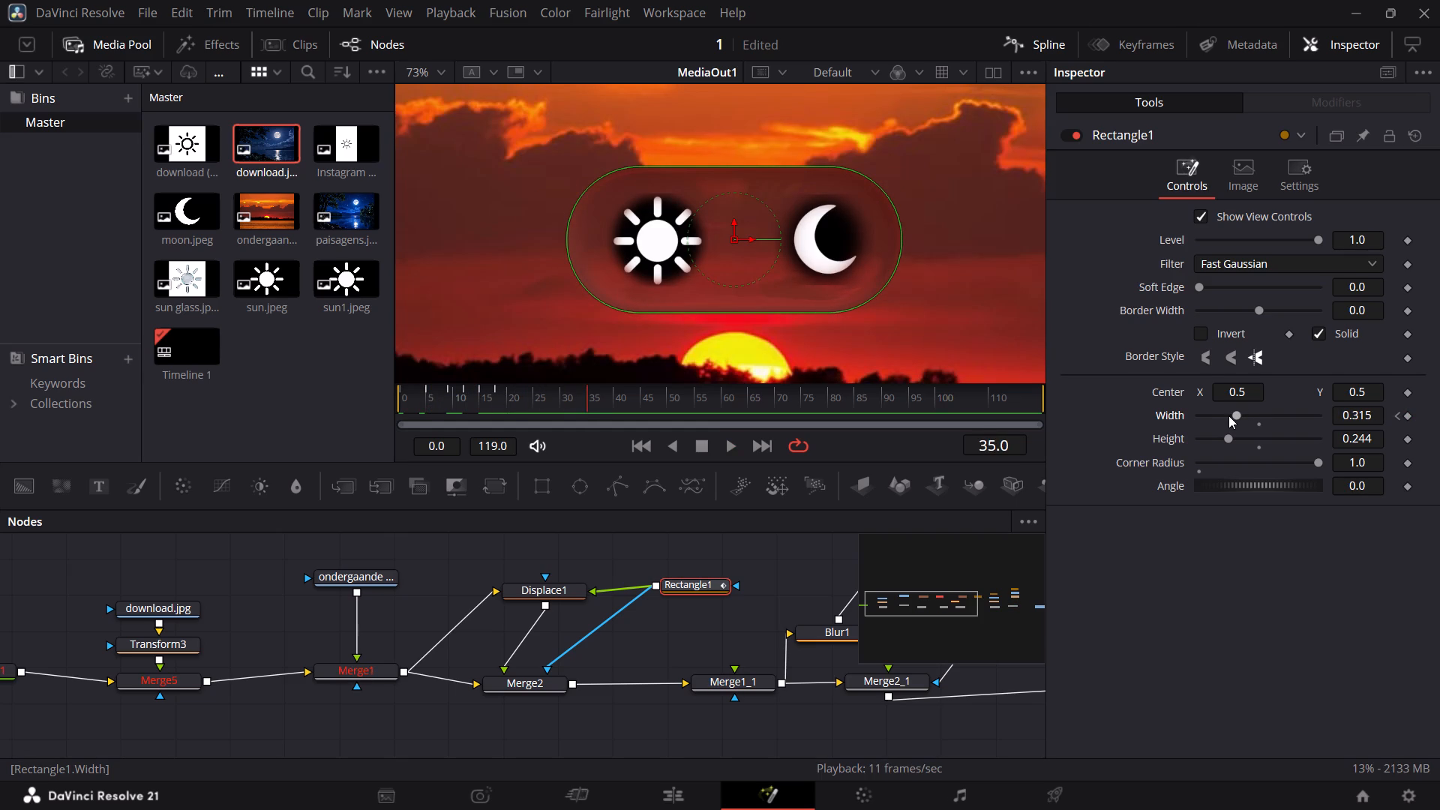
# Return to the start and examine the pill's width bounce frame by frame through frame 13.
pyautogui.press('Left')
pyautogui.press('Left')
pyautogui.press('Left')
pyautogui.press('Left')
pyautogui.press('Left')
pyautogui.press('Left')
pyautogui.press('Left')
pyautogui.press('Left')
pyautogui.press('Left')
pyautogui.press('Left')
pyautogui.press('Left')
pyautogui.press('Left')
pyautogui.press('Left')
pyautogui.press('Left')
pyautogui.press('Left')
pyautogui.press('Left')
pyautogui.press('Left')
pyautogui.press('Left')
pyautogui.press('Left')
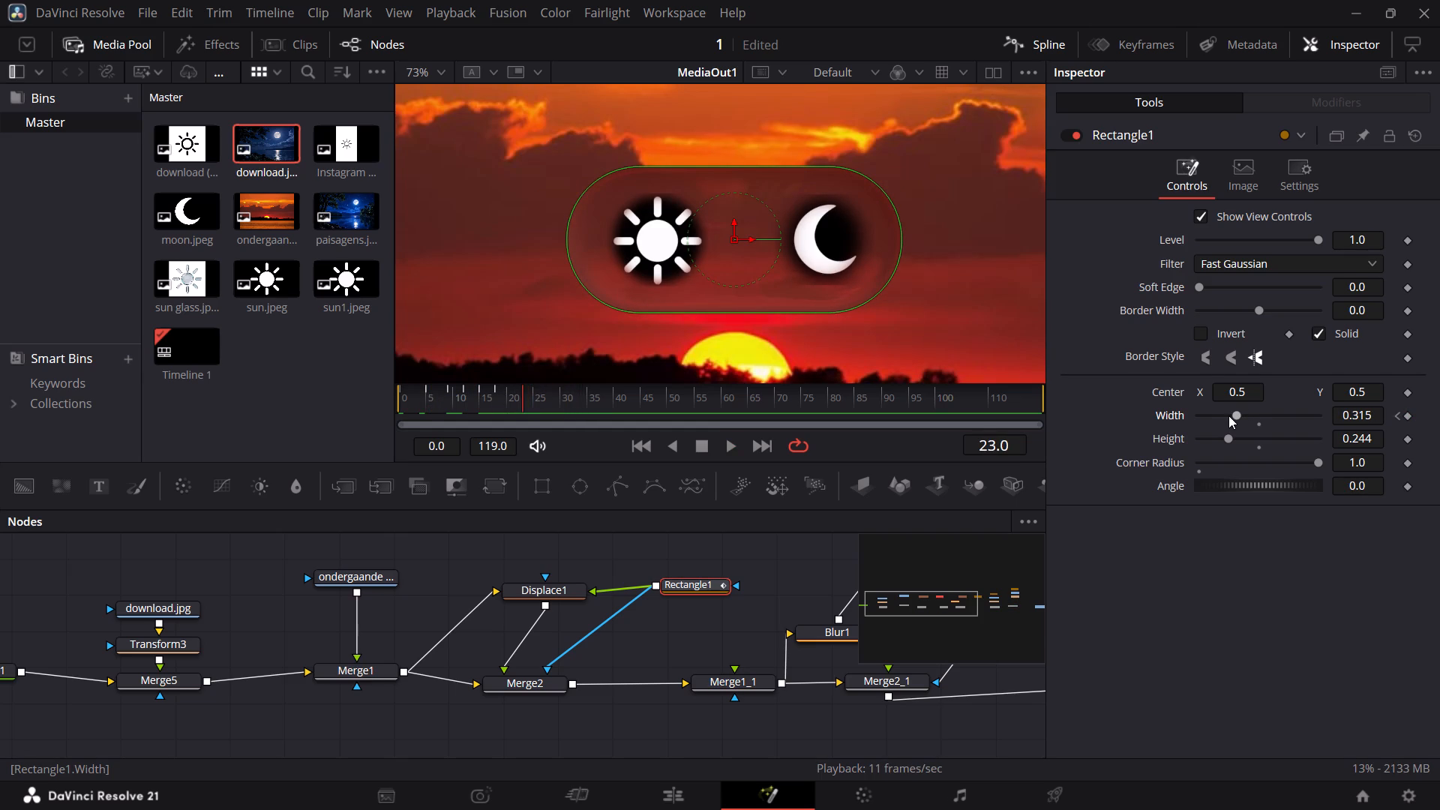
pyautogui.press('Left')
pyautogui.press('Left')
pyautogui.press('Left')
pyautogui.press('Left')
pyautogui.press('Left')
pyautogui.press('Left')
pyautogui.press('Left')
pyautogui.press('Left')
pyautogui.press('Left')
pyautogui.press('Left')
pyautogui.press('Left')
pyautogui.press('Left')
pyautogui.press('Left')
pyautogui.press('Left')
pyautogui.press('Left')
pyautogui.press('Left')
pyautogui.press('Left')
pyautogui.press('Left')
pyautogui.press('Left')
pyautogui.press('Left')
pyautogui.press('Left')
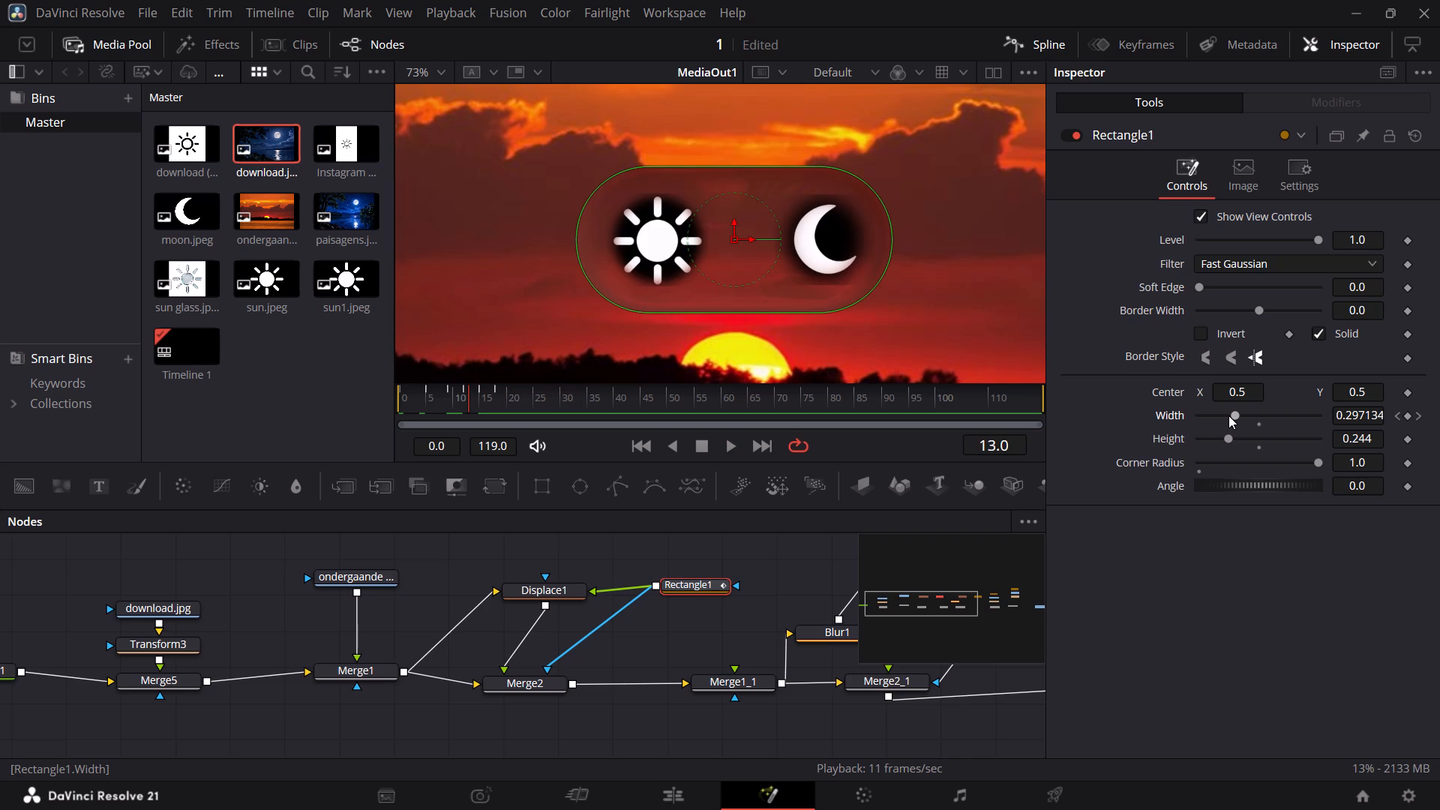
pyautogui.press('Right')
pyautogui.press('Right')
pyautogui.press('Right')
pyautogui.press('Right')
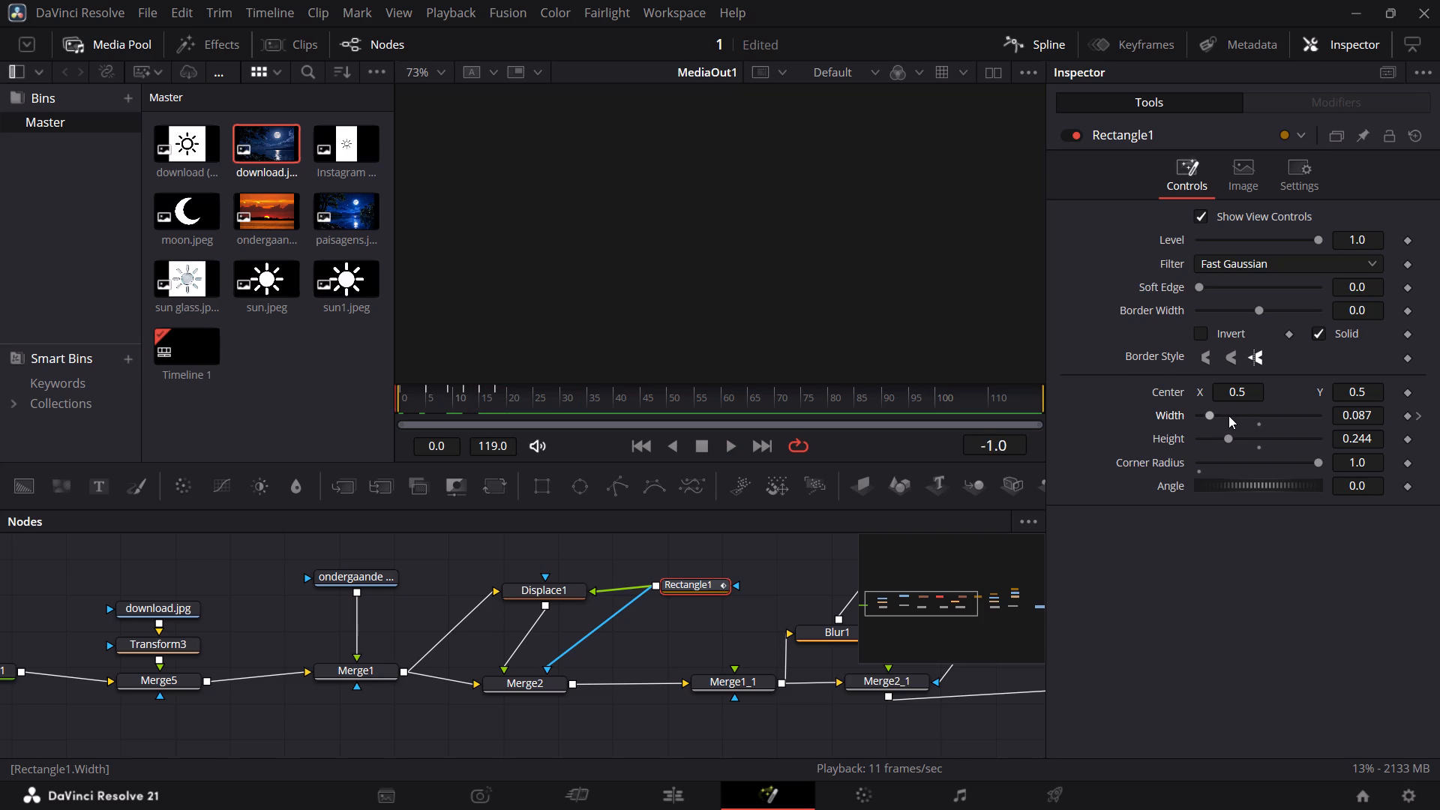
pyautogui.press('Right')
pyautogui.press('Right')
pyautogui.press('Right')
pyautogui.press('Right')
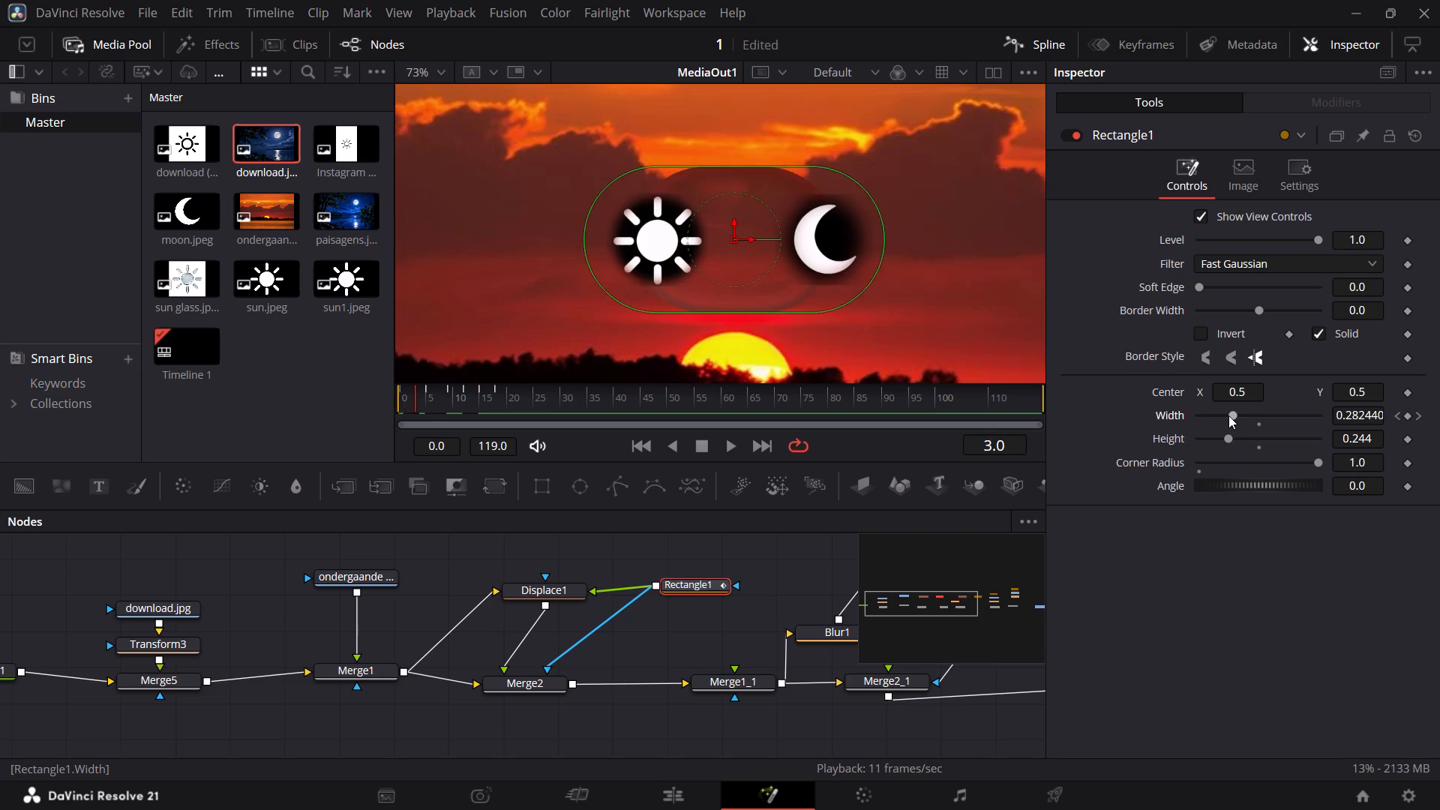
pyautogui.press('Right')
pyautogui.press('Right')
pyautogui.press('Right')
pyautogui.press('Right')
pyautogui.press('Right')
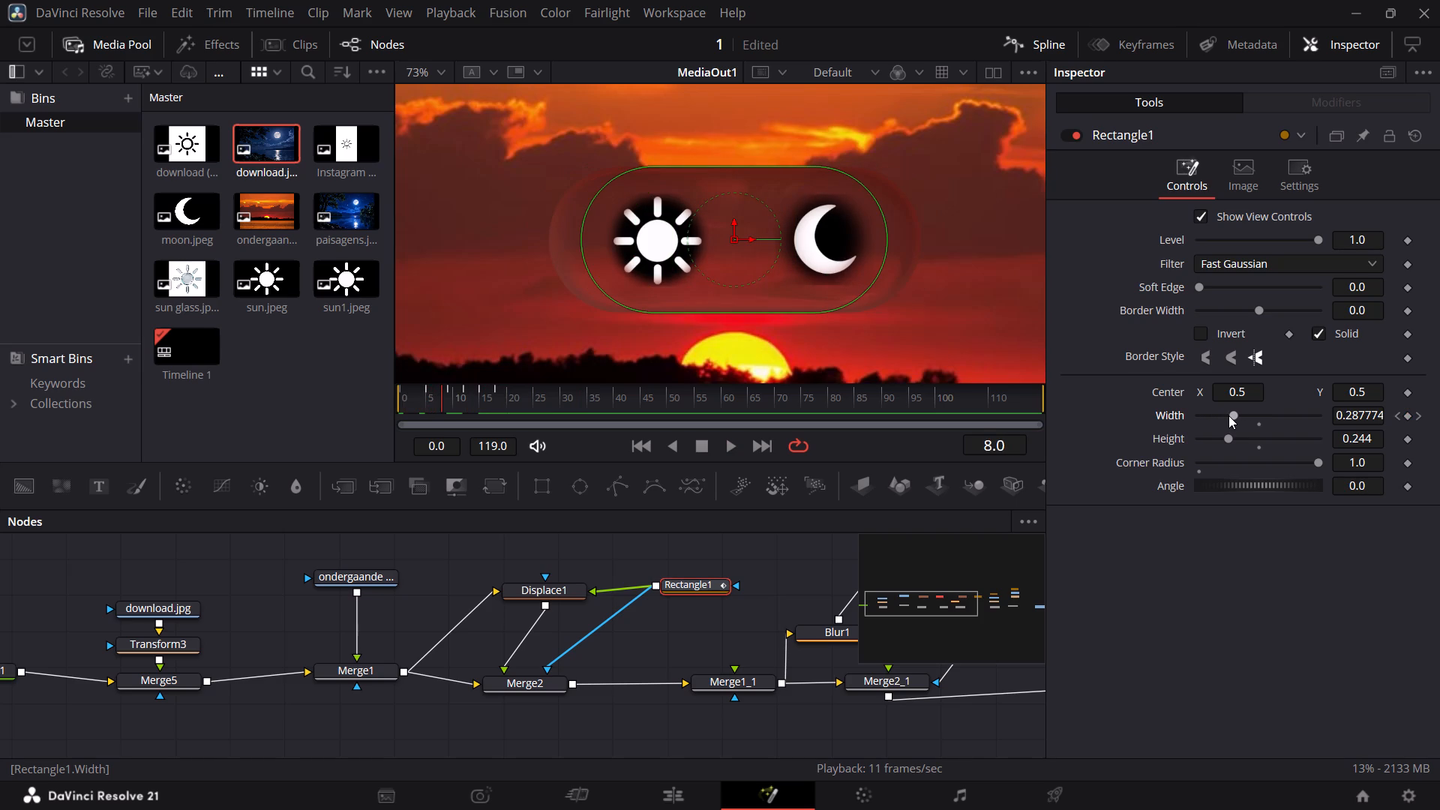
pyautogui.press('Right')
pyautogui.press('Right')
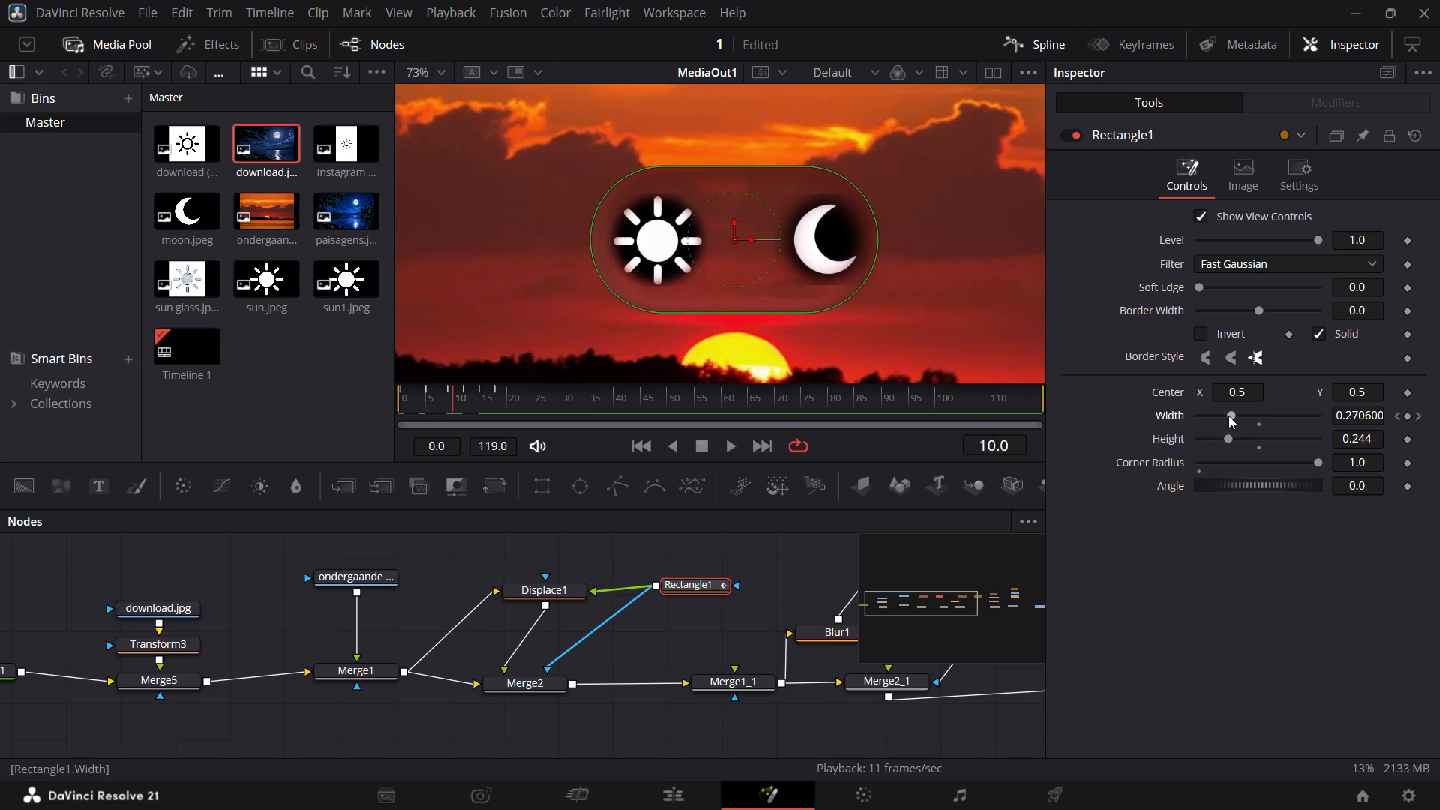
pyautogui.press('Right')
pyautogui.press('Right')
pyautogui.press('Right')
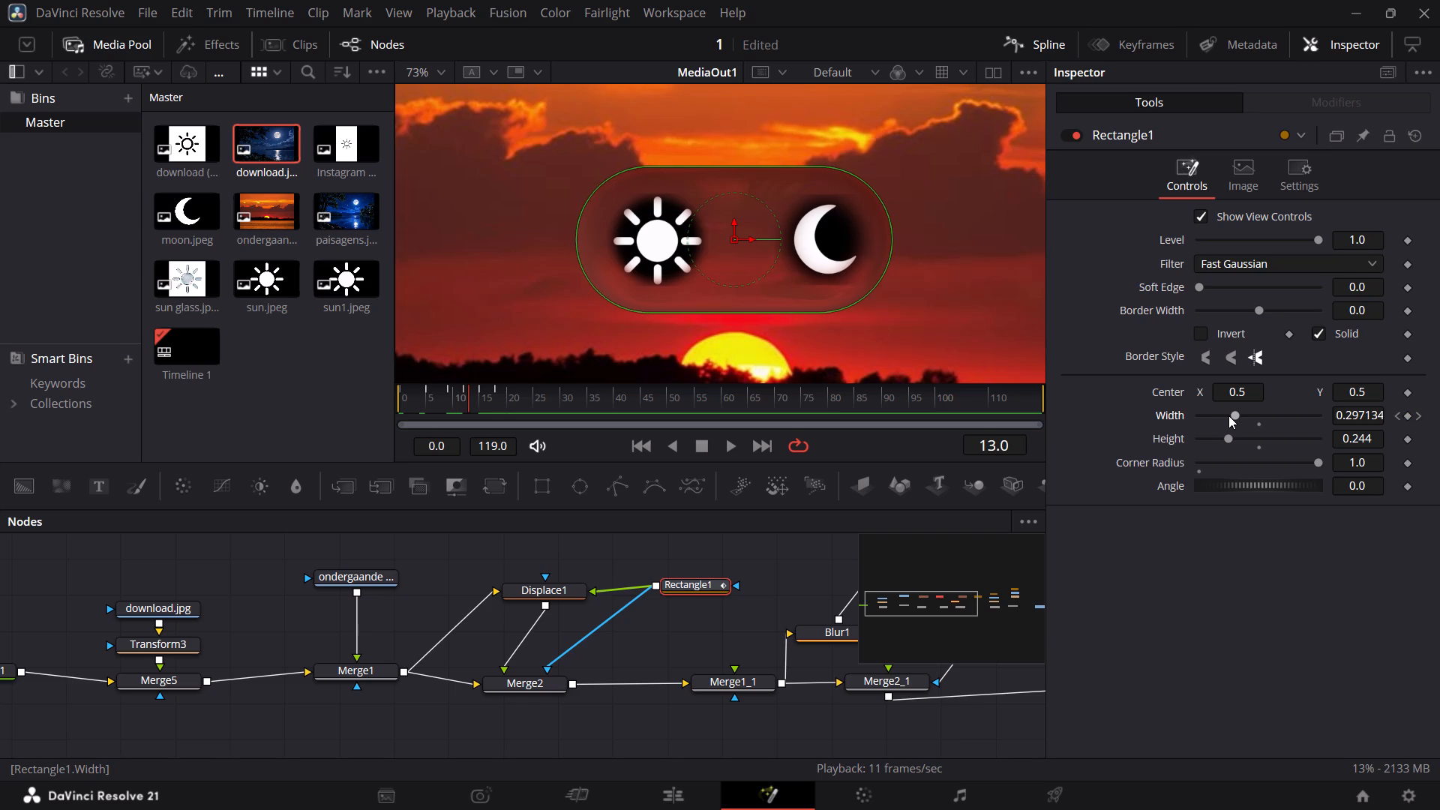
# Delete the Width keyframes of the pill mask Rectangle1 on frames 15 and 18.
pyautogui.press('Left')
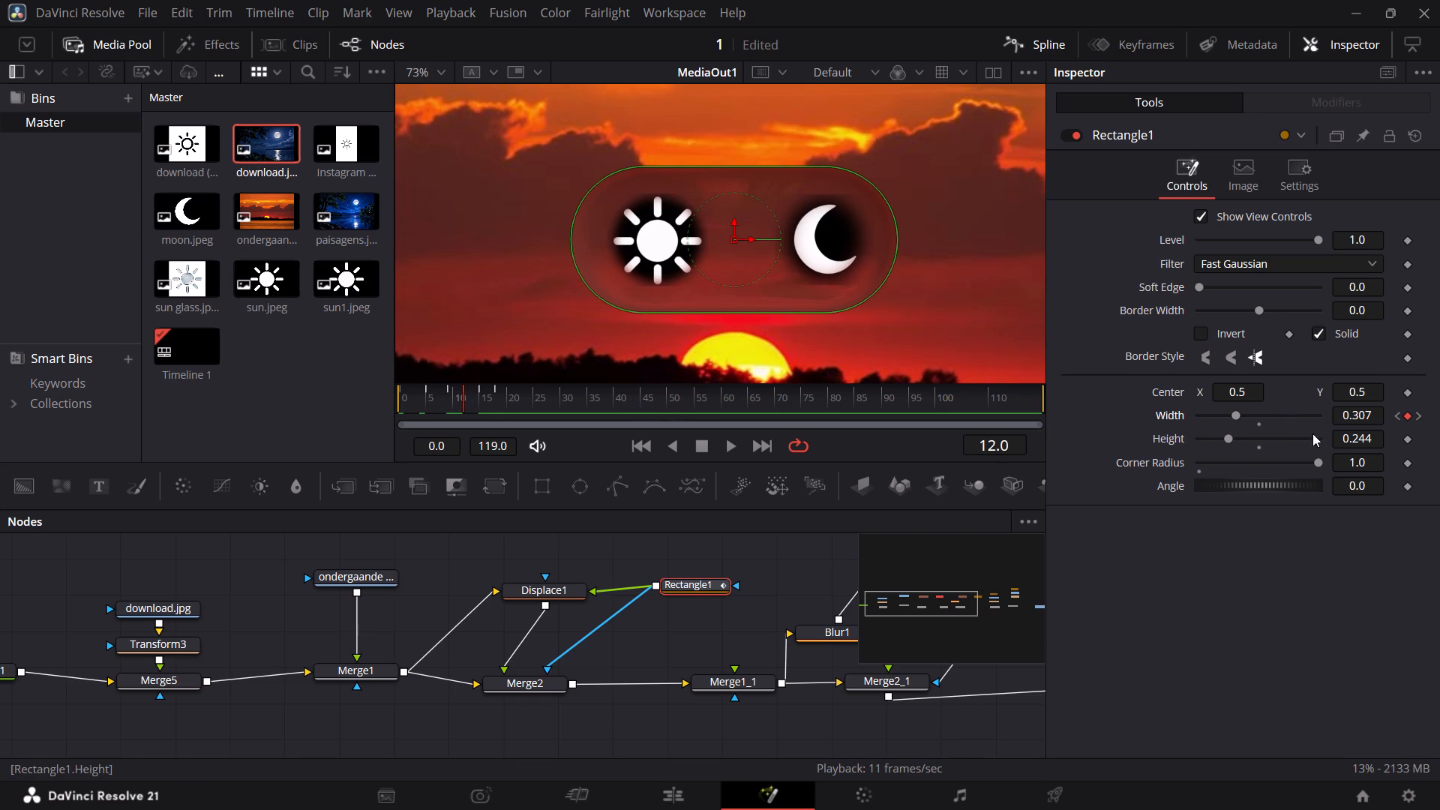
pyautogui.click(1420, 417)
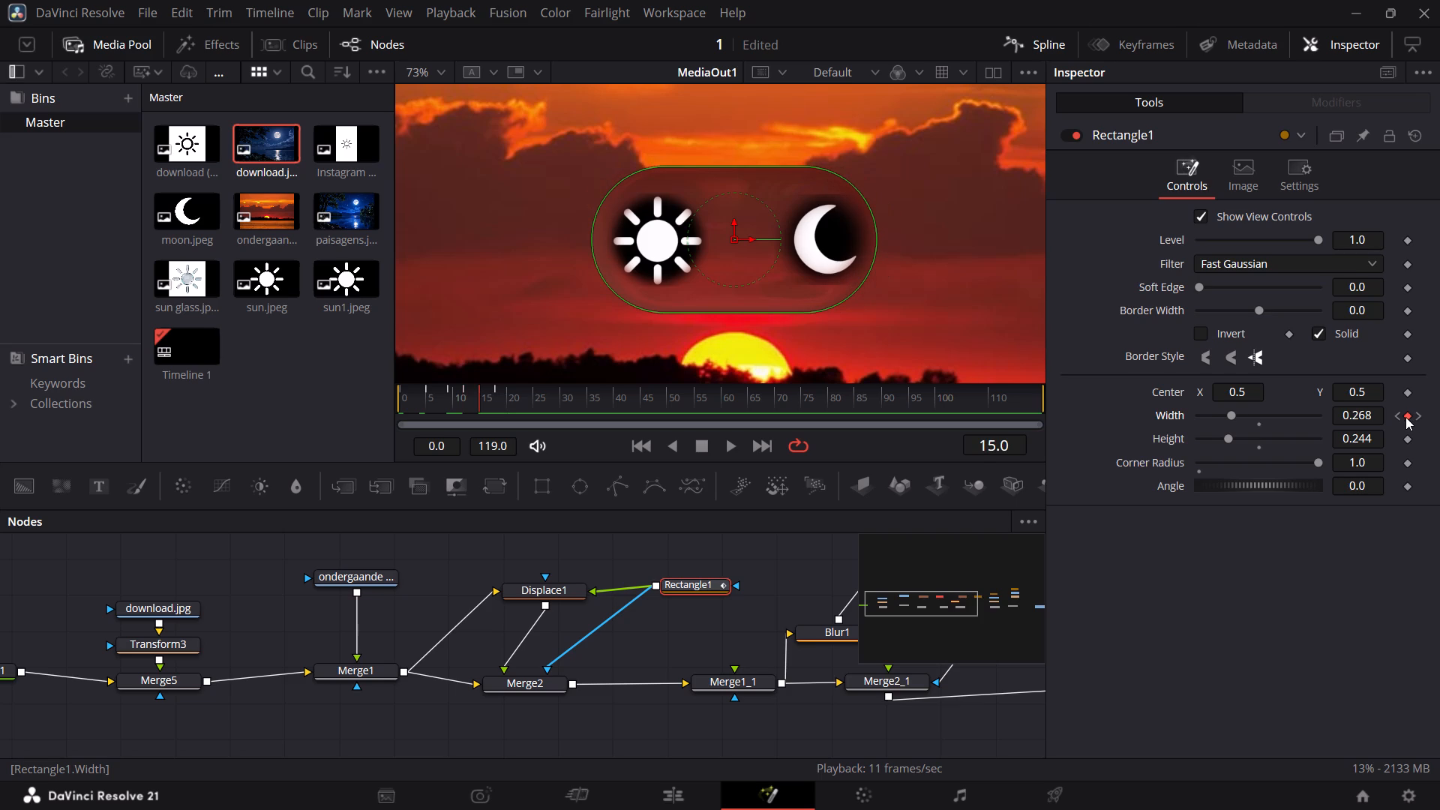
pyautogui.click(1405, 417)
pyautogui.click(1416, 418)
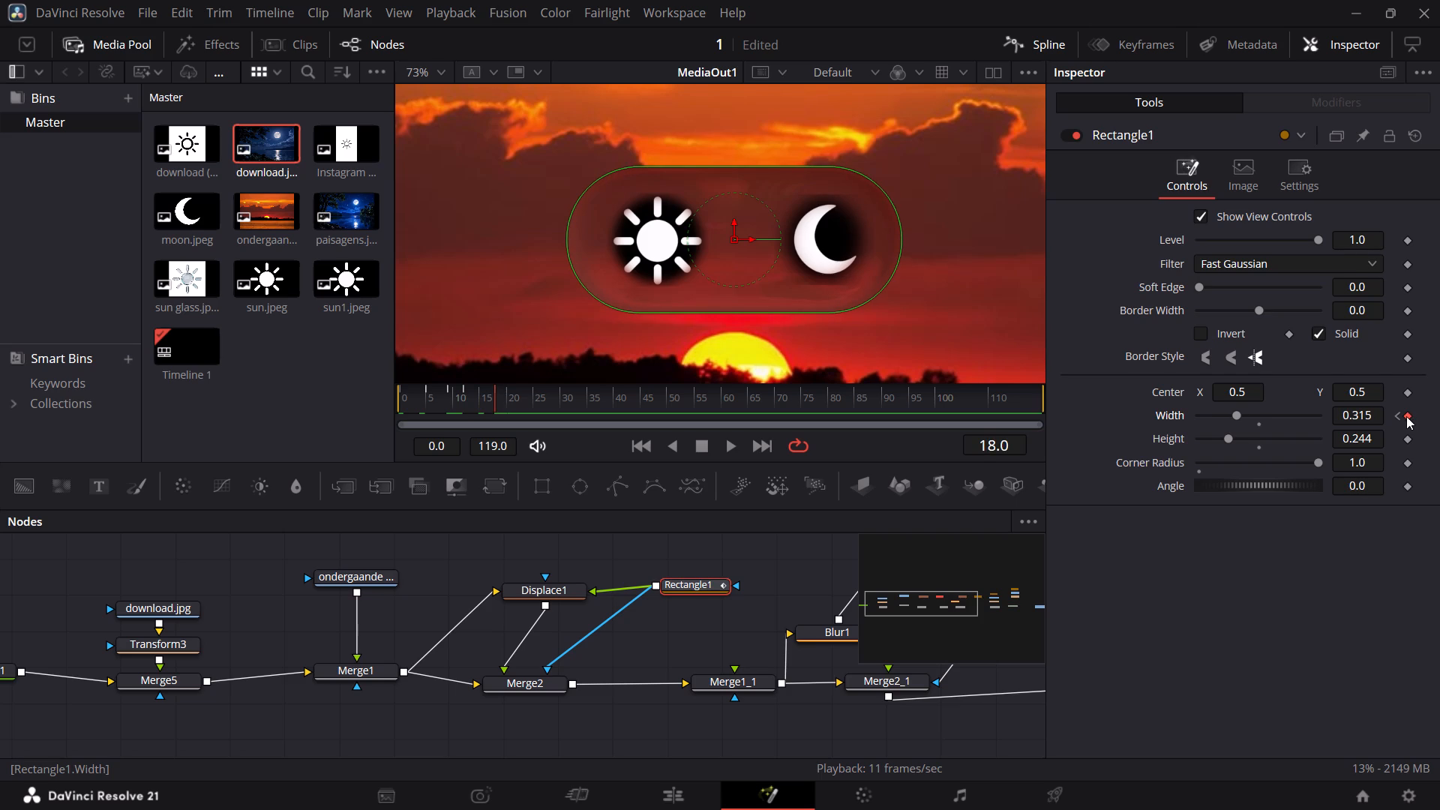
pyautogui.click(1406, 416)
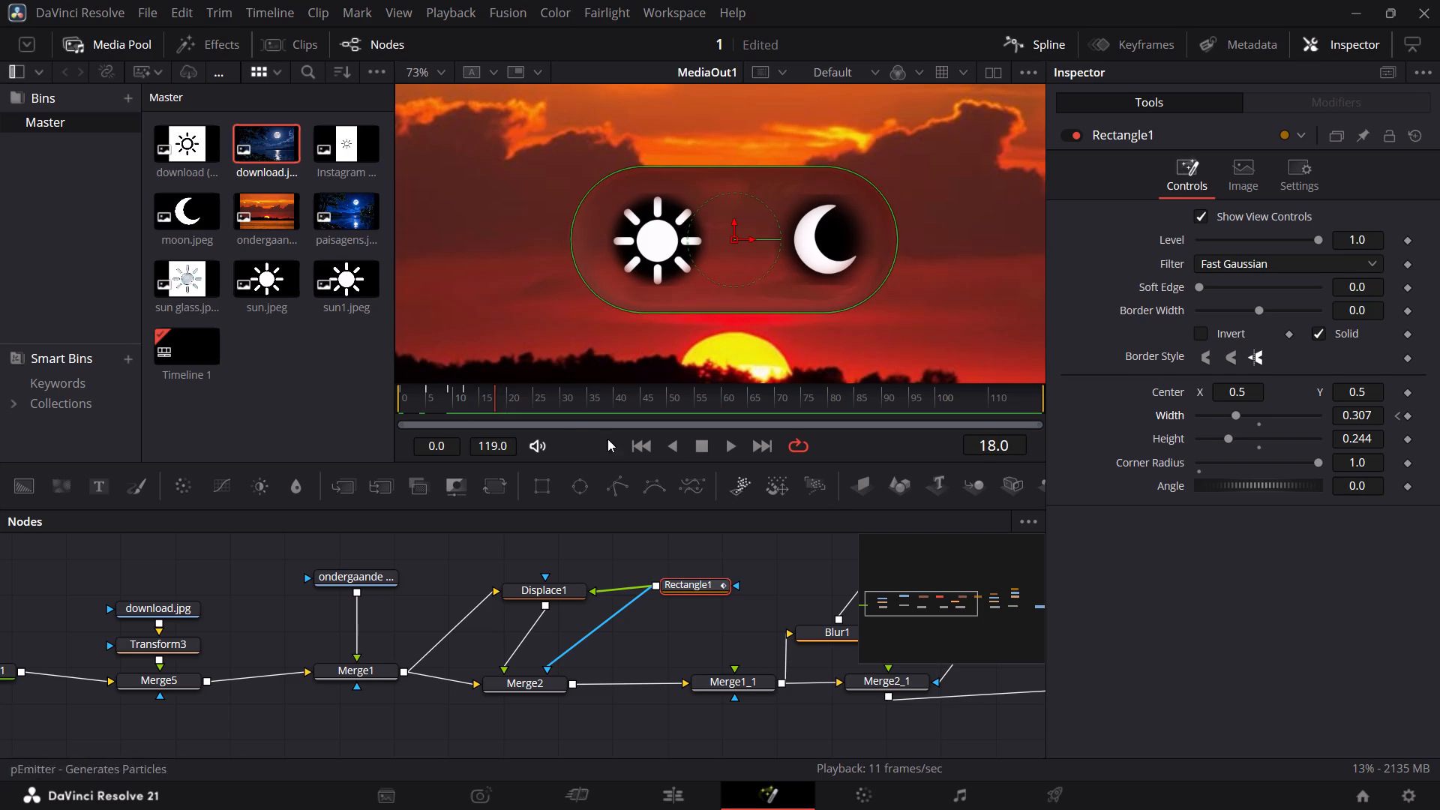
# Return to the start and examine the pill's width bounce frame by frame through frame 14.
pyautogui.press('Left')
pyautogui.press('Left')
pyautogui.press('Left')
pyautogui.press('Left')
pyautogui.press('Left')
pyautogui.press('Left')
pyautogui.press('Left')
pyautogui.press('Left')
pyautogui.press('Left')
pyautogui.press('Left')
pyautogui.press('Left')
pyautogui.press('Left')
pyautogui.press('Left')
pyautogui.press('Left')
pyautogui.press('Left')
pyautogui.press('Left')
pyautogui.press('Left')
pyautogui.press('Left')
pyautogui.press('Left')
pyautogui.press('Left')
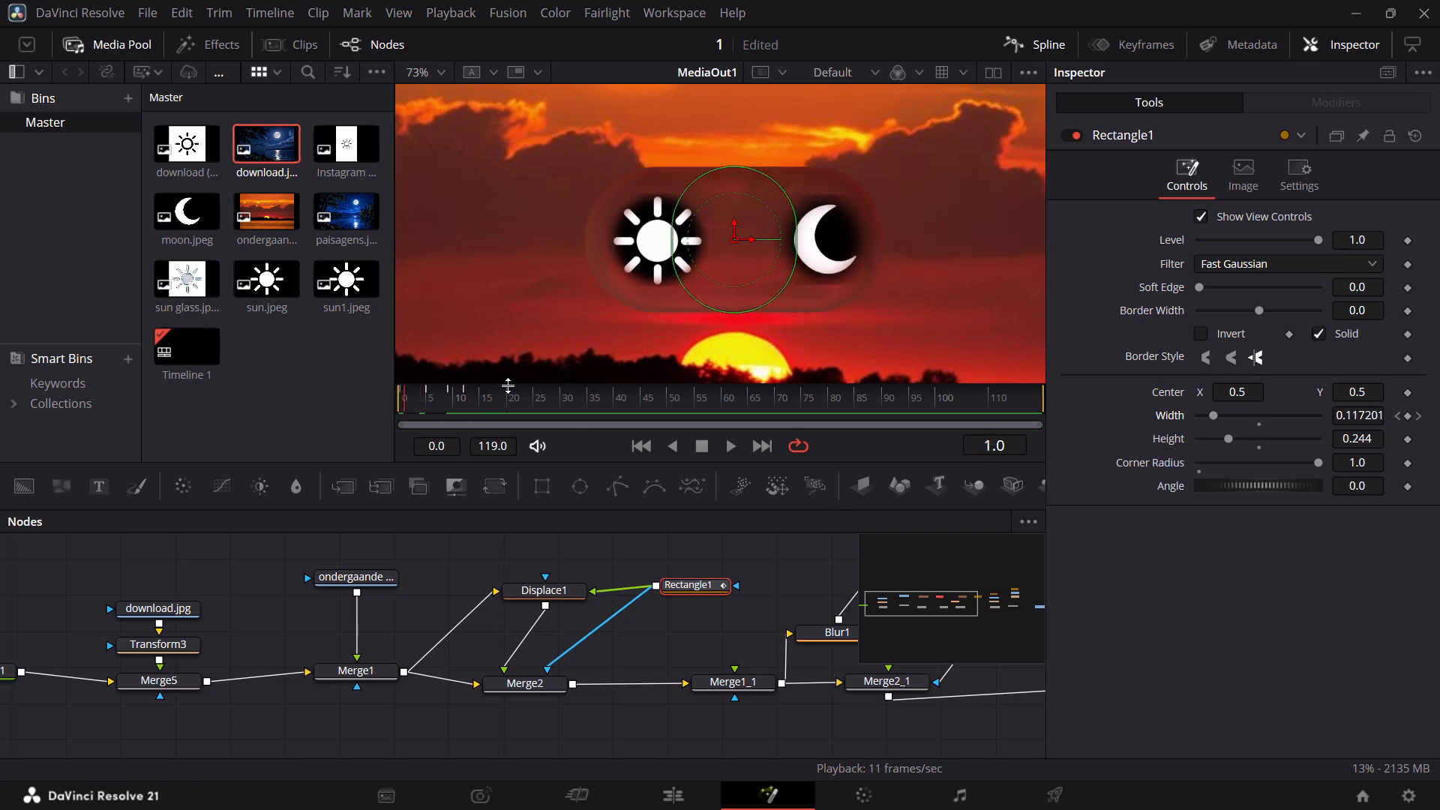
pyautogui.press('Right')
pyautogui.press('Right')
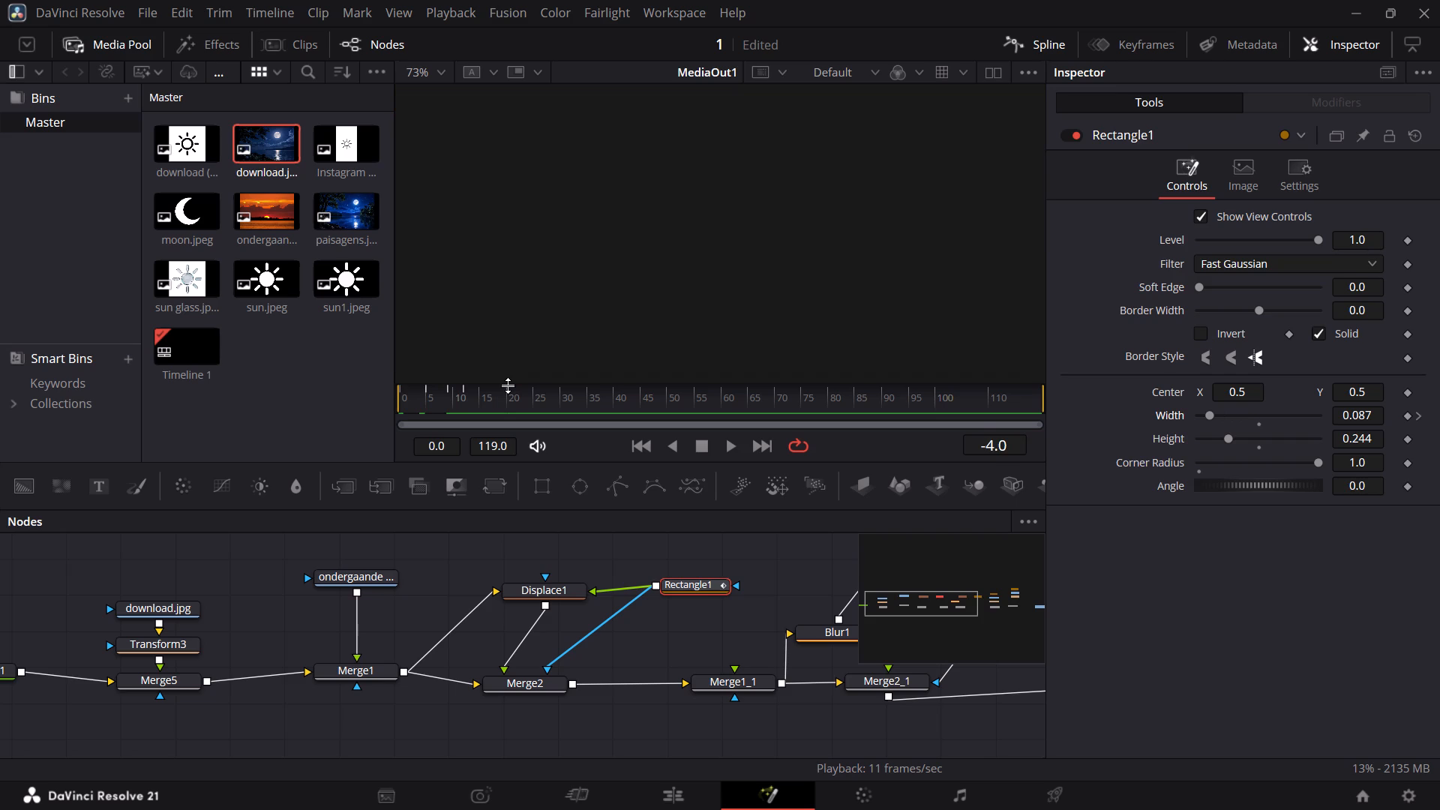
pyautogui.press('Right')
pyautogui.press('Right')
pyautogui.press('Right')
pyautogui.press('Right')
pyautogui.press('Right')
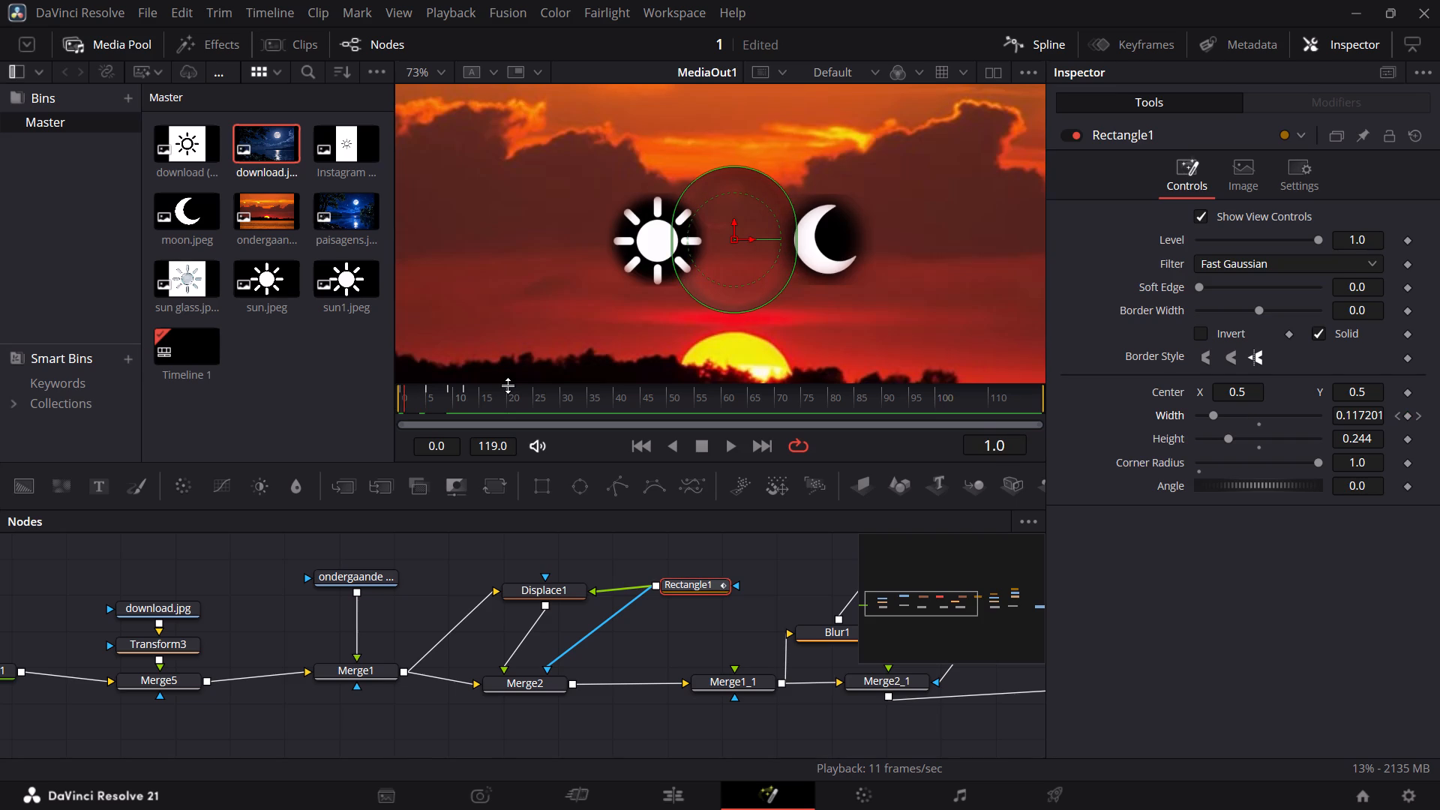
pyautogui.press('Right')
pyautogui.press('Right')
pyautogui.press('Right')
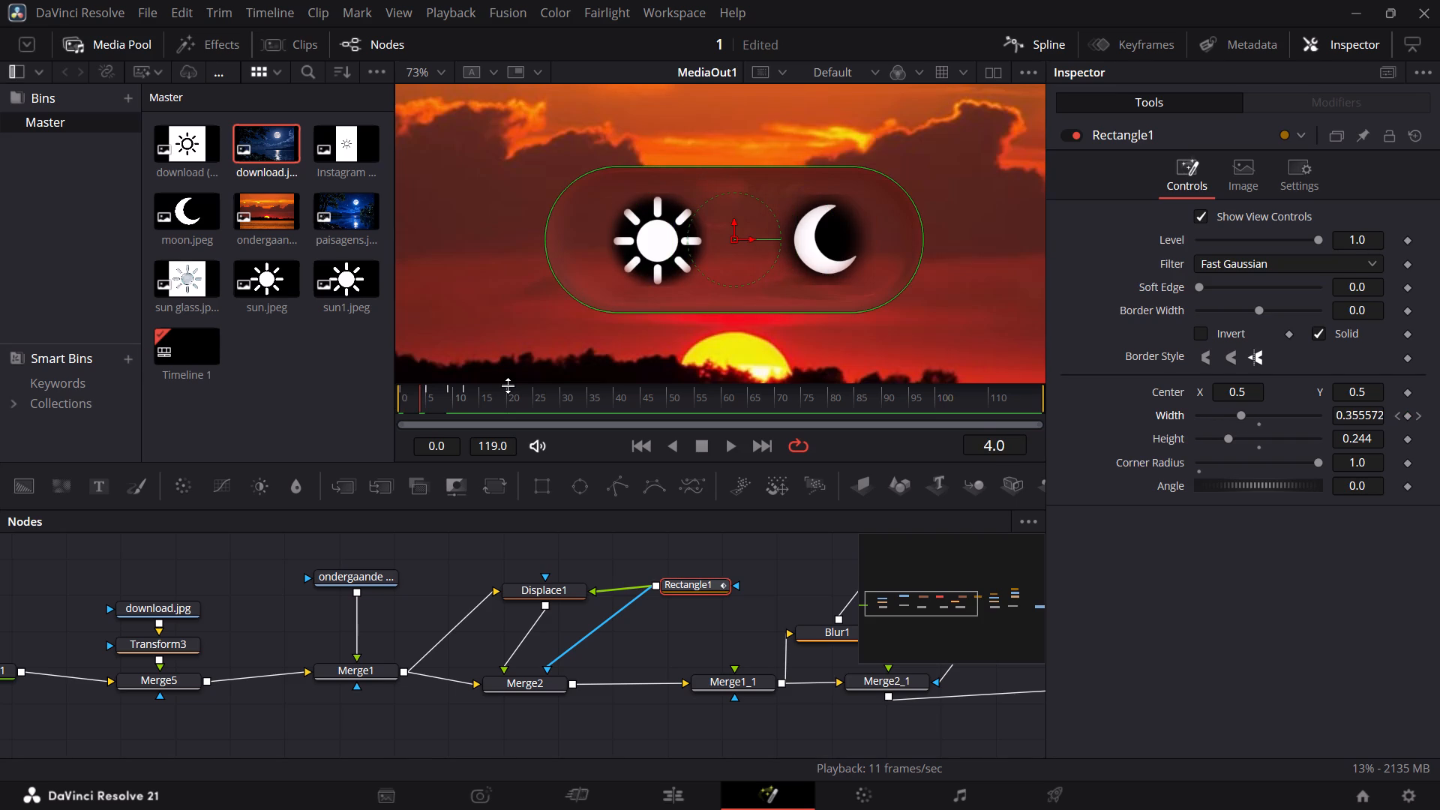
pyautogui.press('Right')
pyautogui.press('Right')
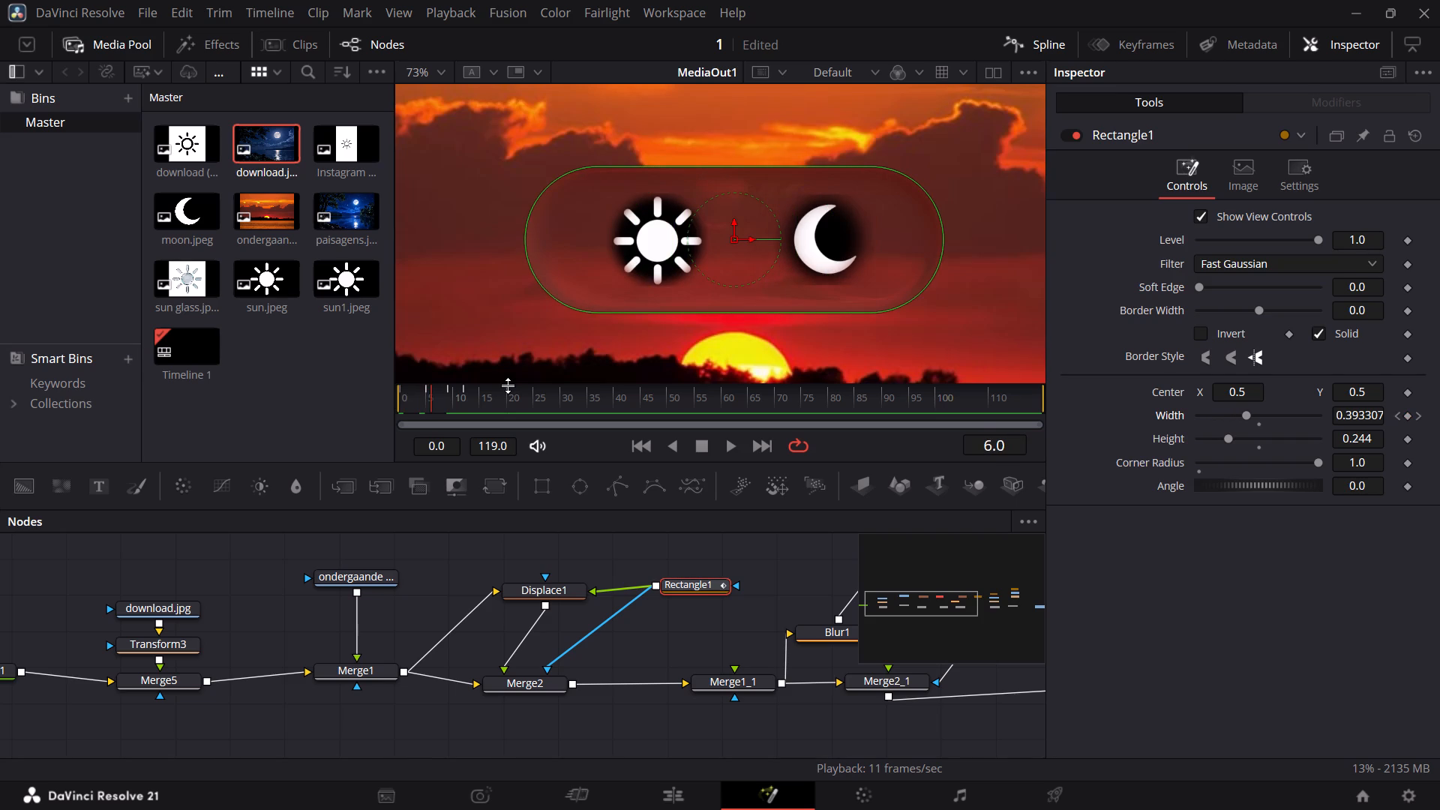
pyautogui.press('Right')
pyautogui.press('Right')
pyautogui.press('Right')
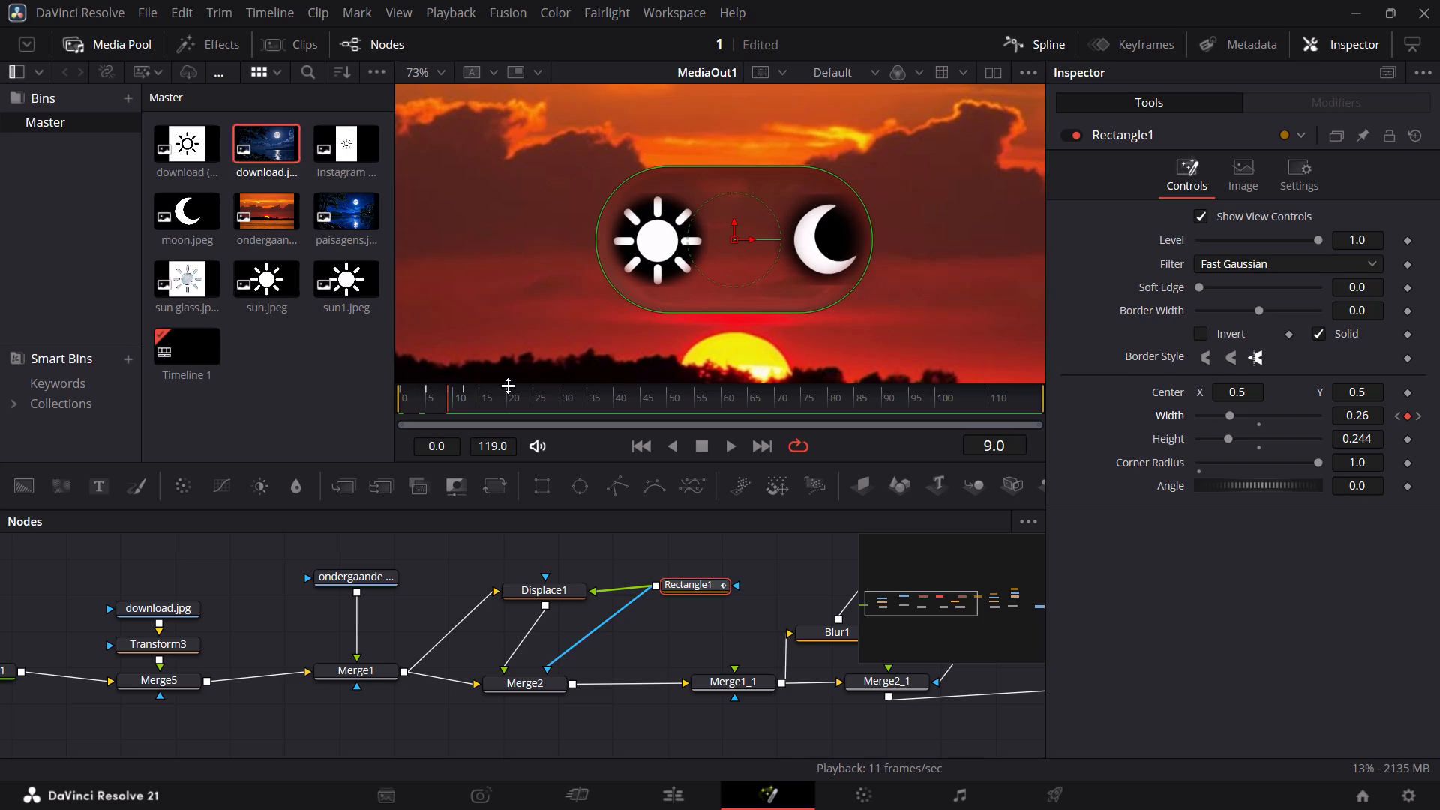
pyautogui.press('Right')
pyautogui.press('Right')
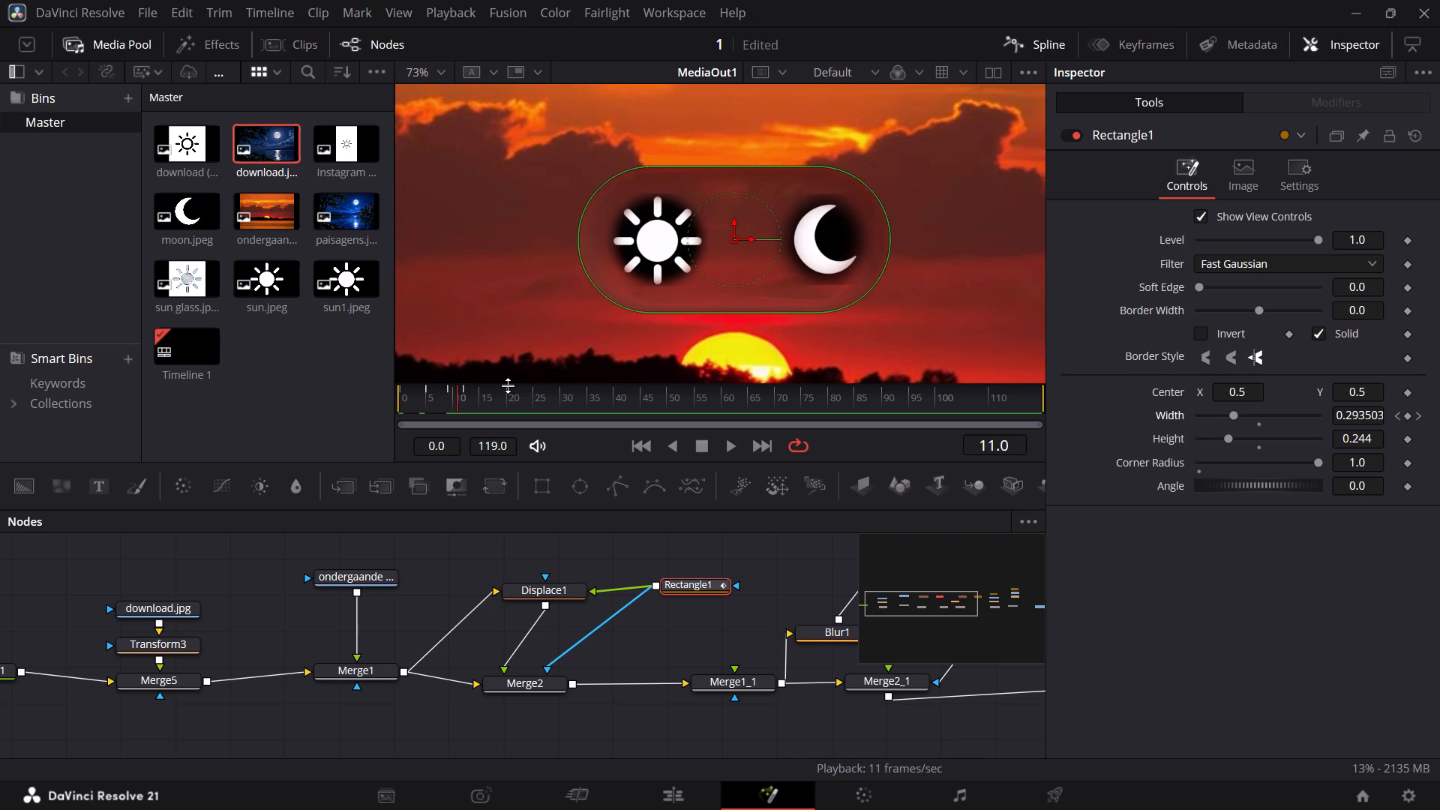
pyautogui.press('Right')
pyautogui.press('Right')
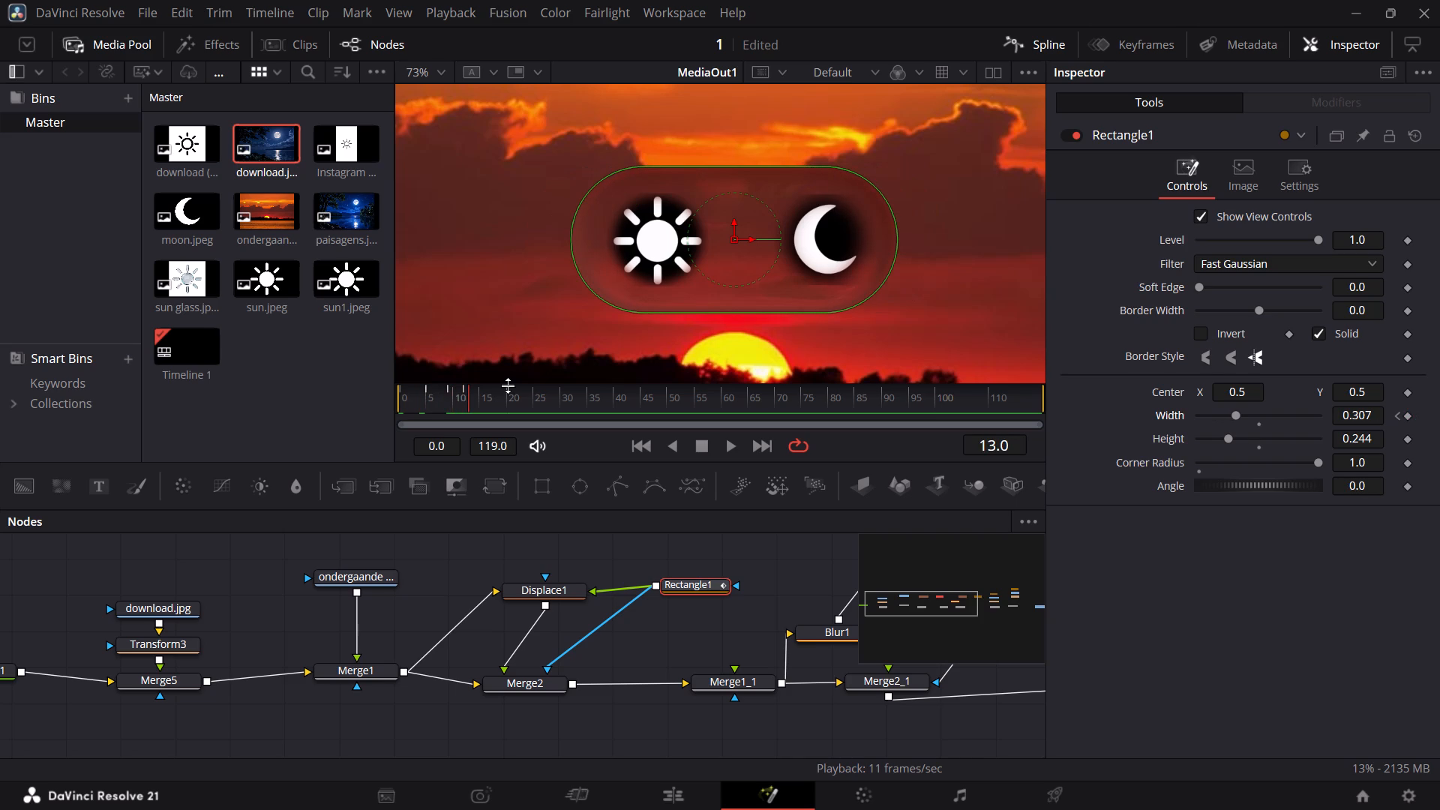
pyautogui.press('Right')
# Play the opening animation from frame 0 and stop it at frame 30.
pyautogui.moveTo(474, 404); pyautogui.dragTo(405, 402)
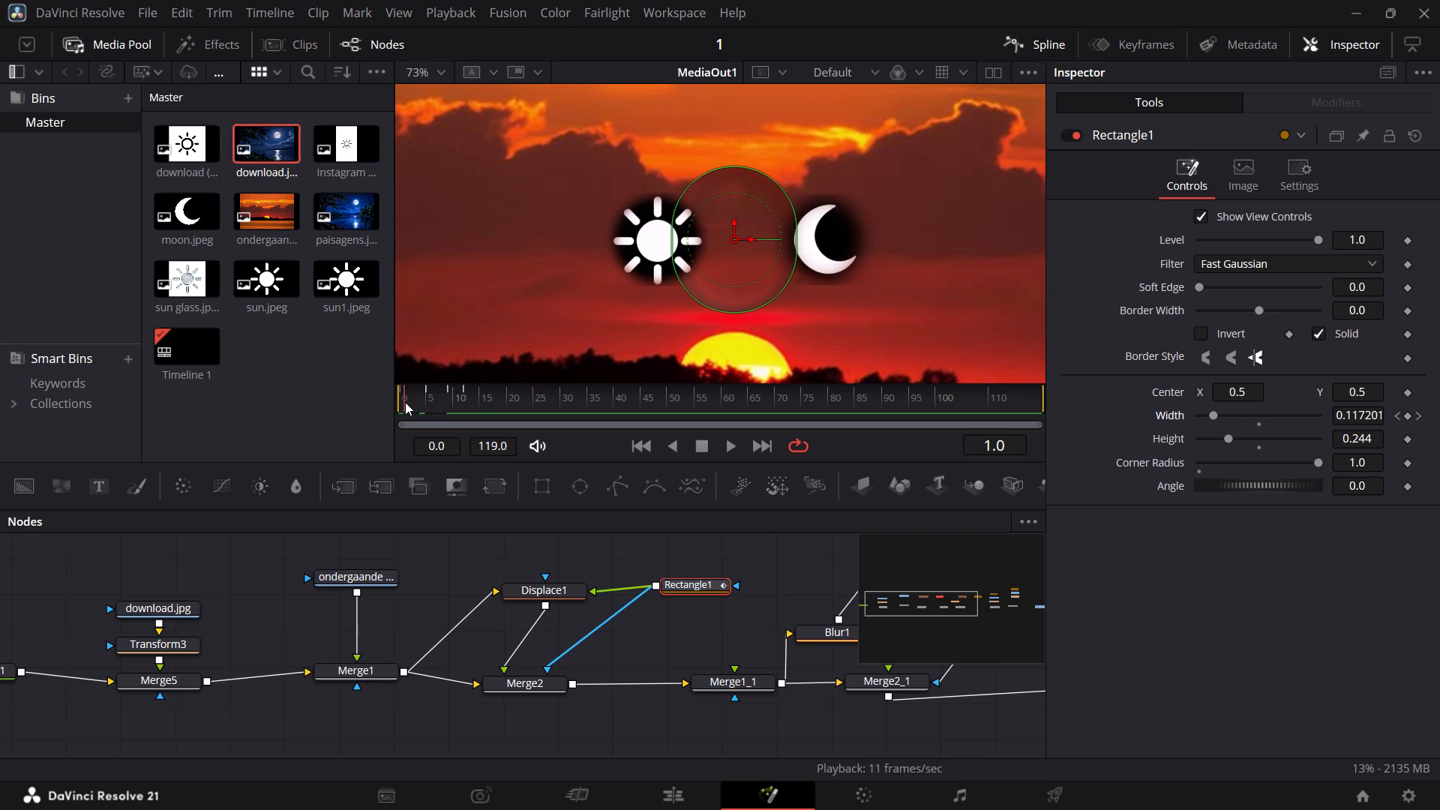
pyautogui.moveTo(405, 402); pyautogui.dragTo(394, 402)
pyautogui.press('space')
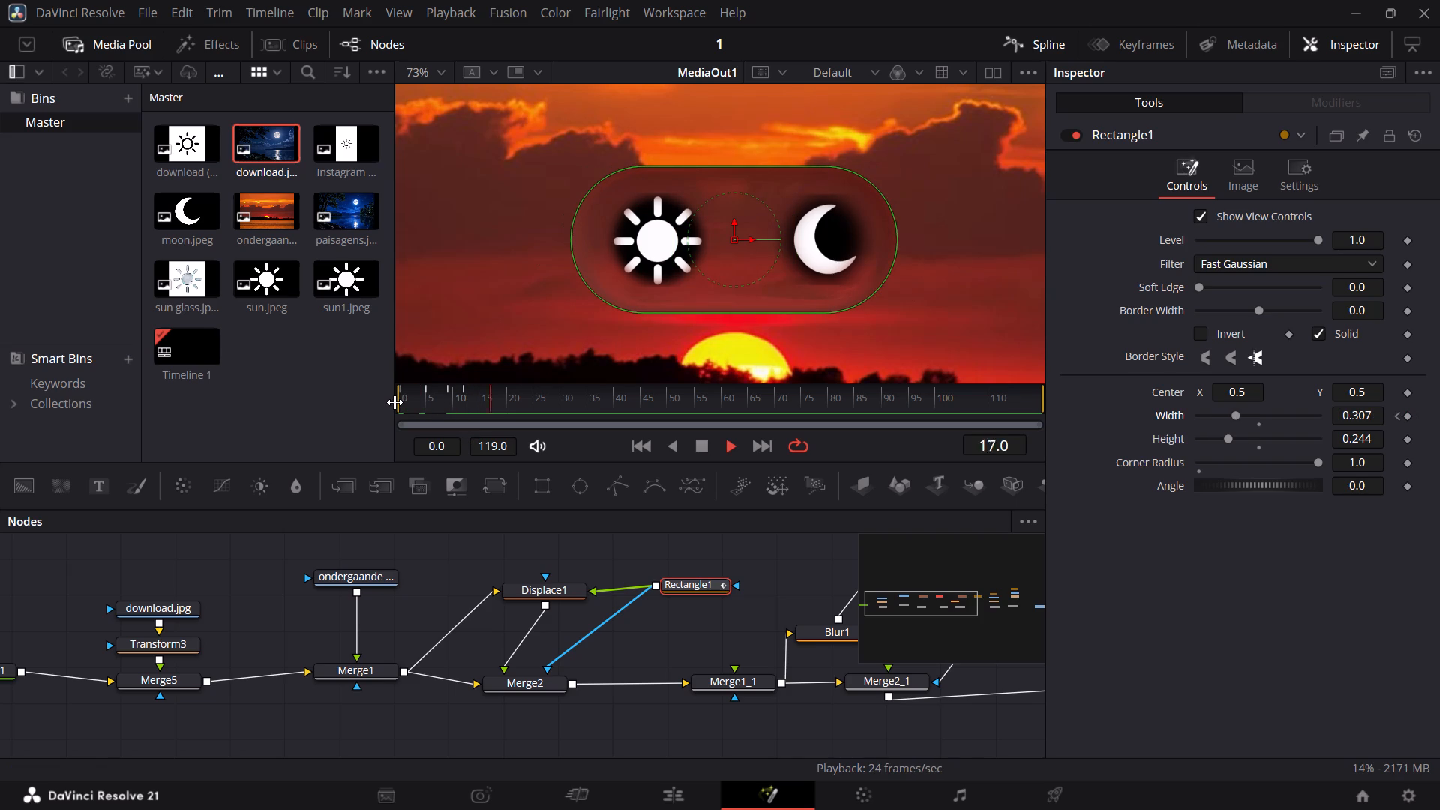
pyautogui.press('space')
# Compare the settings of masks Rectangle1 and Rectangle1_1, and of Displace1 and Displace1_1.
pyautogui.hscroll(1, 577, 591)
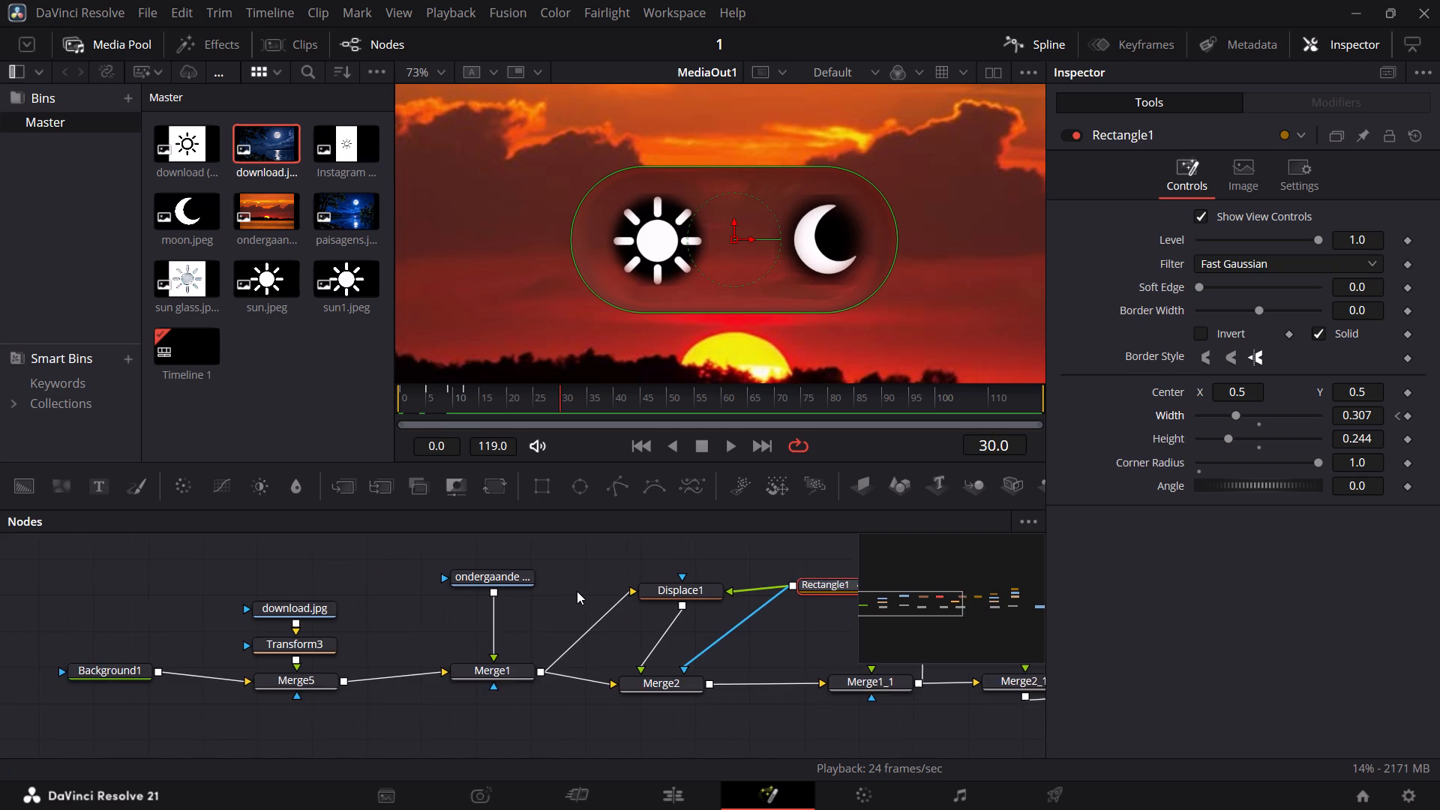
pyautogui.hscroll(1, 577, 591)
pyautogui.hscroll(-3, 577, 591)
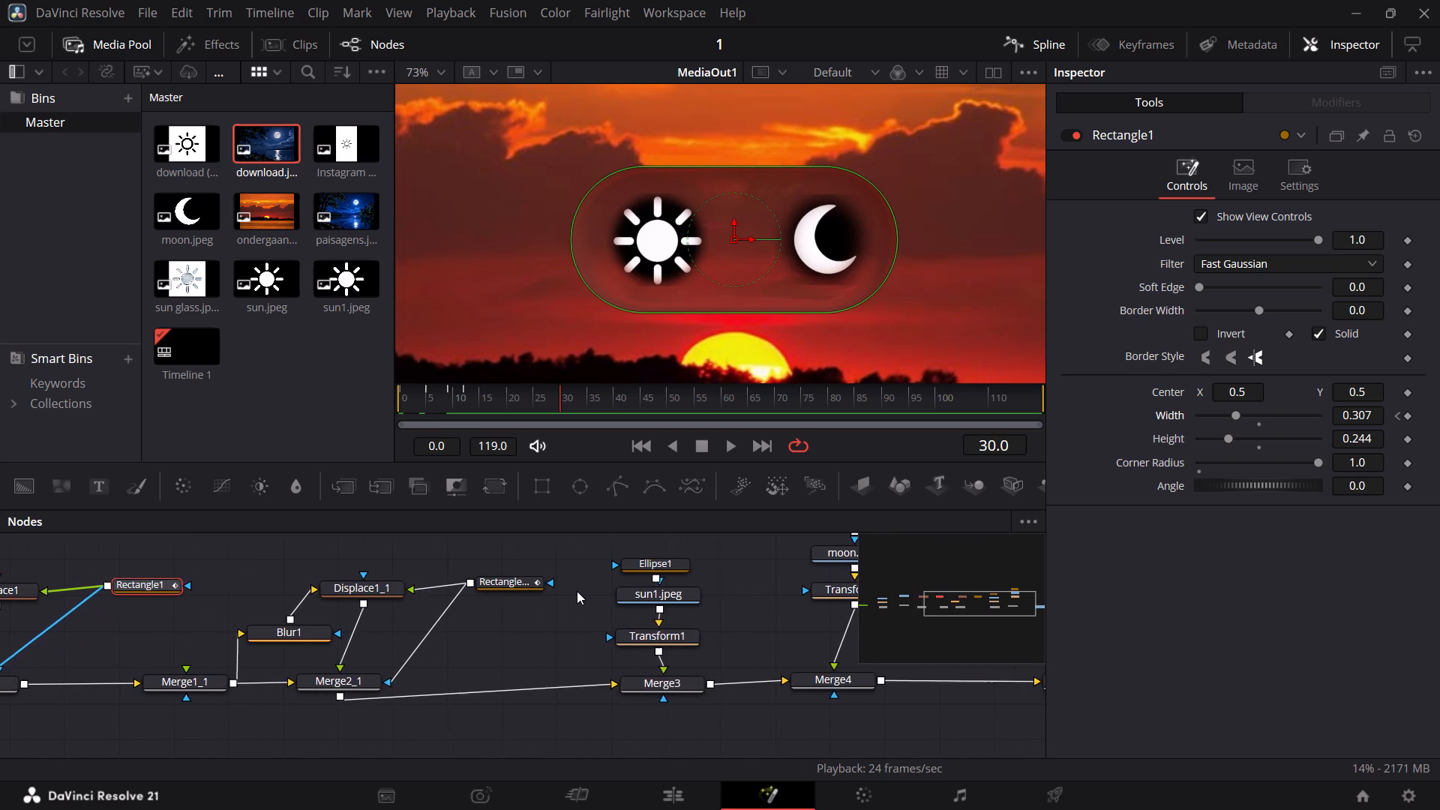
pyautogui.click(639, 581)
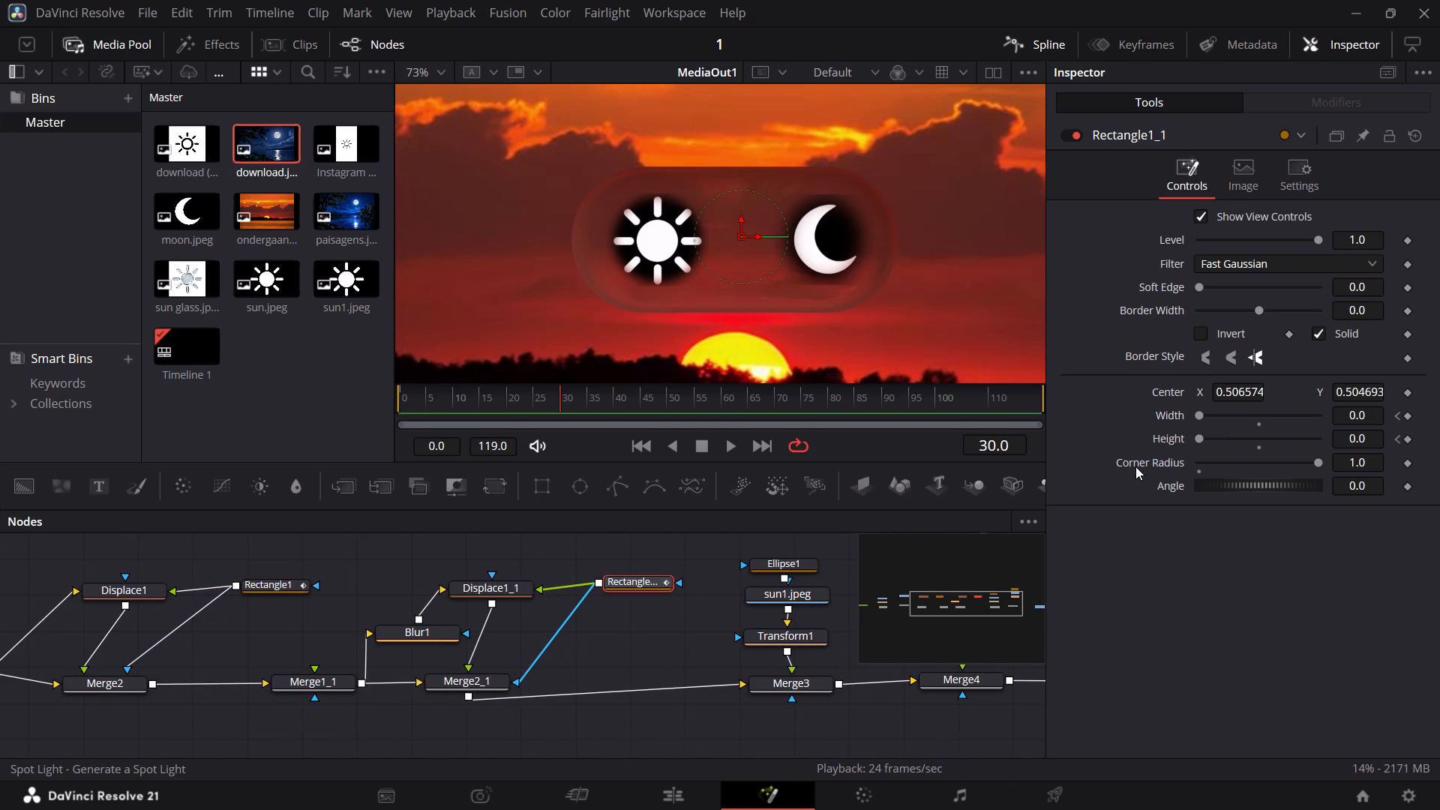
pyautogui.click(278, 582)
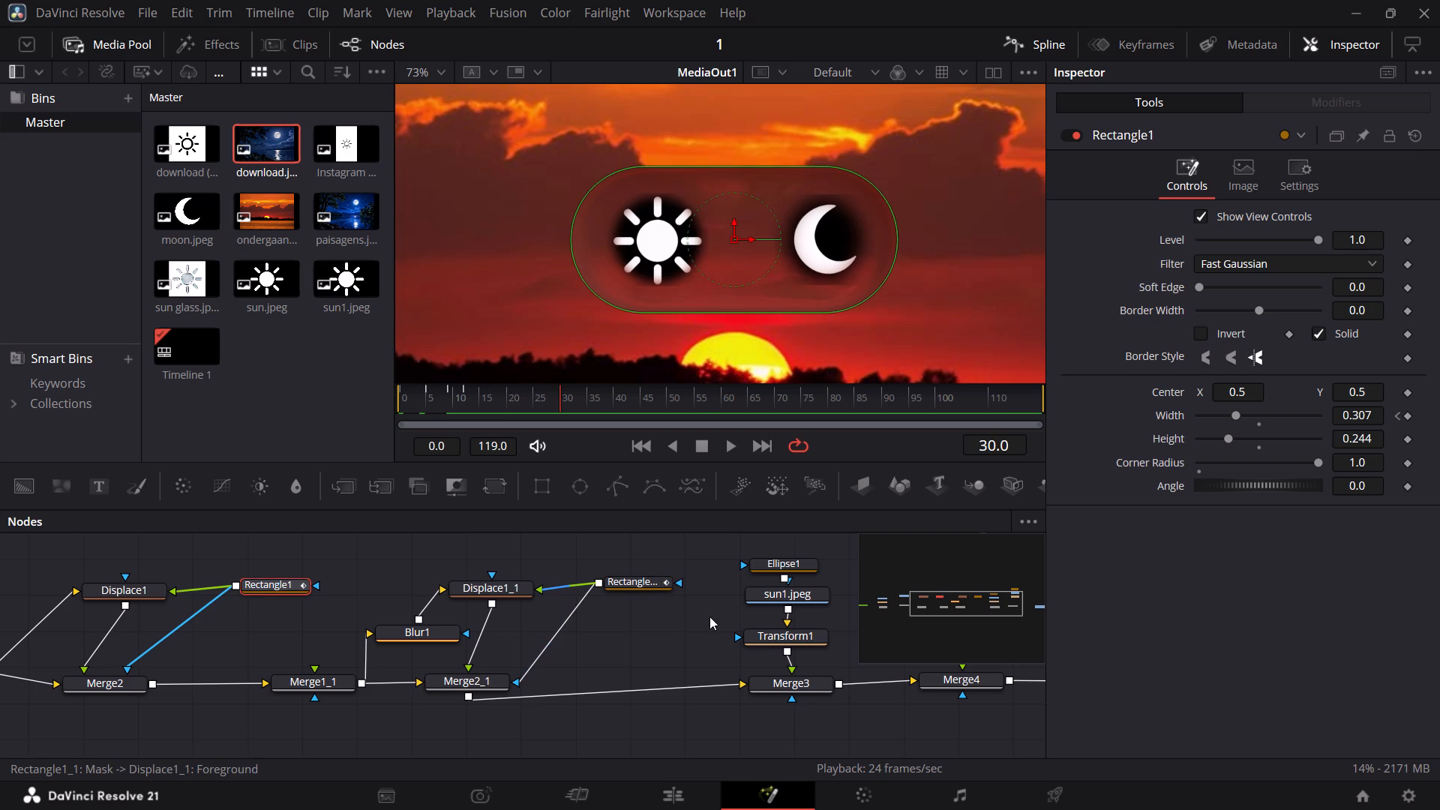
pyautogui.click(640, 586)
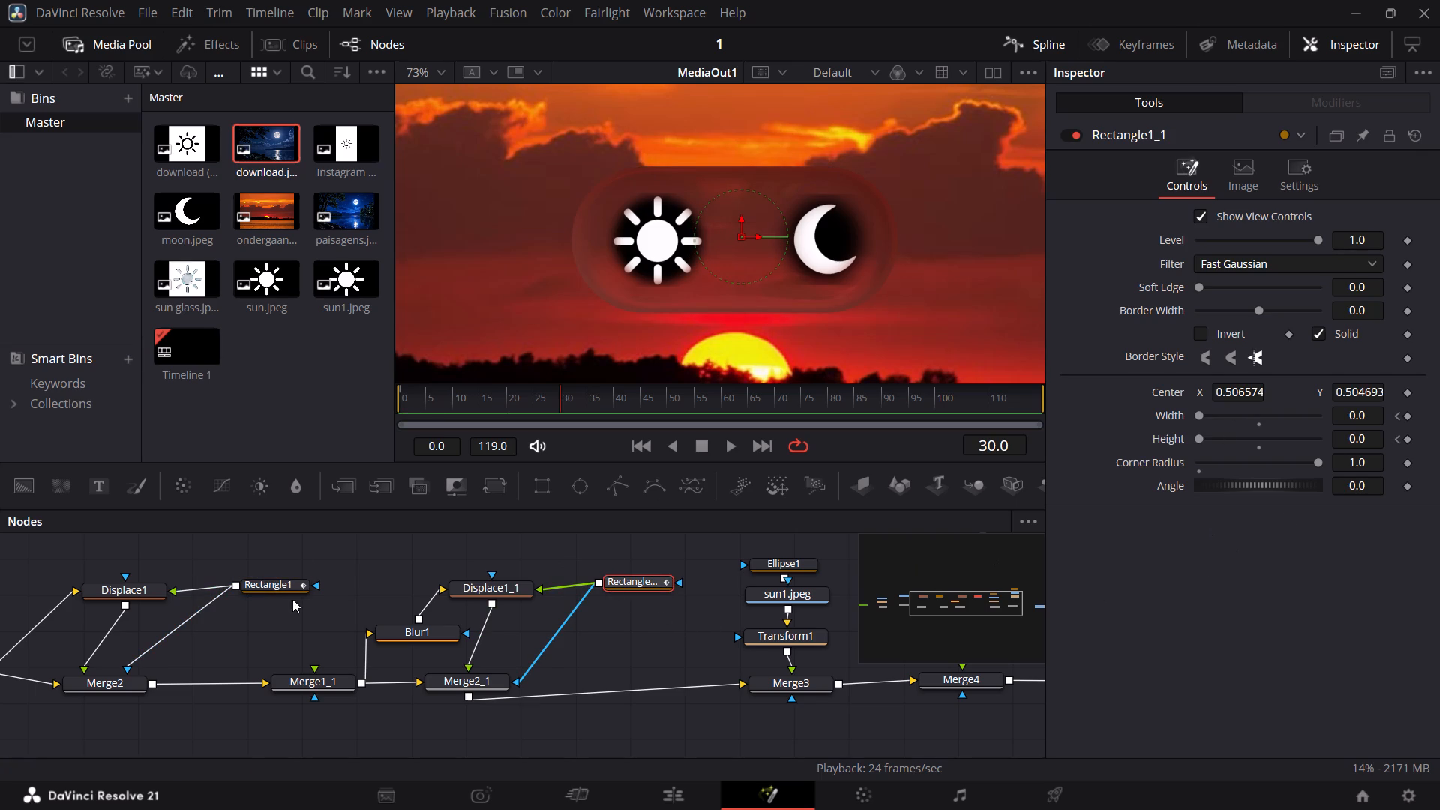
pyautogui.click(126, 590)
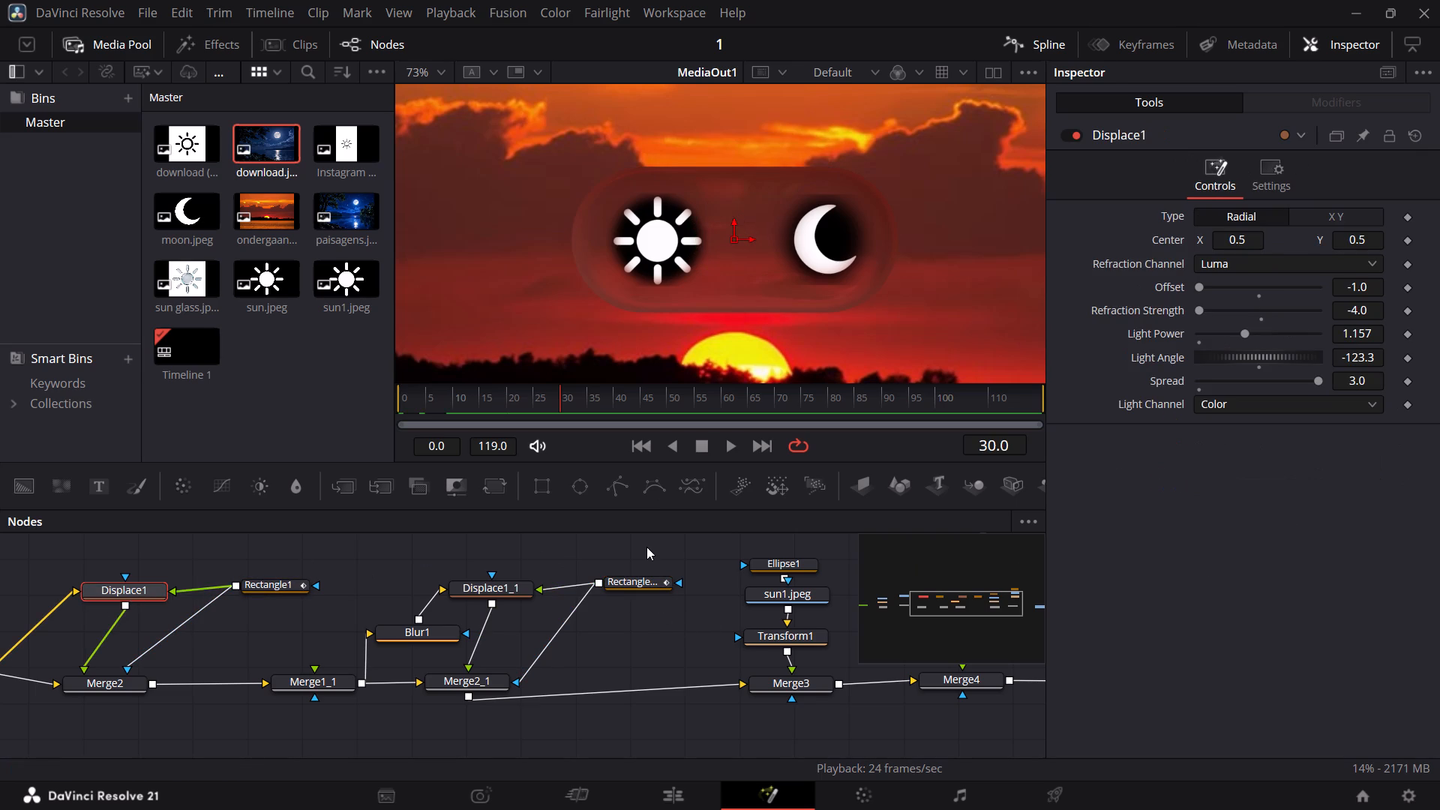
pyautogui.click(489, 593)
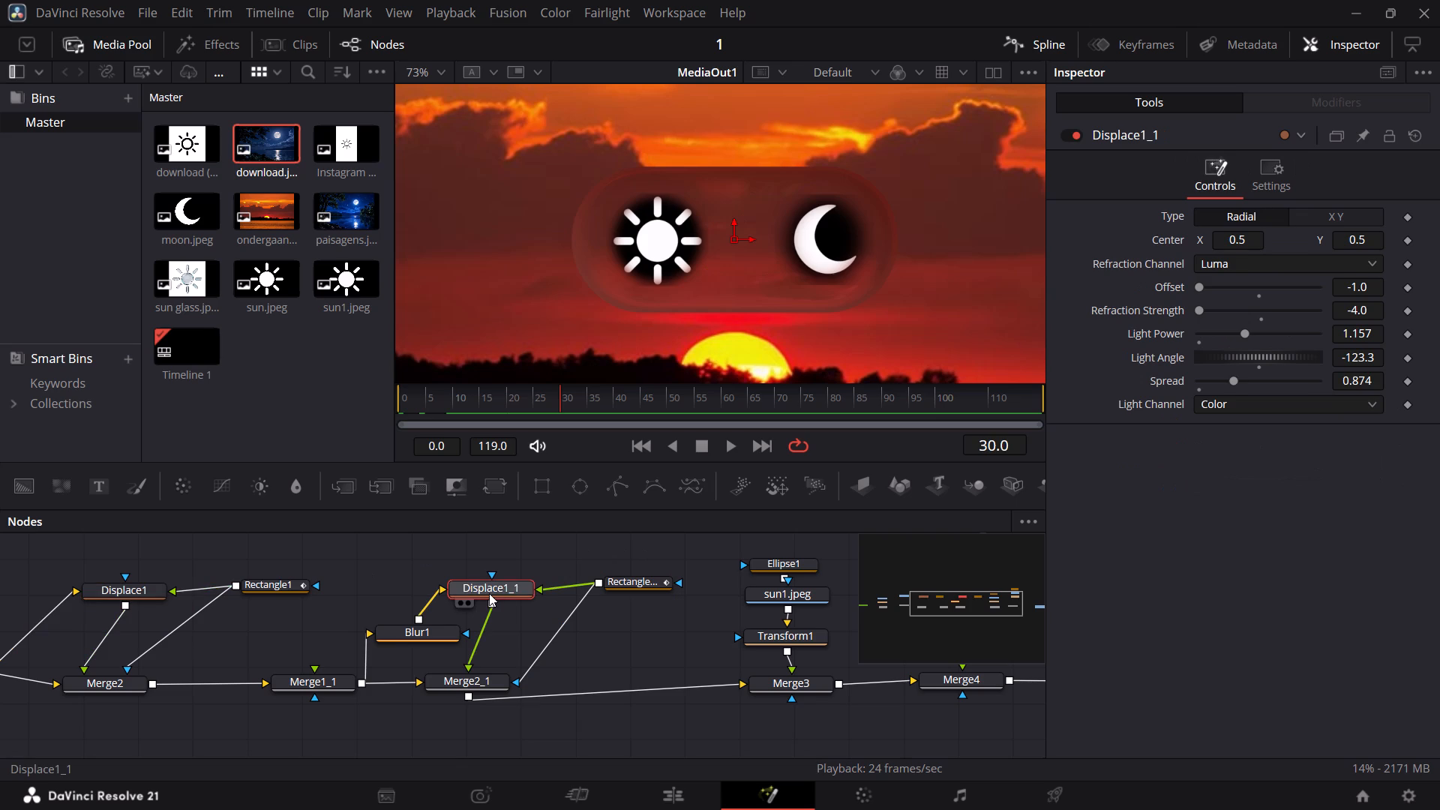
# With the mask Rectangle1_1 selected, return to frame 0 and examine the pill's opening frame by frame through frame 6.
pyautogui.click(650, 577)
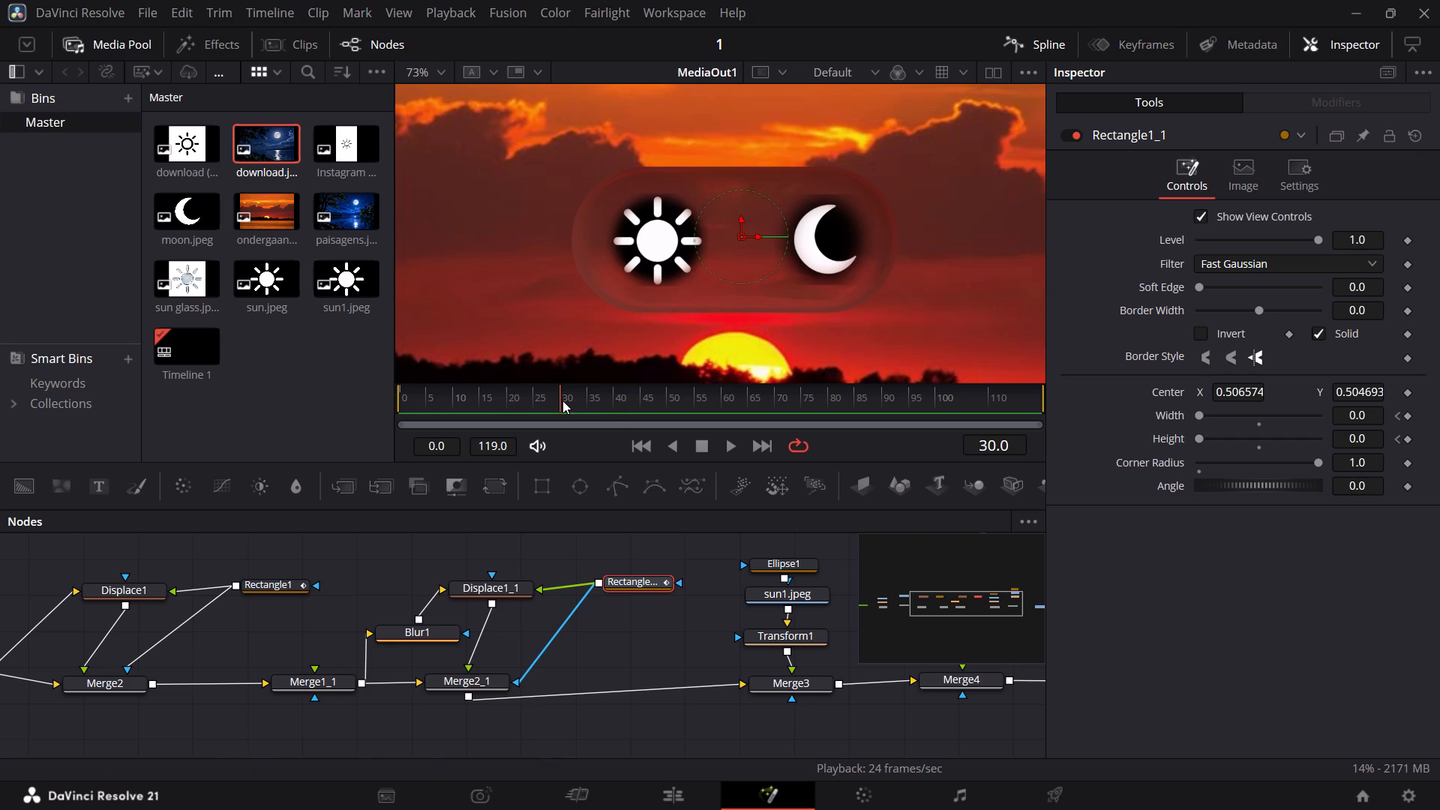
pyautogui.moveTo(560, 400); pyautogui.dragTo(511, 403)
pyautogui.moveTo(511, 403); pyautogui.dragTo(406, 402)
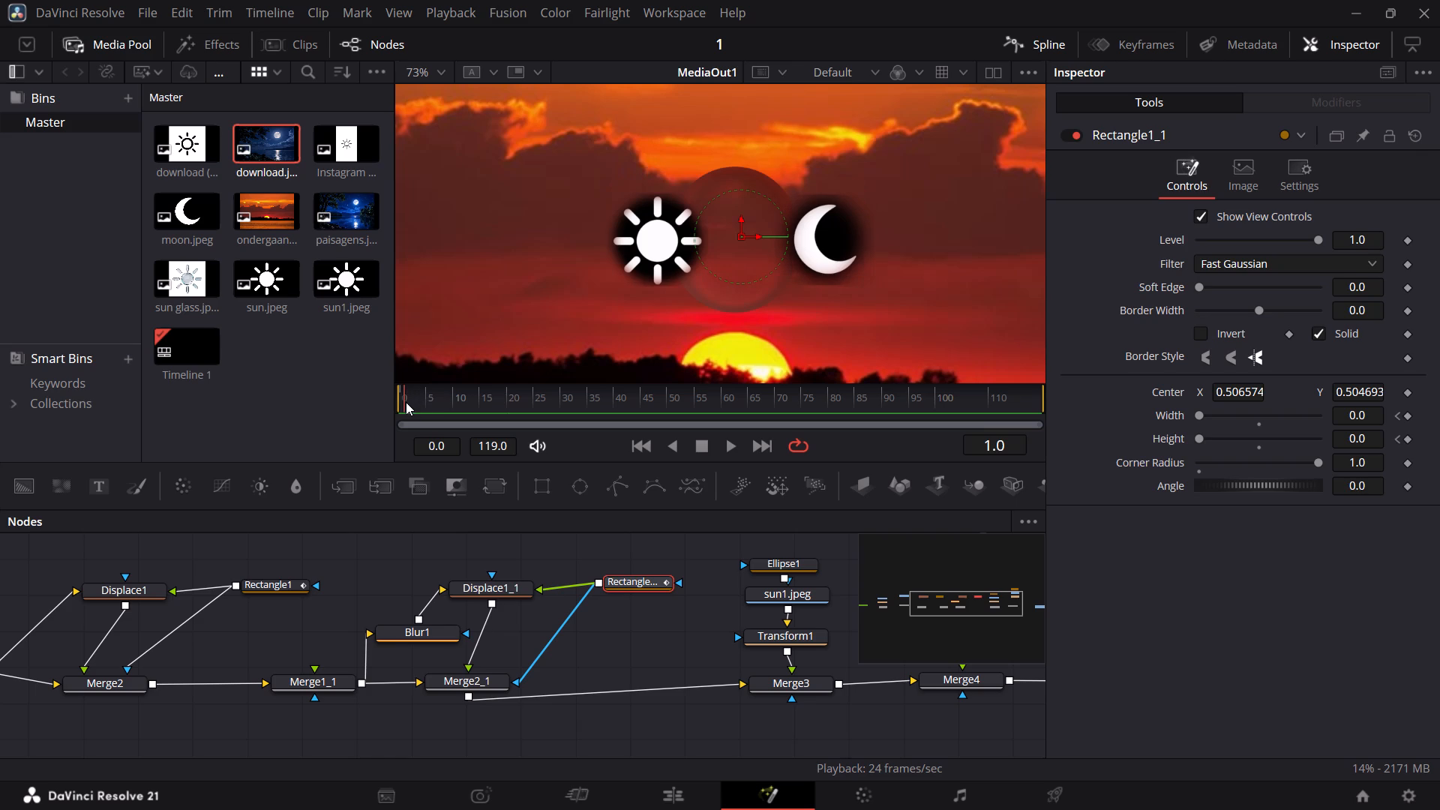
pyautogui.moveTo(406, 402); pyautogui.dragTo(400, 403)
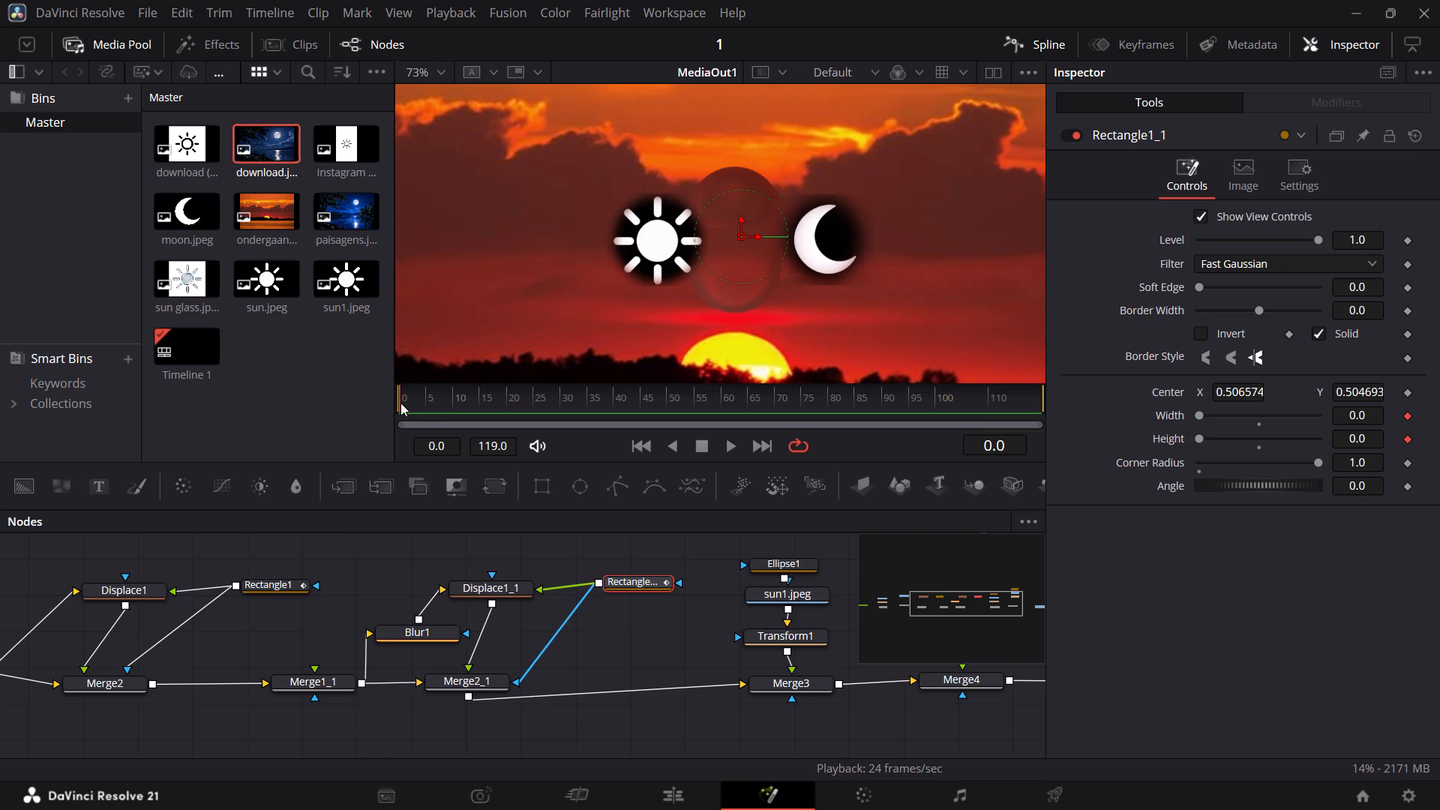
pyautogui.press('Left')
pyautogui.press('Right')
pyautogui.press('Right')
pyautogui.press('Right')
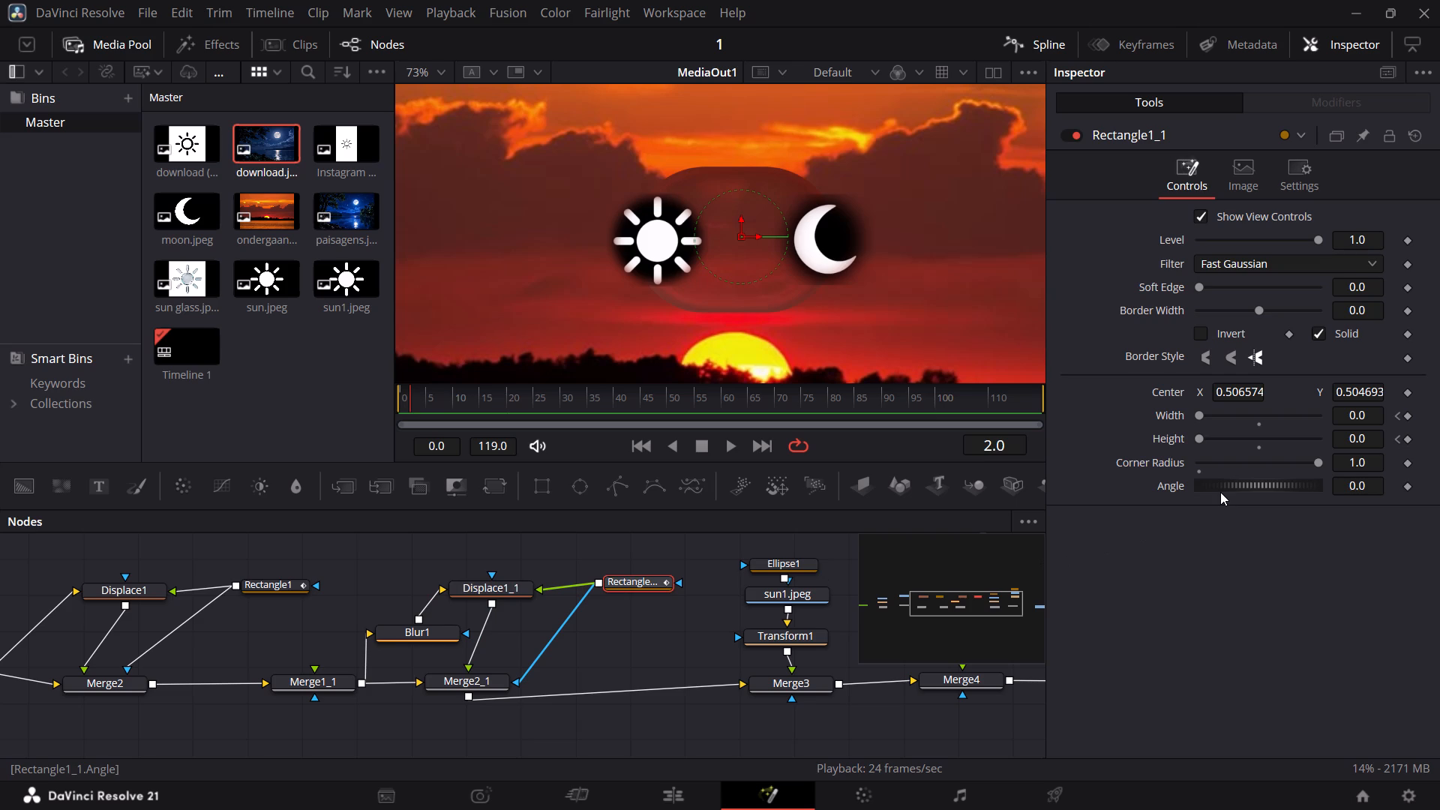
pyautogui.press('Right')
pyautogui.press('Right')
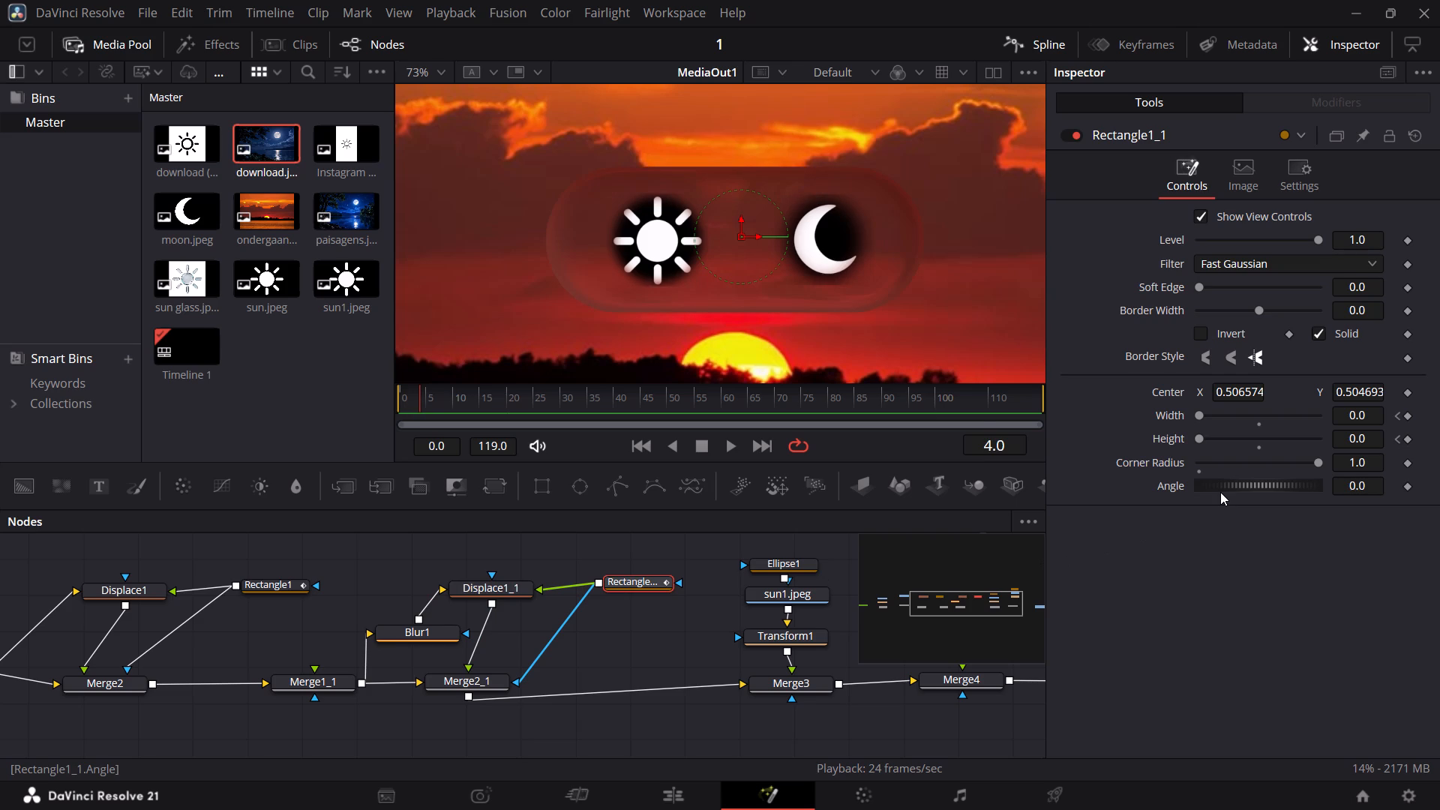
pyautogui.press('Right')
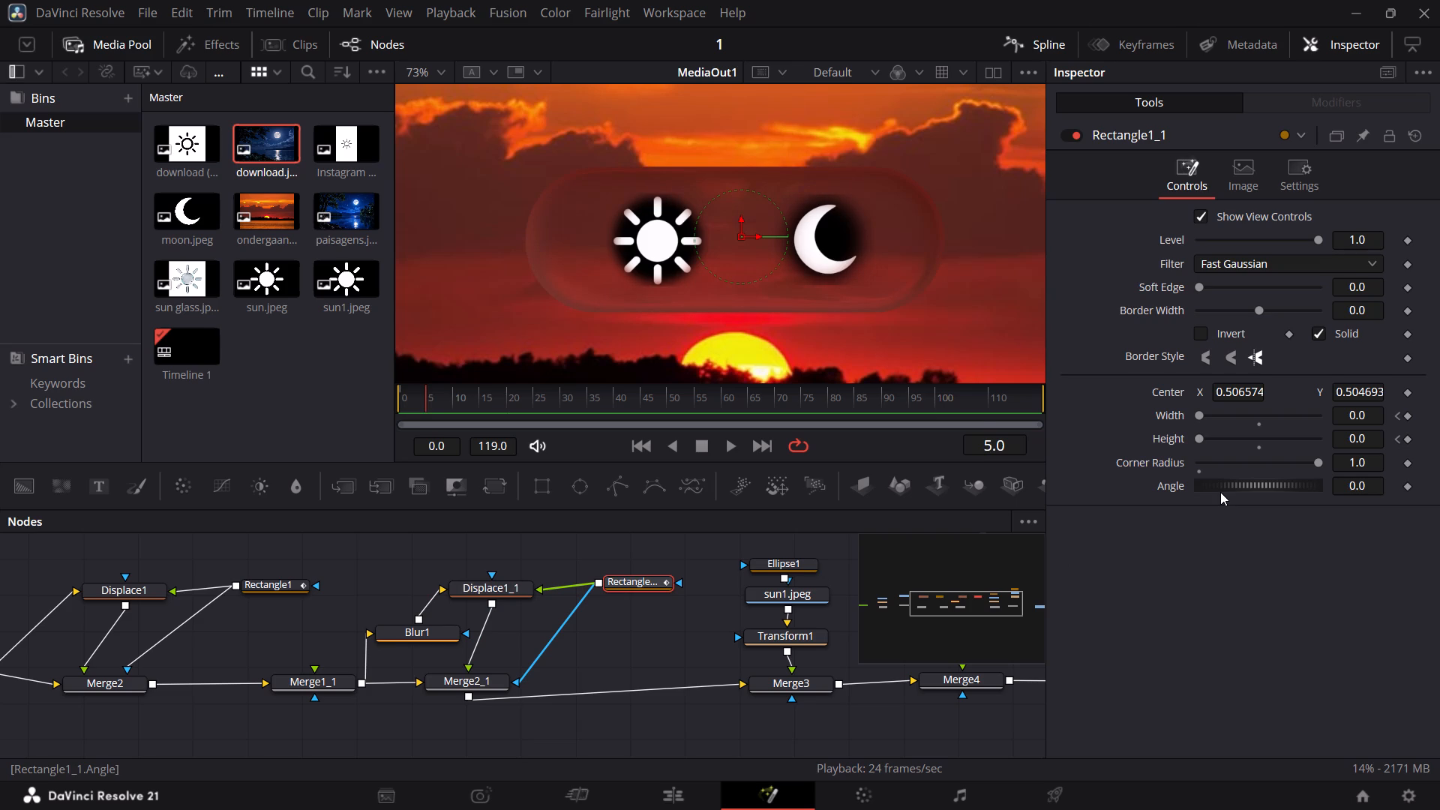
pyautogui.press('Right')
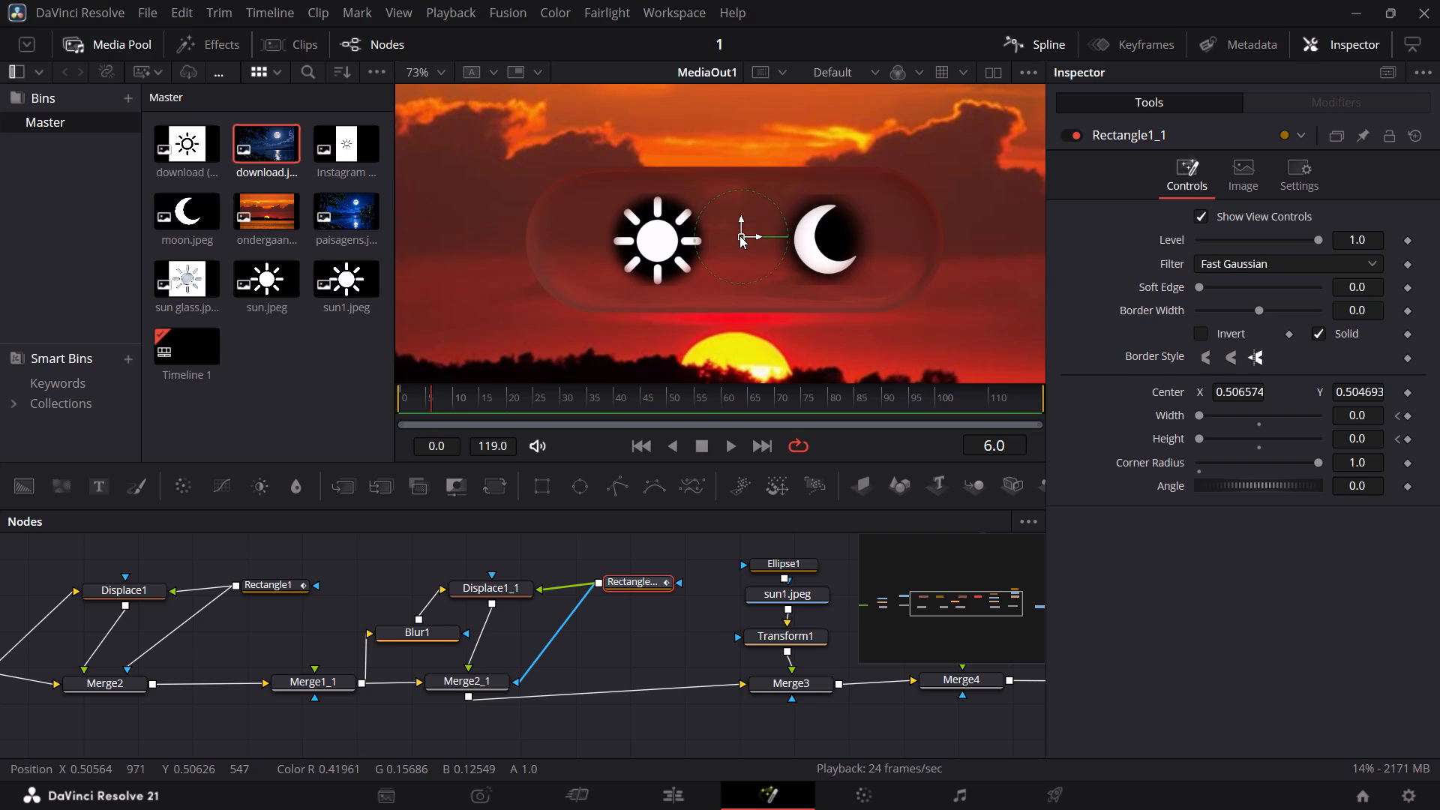
# Move the center of the mask Rectangle1_1 onto the sun icon, at about X 0.427, Y 0.498, and return to frame 0.
pyautogui.moveTo(739, 235); pyautogui.dragTo(656, 238)
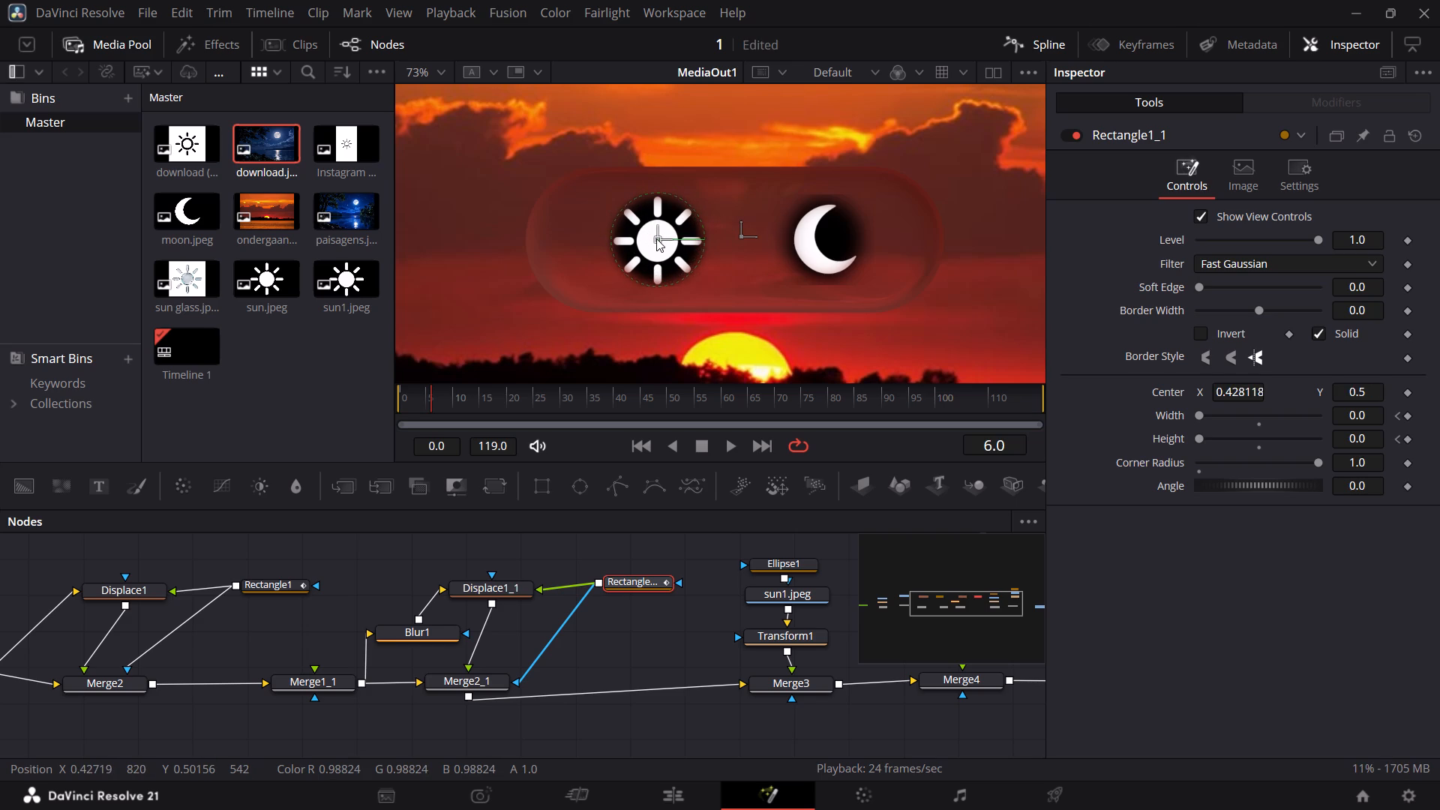
pyautogui.moveTo(656, 238); pyautogui.dragTo(655, 239)
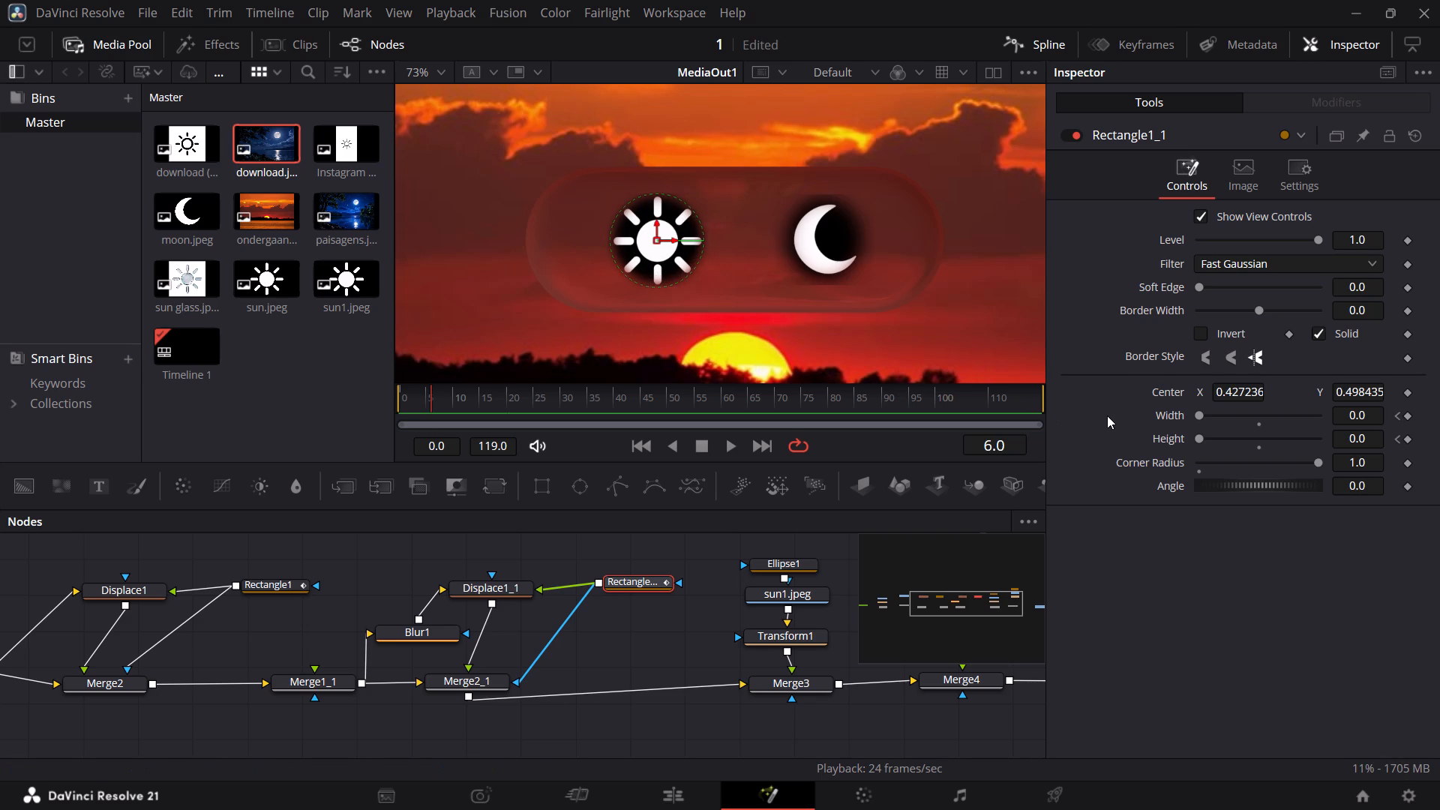
pyautogui.press('Left')
pyautogui.press('Left')
pyautogui.press('Left')
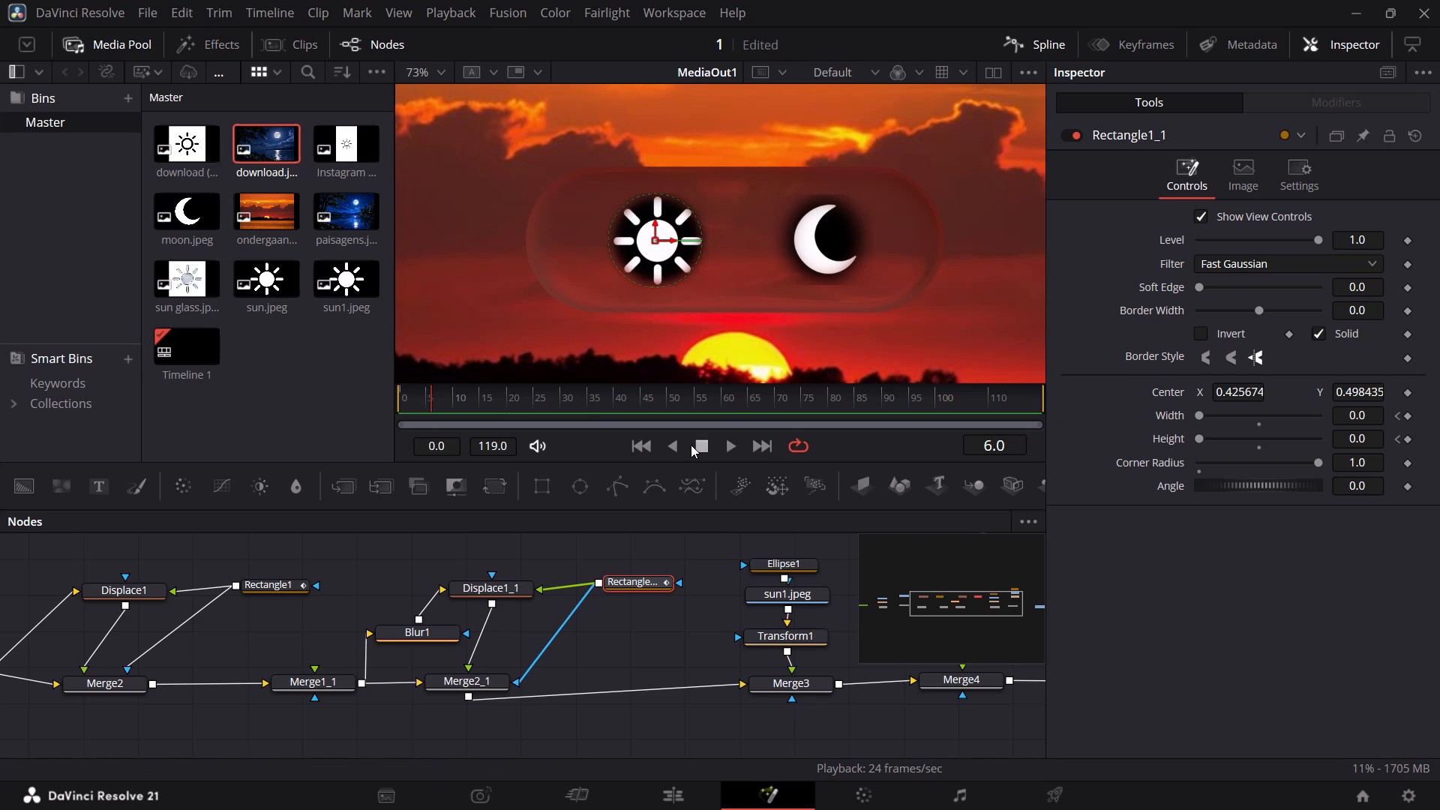
pyautogui.press('Left')
pyautogui.press('Left')
pyautogui.press('Left')
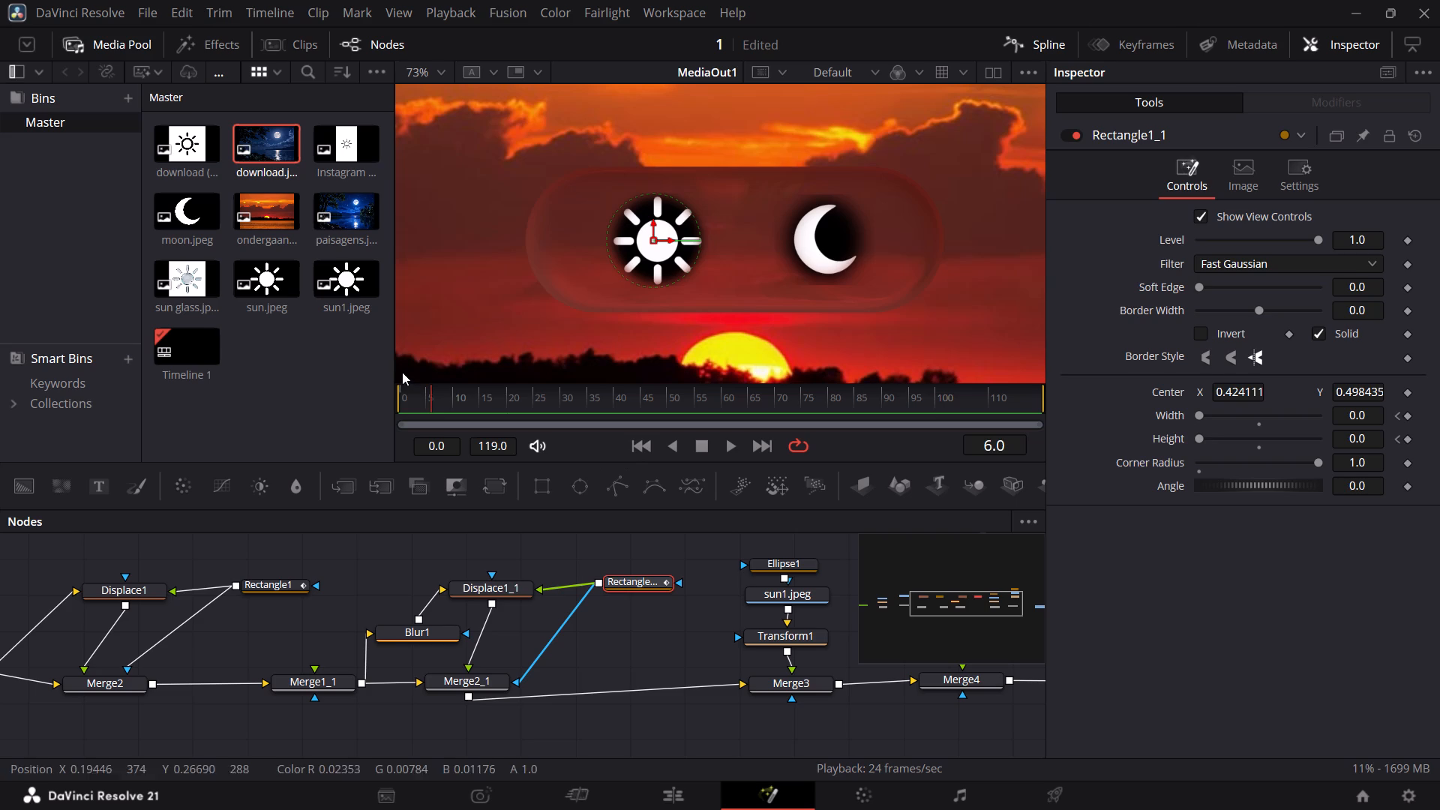
pyautogui.moveTo(427, 399); pyautogui.dragTo(401, 403)
pyautogui.press('Right')
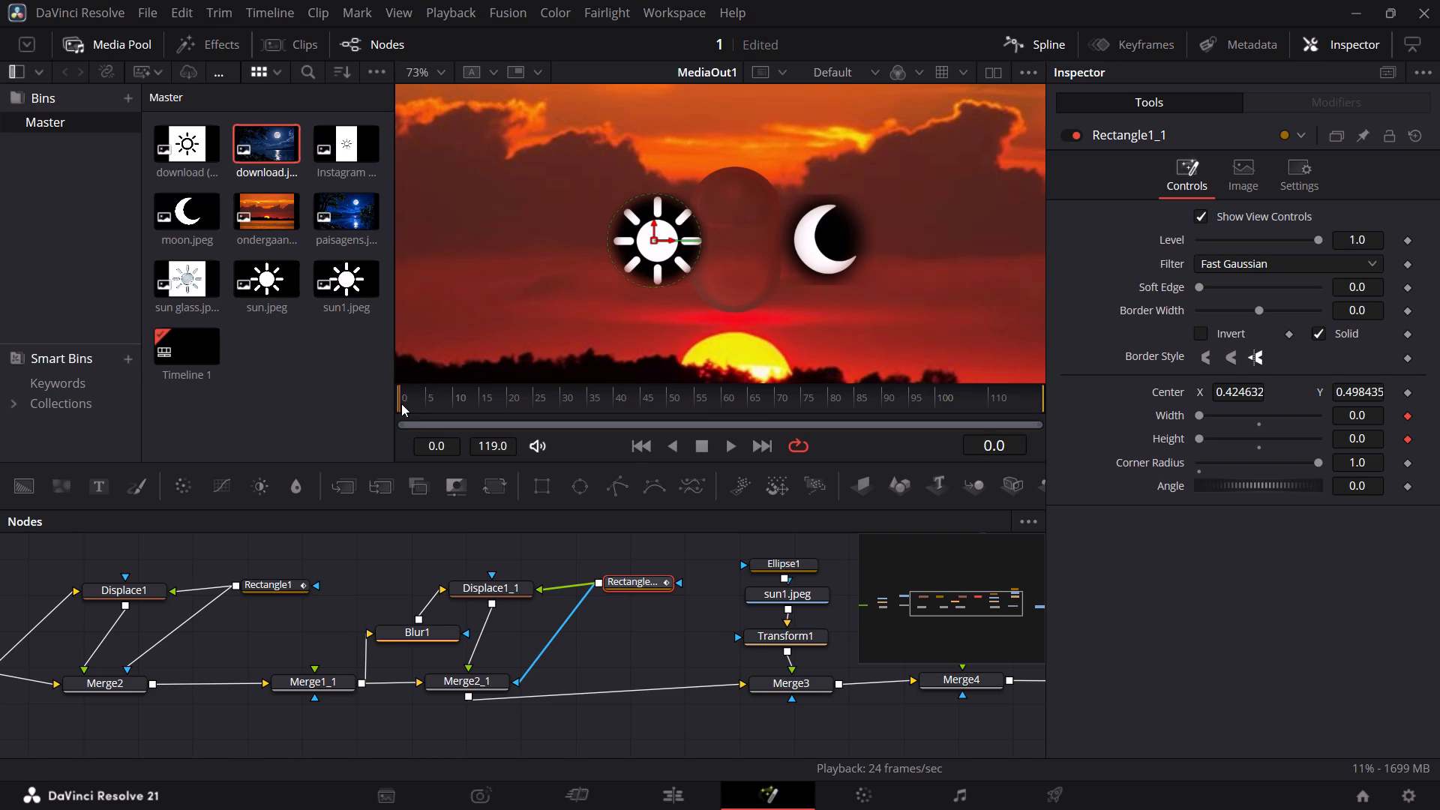
pyautogui.press('Right')
pyautogui.press('Right')
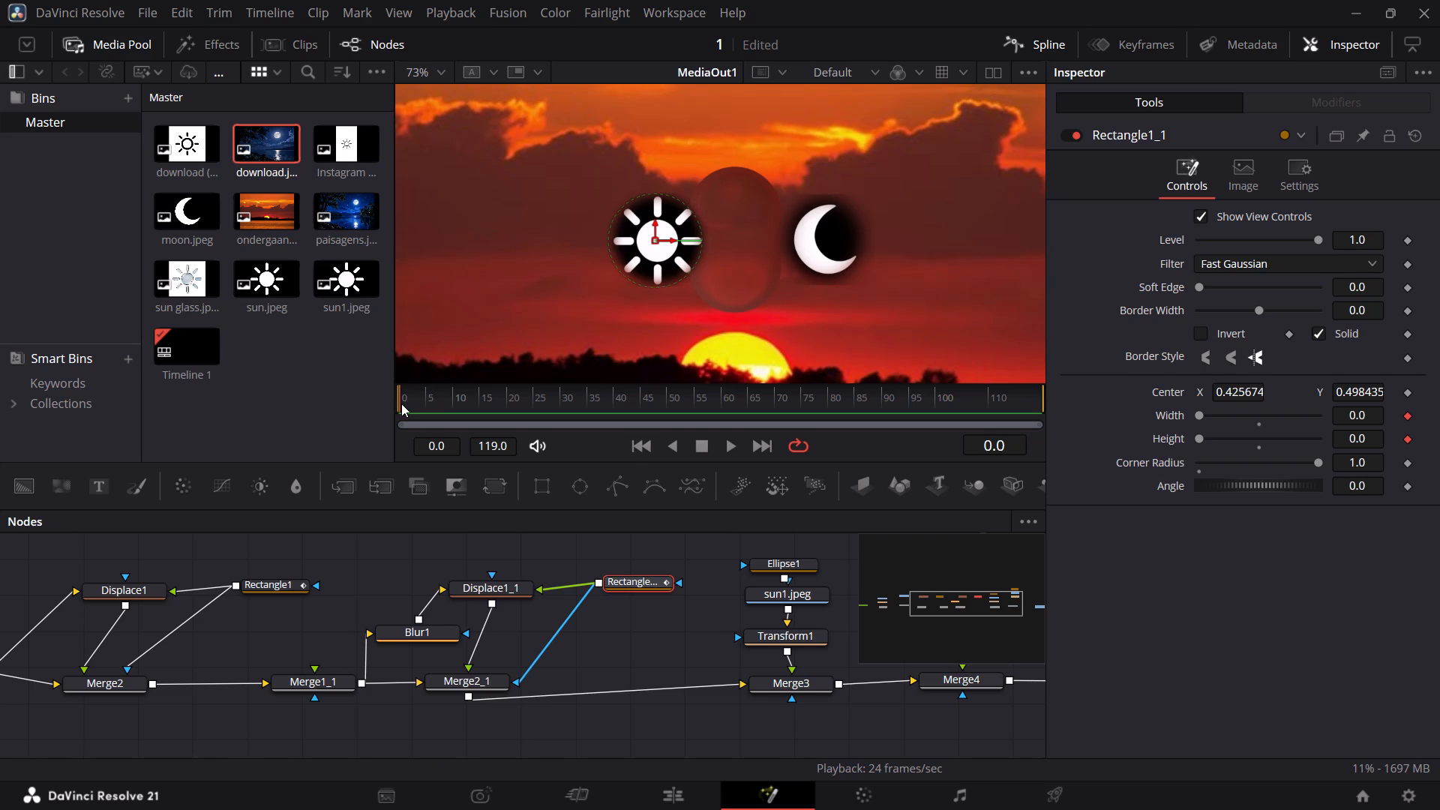
pyautogui.press('Right')
pyautogui.press('Right')
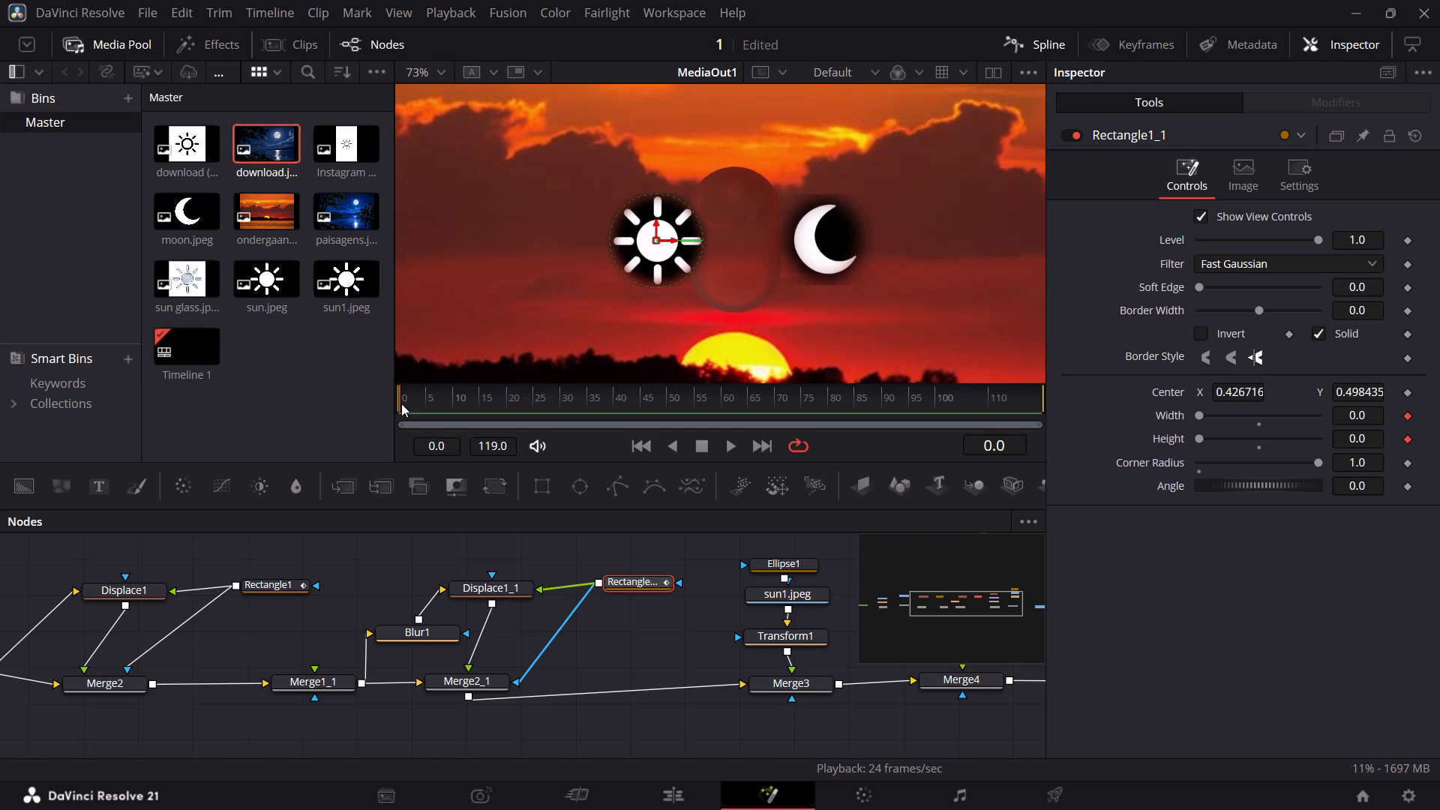
# Nudge the center of the mask Rectangle1_1 to X 0.426195.
pyautogui.press('Left')
# Deselect all nodes and examine the pill's opening frame by frame from frame 0 through frame 5.
pyautogui.click(641, 628)
pyautogui.click(599, 571)
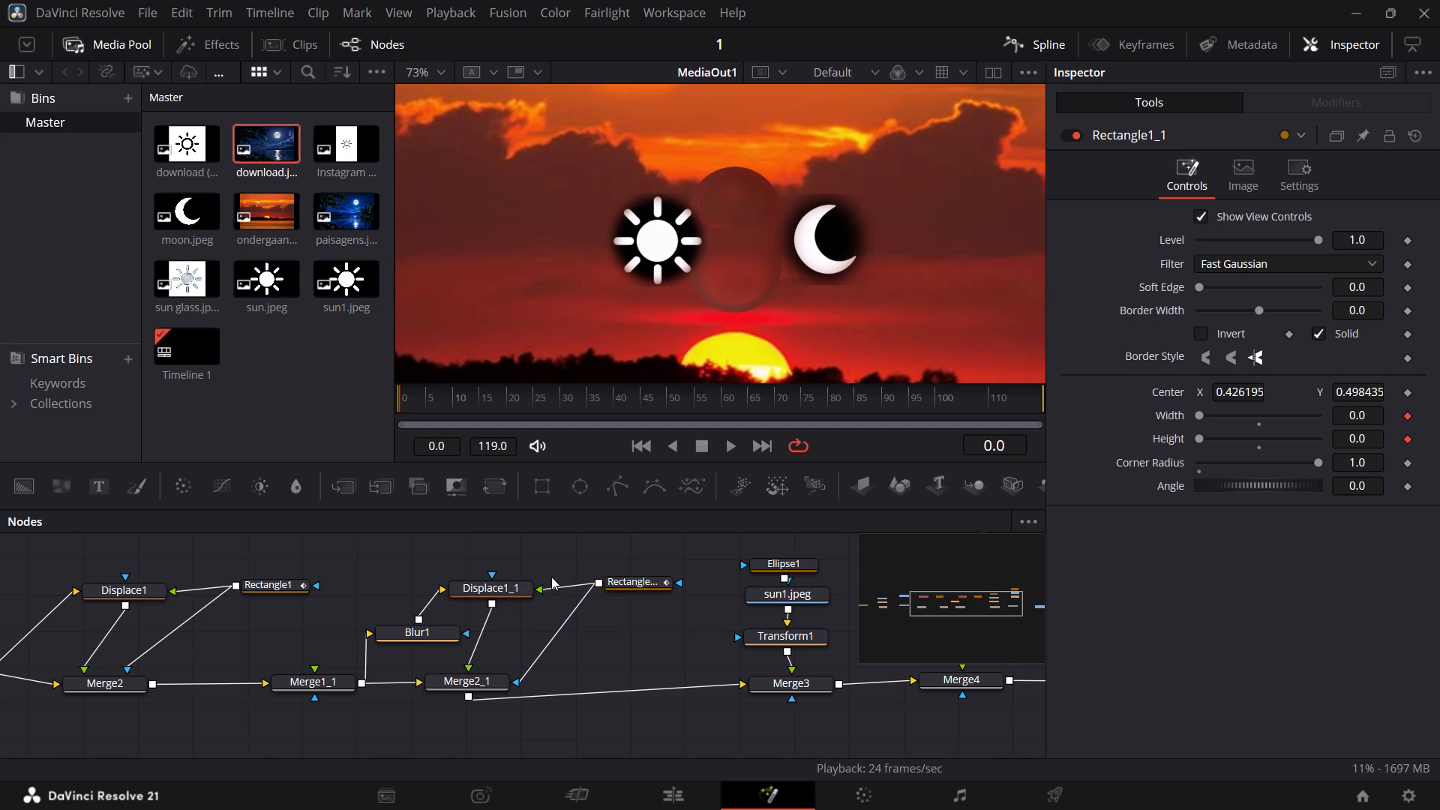
pyautogui.click(398, 403)
pyautogui.press('Right')
pyautogui.press('Right')
pyautogui.press('Right')
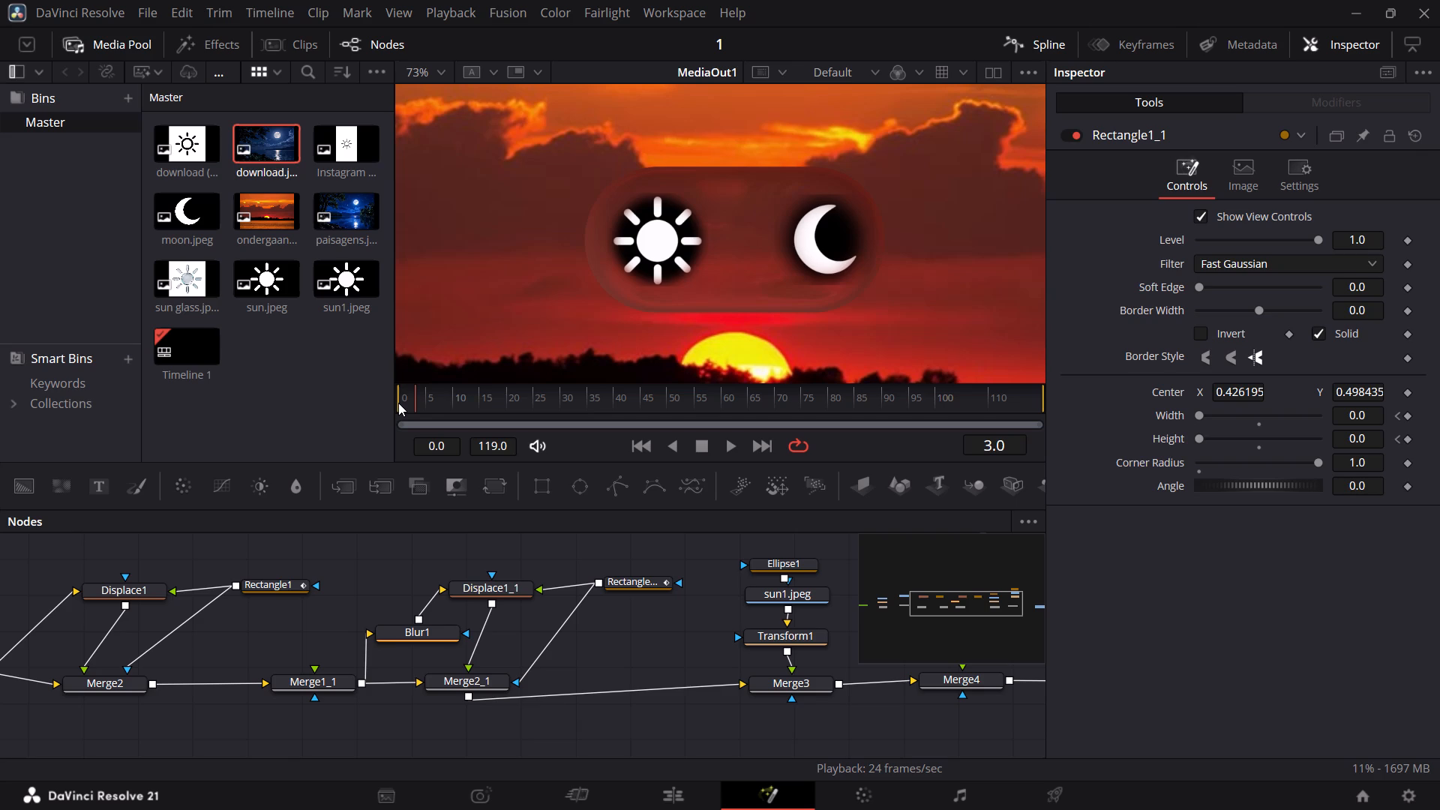
pyautogui.press('Right')
pyautogui.press('Right')
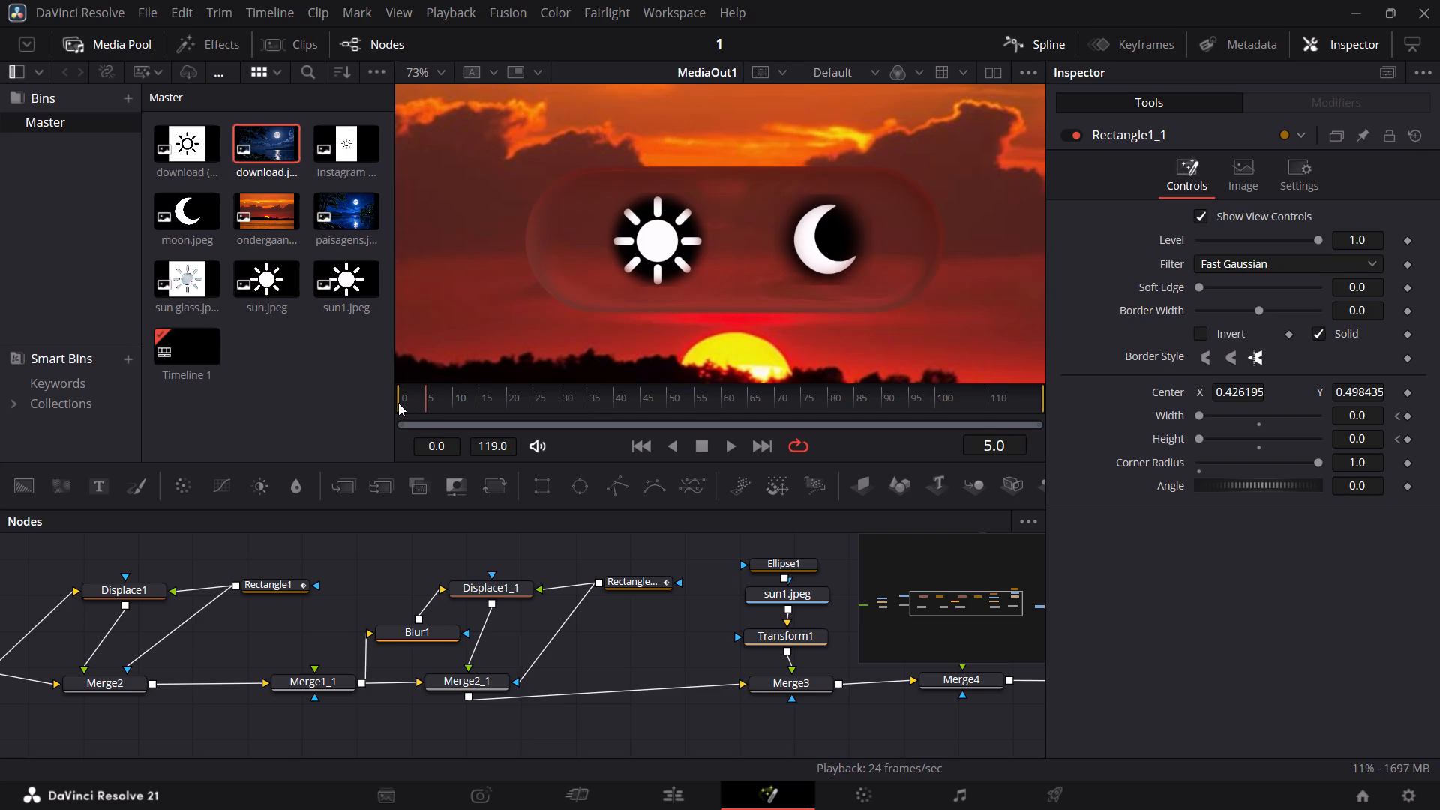
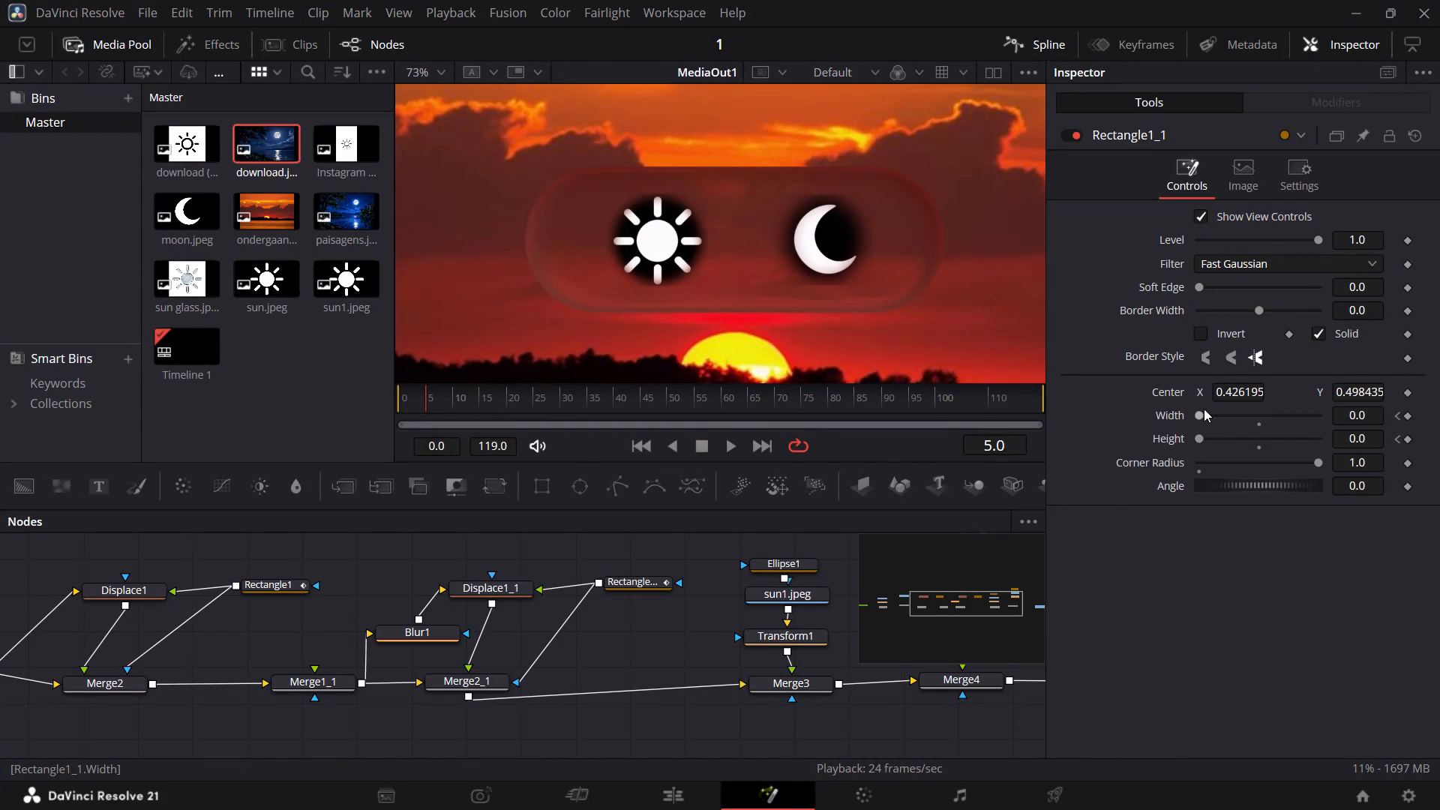
# At frame 5, set the mask Rectangle1_1 to a width of 0.094 and a height of 0.323.
pyautogui.moveTo(1196, 414); pyautogui.dragTo(1228, 417)
pyautogui.click(658, 579)
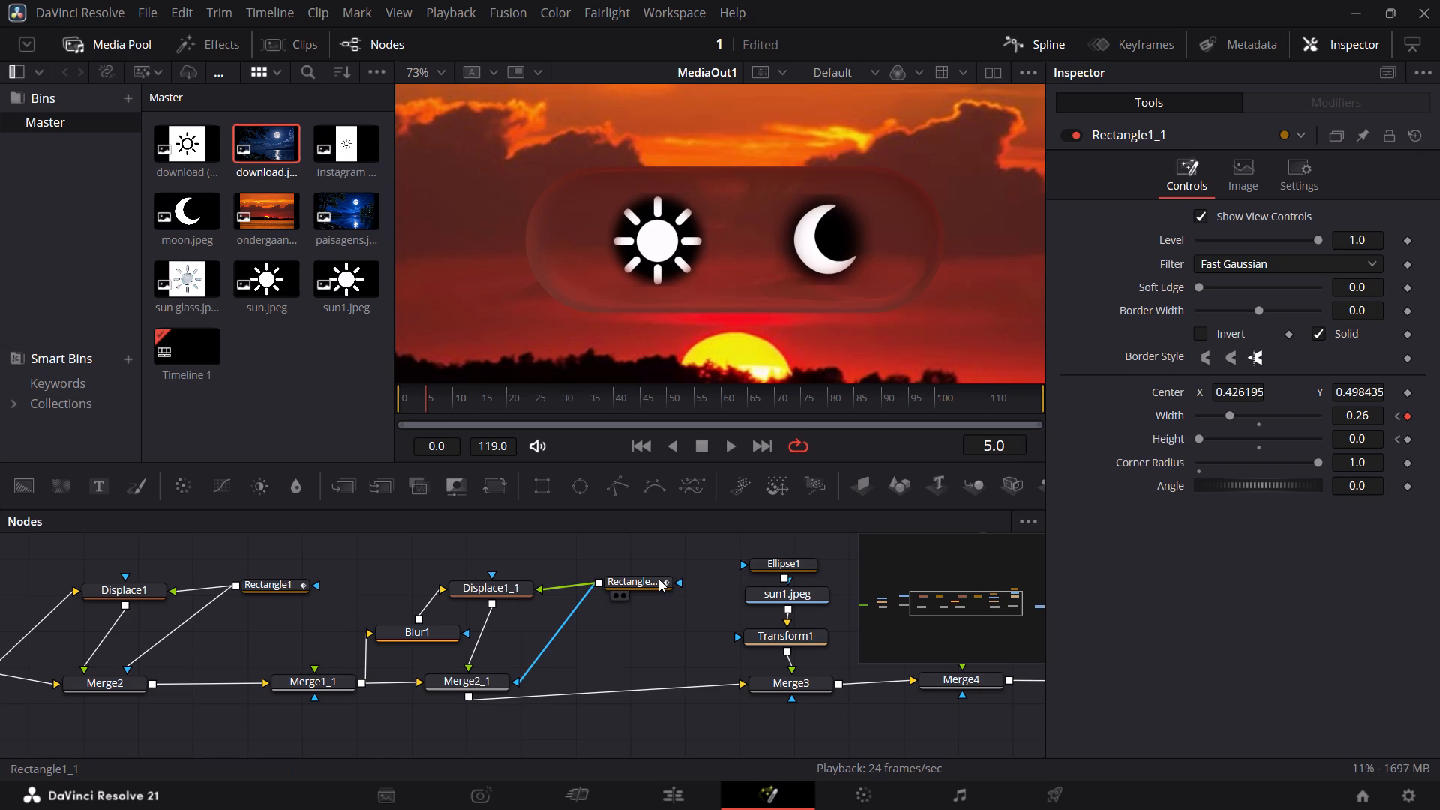
pyautogui.moveTo(1196, 437); pyautogui.dragTo(1225, 437)
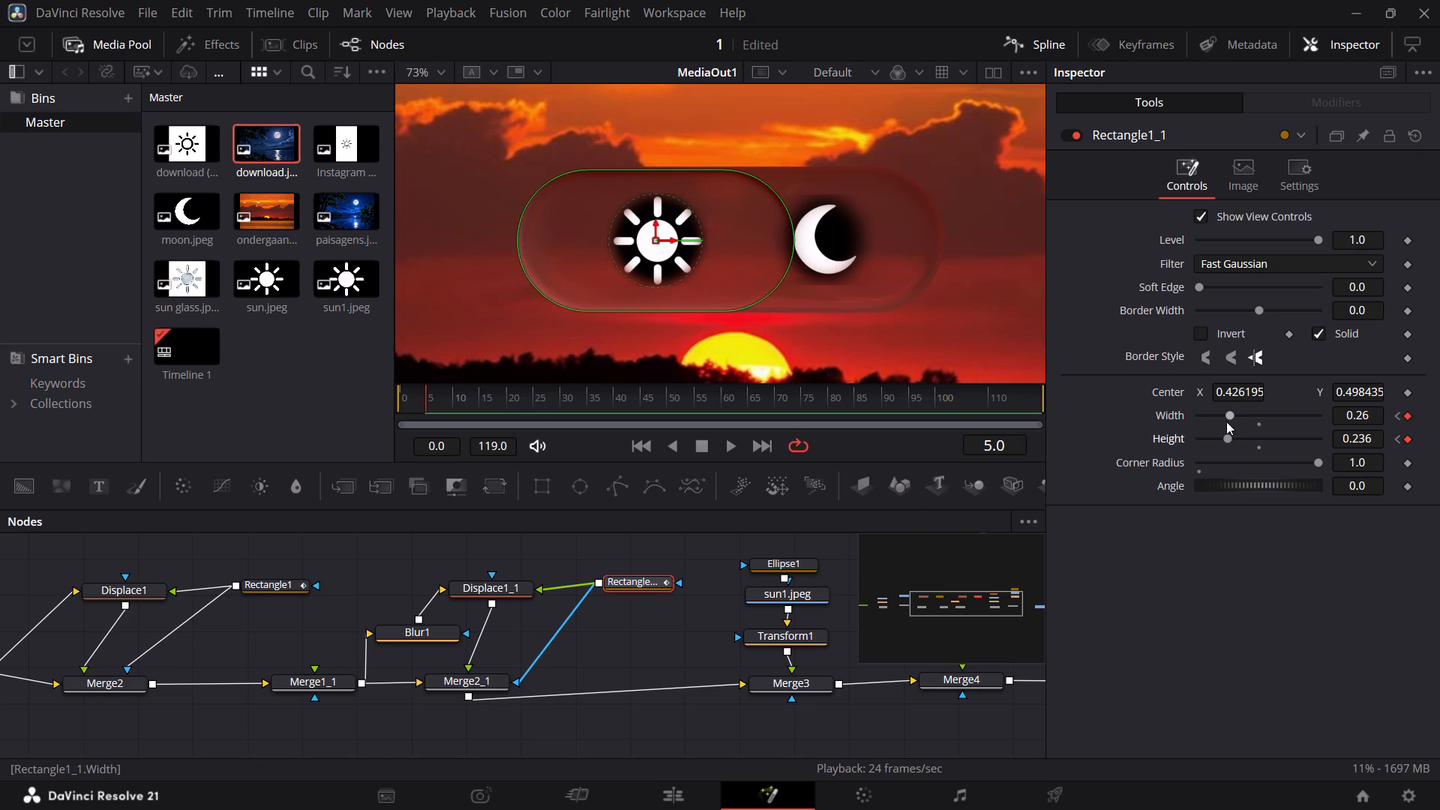
pyautogui.moveTo(1227, 416); pyautogui.dragTo(1210, 415)
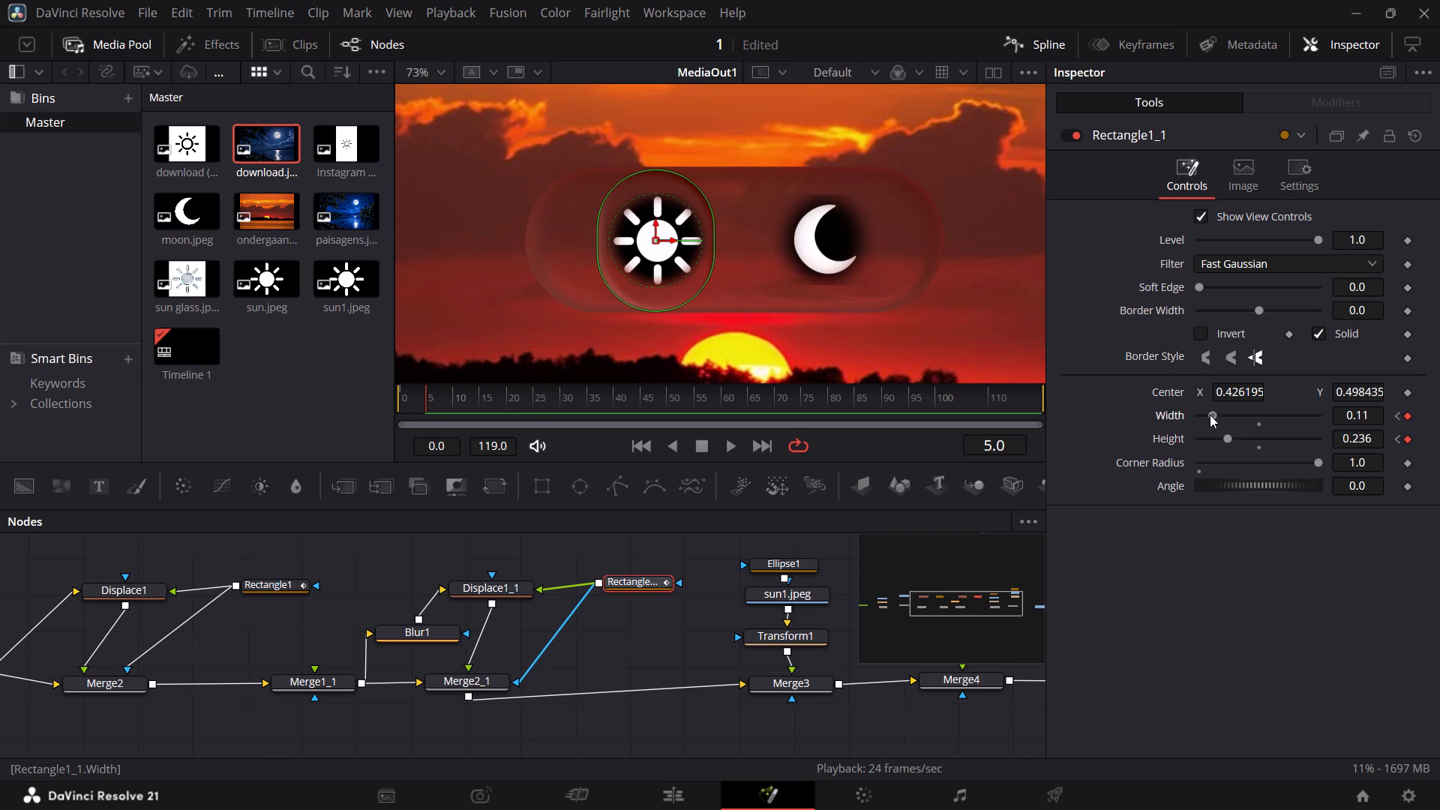
pyautogui.moveTo(1210, 415); pyautogui.dragTo(1207, 415)
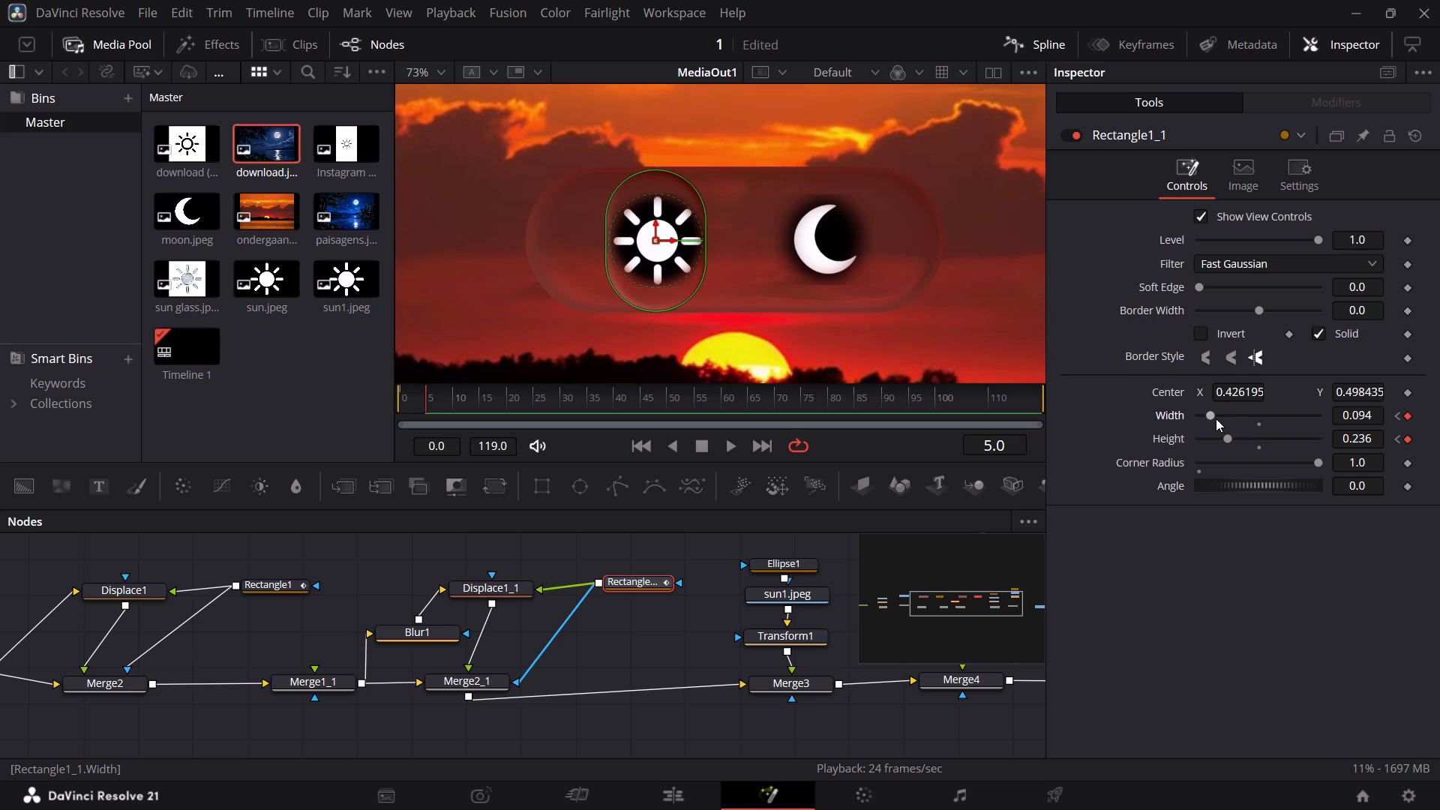
pyautogui.moveTo(1226, 438); pyautogui.dragTo(1234, 442)
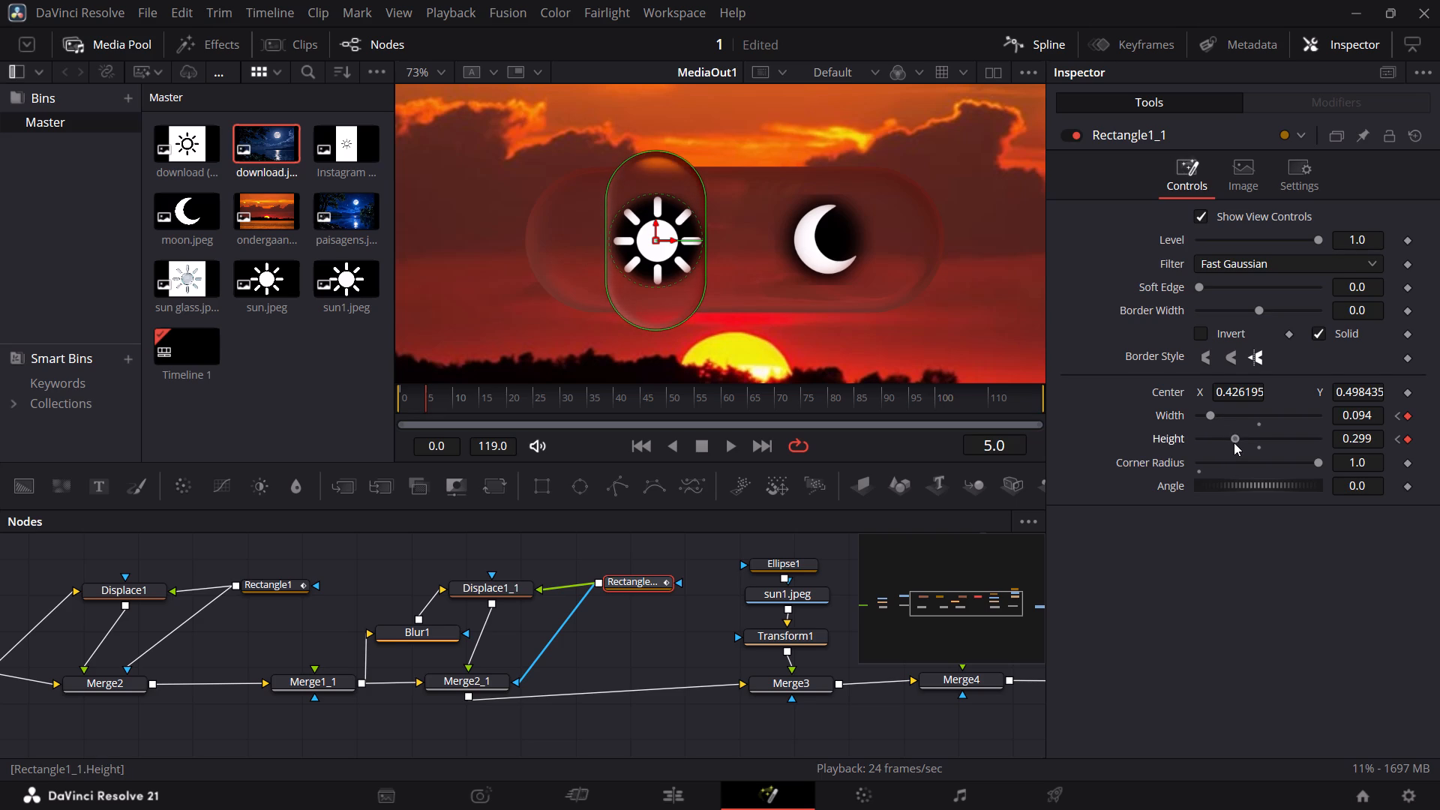
pyautogui.moveTo(1234, 442); pyautogui.dragTo(1237, 442)
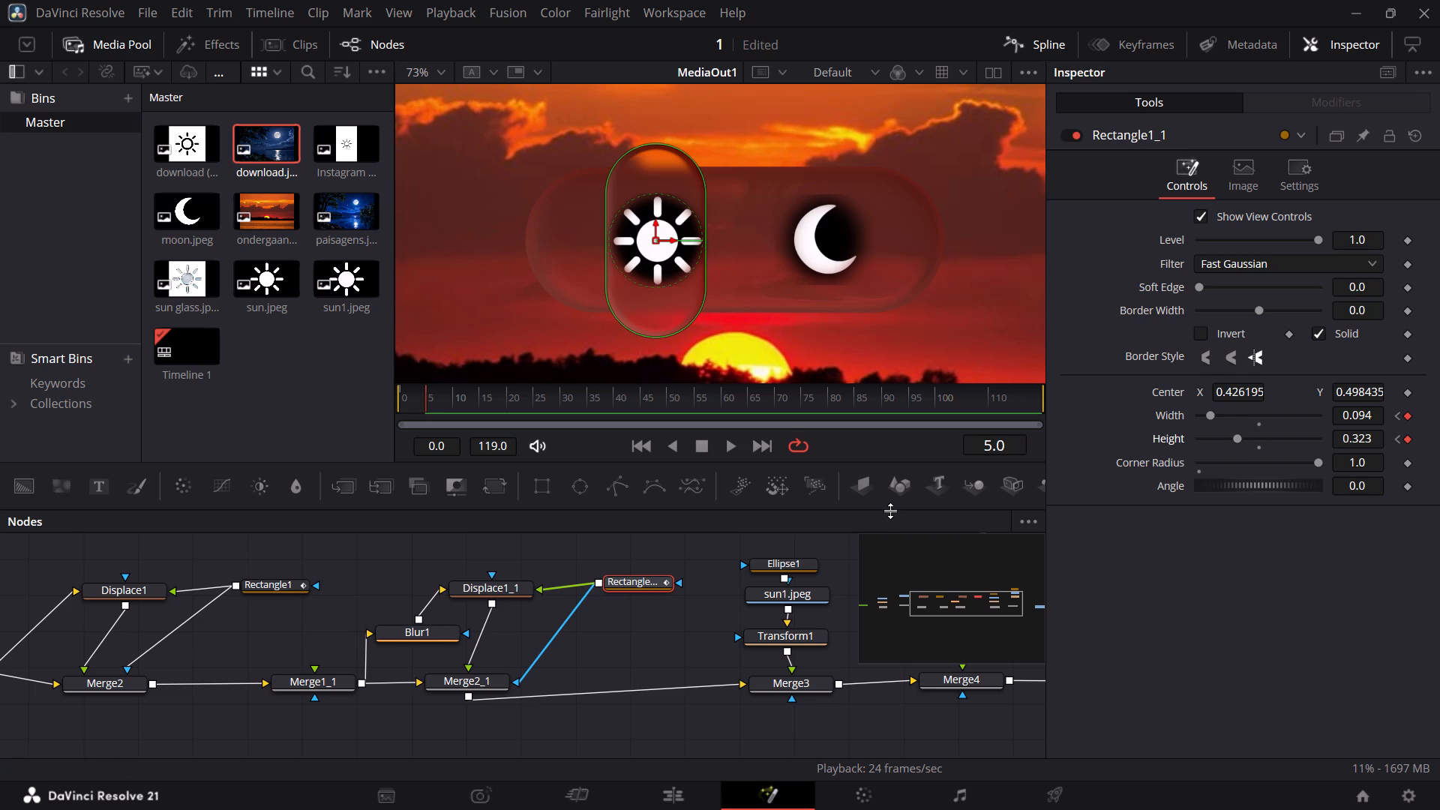
# At frame 9, set Rectangle1_1 to a height of 0.181 and a width of 0.087 around the sun icon.
pyautogui.press('Right')
pyautogui.press('Right')
pyautogui.press('Right')
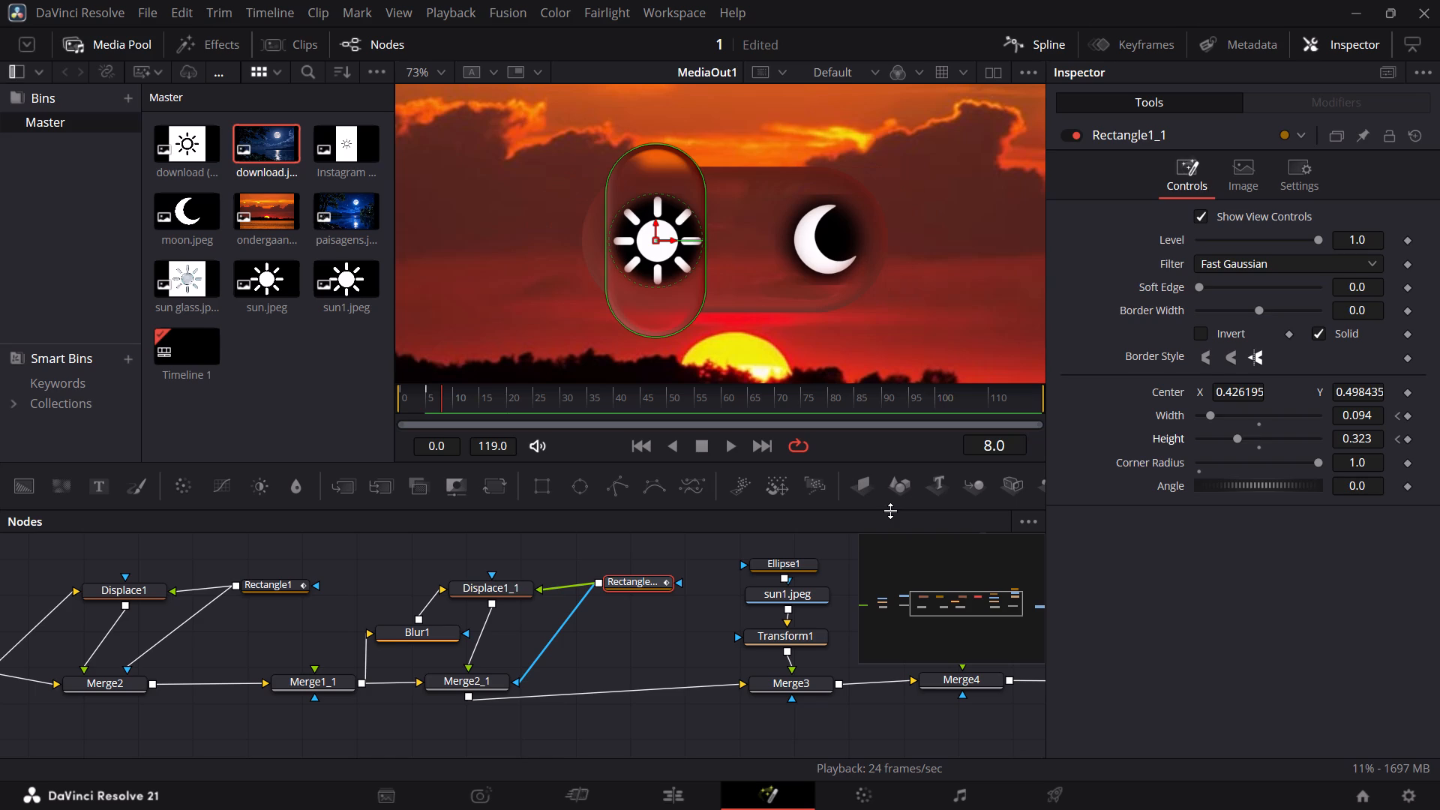
pyautogui.press('Right')
pyautogui.press('Right')
pyautogui.press('Left')
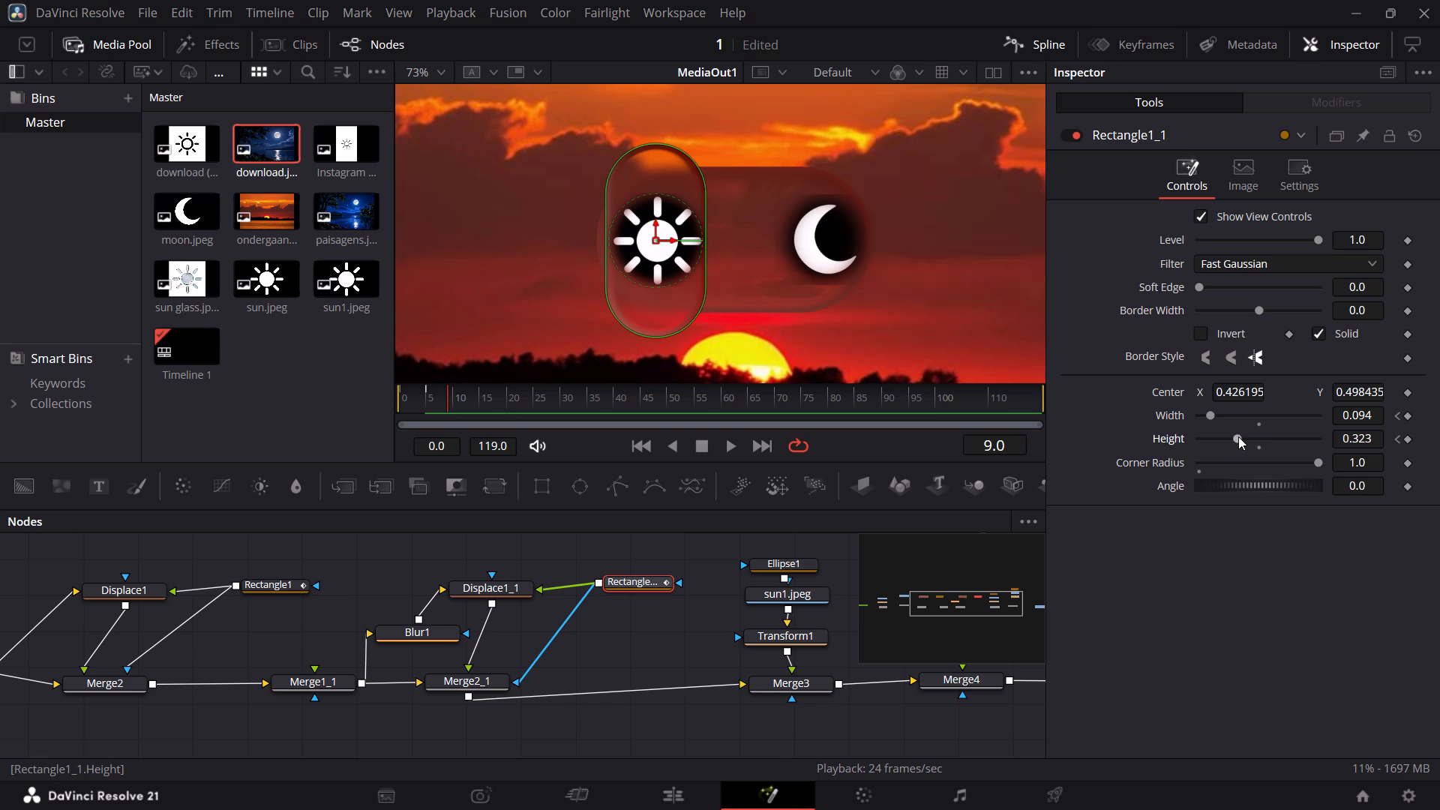
pyautogui.moveTo(1238, 436); pyautogui.dragTo(1220, 442)
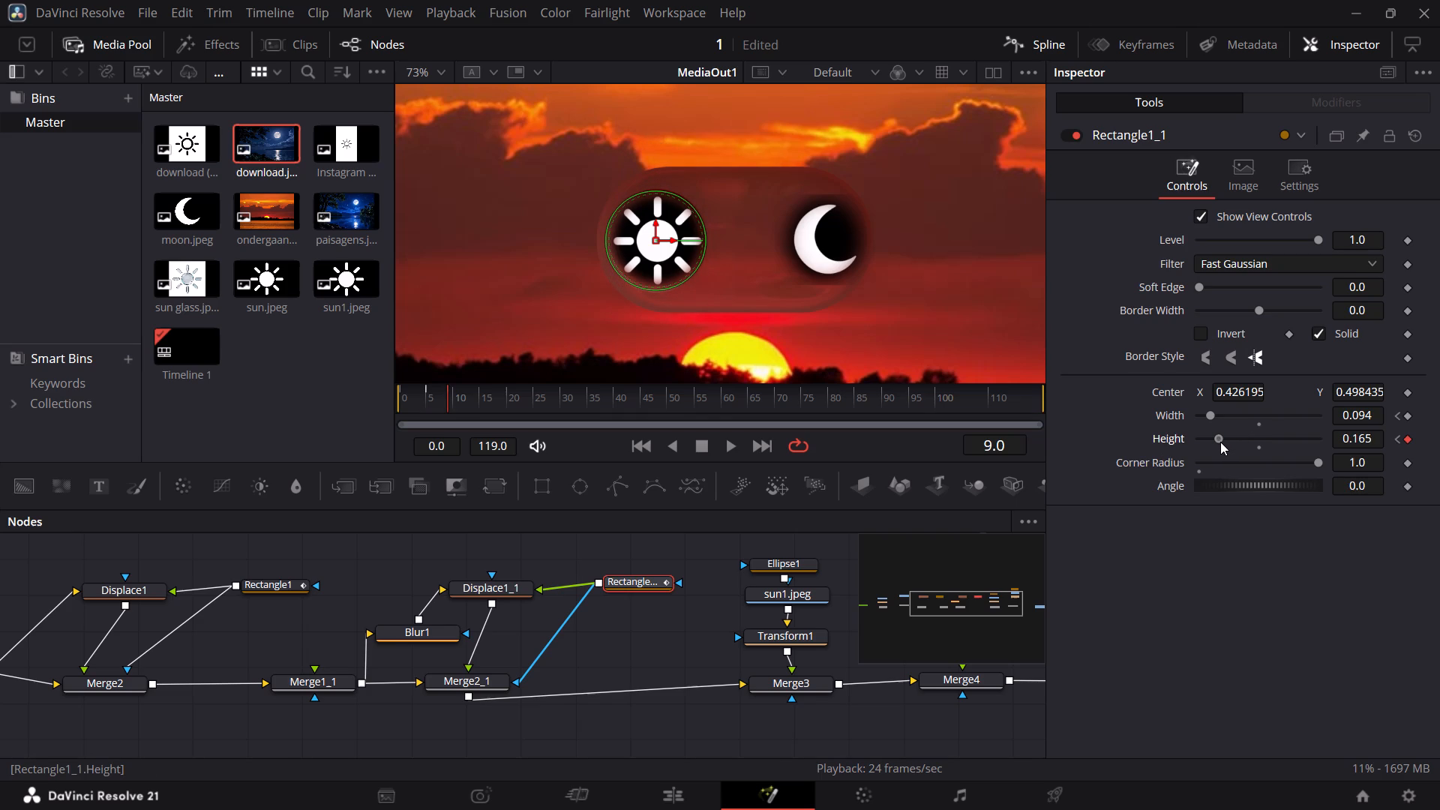
pyautogui.moveTo(1220, 442); pyautogui.dragTo(1214, 442)
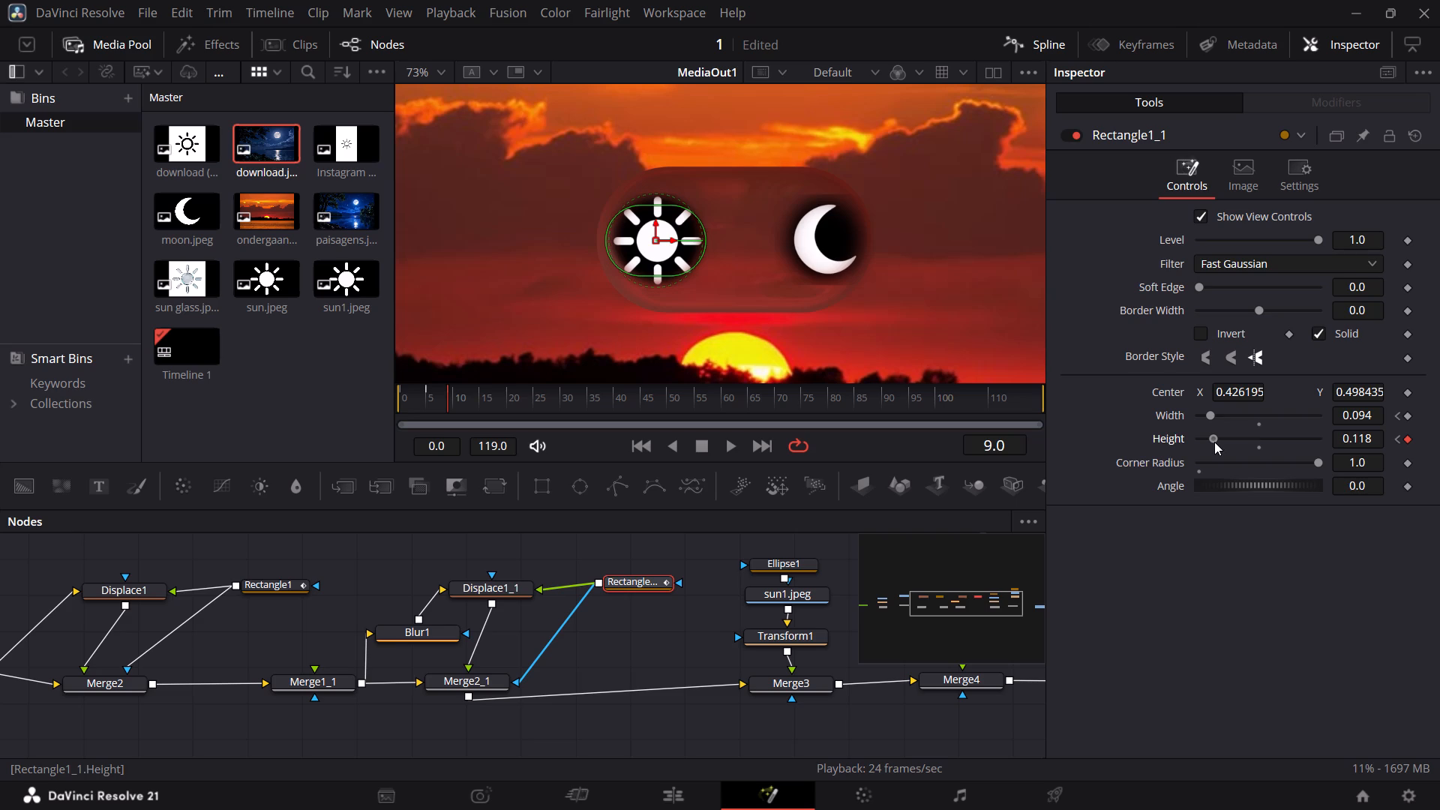
pyautogui.moveTo(1214, 442); pyautogui.dragTo(1220, 445)
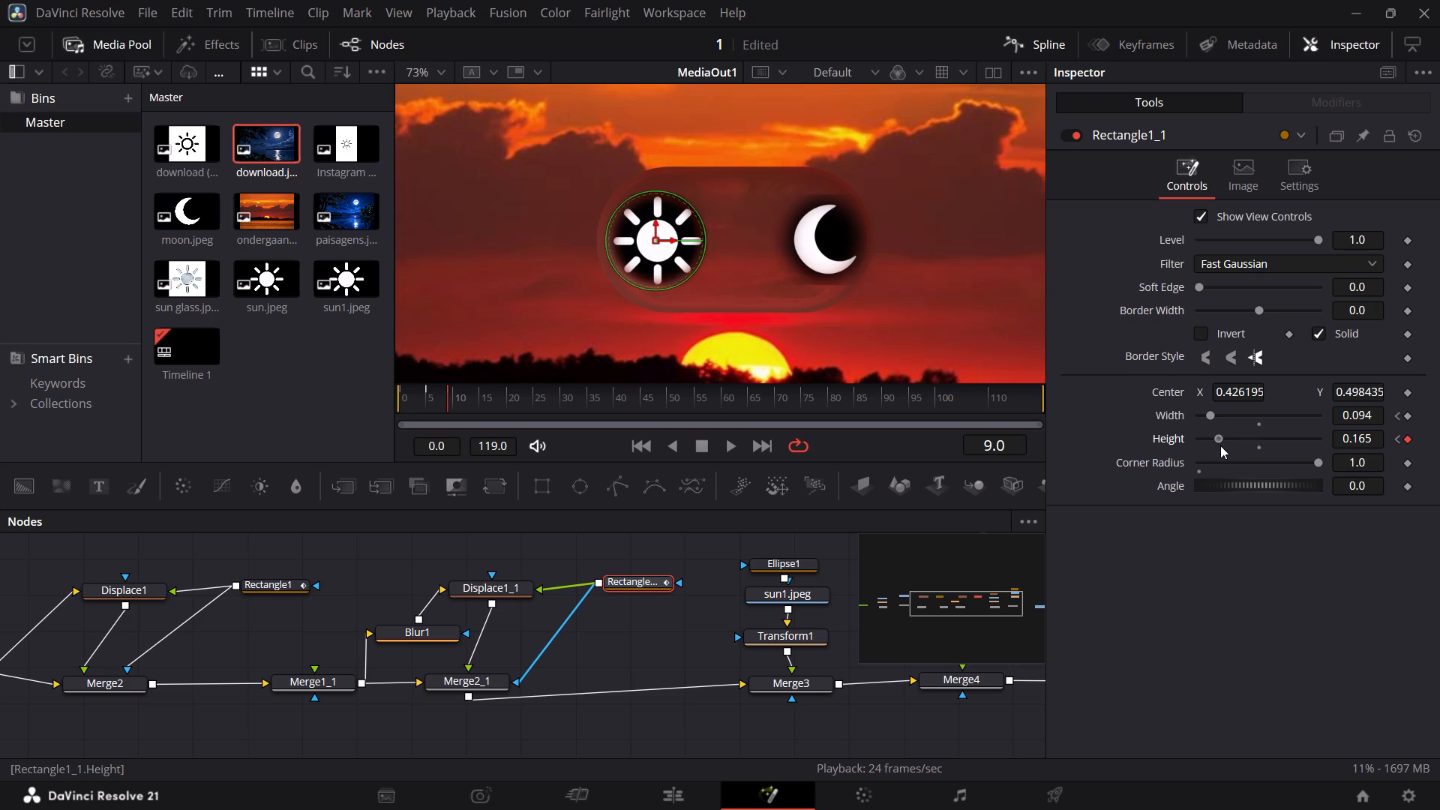
pyautogui.moveTo(1220, 445); pyautogui.dragTo(1222, 448)
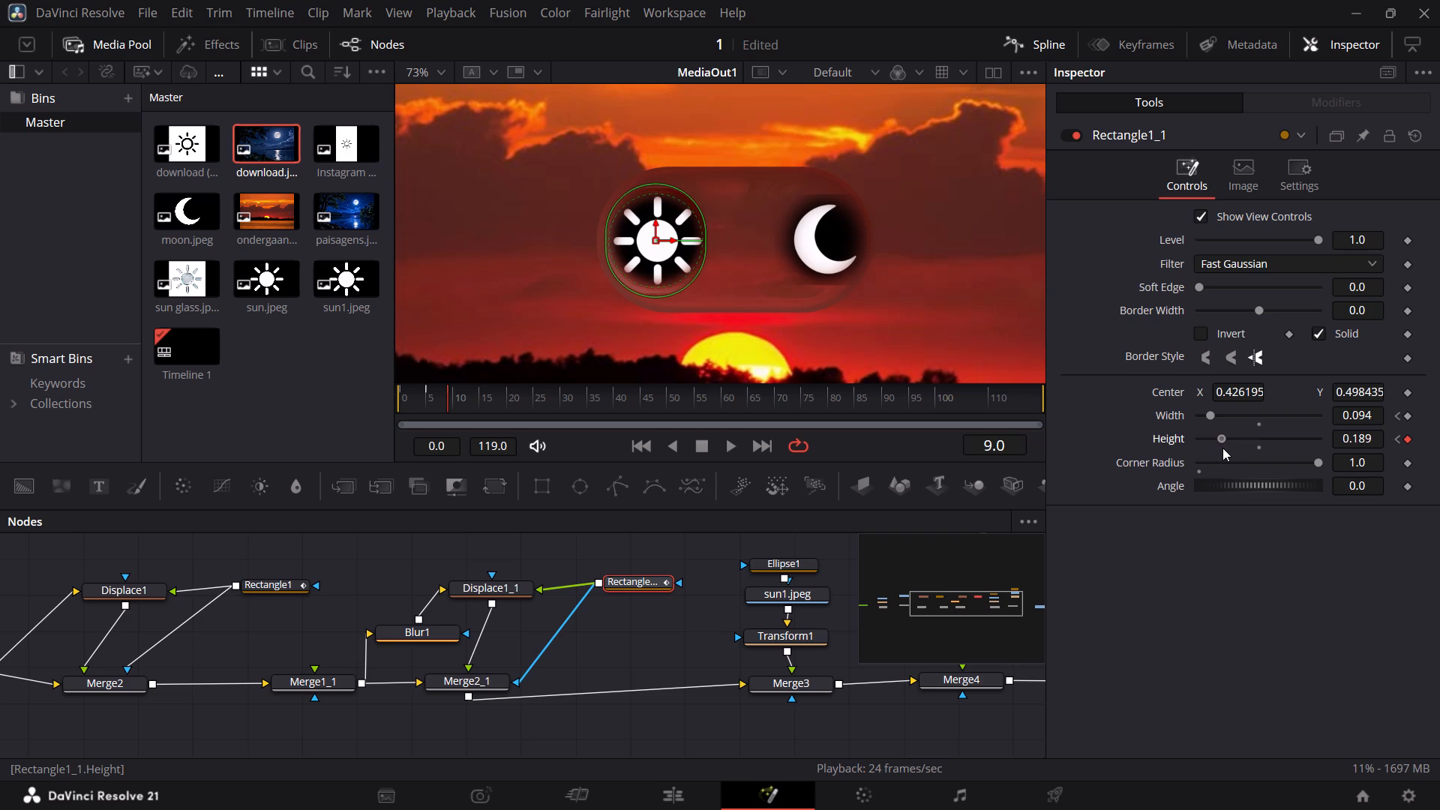
pyautogui.moveTo(1222, 448); pyautogui.dragTo(1222, 448)
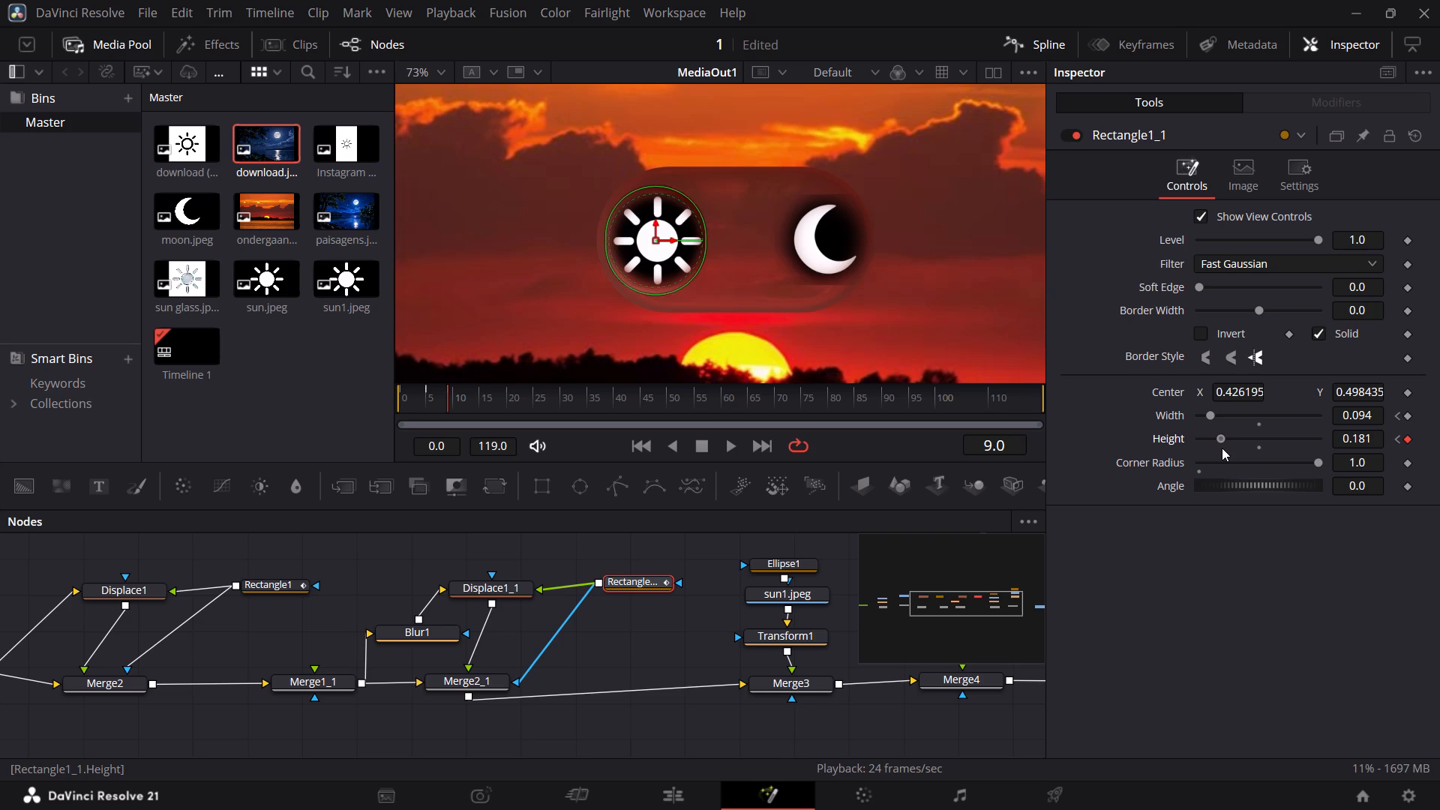
pyautogui.moveTo(1222, 448); pyautogui.dragTo(1222, 448)
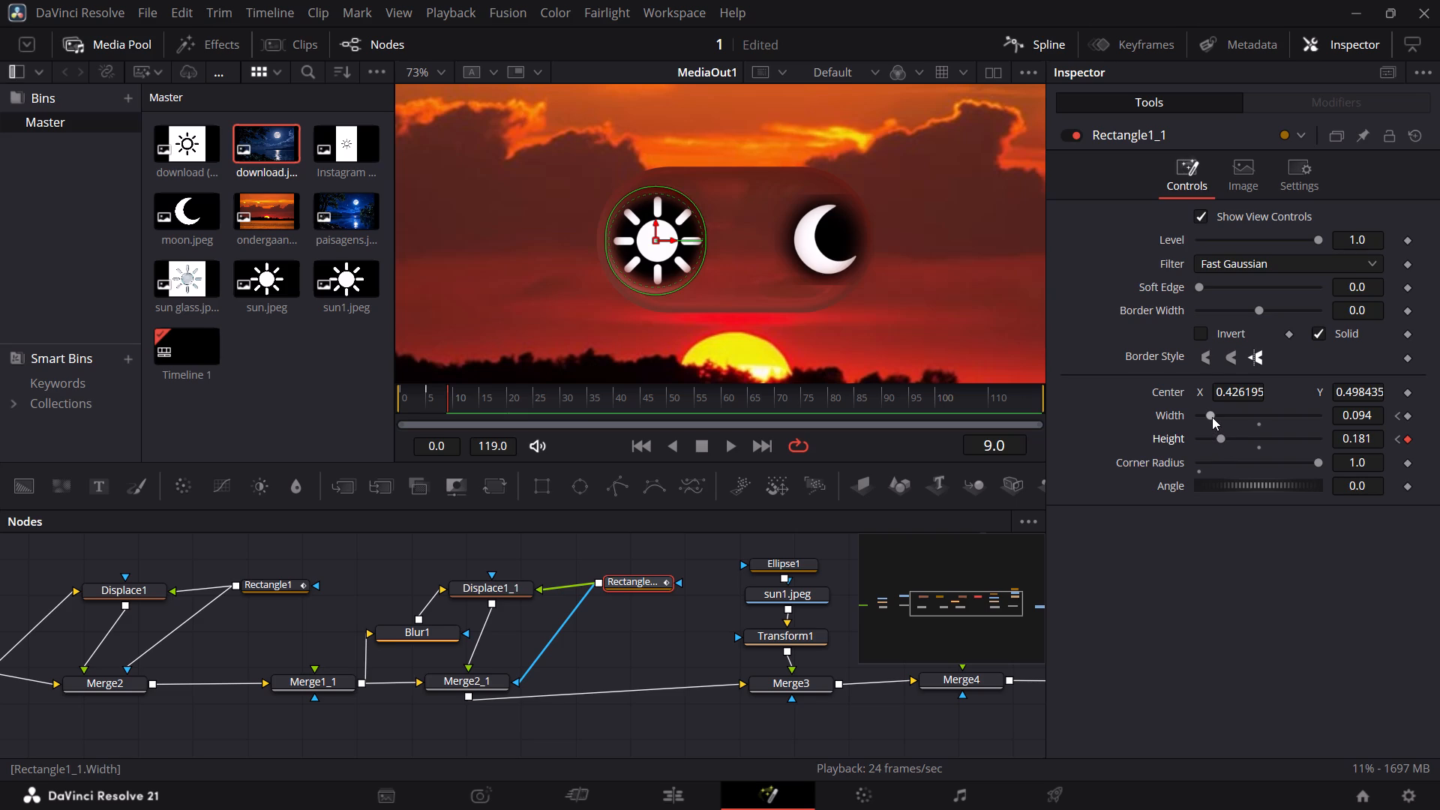
pyautogui.click(1212, 417)
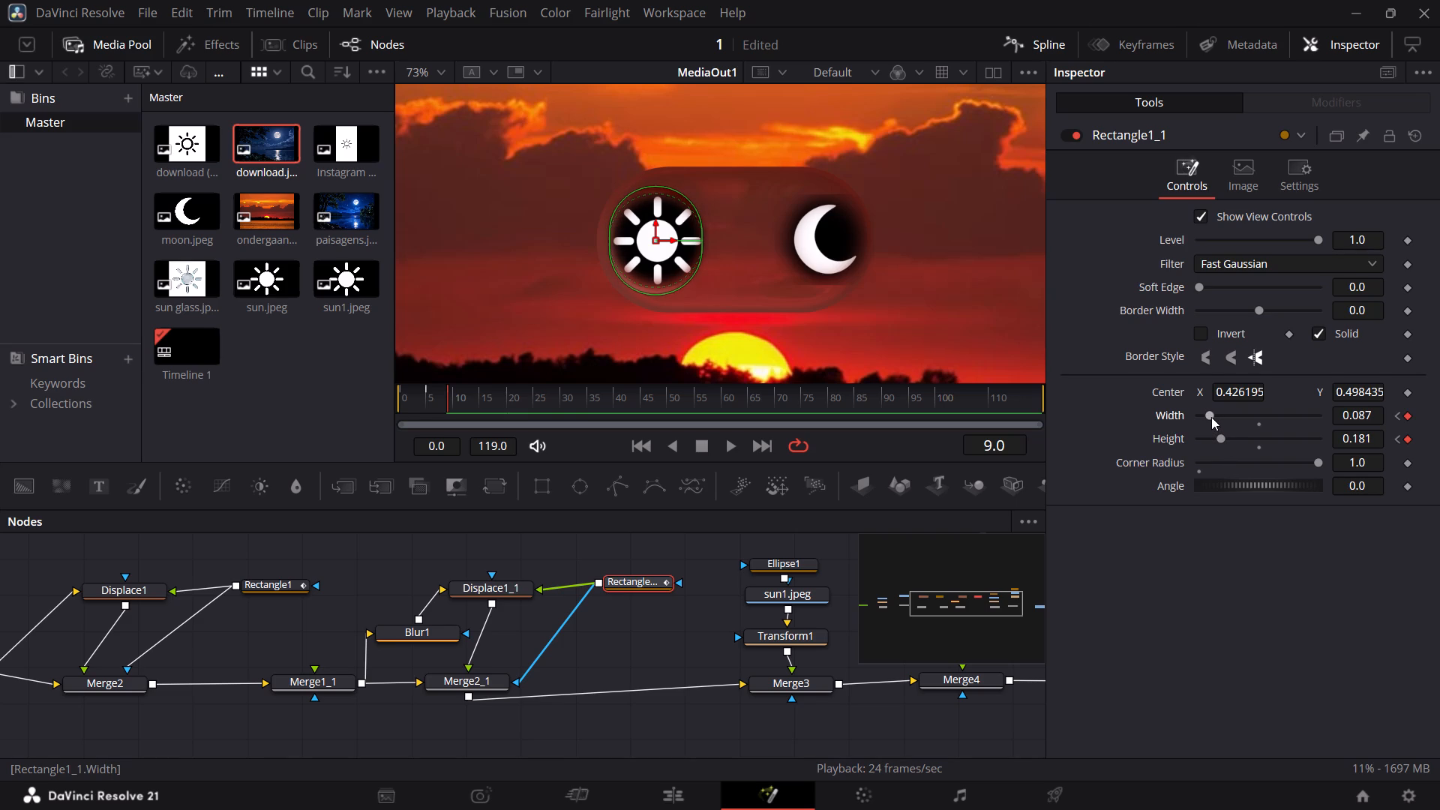
# Examine the pill's motion around the sun mask frame by frame up to frame 16 and back to frame 9.
pyautogui.press('Right')
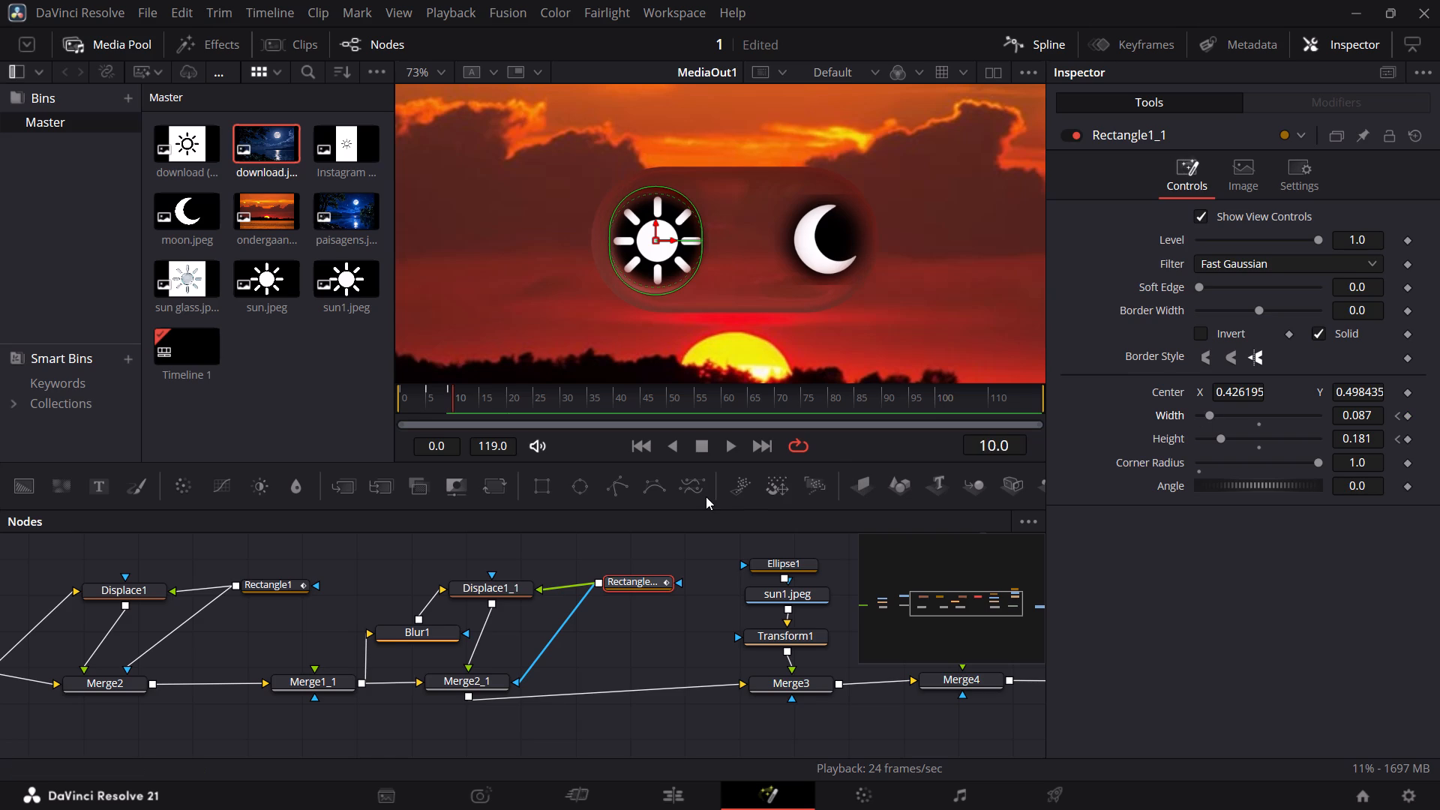
pyautogui.press('Right')
pyautogui.press('Right')
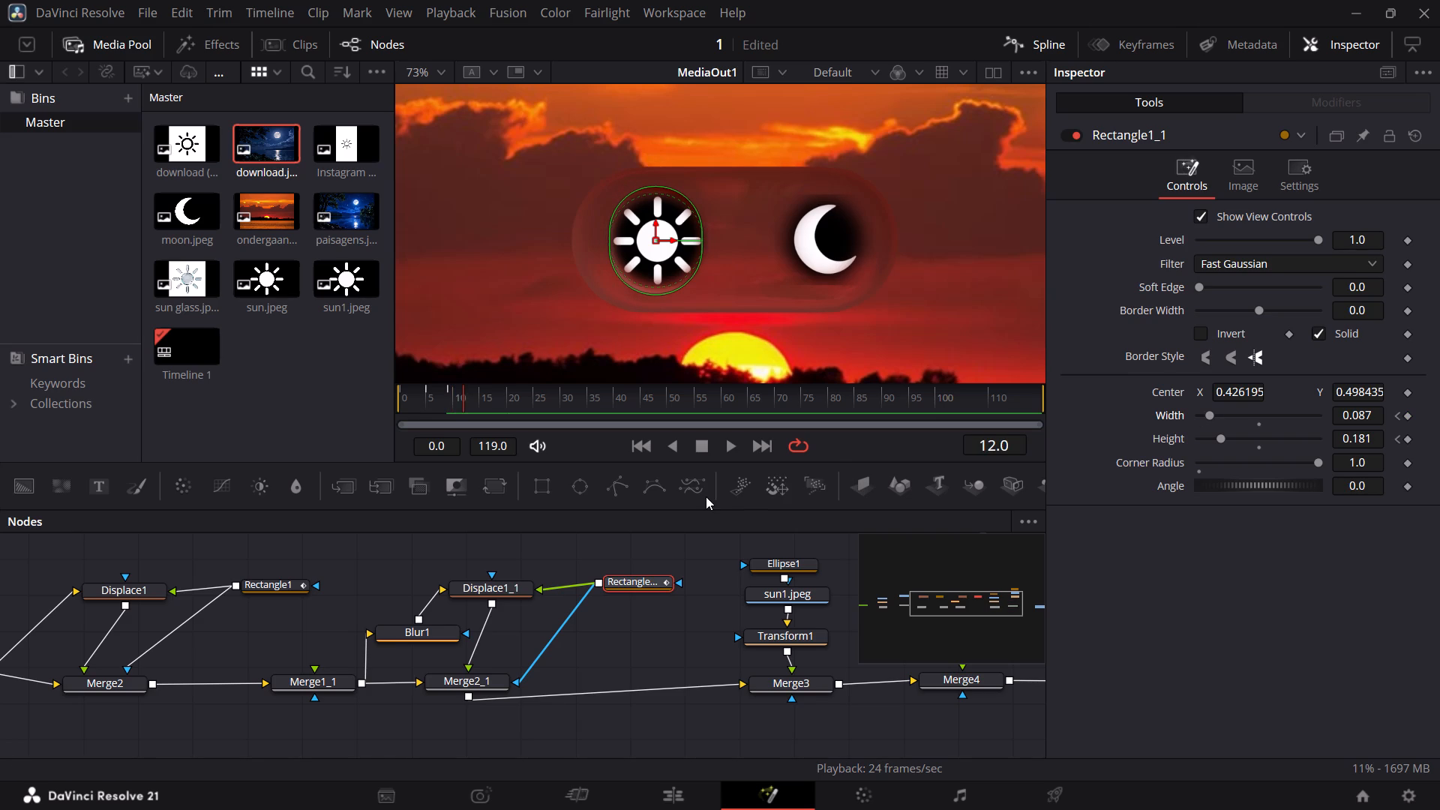
pyautogui.press('Right')
pyautogui.press('Right')
pyautogui.press('Right')
pyautogui.press('Right')
pyautogui.press('Left')
pyautogui.press('Left')
pyautogui.press('Left')
pyautogui.press('Left')
pyautogui.press('Left')
pyautogui.press('Left')
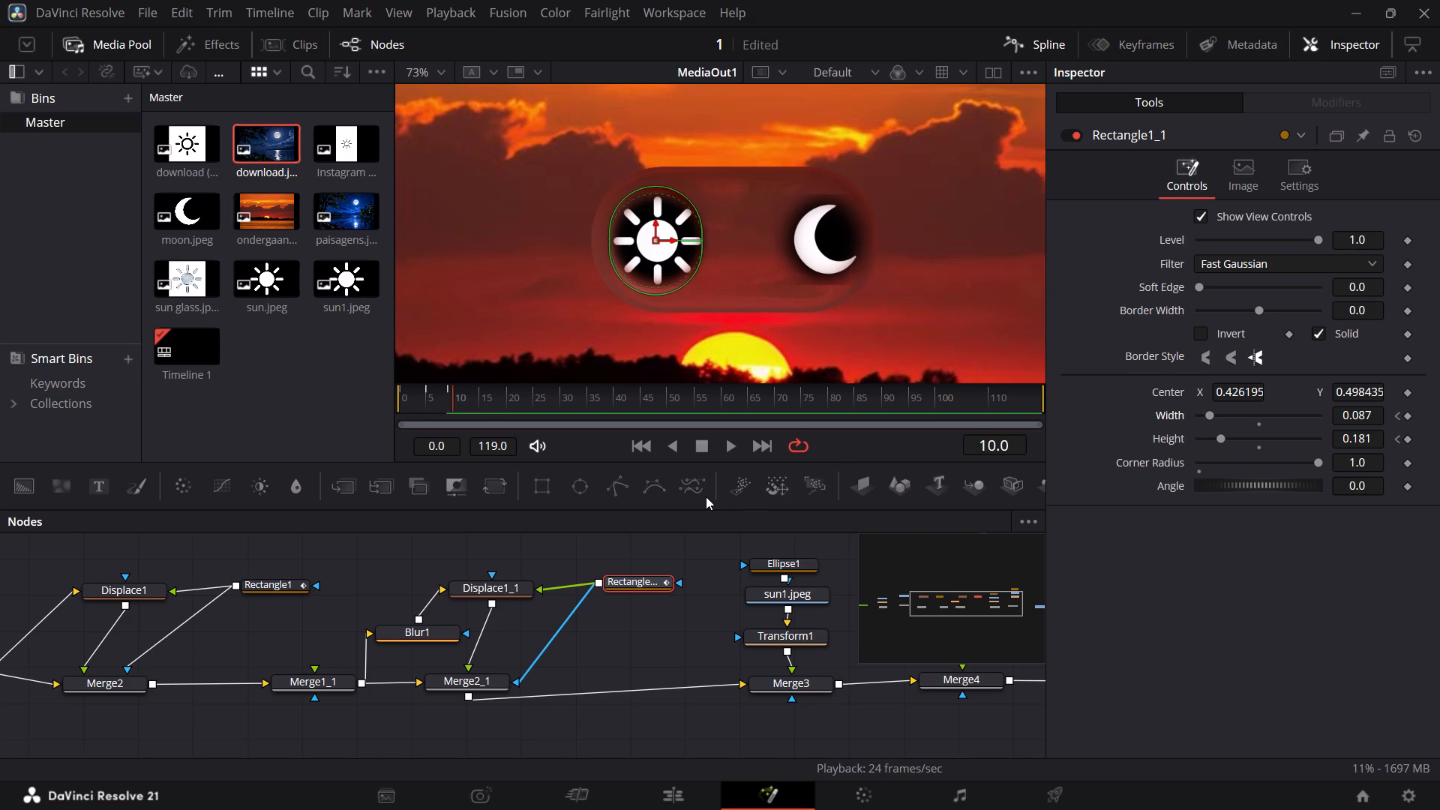
pyautogui.press('Left')
pyautogui.press('Left')
pyautogui.press('Right')
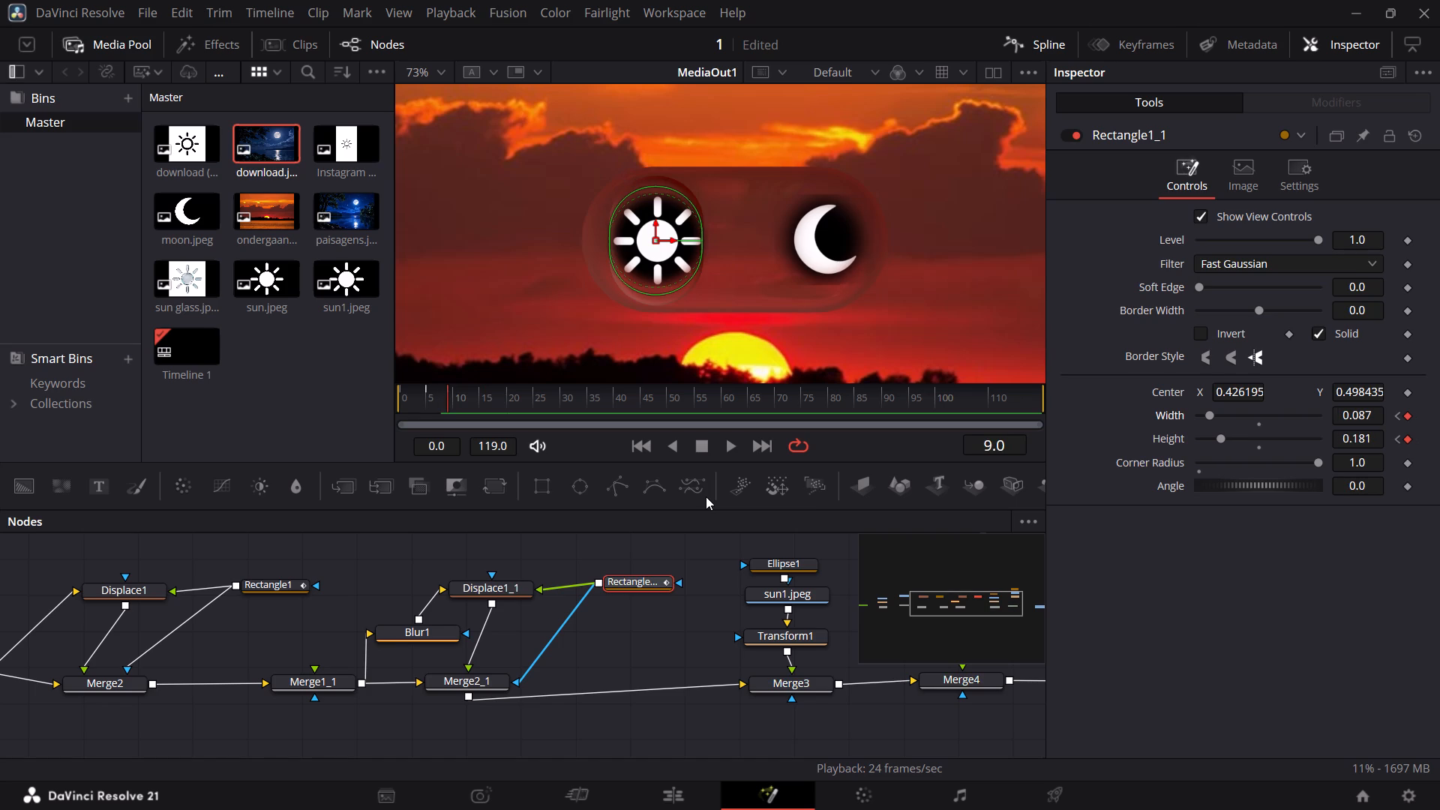
# At frame 12, set the width of Rectangle1_1 to 0.102.
pyautogui.press('Right')
pyautogui.press('Right')
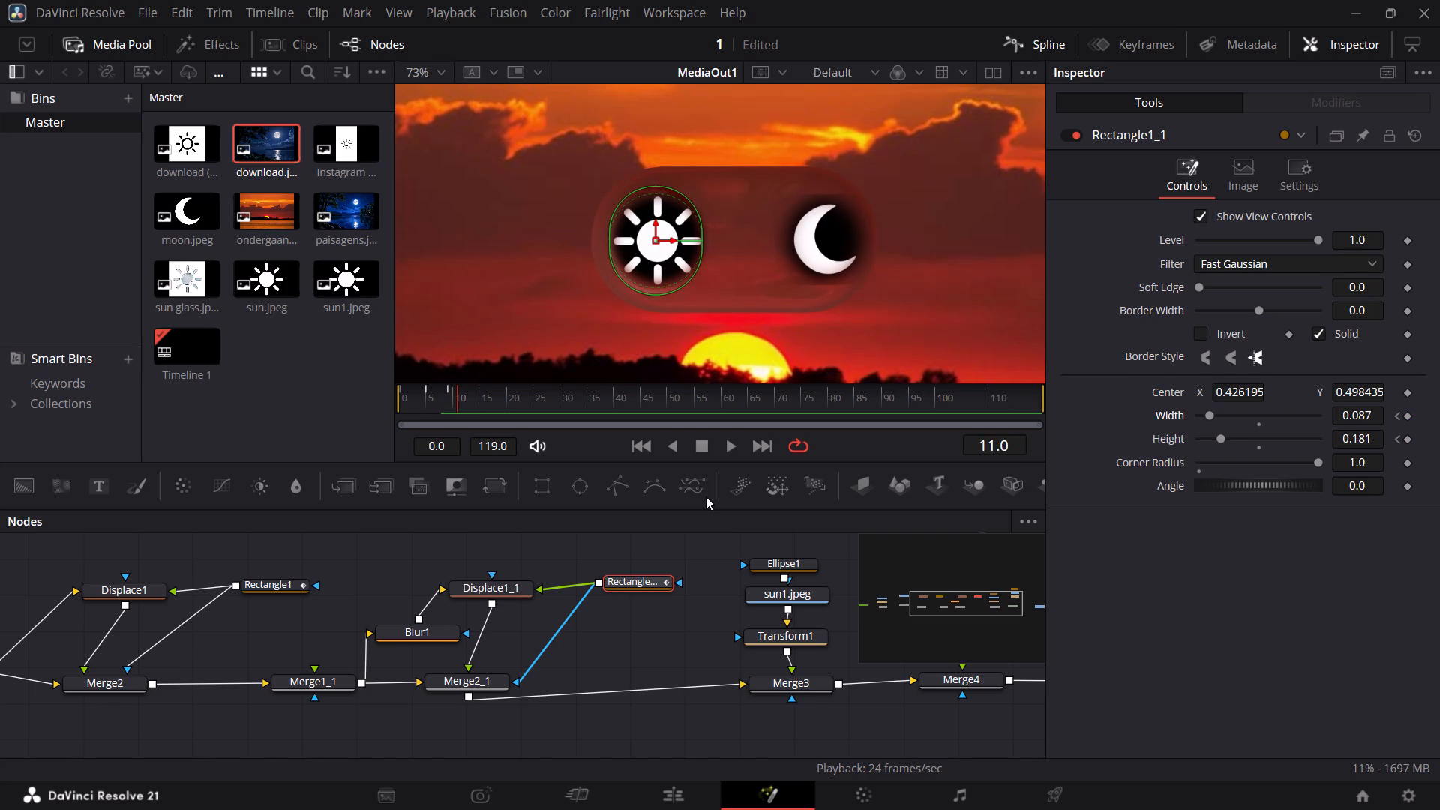
pyautogui.press('Right')
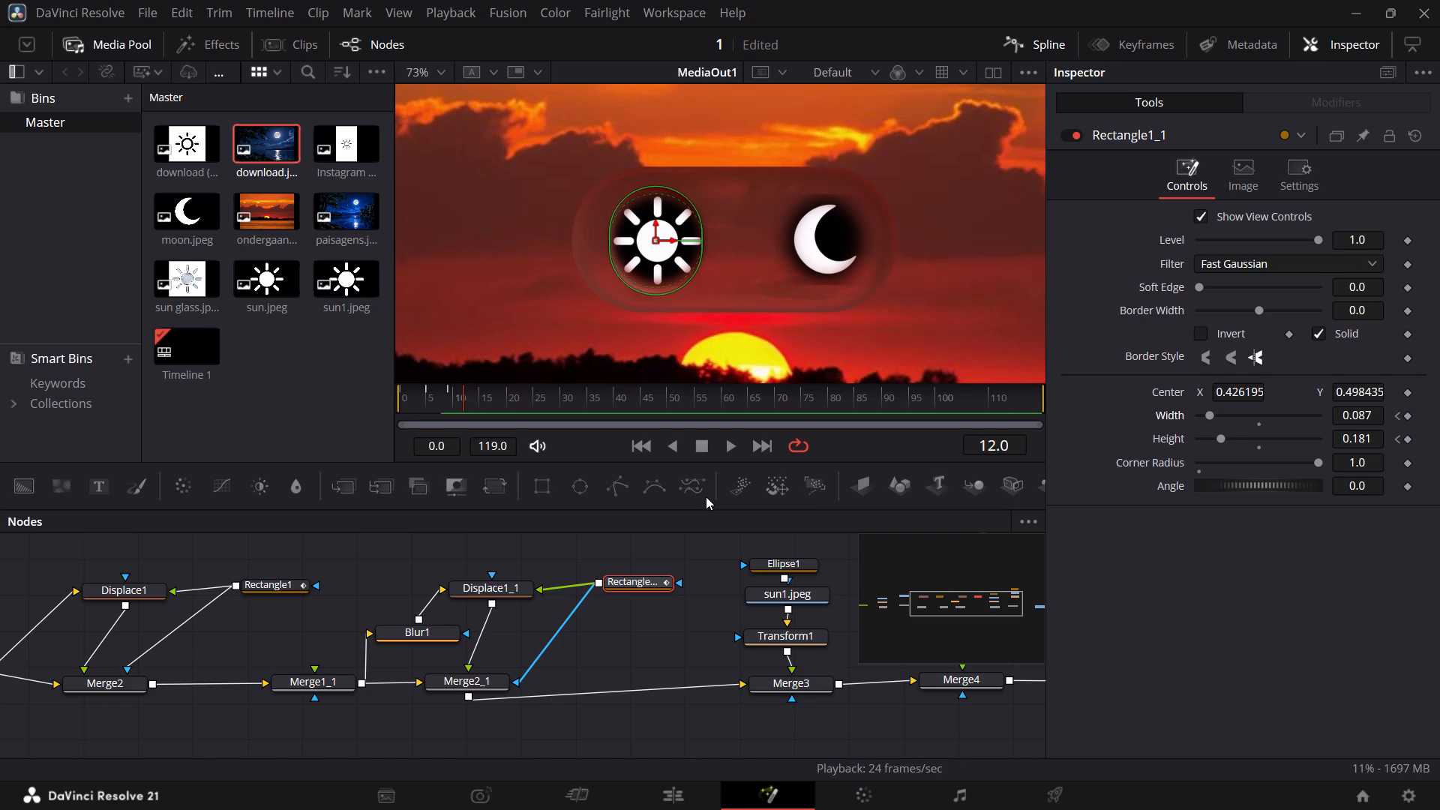
pyautogui.press('Right')
pyautogui.press('Left')
pyautogui.click(1207, 413)
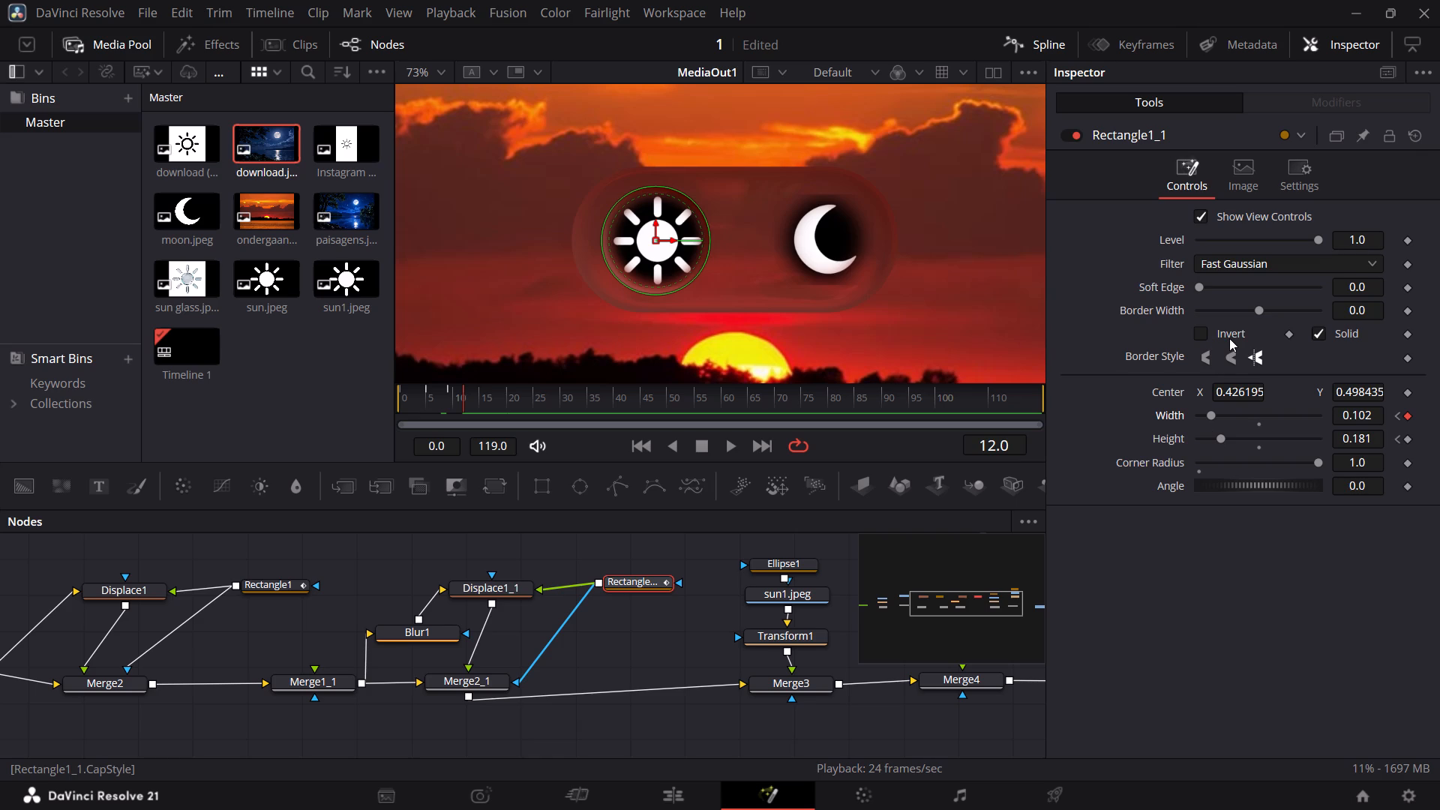
# Examine the node graph from Background1 through the mask, sun and moon branches to MediaOut1.
pyautogui.hscroll(1, 655, 640)
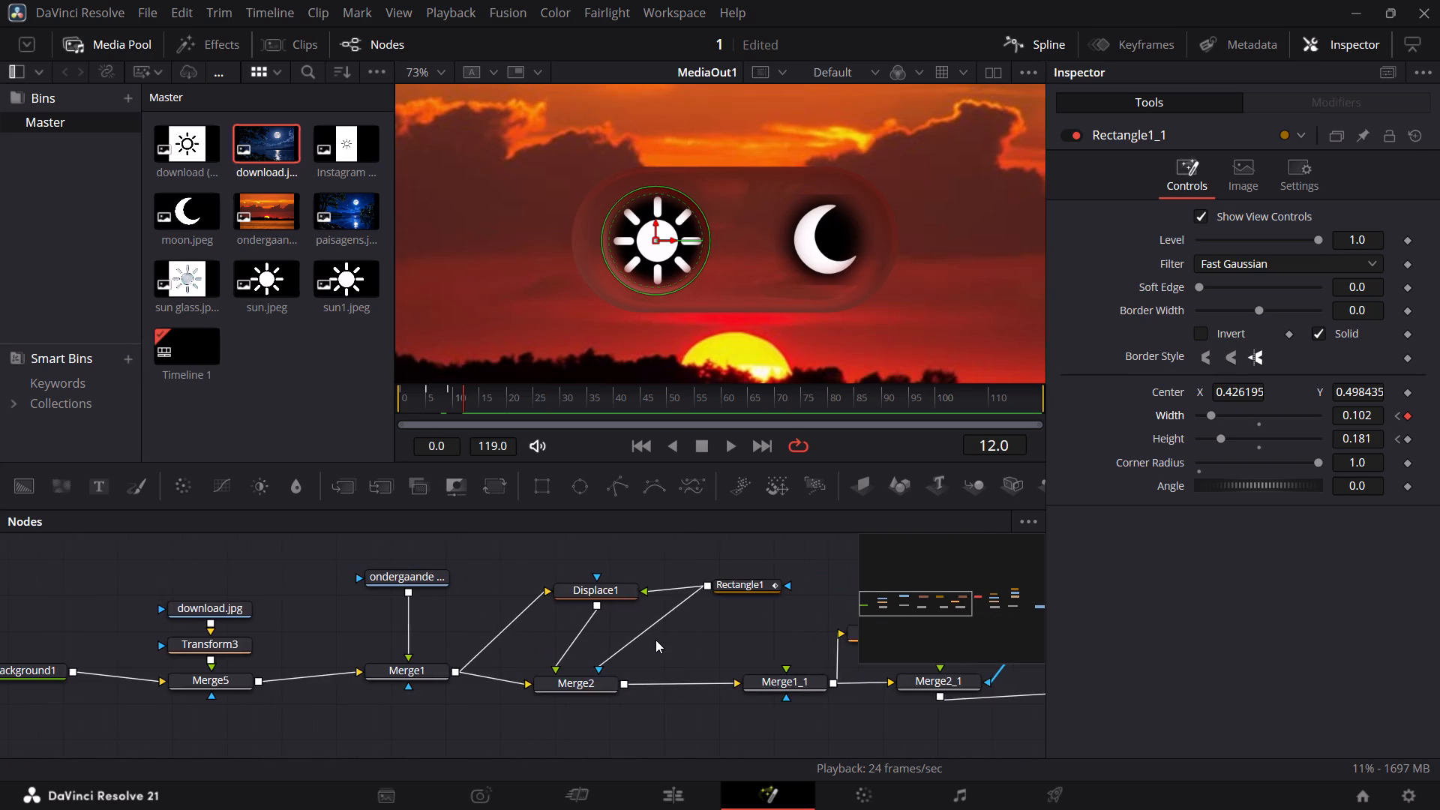
pyautogui.hscroll(1, 655, 640)
pyautogui.hscroll(-1, 655, 640)
pyautogui.keyDown('ctrl'); pyautogui.scroll(-1, 655, 640); pyautogui.keyUp('ctrl')
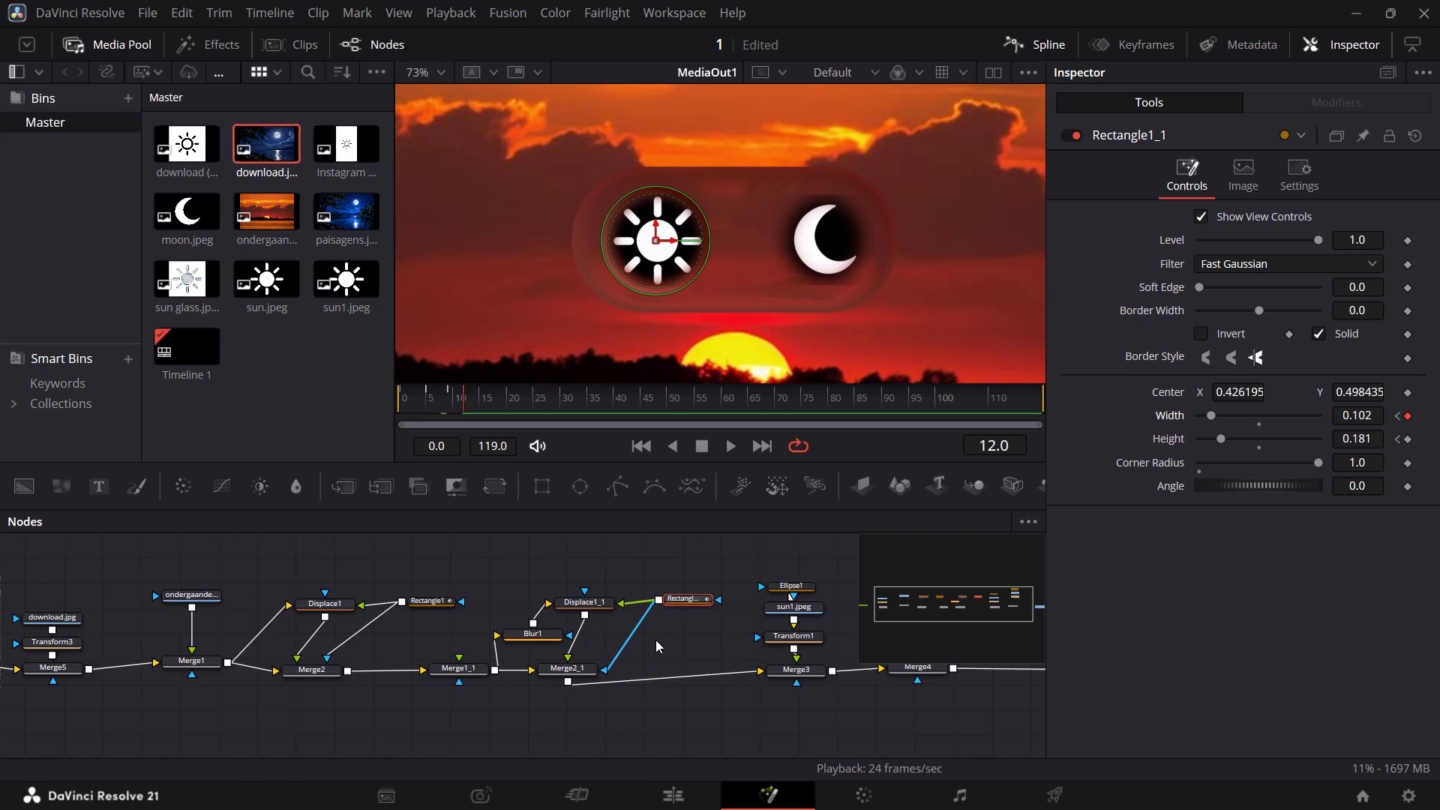
pyautogui.hscroll(2, 655, 640)
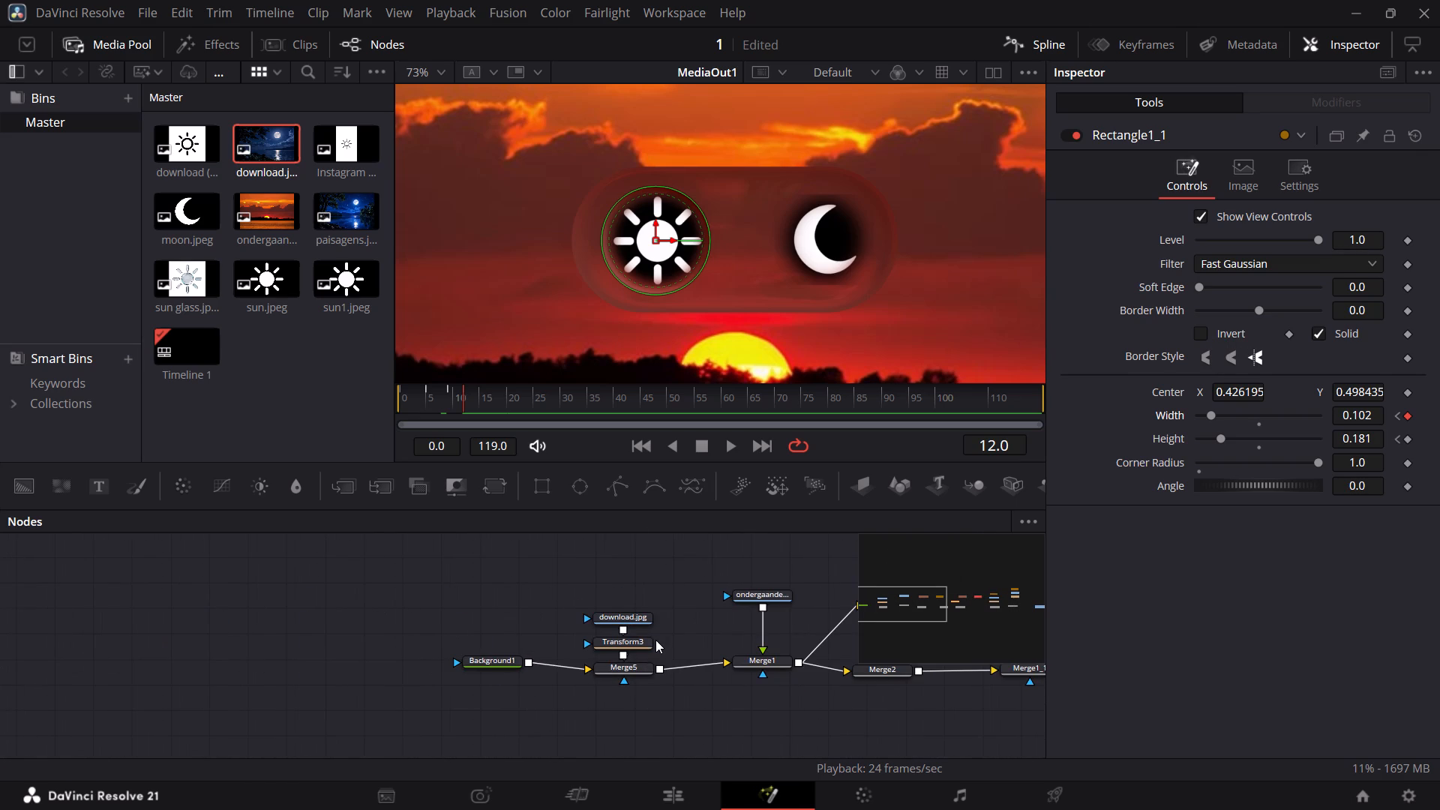
pyautogui.hscroll(-1, 655, 640)
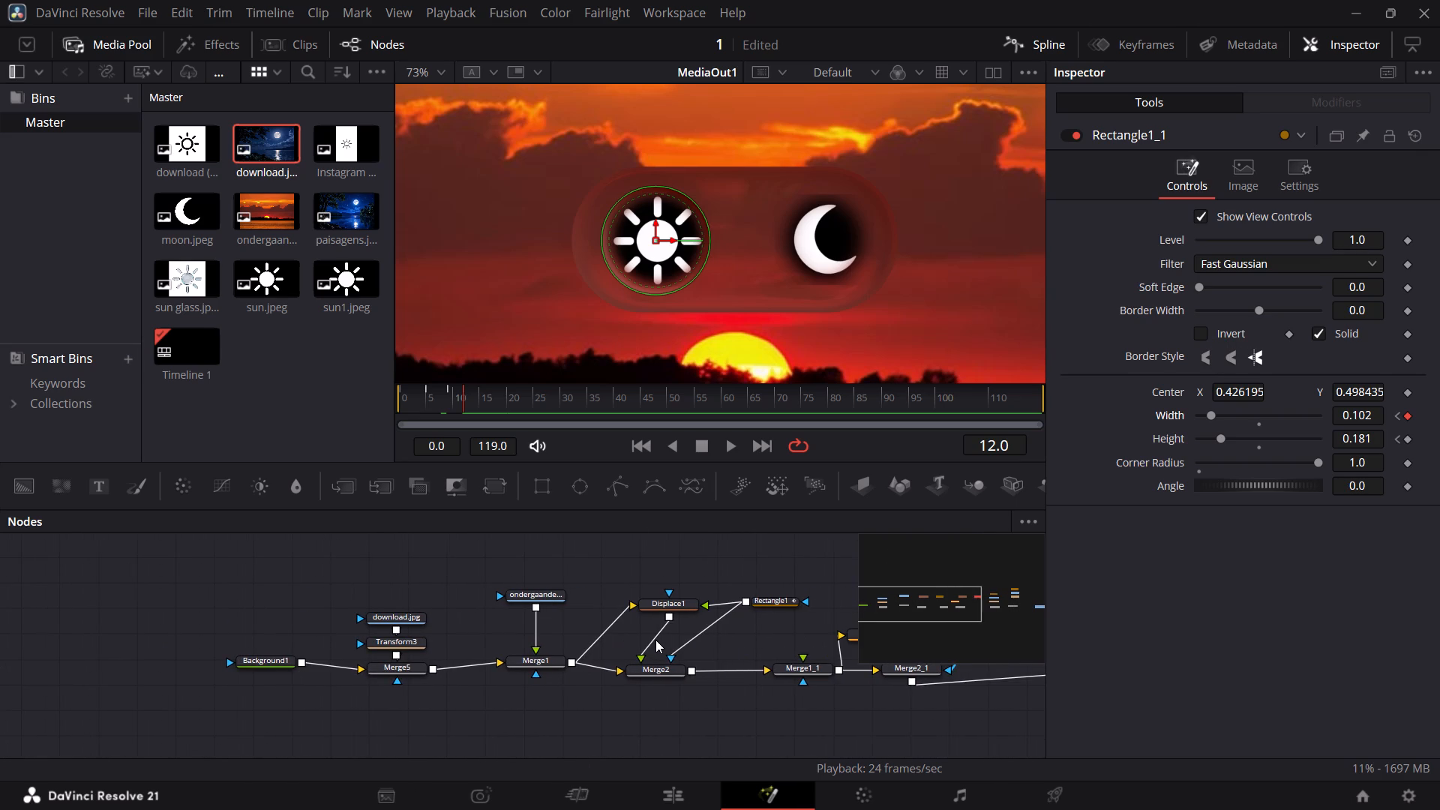
pyautogui.keyDown('ctrl'); pyautogui.scroll(1, 655, 640); pyautogui.keyUp('ctrl')
pyautogui.hscroll(-3, 655, 640)
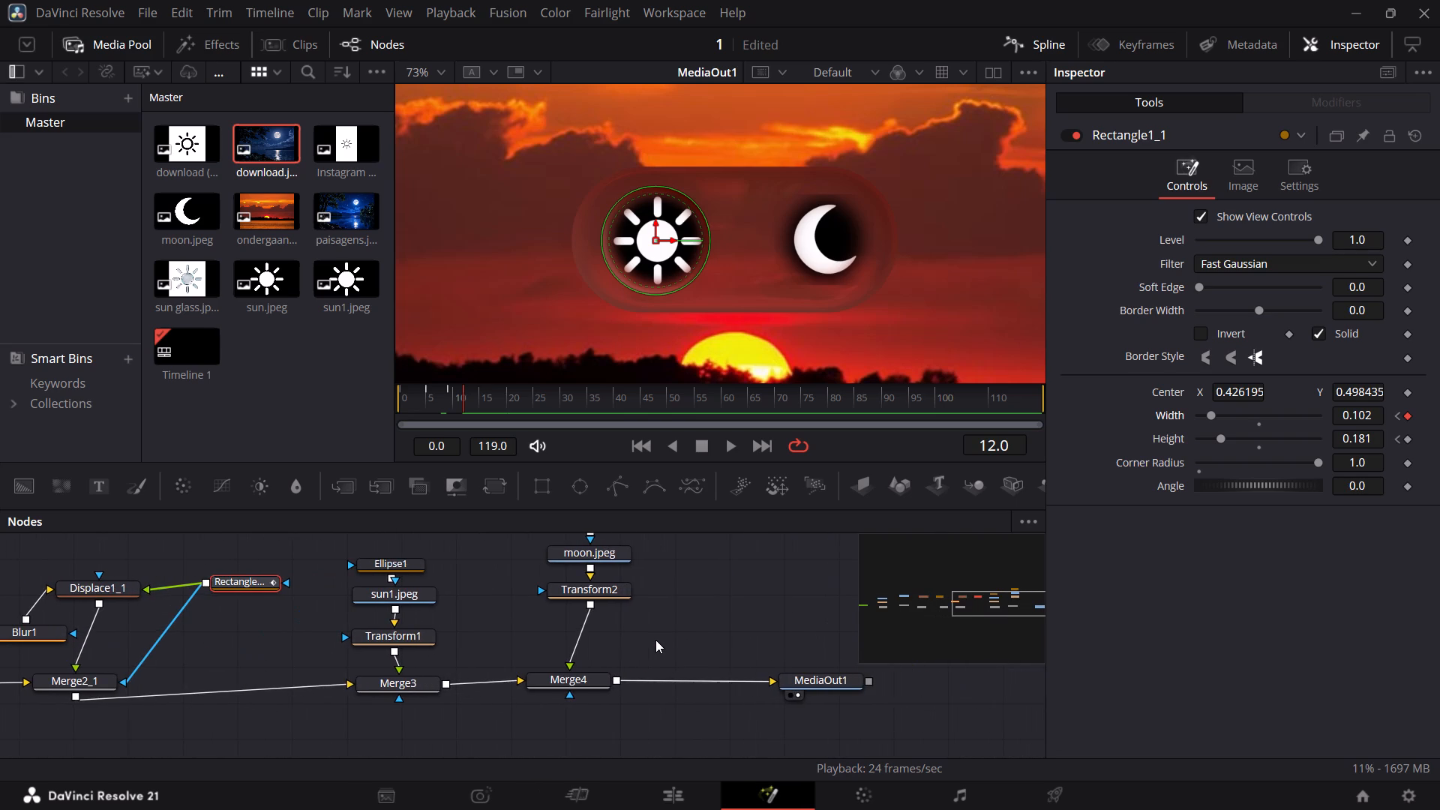
pyautogui.scroll(1, 655, 640)
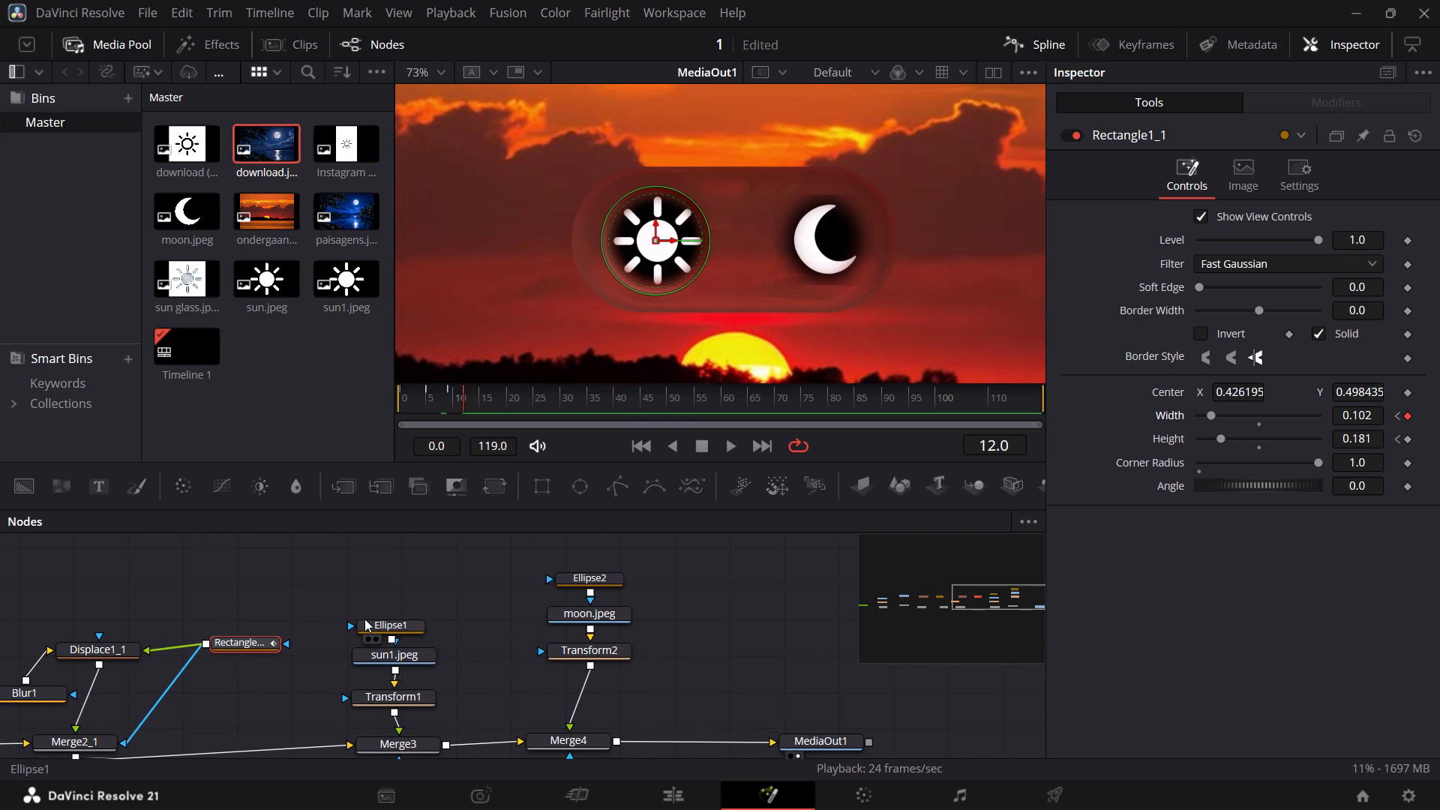
pyautogui.hscroll(1, 214, 611)
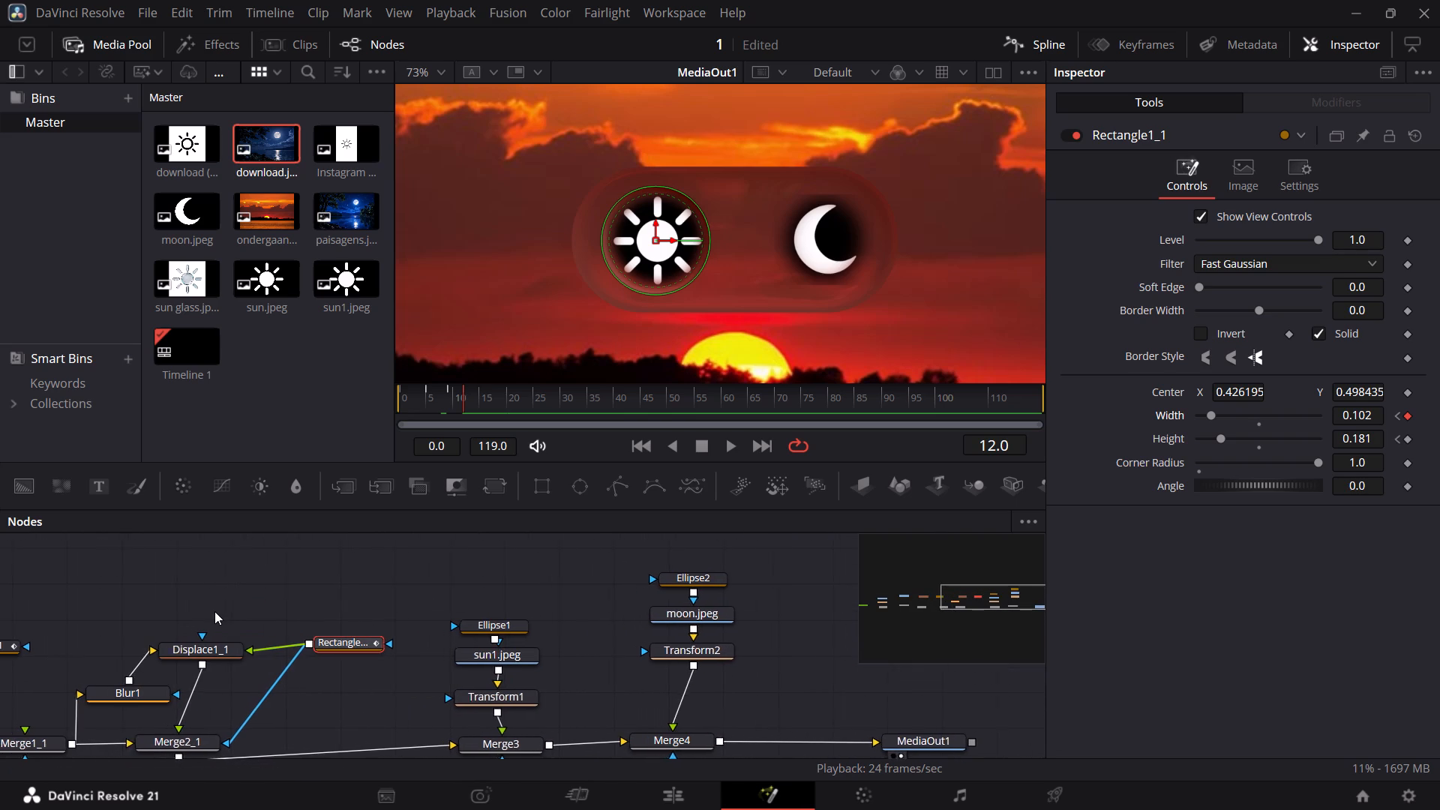
pyautogui.hscroll(1, 214, 611)
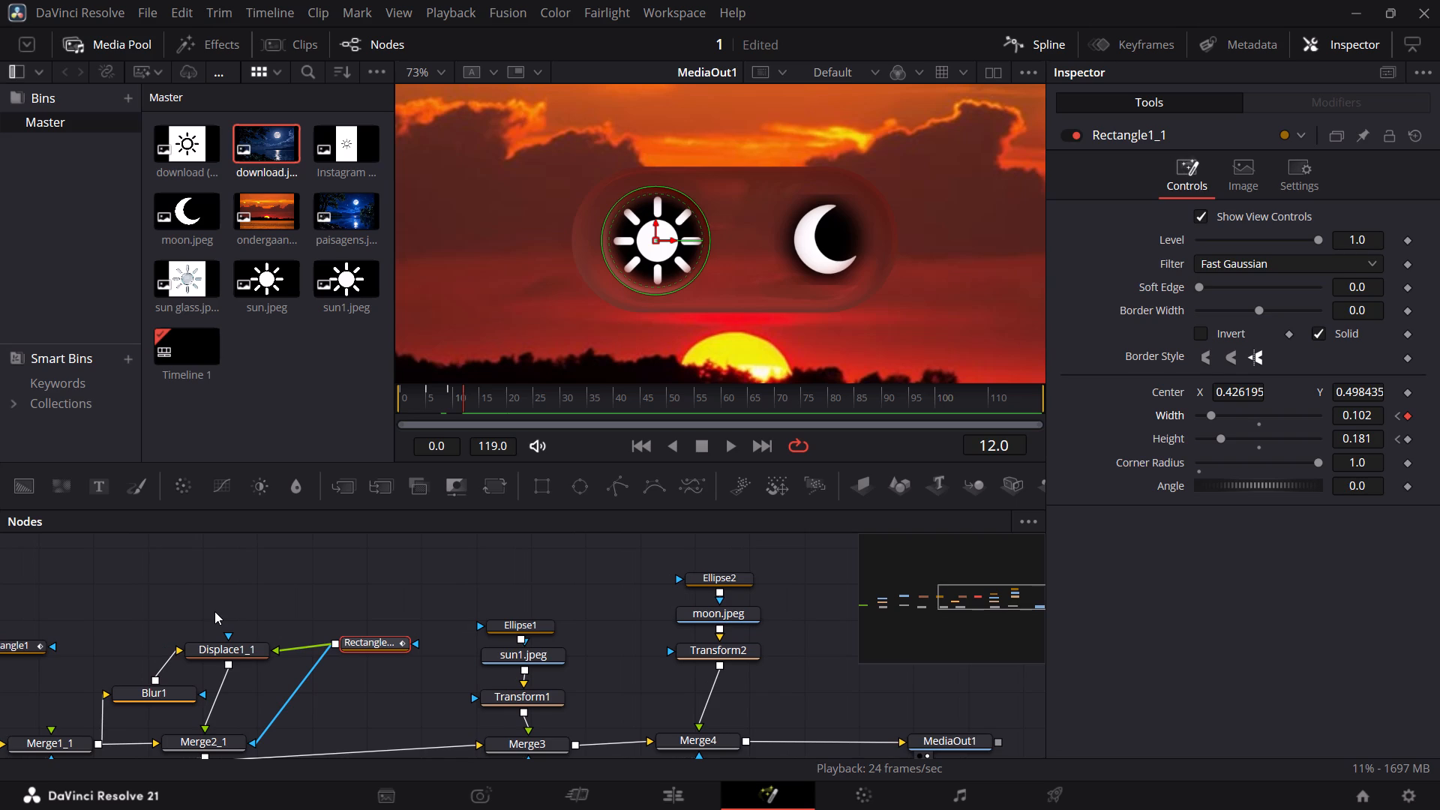
# Rewind to frame 0 and play back the circle animation over the sun icon.
pyautogui.press('Left')
pyautogui.press('Left')
pyautogui.press('Left')
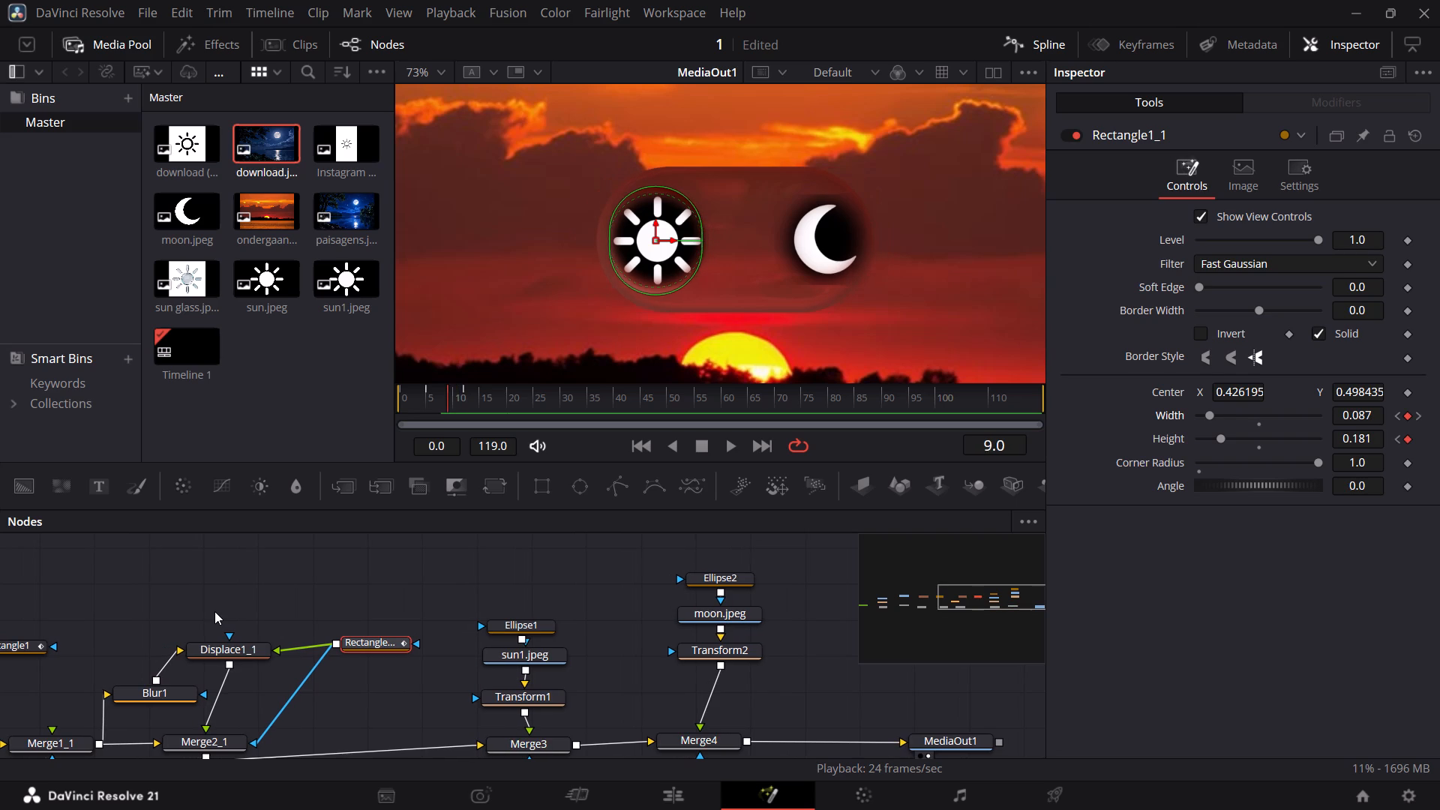
pyautogui.press('Left')
pyautogui.press('Left')
pyautogui.press('Left')
pyautogui.press('Left')
pyautogui.press('Left')
pyautogui.press('Left')
pyautogui.press('Left')
pyautogui.press('Left')
pyautogui.press('Left')
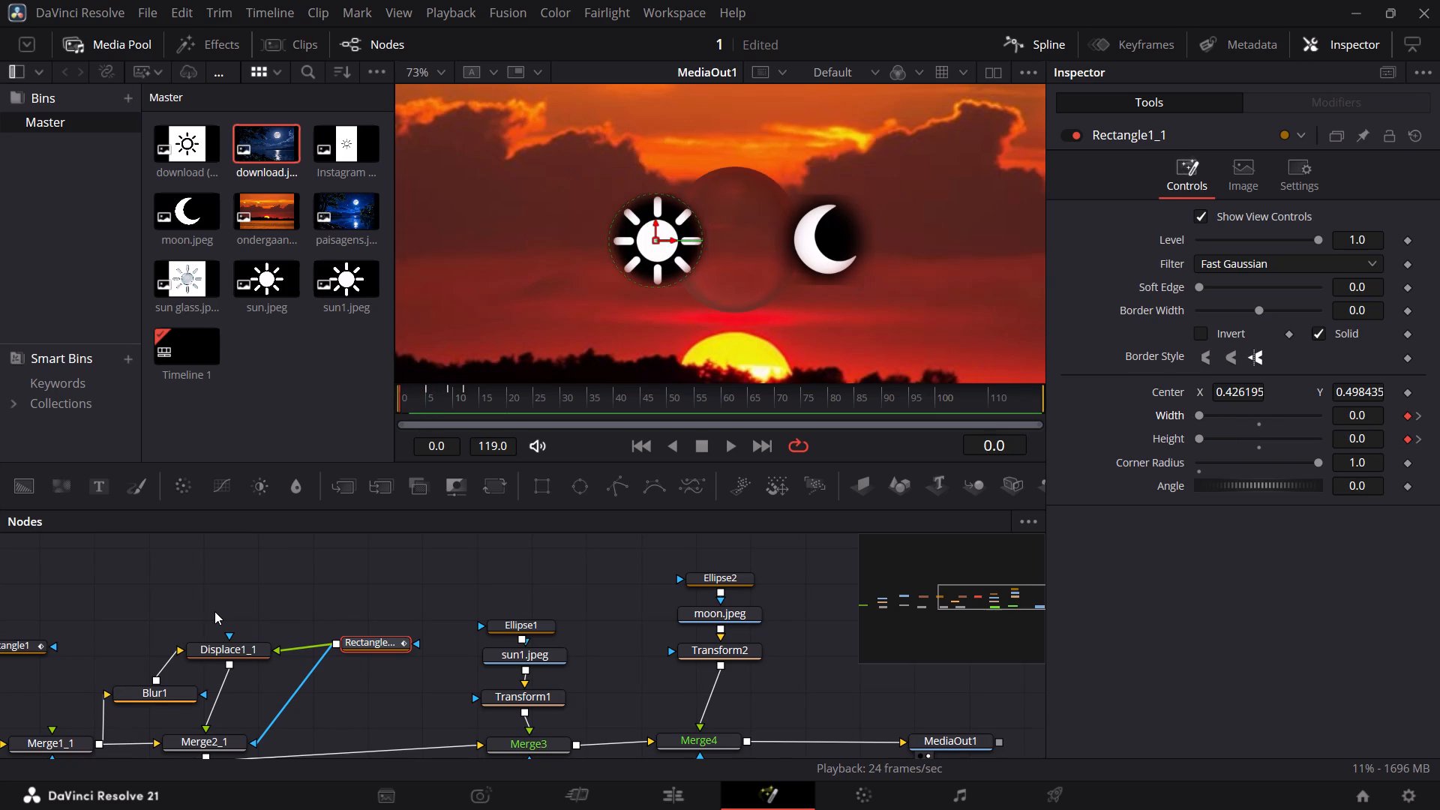
pyautogui.press('space')
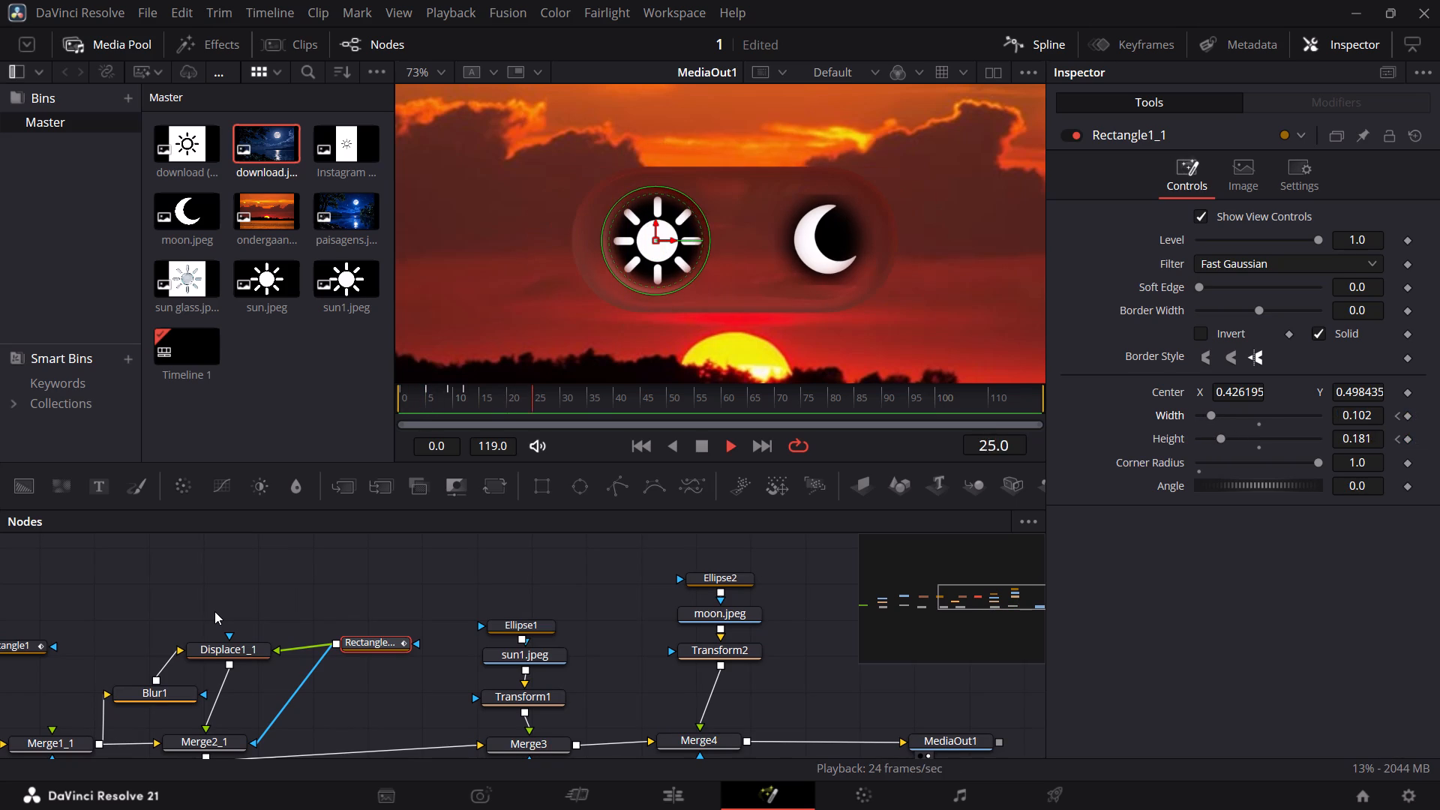
pyautogui.press('space')
# Return to frame 0 and examine the circle's growth around the sun icon frame by frame up to frame 13.
pyautogui.press('Left')
pyautogui.press('Left')
pyautogui.press('Left')
pyautogui.press('Left')
pyautogui.press('Left')
pyautogui.press('Left')
pyautogui.press('Left')
pyautogui.press('Left')
pyautogui.press('Left')
pyautogui.press('Left')
pyautogui.press('Left')
pyautogui.press('Left')
pyautogui.press('Left')
pyautogui.press('Left')
pyautogui.press('Left')
pyautogui.press('Left')
pyautogui.press('Left')
pyautogui.press('Left')
pyautogui.press('Left')
pyautogui.press('Left')
pyautogui.press('Left')
pyautogui.press('Left')
pyautogui.press('Left')
pyautogui.press('Left')
pyautogui.press('Left')
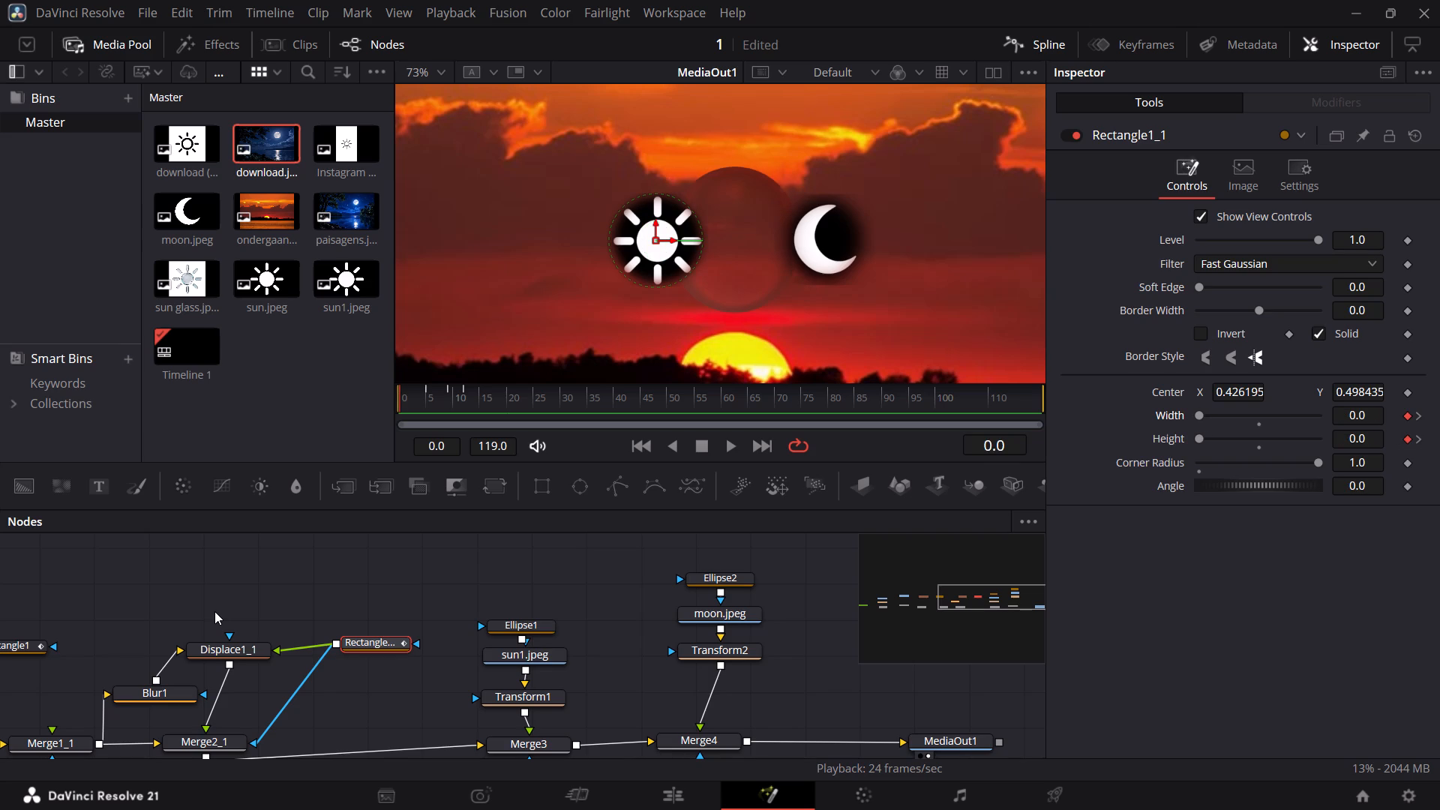
pyautogui.press('Right')
pyautogui.press('Right')
pyautogui.press('Right')
pyautogui.press('Right')
pyautogui.press('Right')
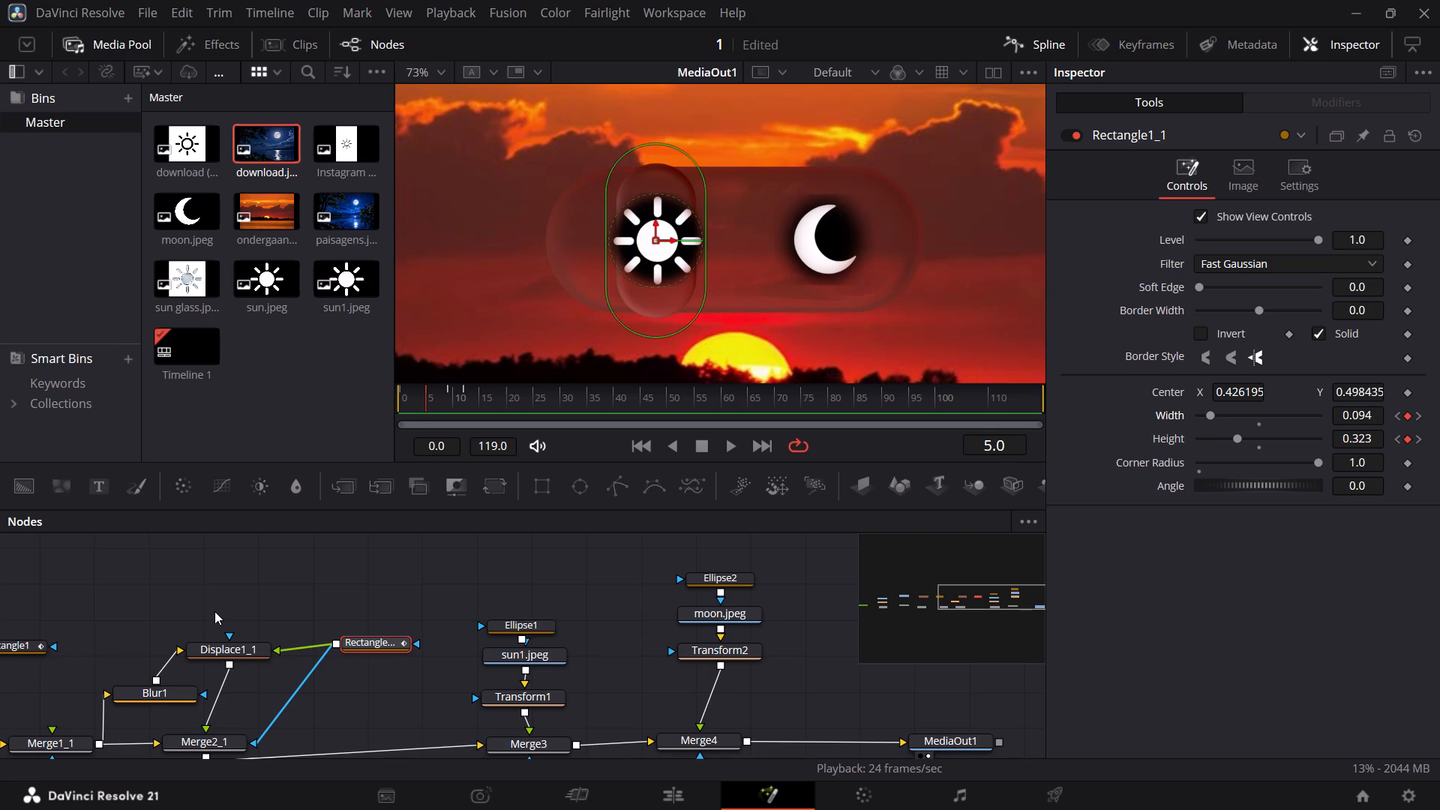
pyautogui.press('Right')
pyautogui.press('Right')
pyautogui.press('Right')
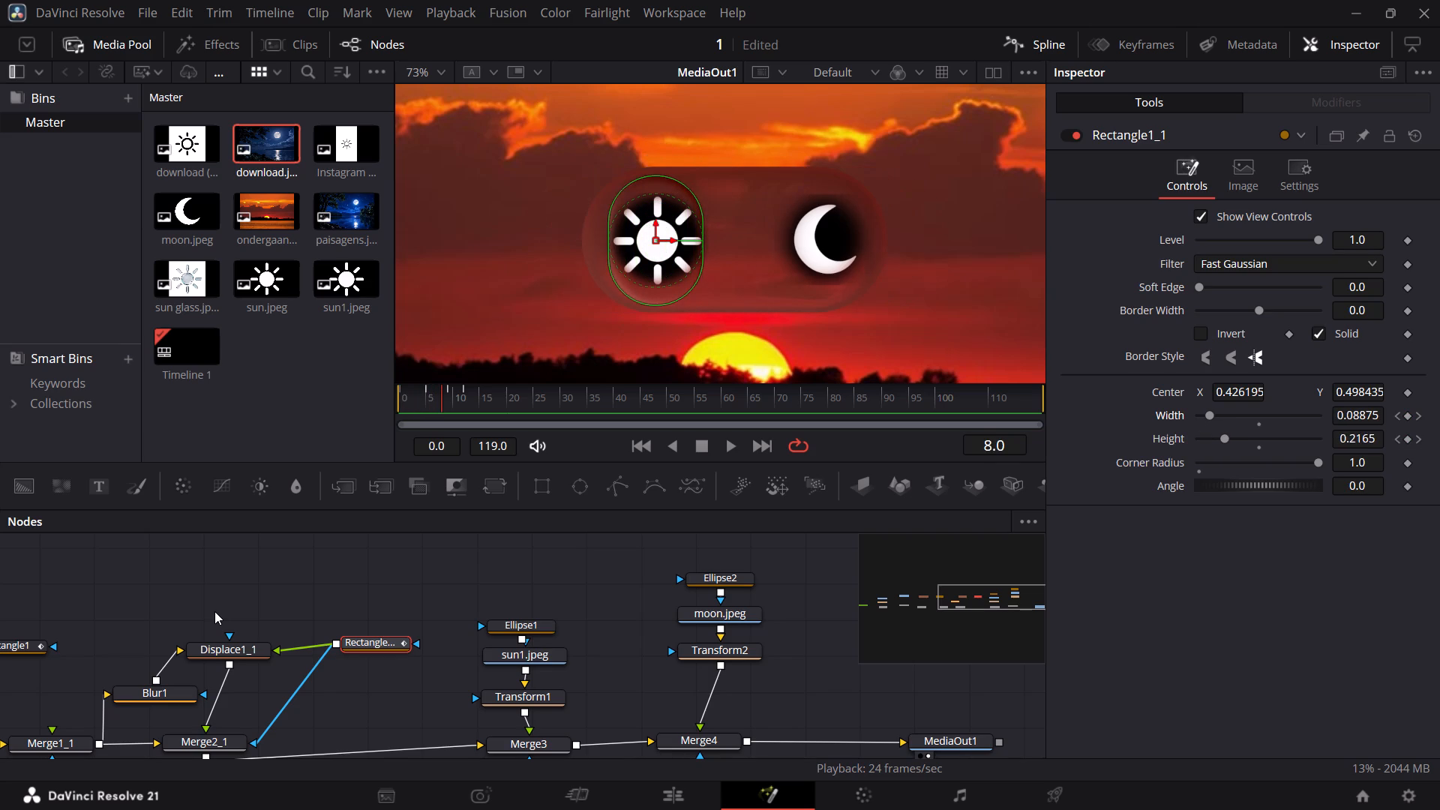
pyautogui.press('Right')
pyautogui.press('Right')
pyautogui.press('Right')
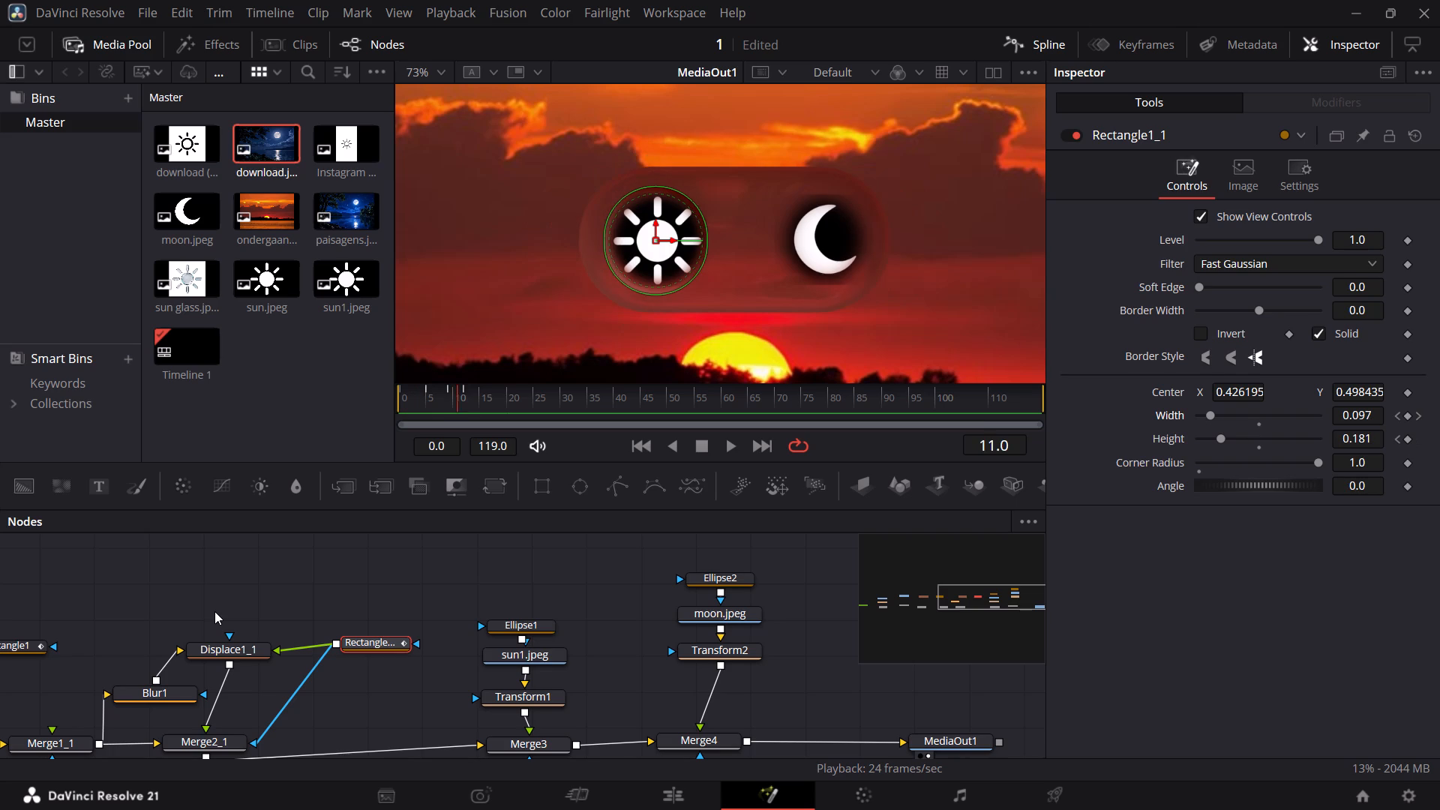
pyautogui.press('Right')
pyautogui.press('Right')
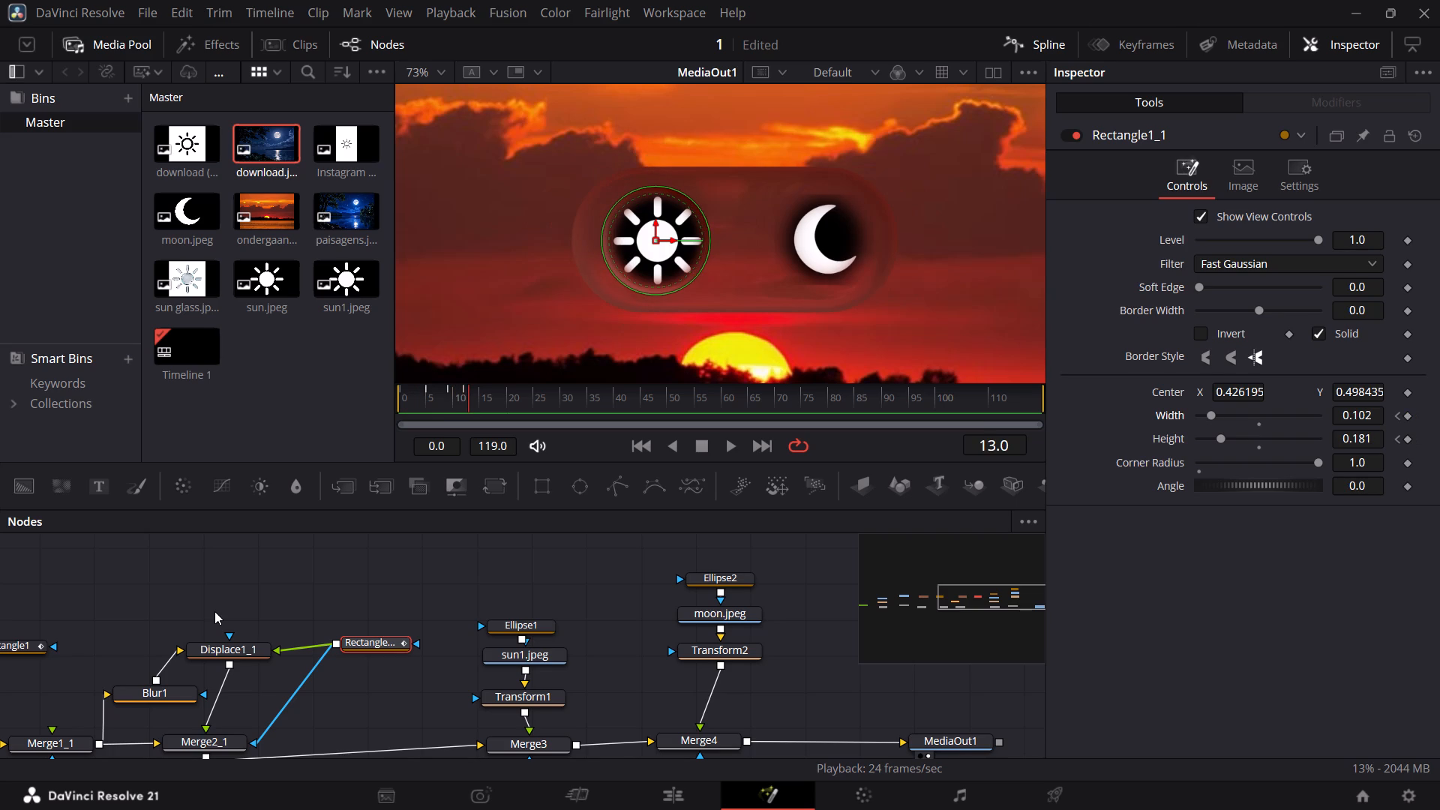
# At frame 12, set Rectangle1_1 to a height of 0.173 and a width of 0.094.
pyautogui.press('Left')
pyautogui.click(1219, 441)
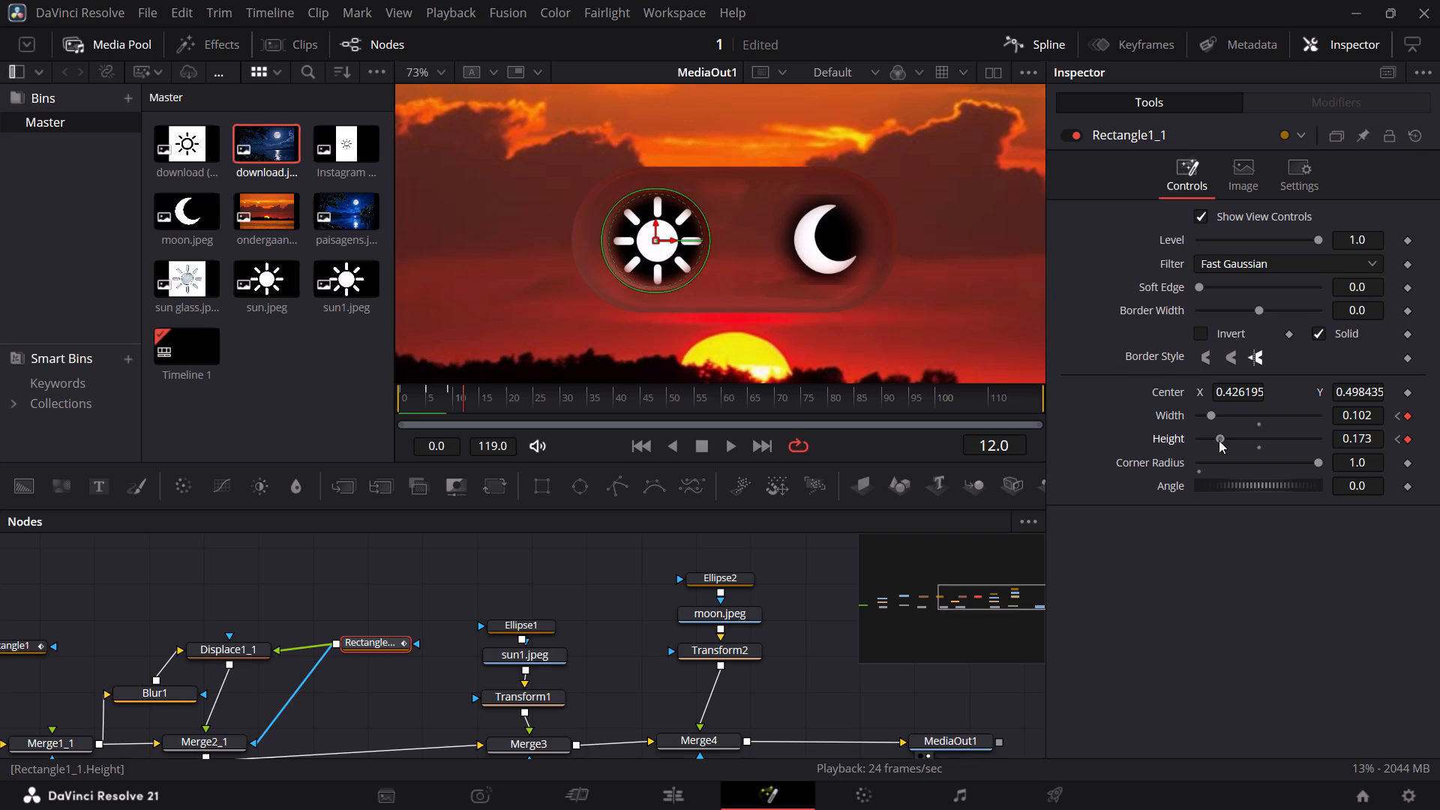
pyautogui.click(1212, 416)
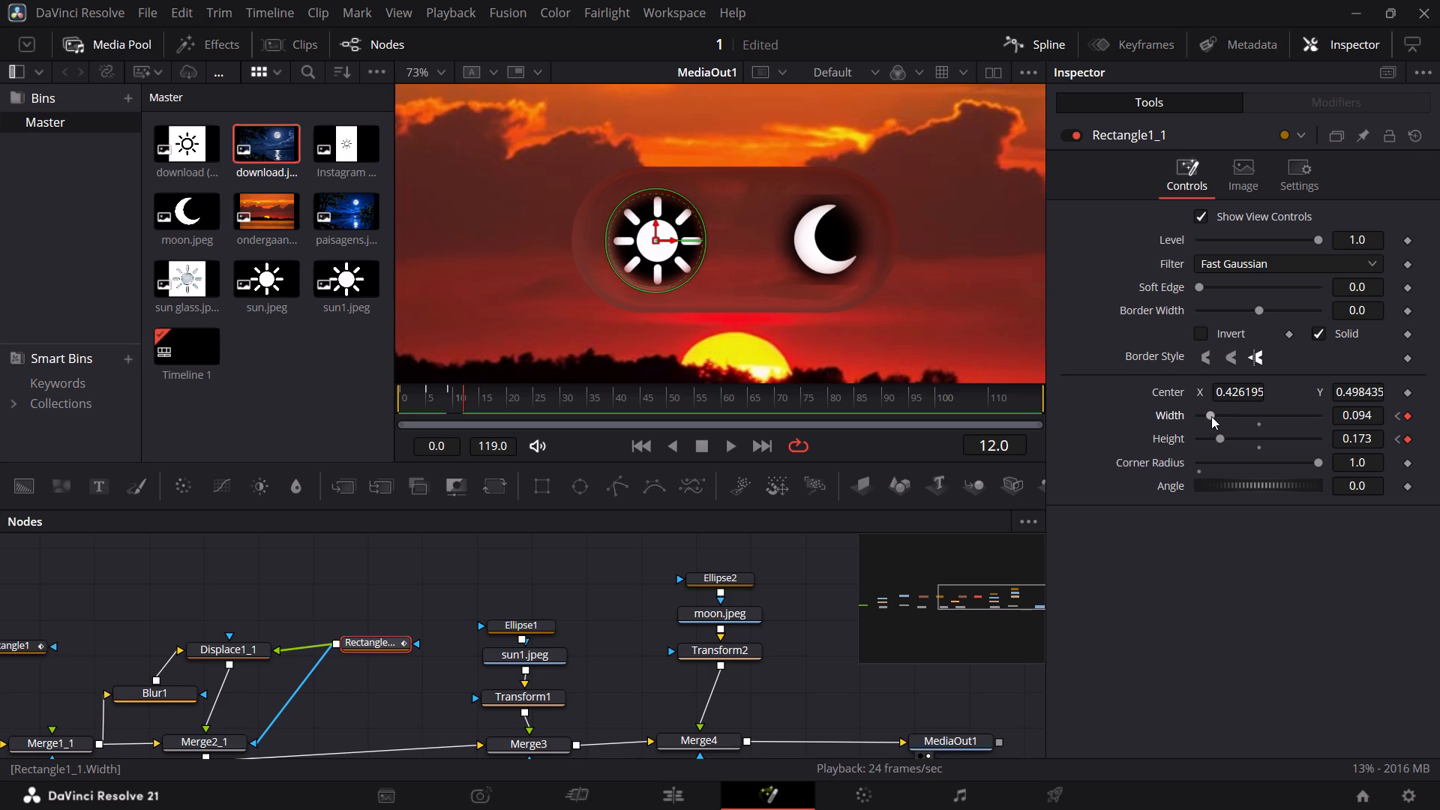
# In an enlarged Spline editor, smooth Rectangle1_1's width and height keyframes at frames 0 and 5.
pyautogui.click(1053, 42)
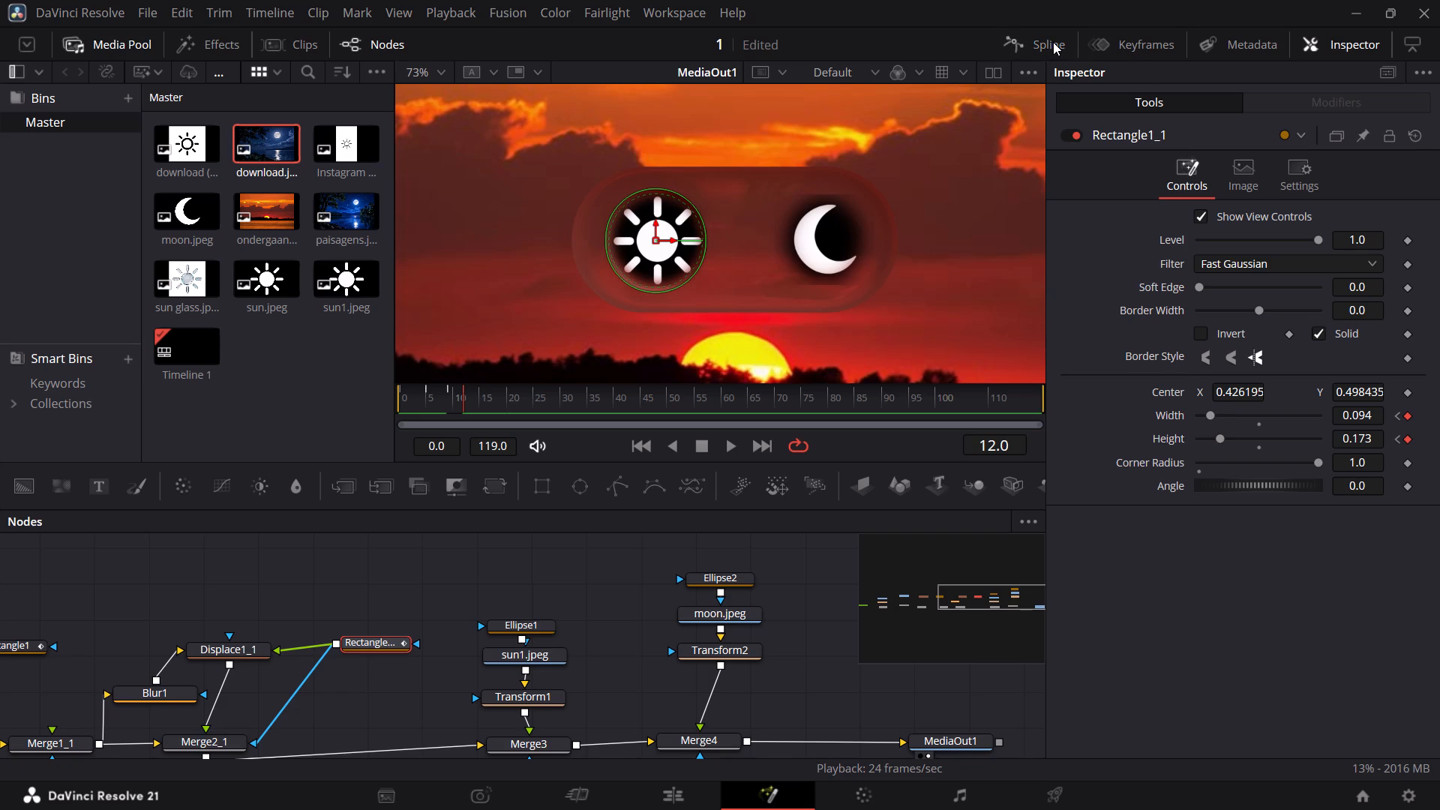
pyautogui.click(1039, 31)
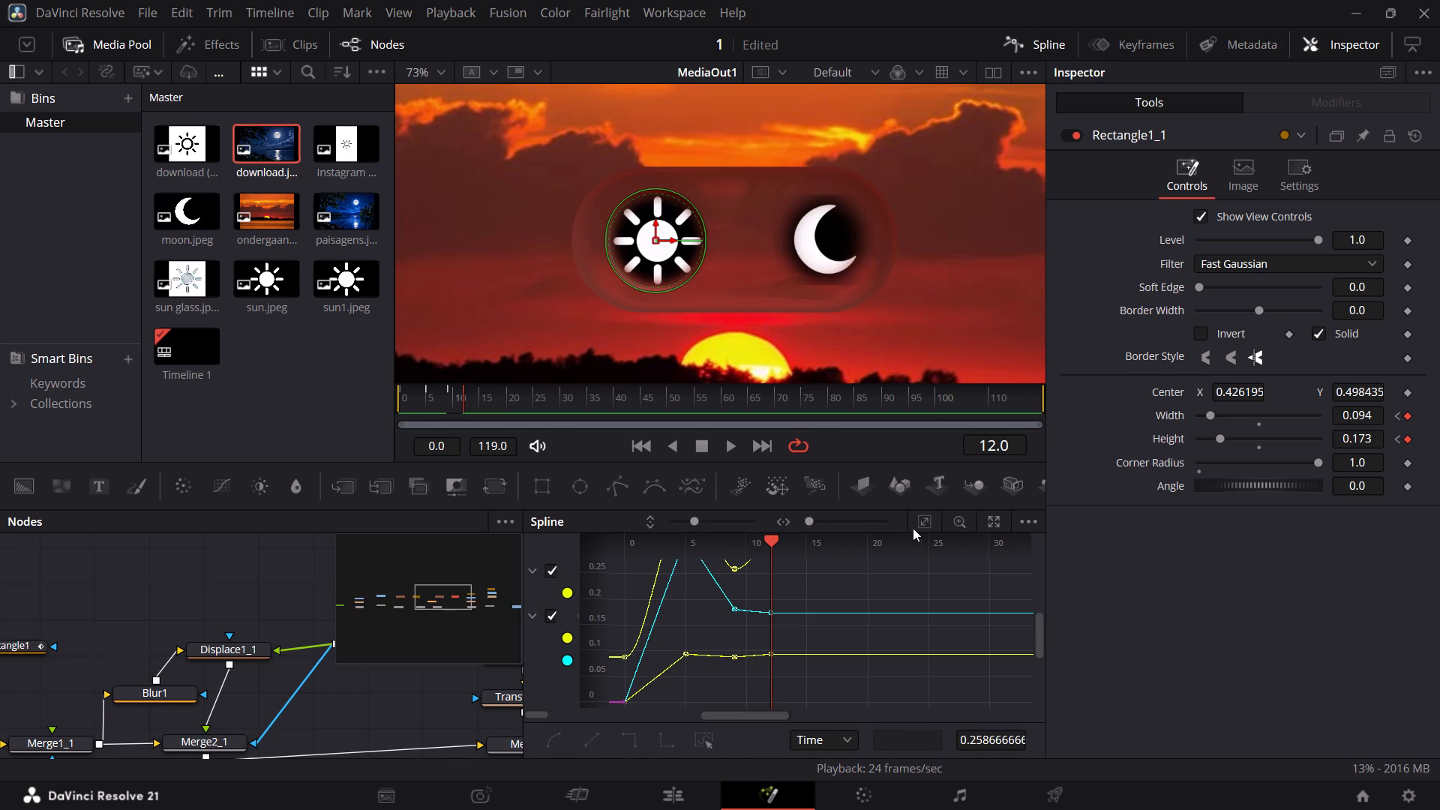
pyautogui.click(994, 519)
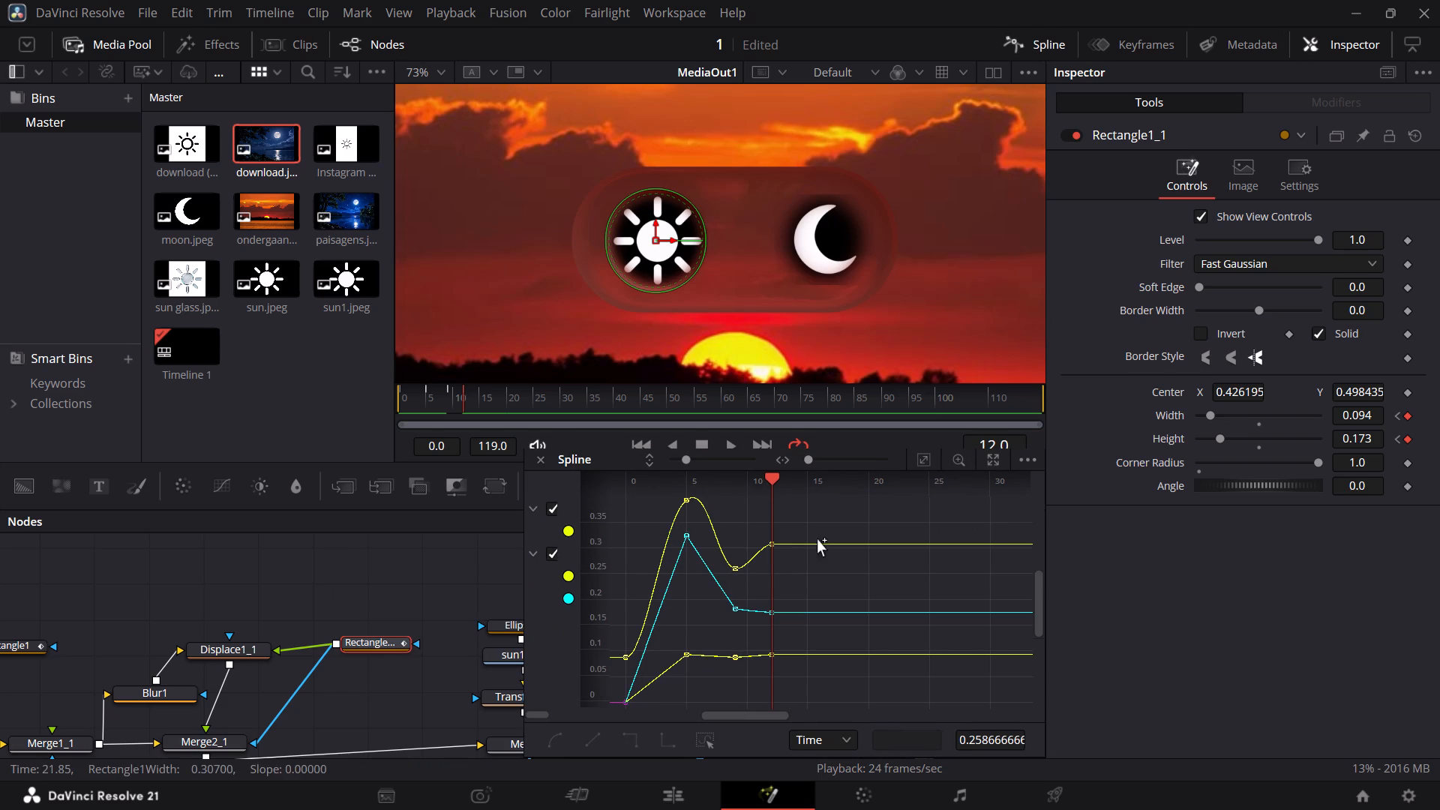
pyautogui.hscroll(1, 825, 505)
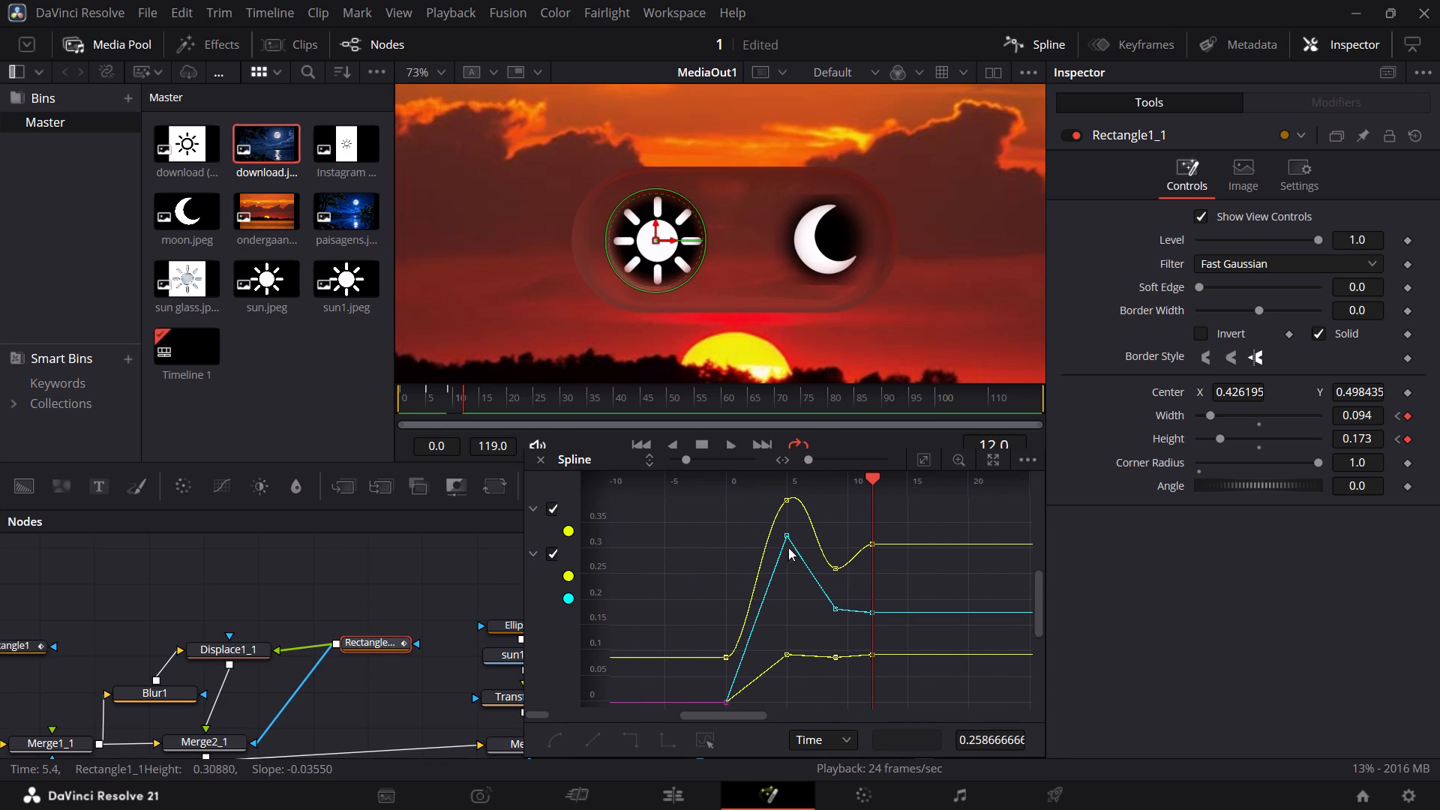
pyautogui.click(788, 538)
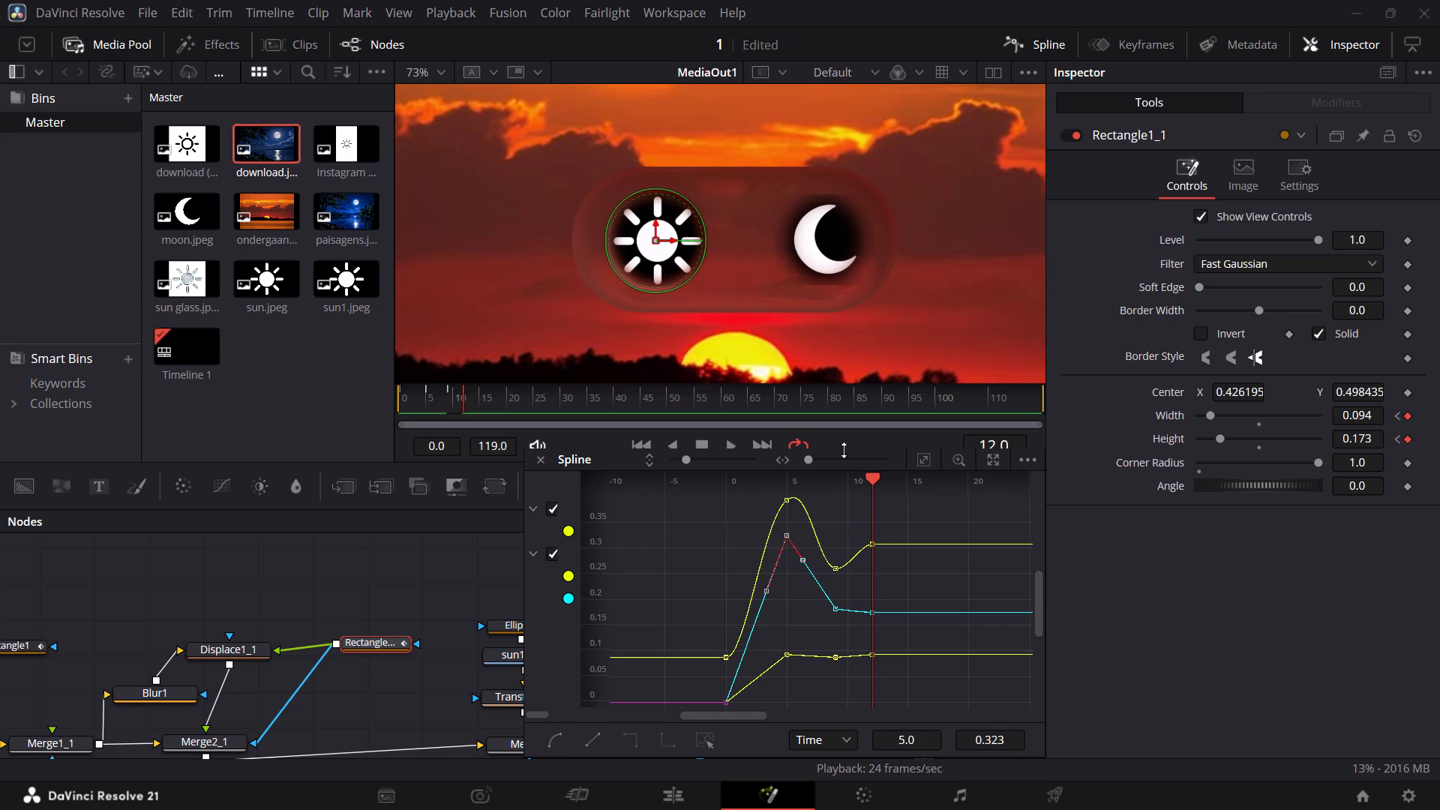
pyautogui.moveTo(865, 451); pyautogui.dragTo(802, 210)
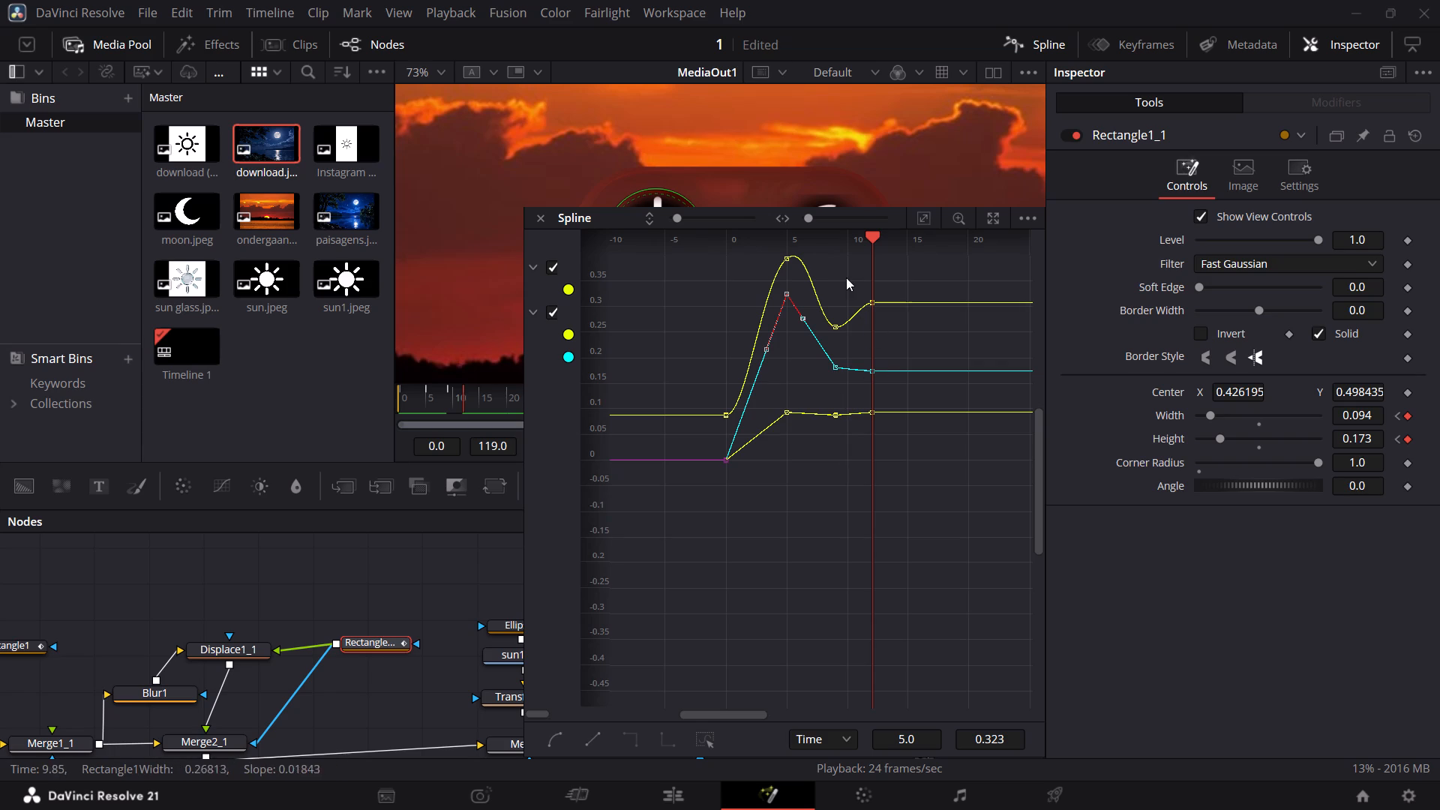
pyautogui.moveTo(793, 277); pyautogui.dragTo(782, 300)
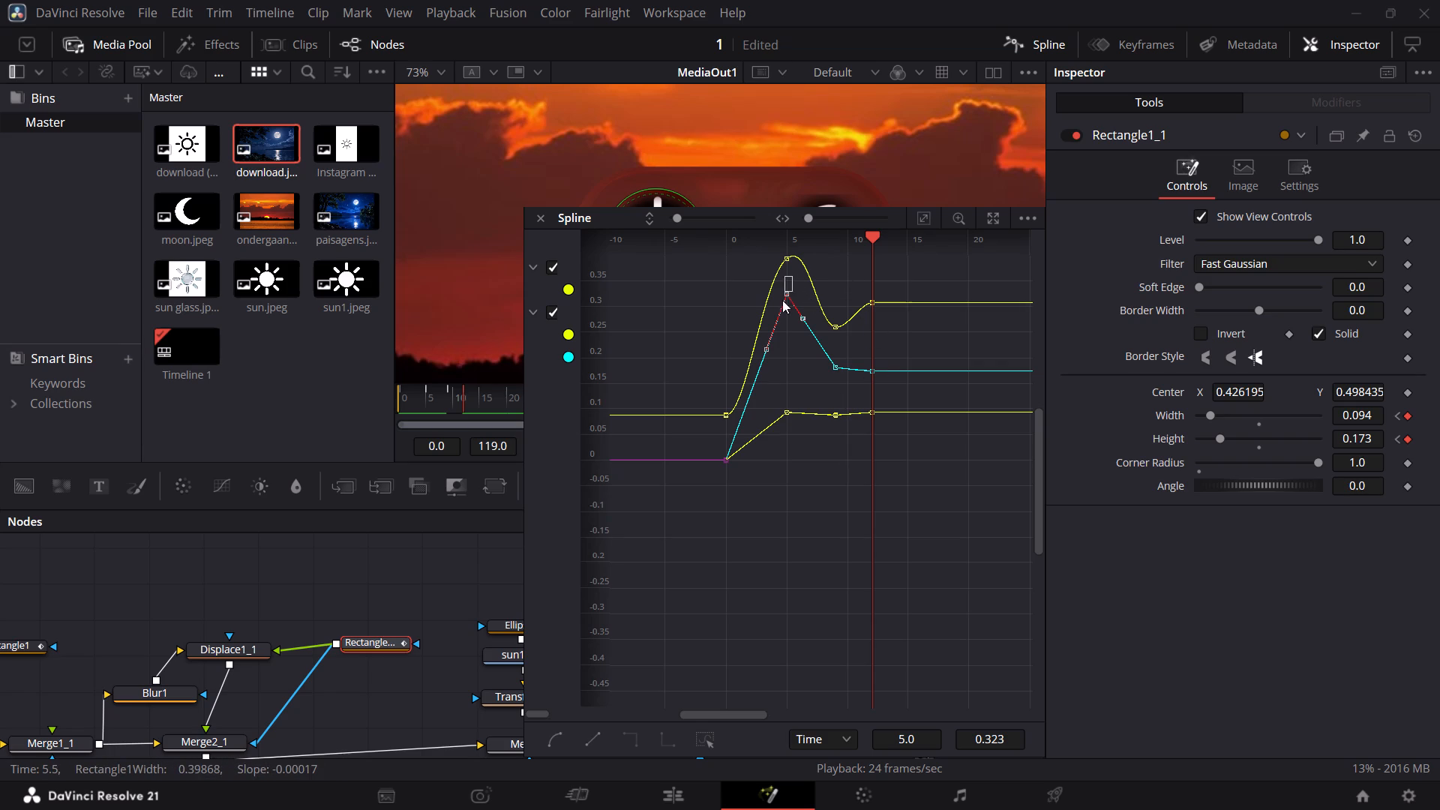
pyautogui.moveTo(782, 300); pyautogui.dragTo(763, 459)
pyautogui.moveTo(763, 459); pyautogui.dragTo(722, 506)
pyautogui.press('s')
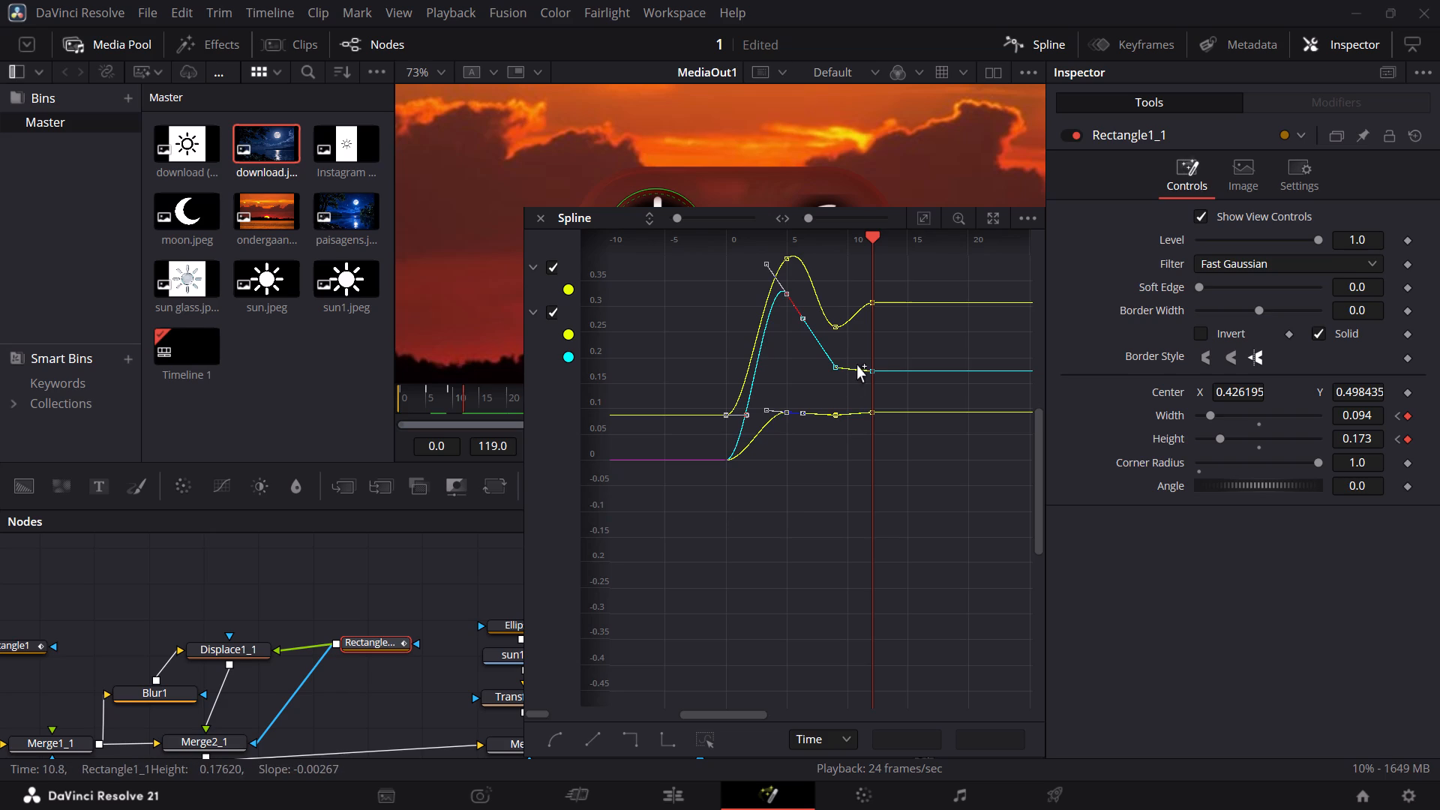
# Smooth Rectangle1_1's height keyframes at frames 9 and 12, and close the Spline editor.
pyautogui.moveTo(880, 350); pyautogui.dragTo(811, 391)
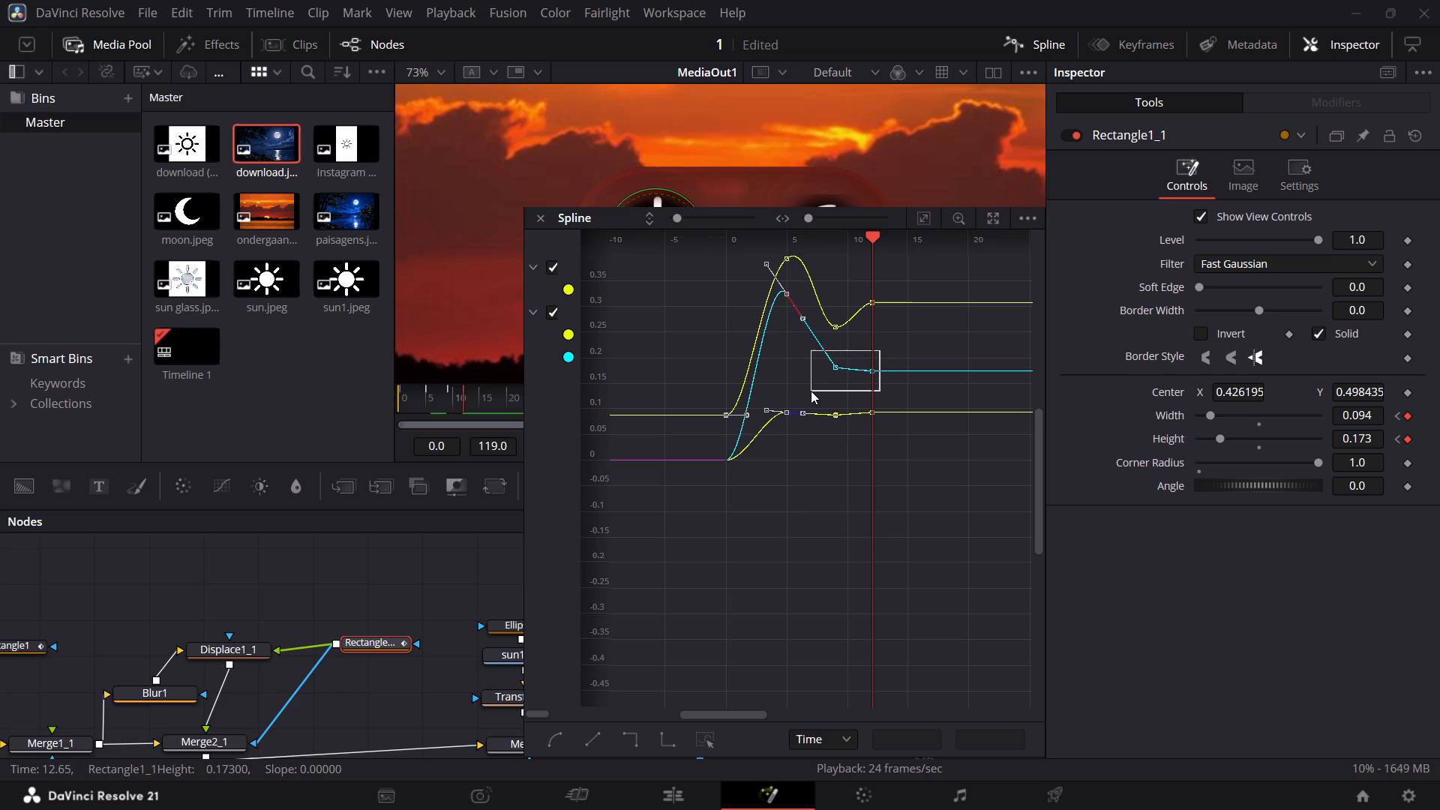
pyautogui.moveTo(811, 391); pyautogui.dragTo(809, 390)
pyautogui.press('s')
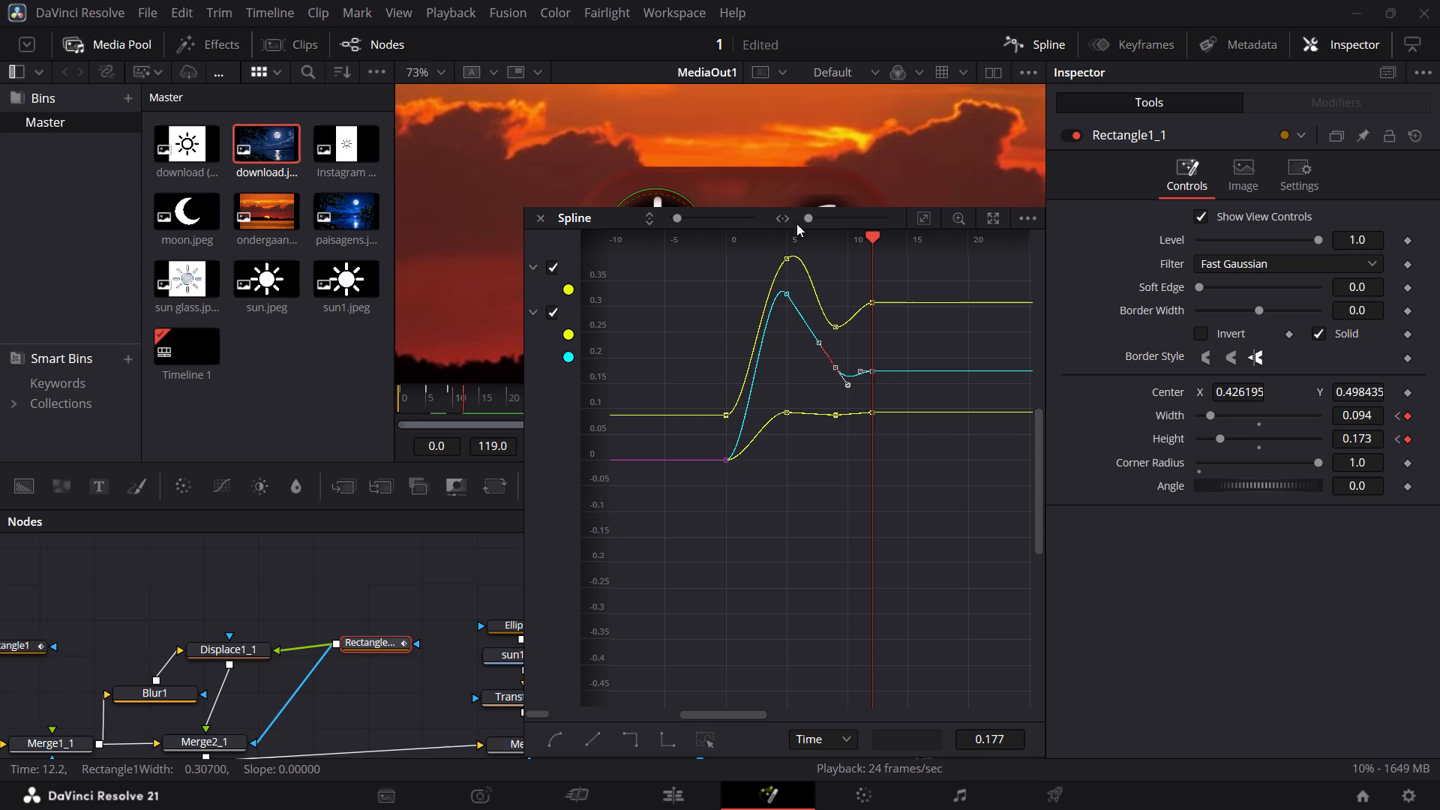
pyautogui.moveTo(760, 221); pyautogui.dragTo(788, 238)
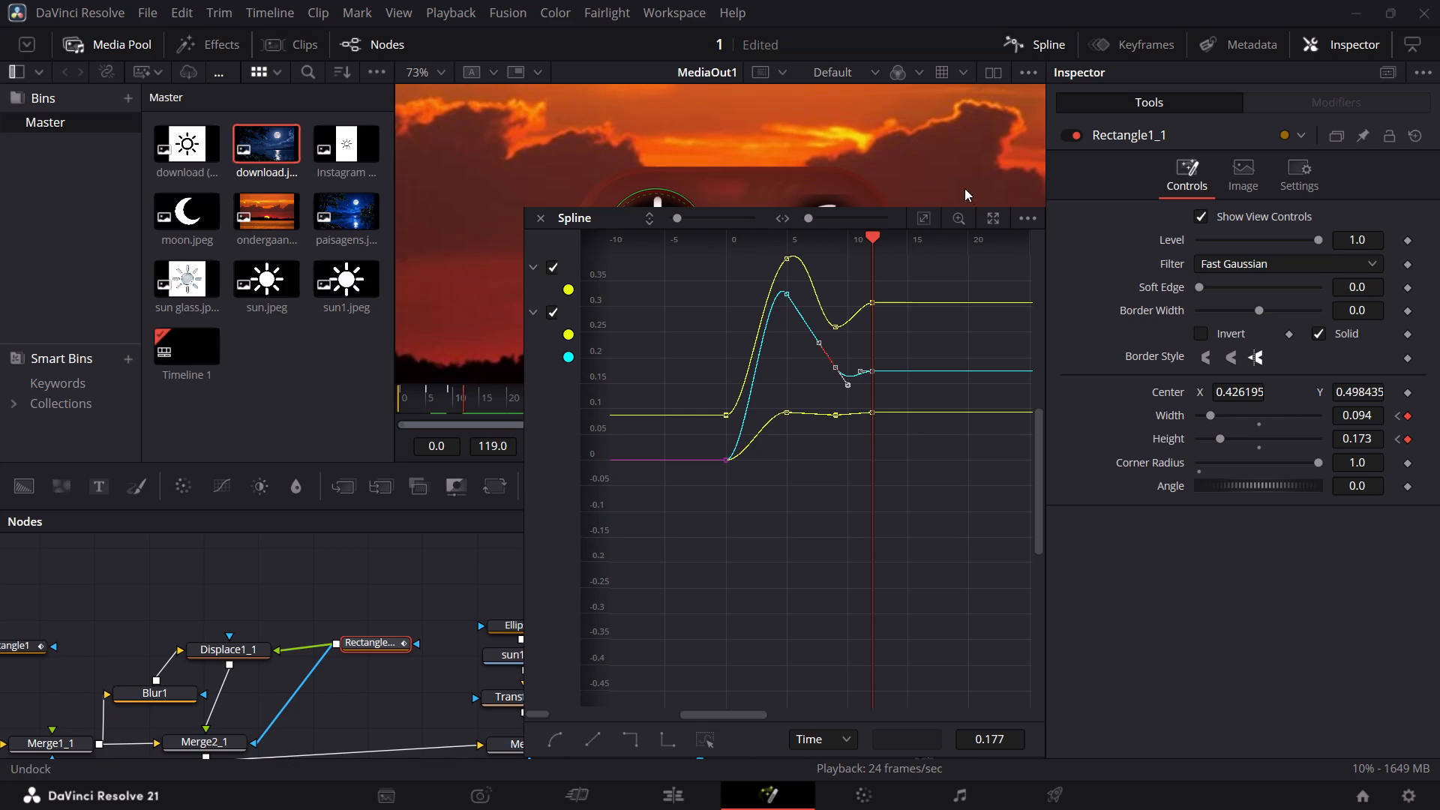
pyautogui.click(530, 217)
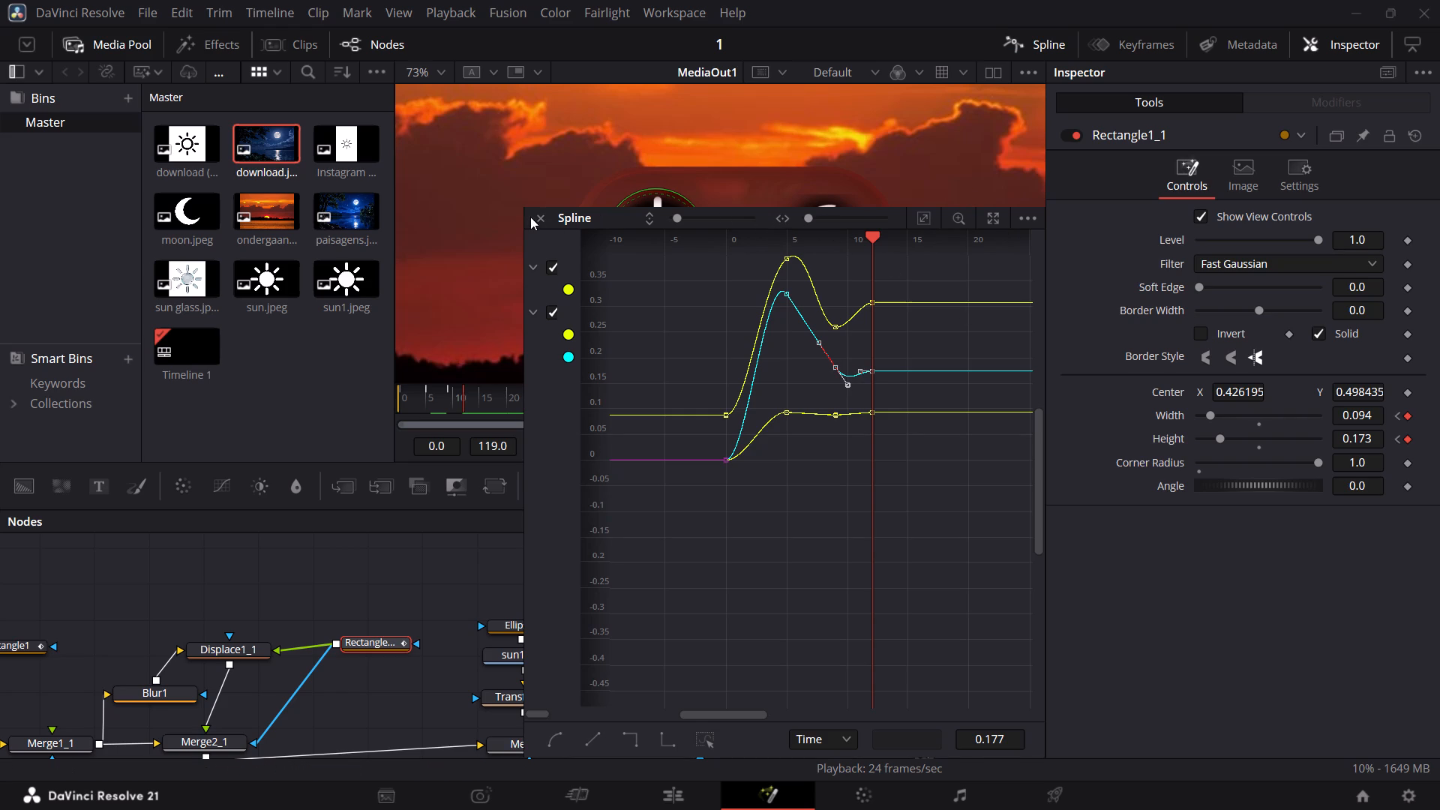
pyautogui.click(533, 217)
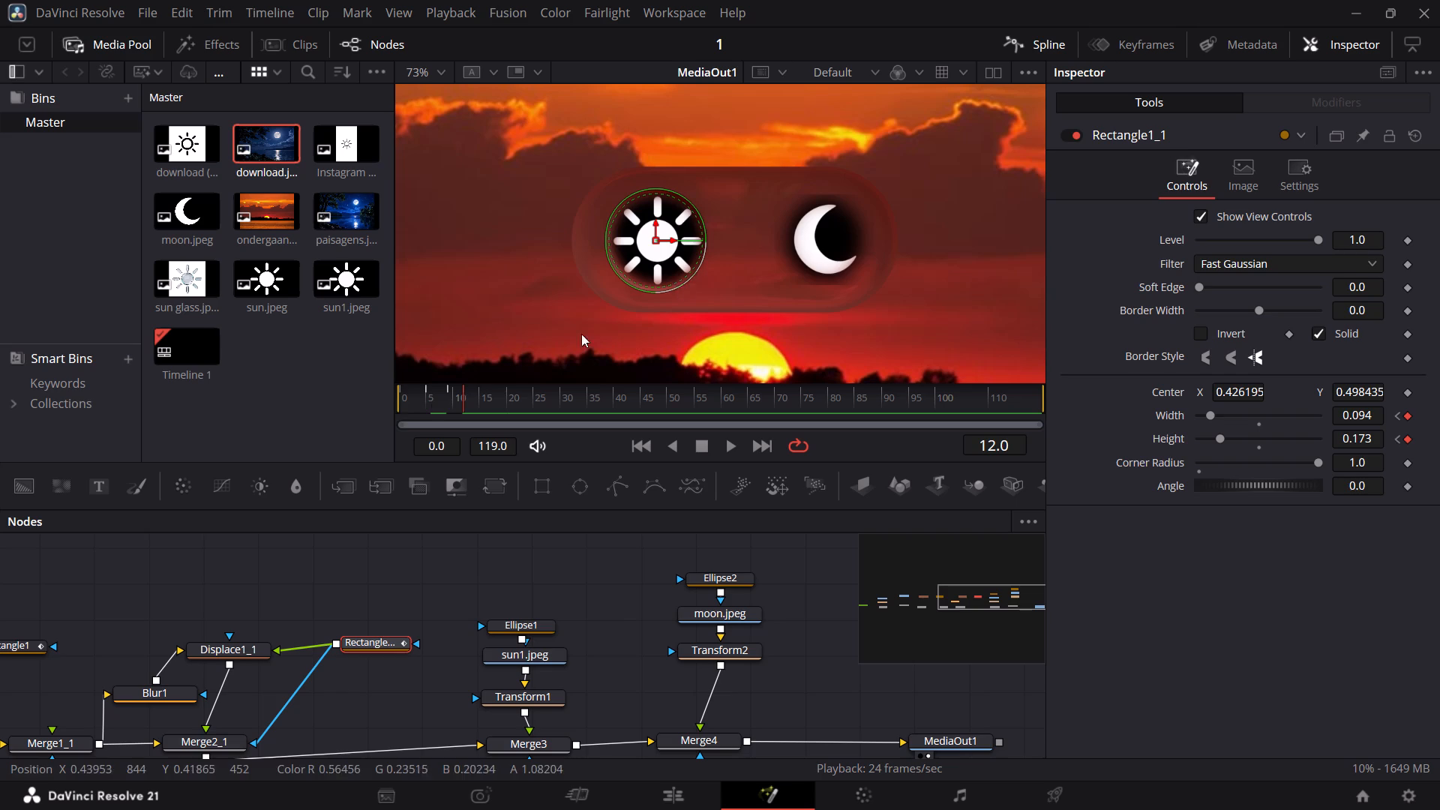
# Play back the smoothed circle animation from frame 0.
pyautogui.moveTo(458, 399); pyautogui.dragTo(385, 404)
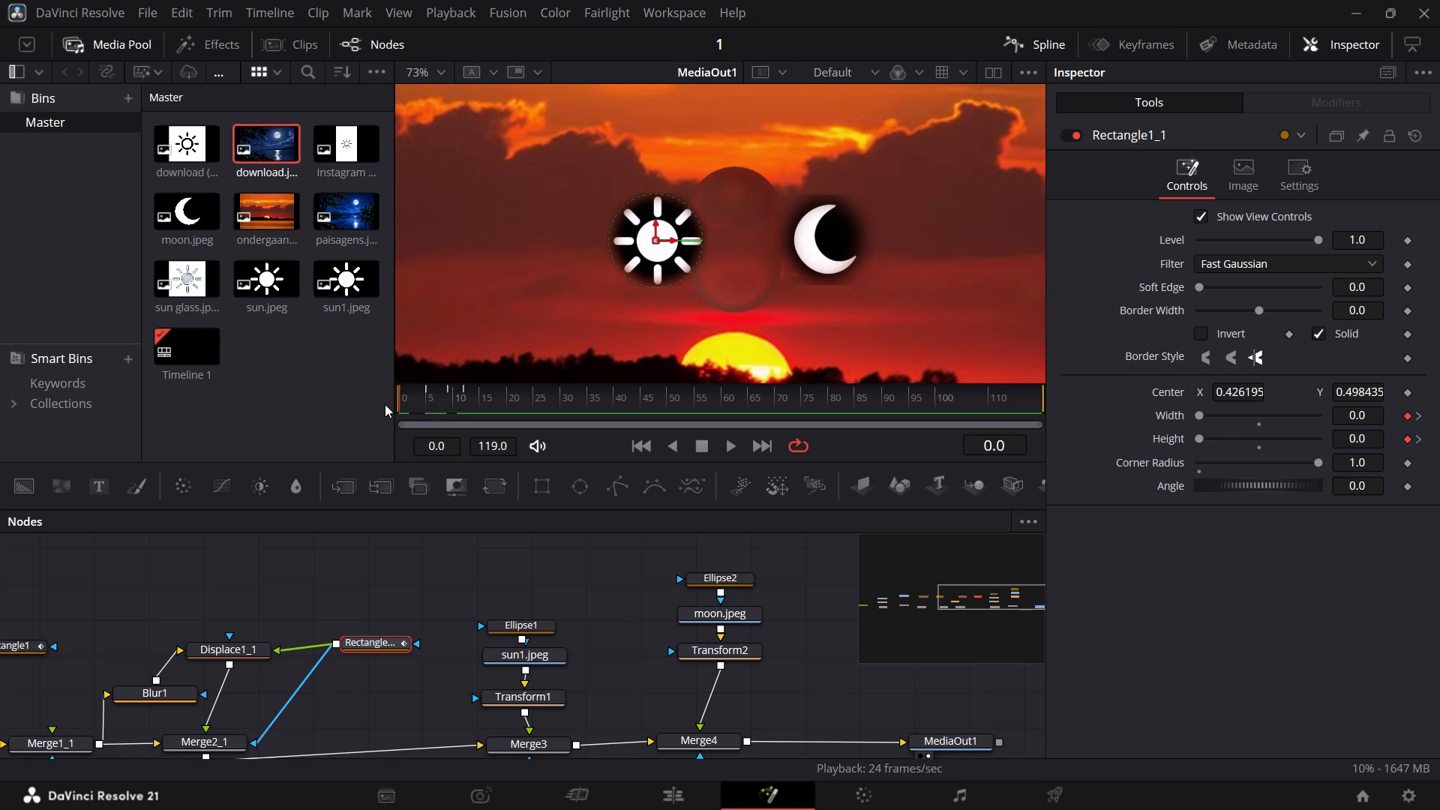
pyautogui.press('space')
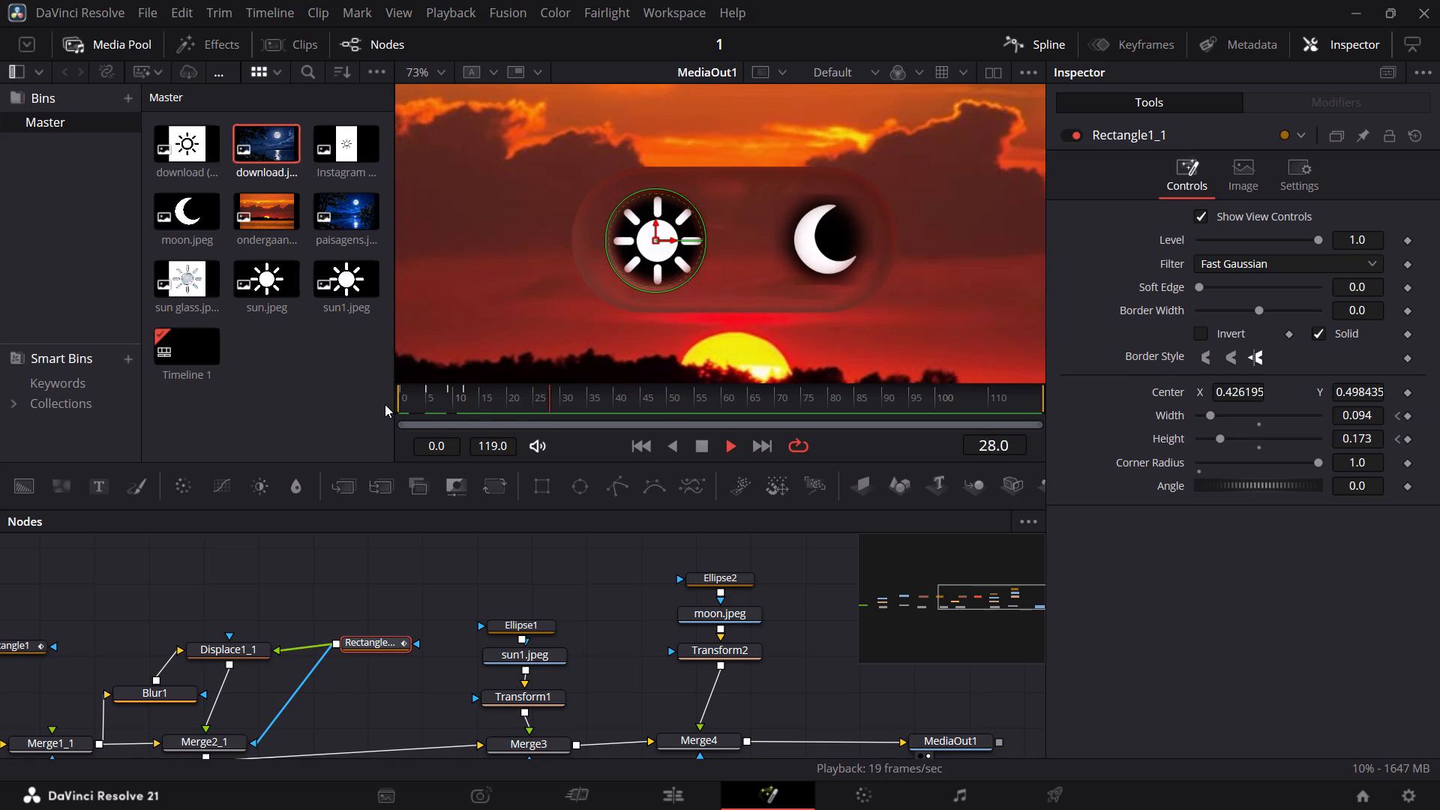
pyautogui.press('space')
# Return to frame 0 and examine the smoothed circle and pill motion frame by frame up to frame 14.
pyautogui.click(399, 406)
pyautogui.click(399, 402)
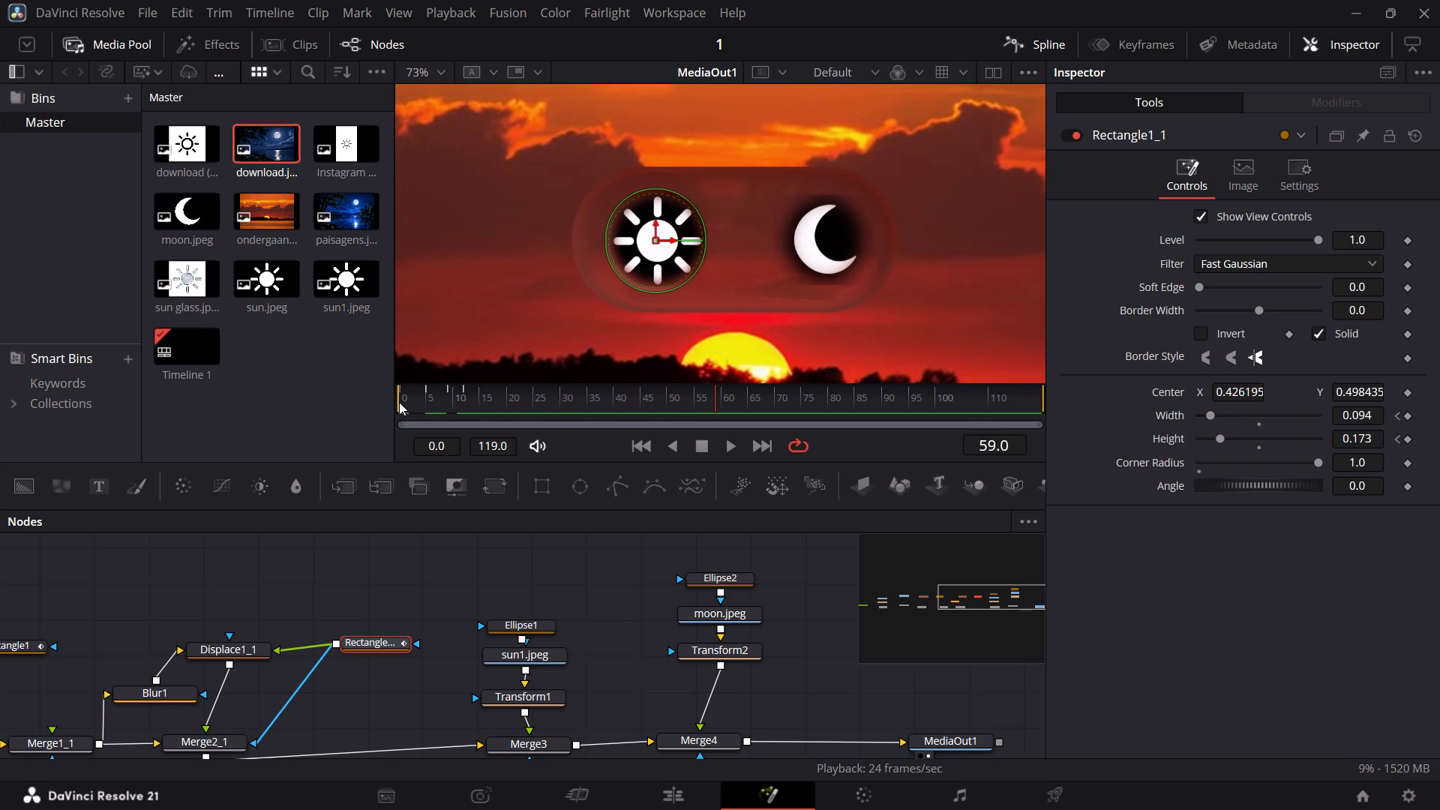
pyautogui.click(406, 402)
pyautogui.click(399, 402)
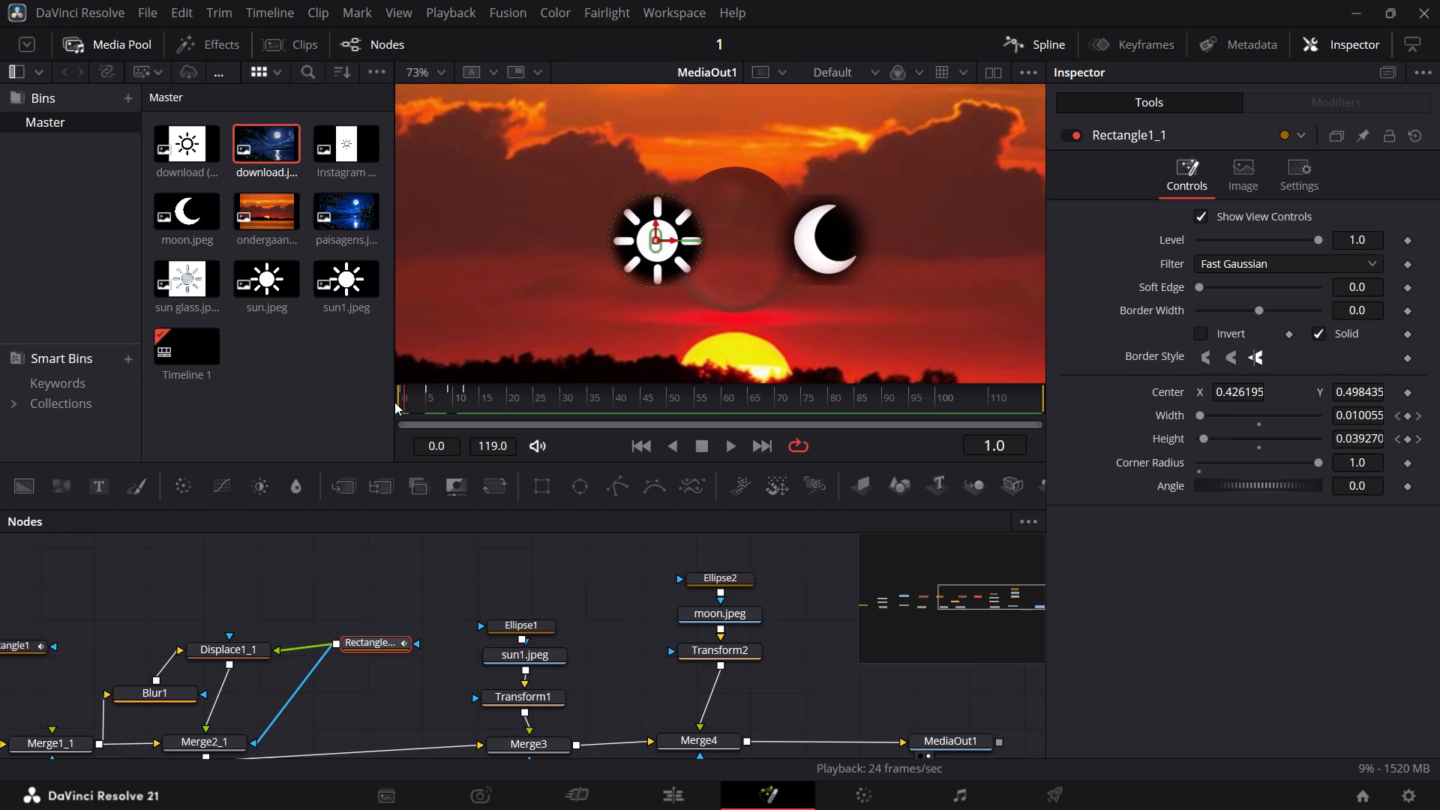
pyautogui.click(394, 402)
pyautogui.press('Left')
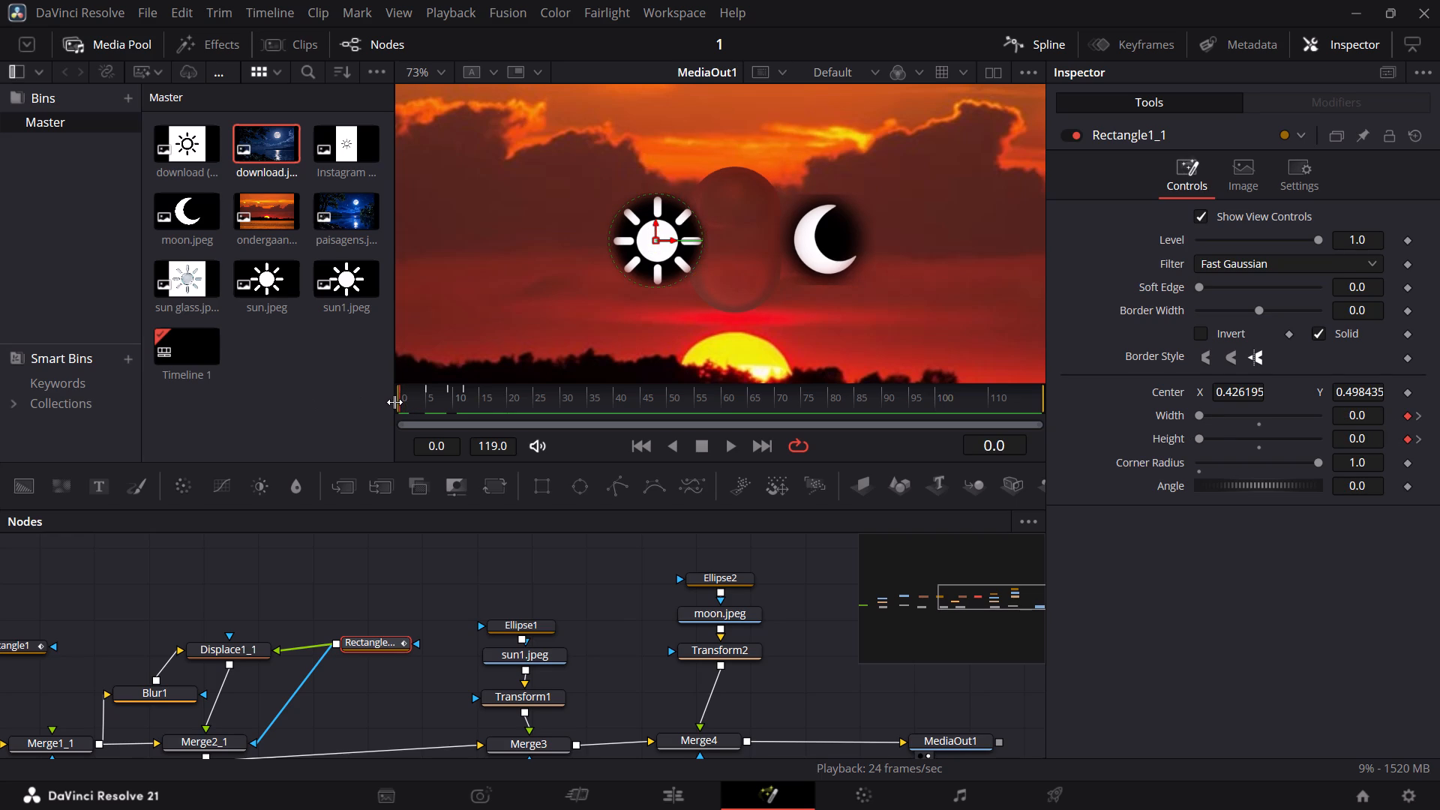
pyautogui.press('Right')
pyautogui.press('Right')
pyautogui.press('Right')
pyautogui.press('Right')
pyautogui.press('Right')
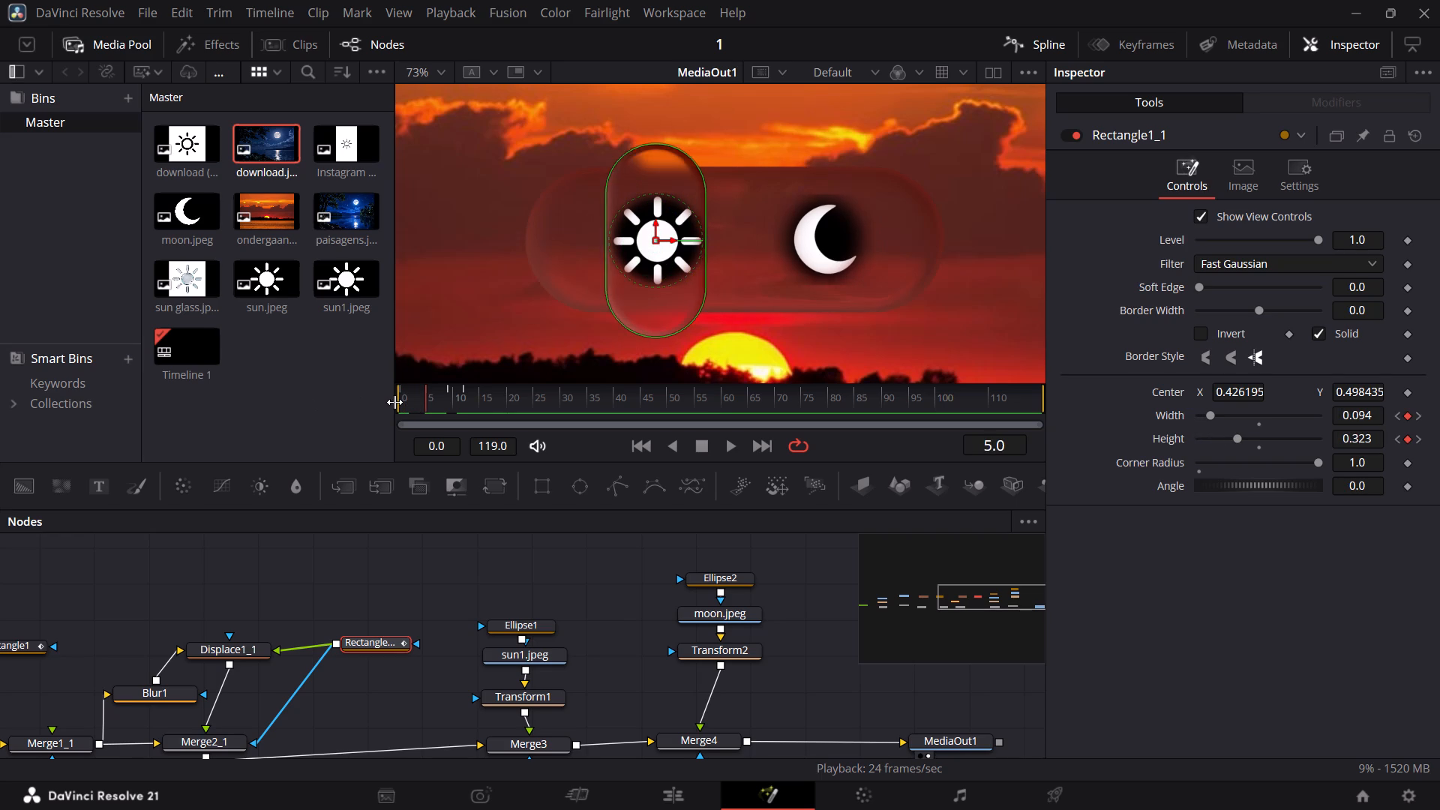
pyautogui.press('Right')
pyautogui.press('Right')
pyautogui.press('Right')
pyautogui.press('Right')
pyautogui.press('Right')
pyautogui.press('Right')
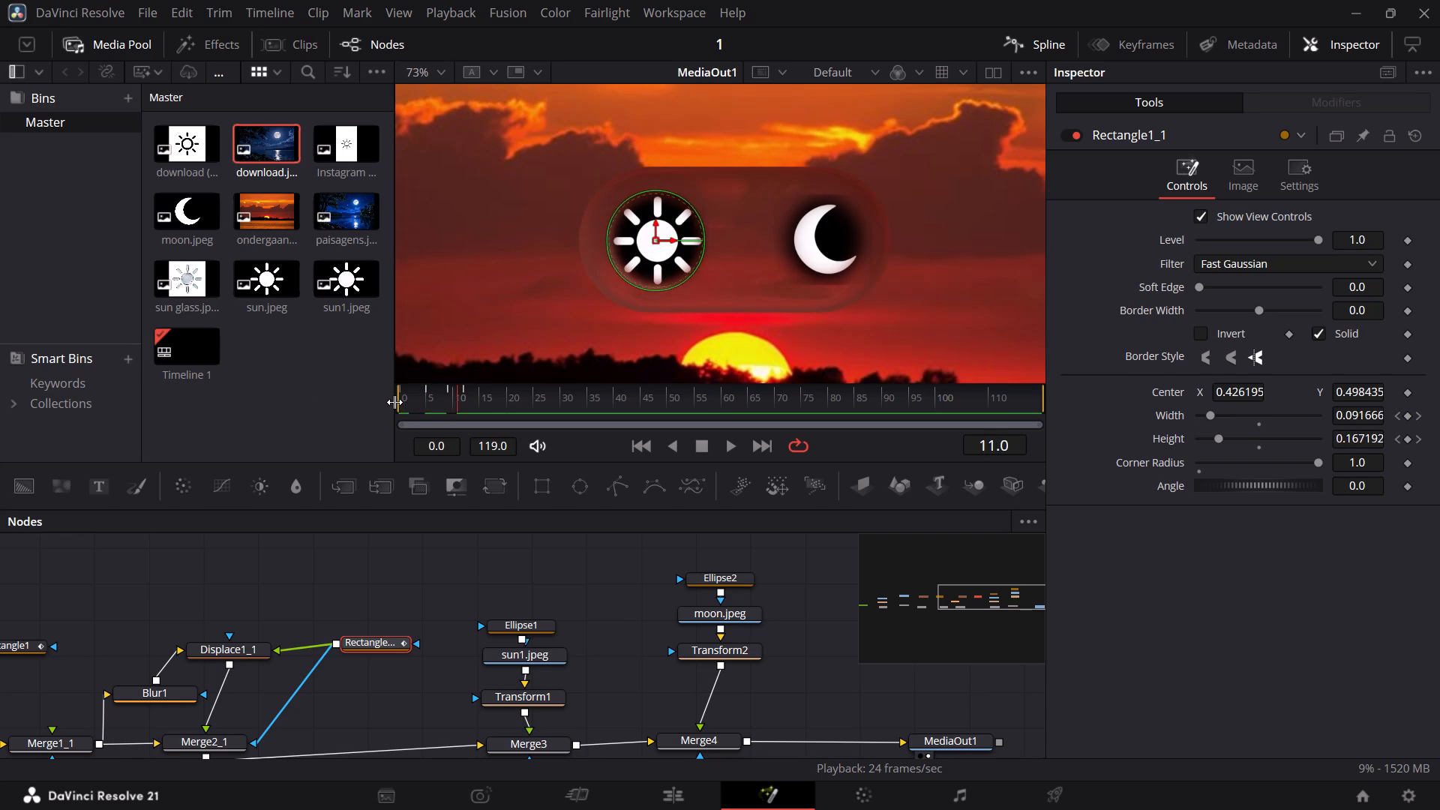
pyautogui.press('Right')
pyautogui.press('Right')
pyautogui.press('Right')
# Step back to frame 0 and replay the smoothed toggle animation.
pyautogui.press('Left')
pyautogui.press('Left')
pyautogui.press('Left')
pyautogui.press('Left')
pyautogui.press('Left')
pyautogui.press('Left')
pyautogui.press('Left')
pyautogui.press('Left')
pyautogui.press('Left')
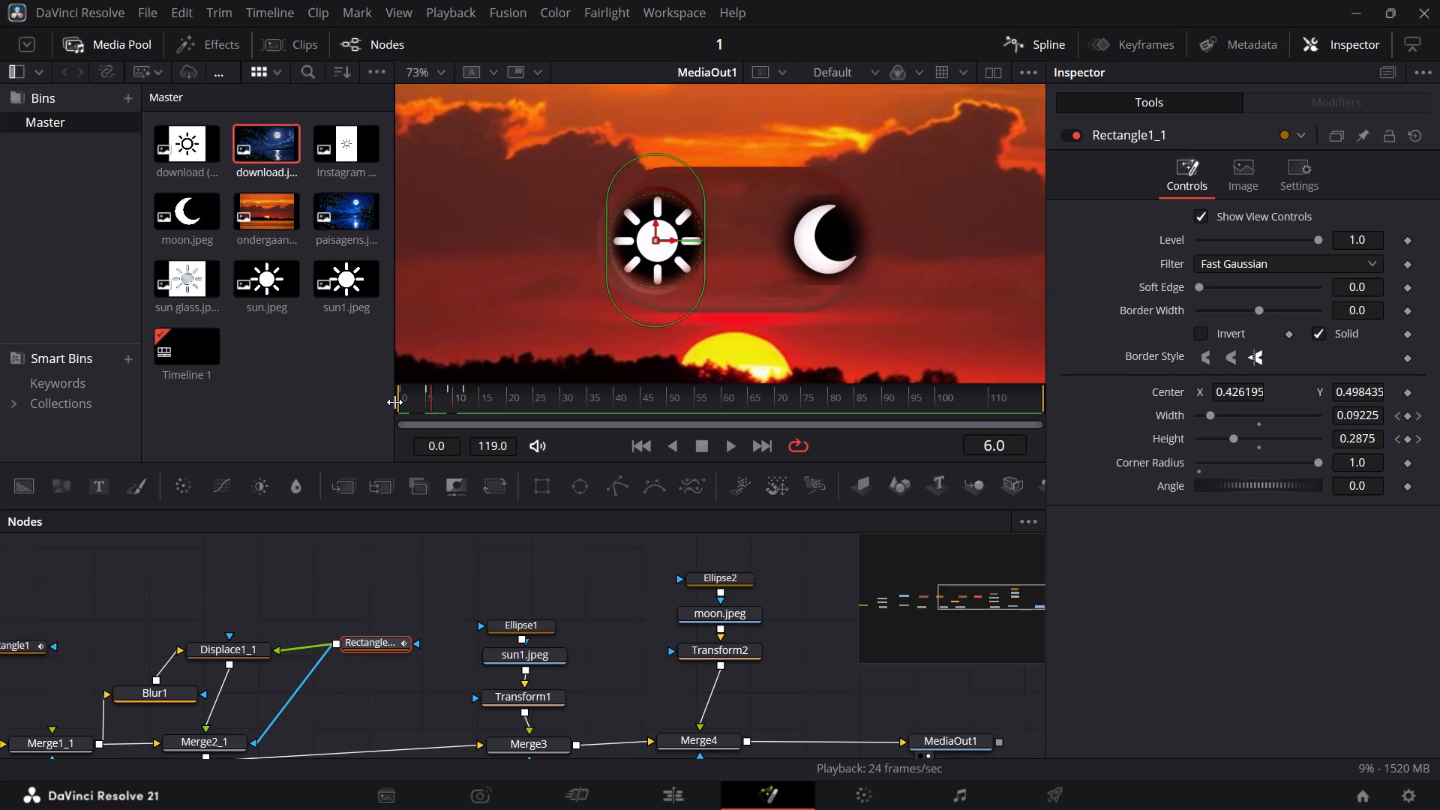
pyautogui.press('Left')
pyautogui.press('Left')
pyautogui.press('Left')
pyautogui.press('Left')
pyautogui.press('Left')
pyautogui.press('space')
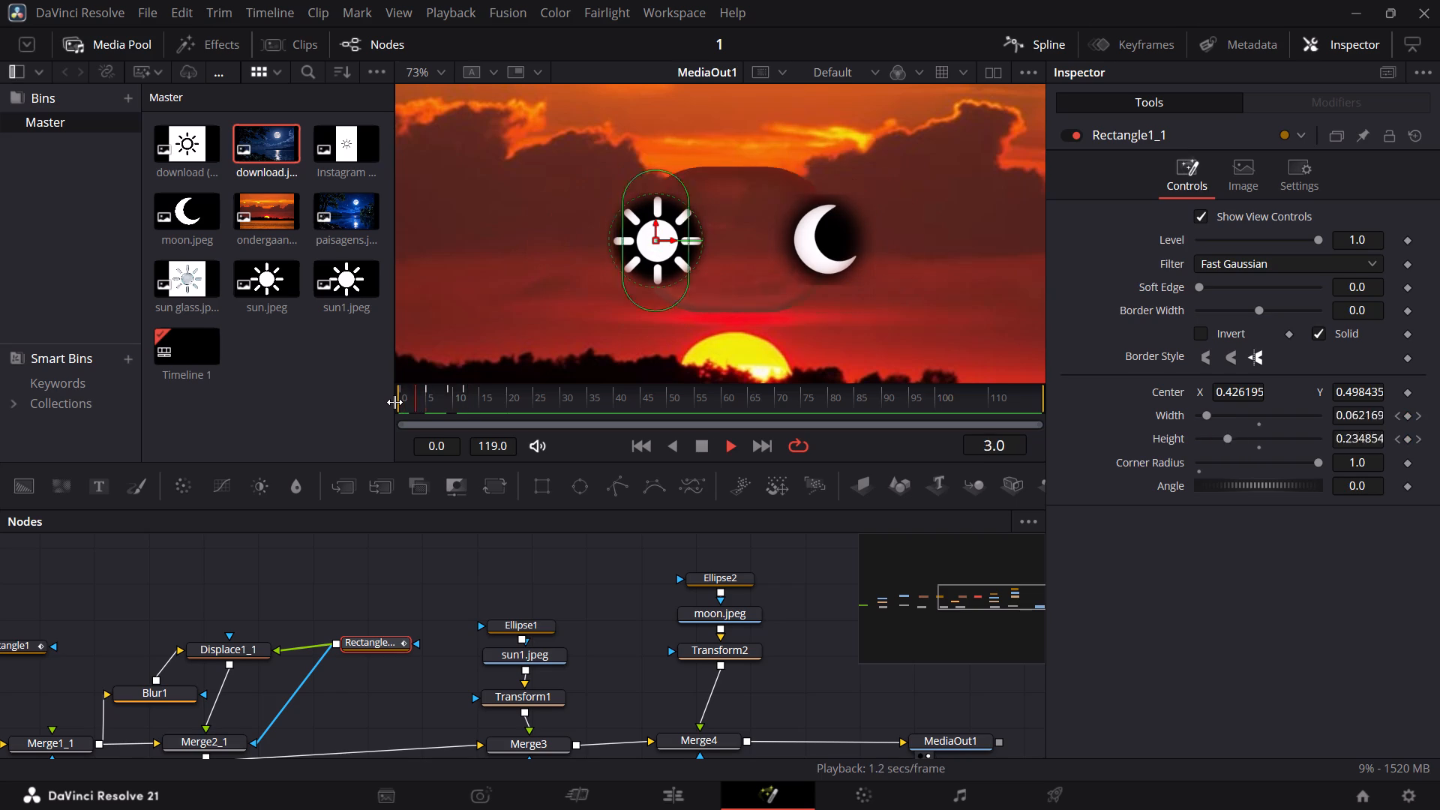
pyautogui.press('space')
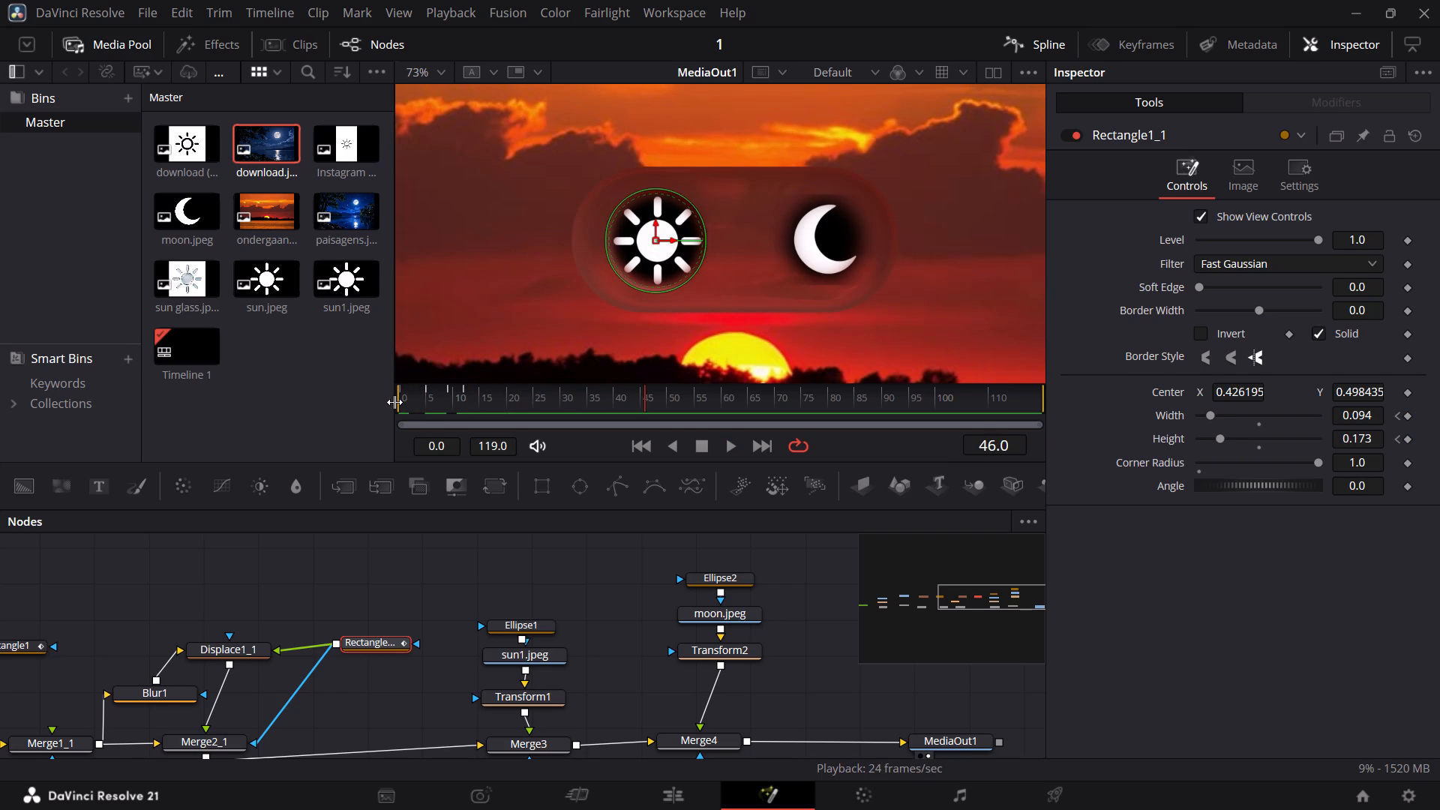
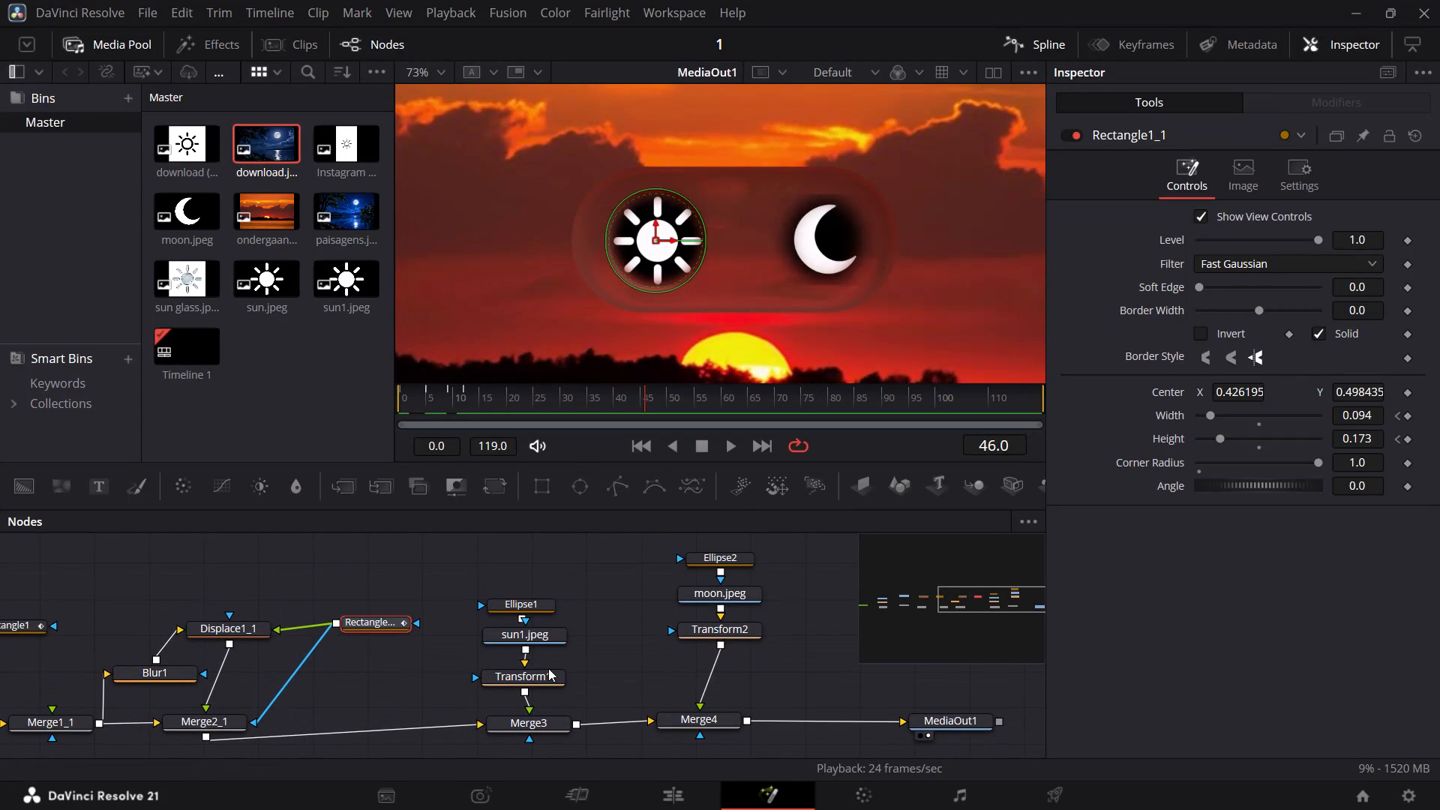
# At frame 0, set the sun's Transform1 size to 0.0 and add a size keyframe.
pyautogui.click(526, 673)
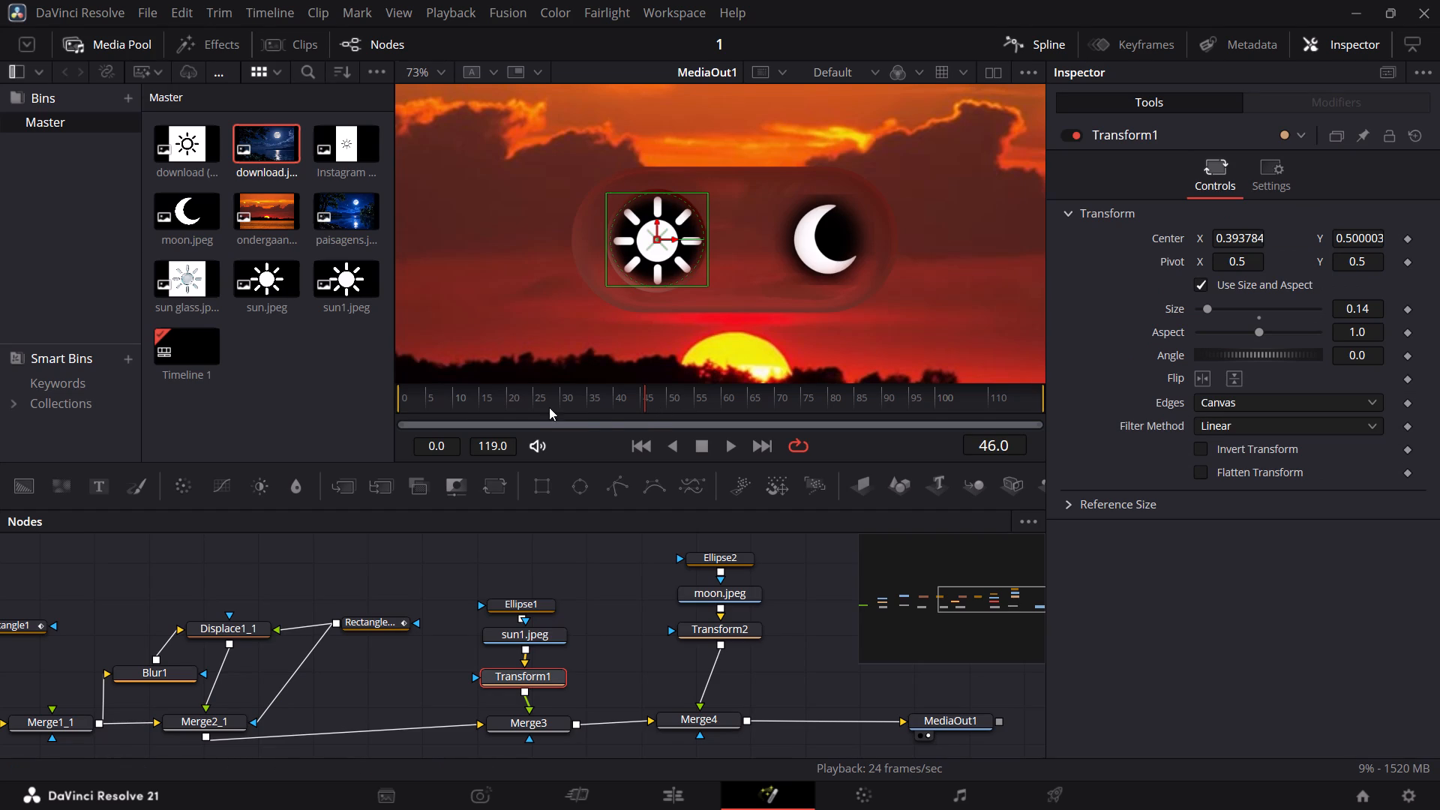
pyautogui.click(484, 398)
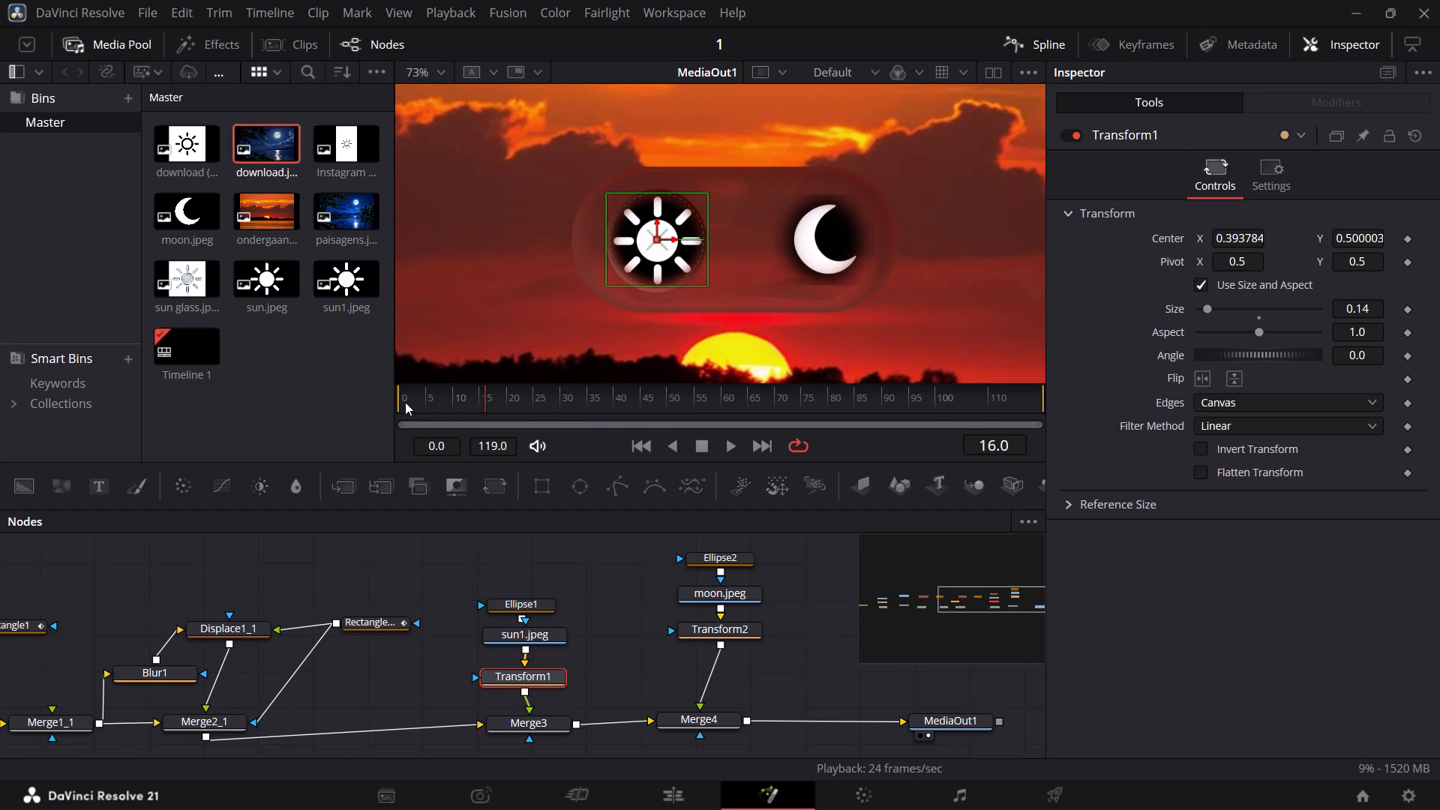
pyautogui.click(397, 403)
pyautogui.click(401, 403)
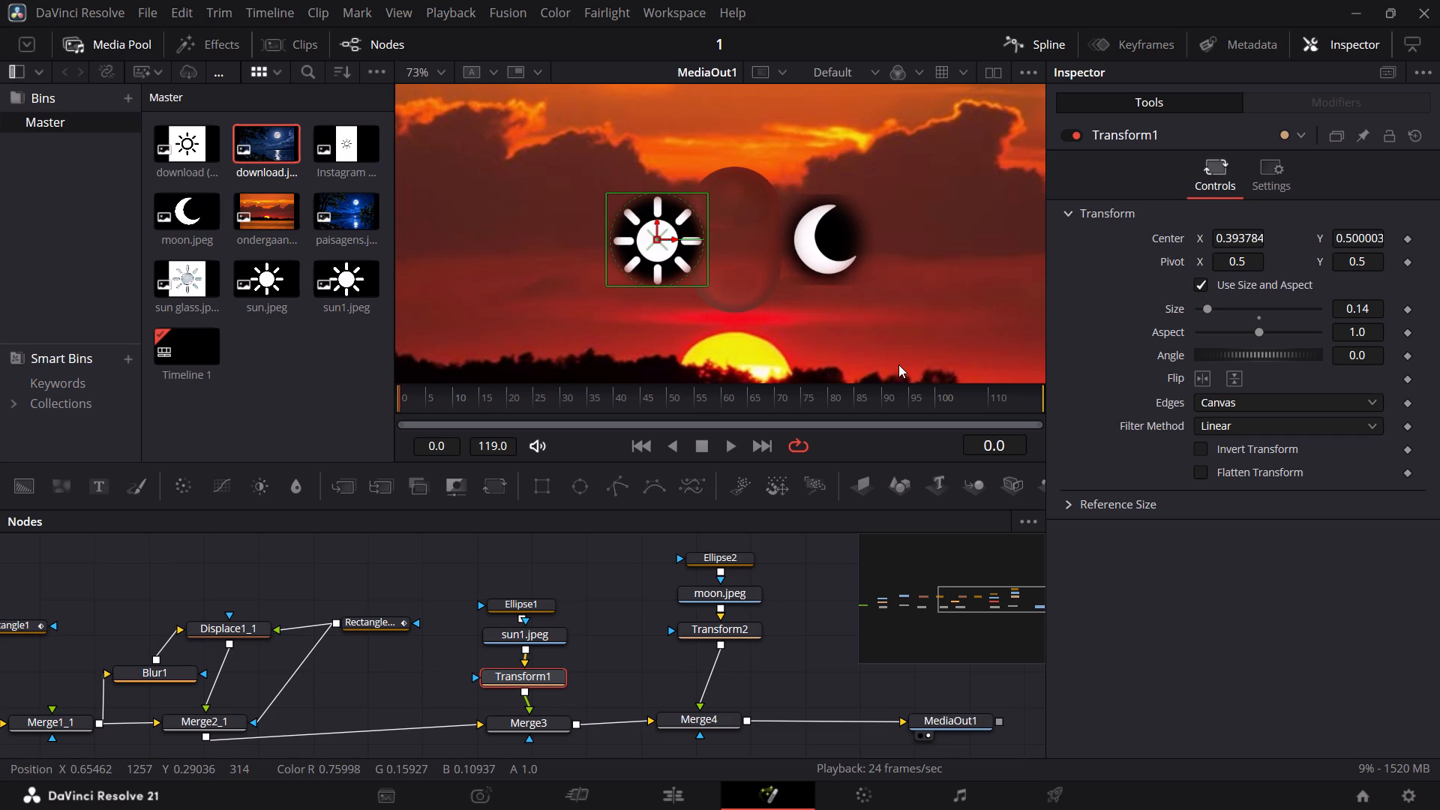
pyautogui.press('Right')
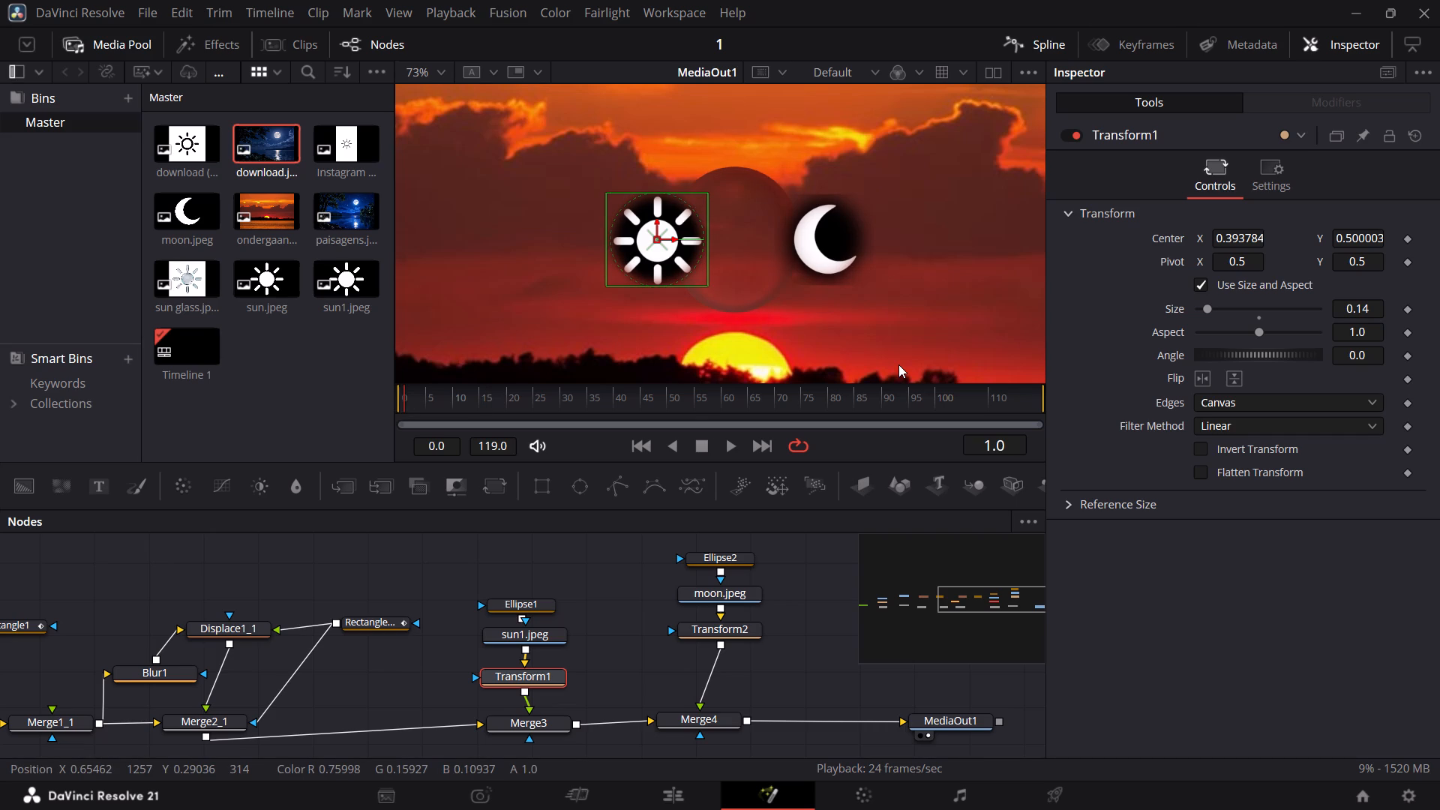
pyautogui.press('Right')
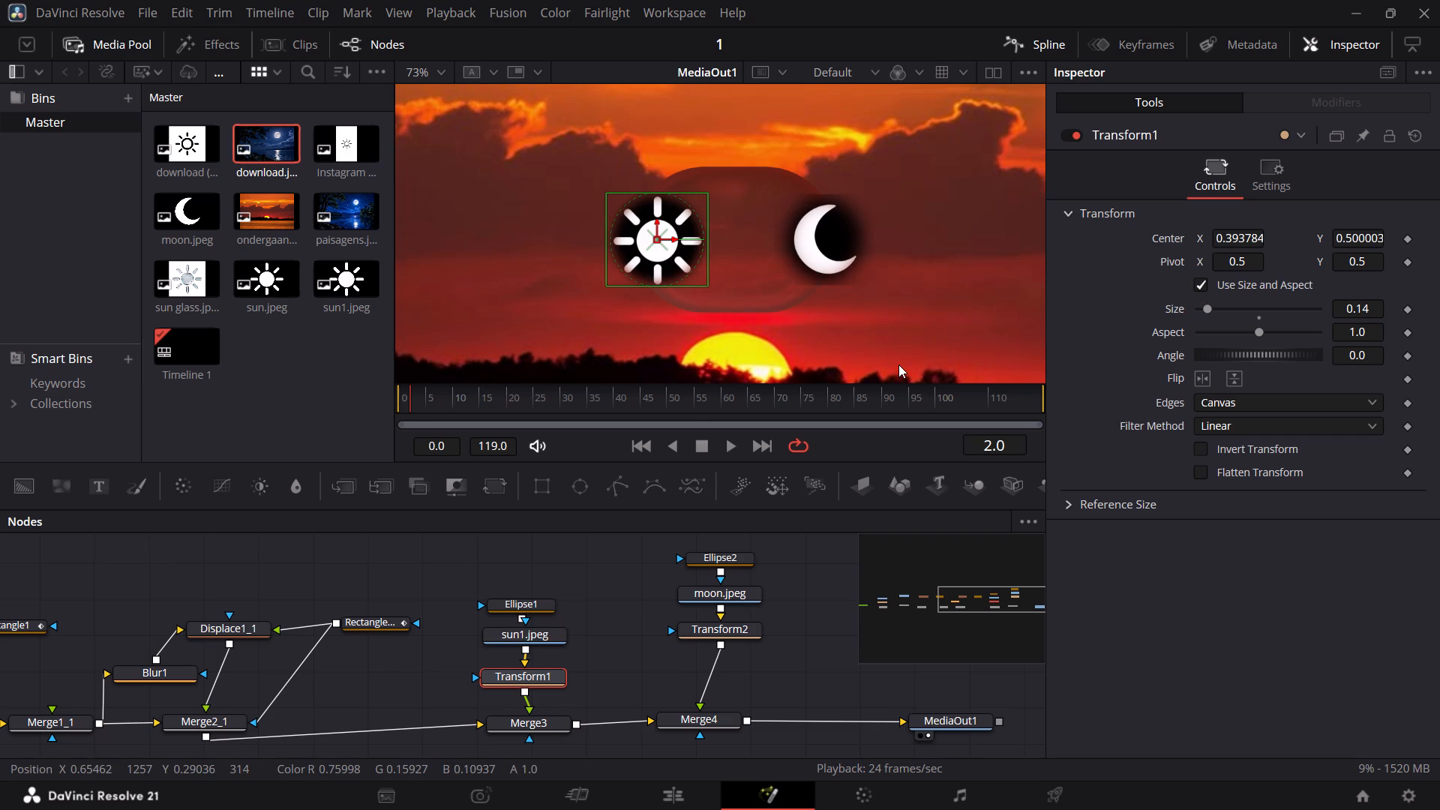
pyautogui.press('Left')
pyautogui.press('Left')
pyautogui.press('Left')
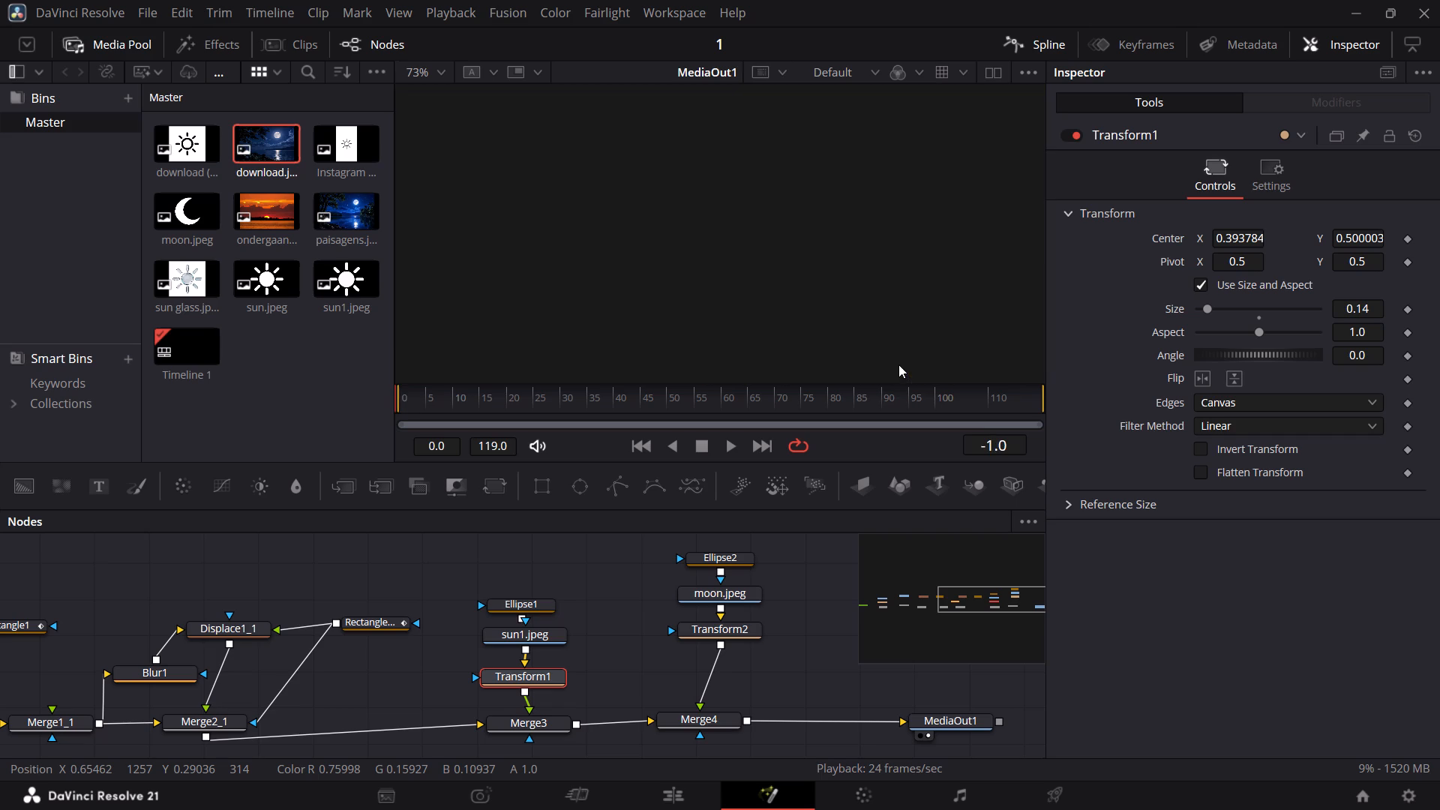
pyautogui.press('Right')
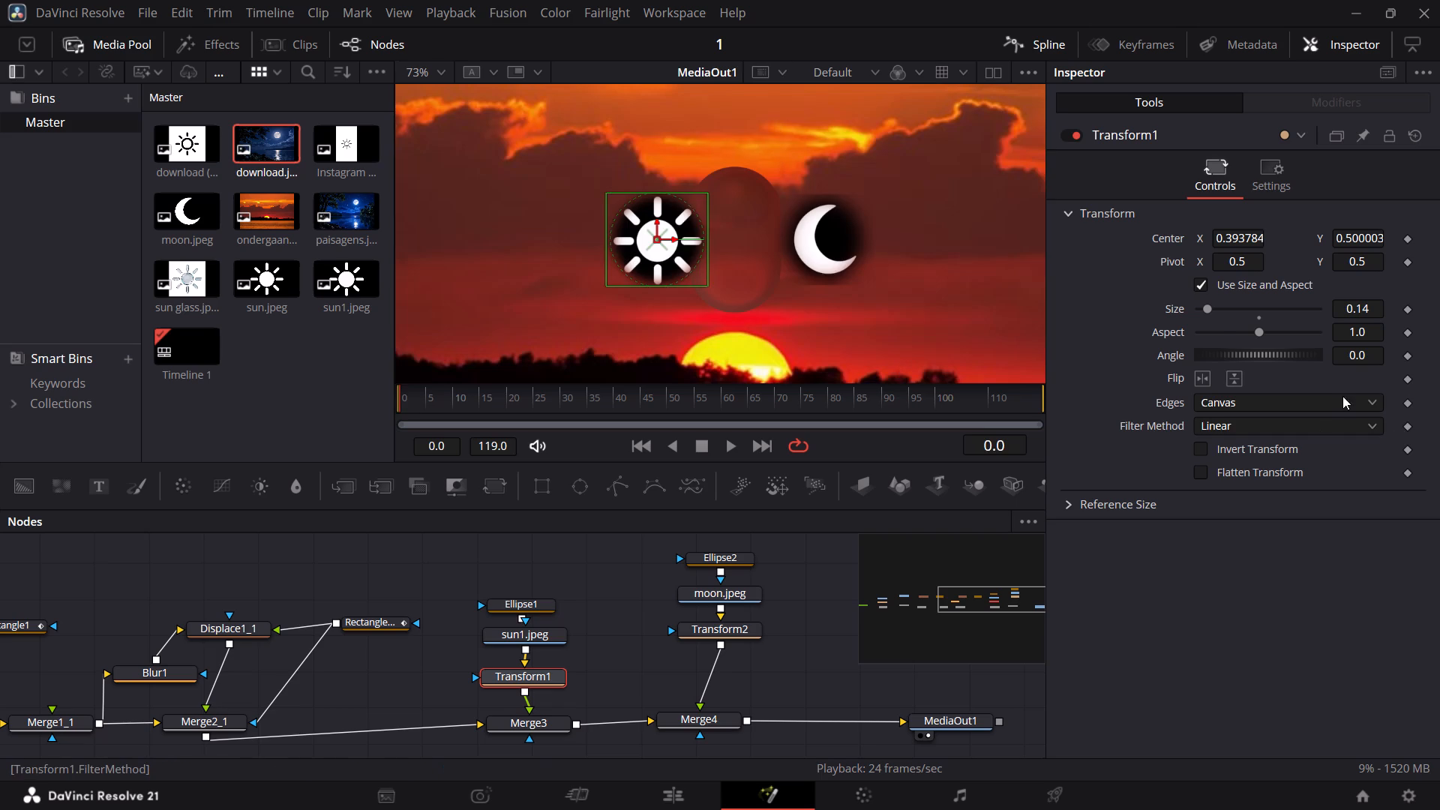
pyautogui.moveTo(1210, 307); pyautogui.dragTo(1193, 307)
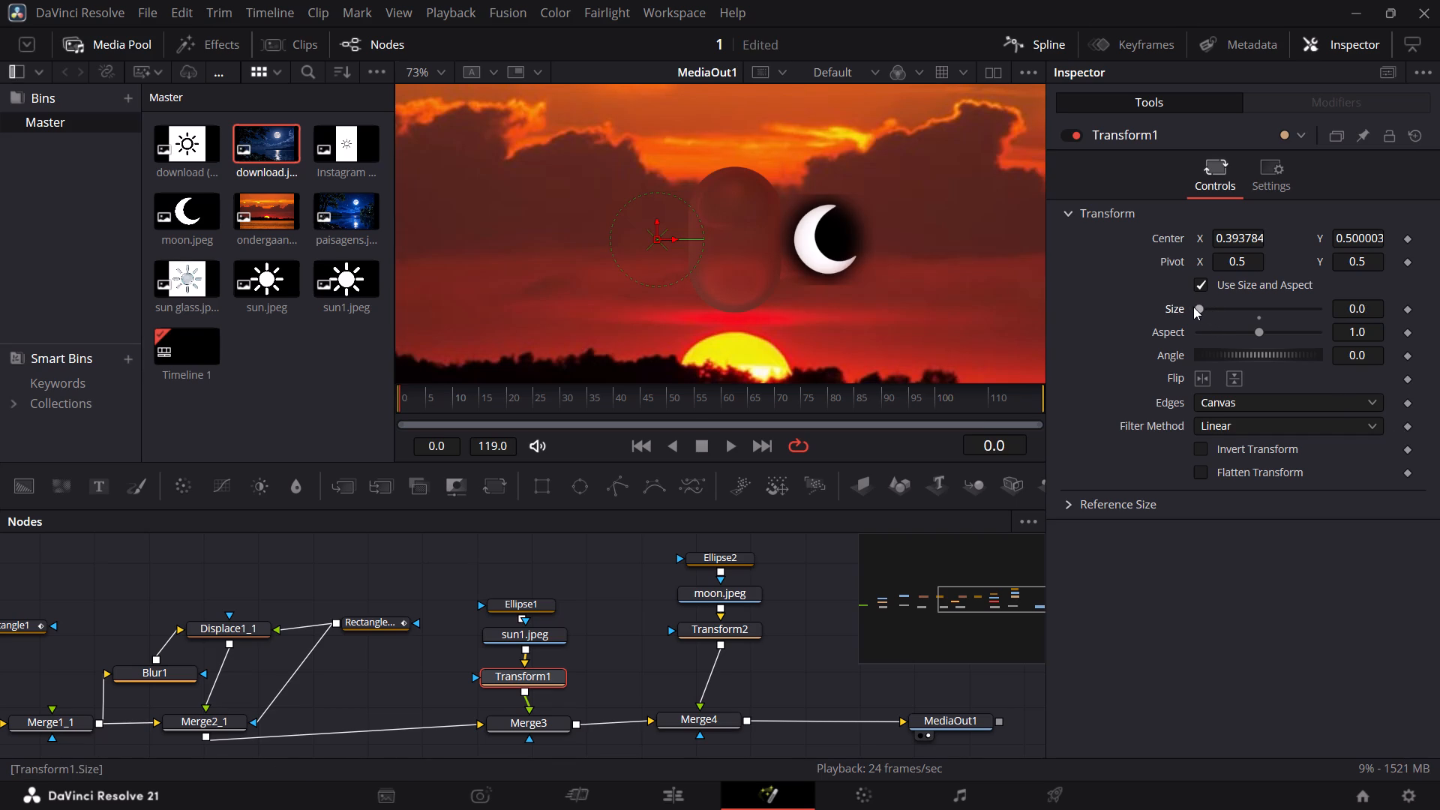
pyautogui.hotkey('ctrl', 'z')
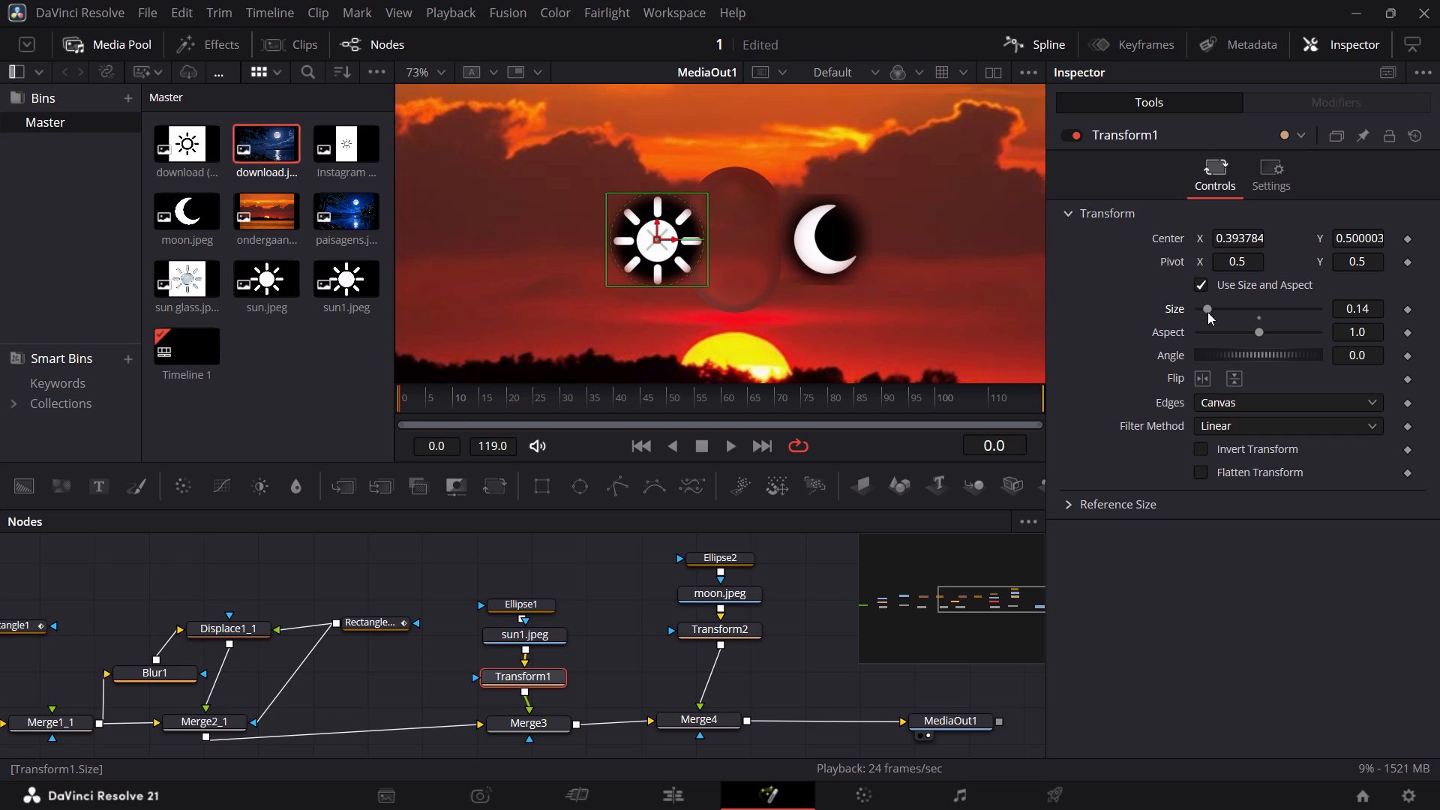
pyautogui.moveTo(1207, 312); pyautogui.dragTo(1187, 313)
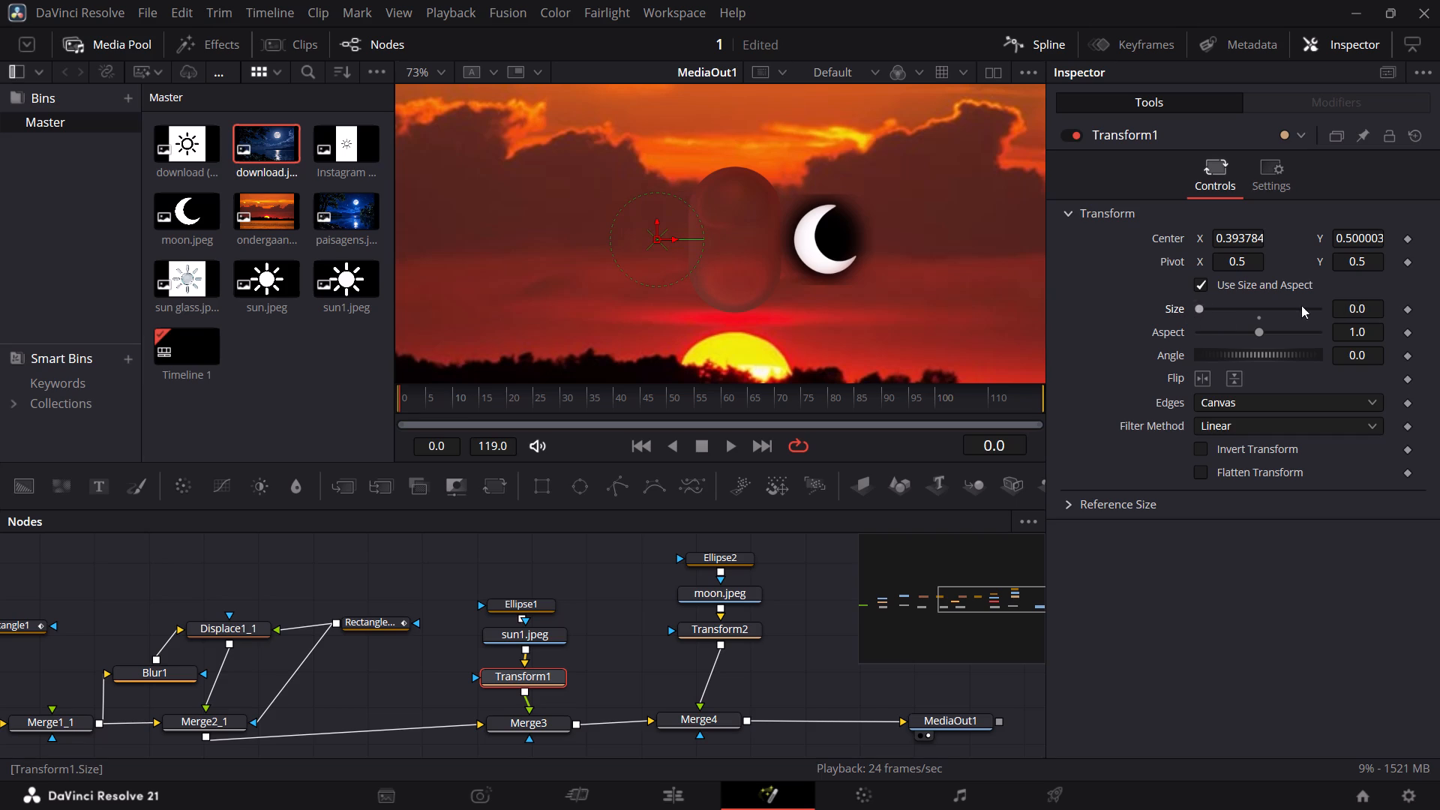
pyautogui.click(1409, 310)
# At frame 4, keyframe the sun's Transform1 size at 0.14.
pyautogui.press('Right')
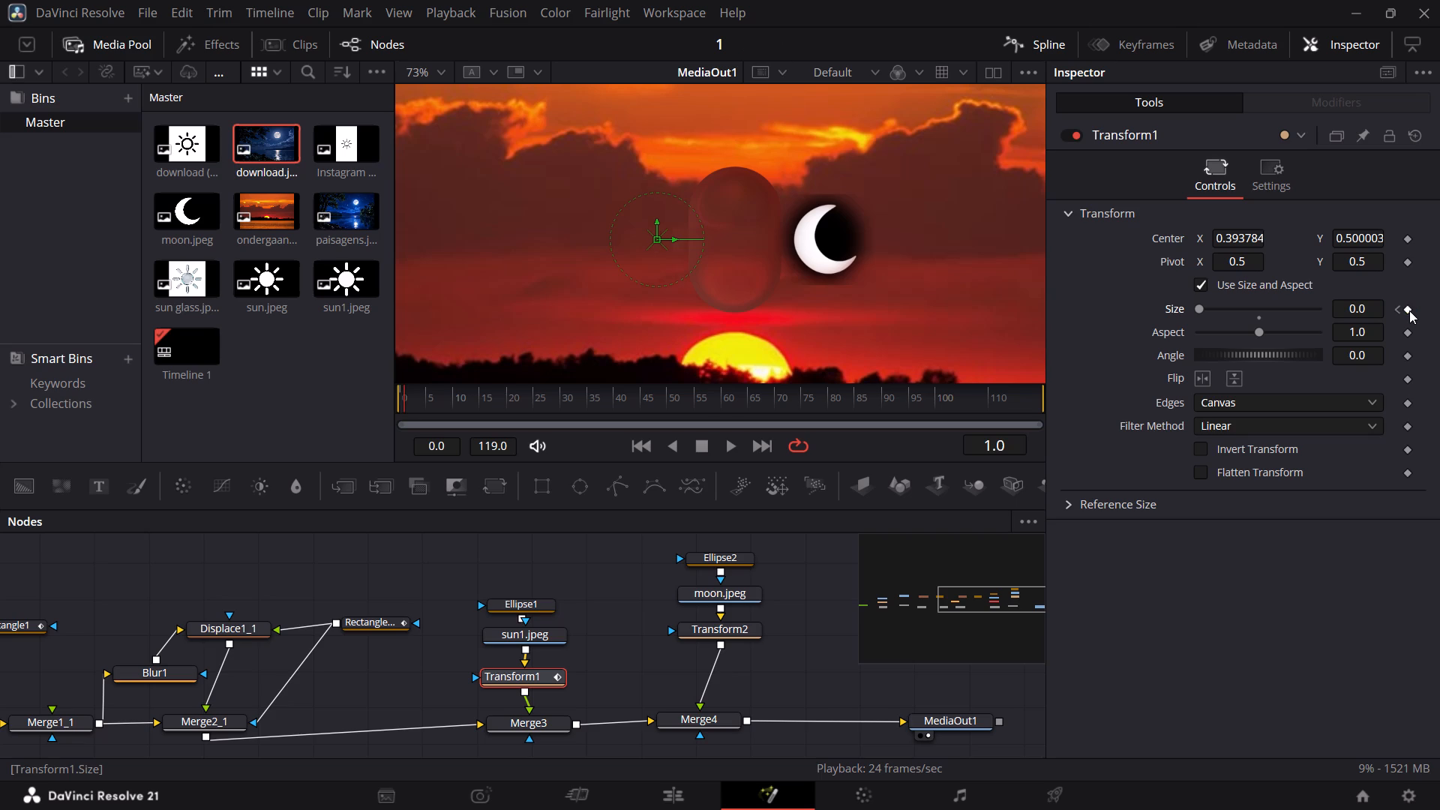
pyautogui.press('Right')
pyautogui.press('Right')
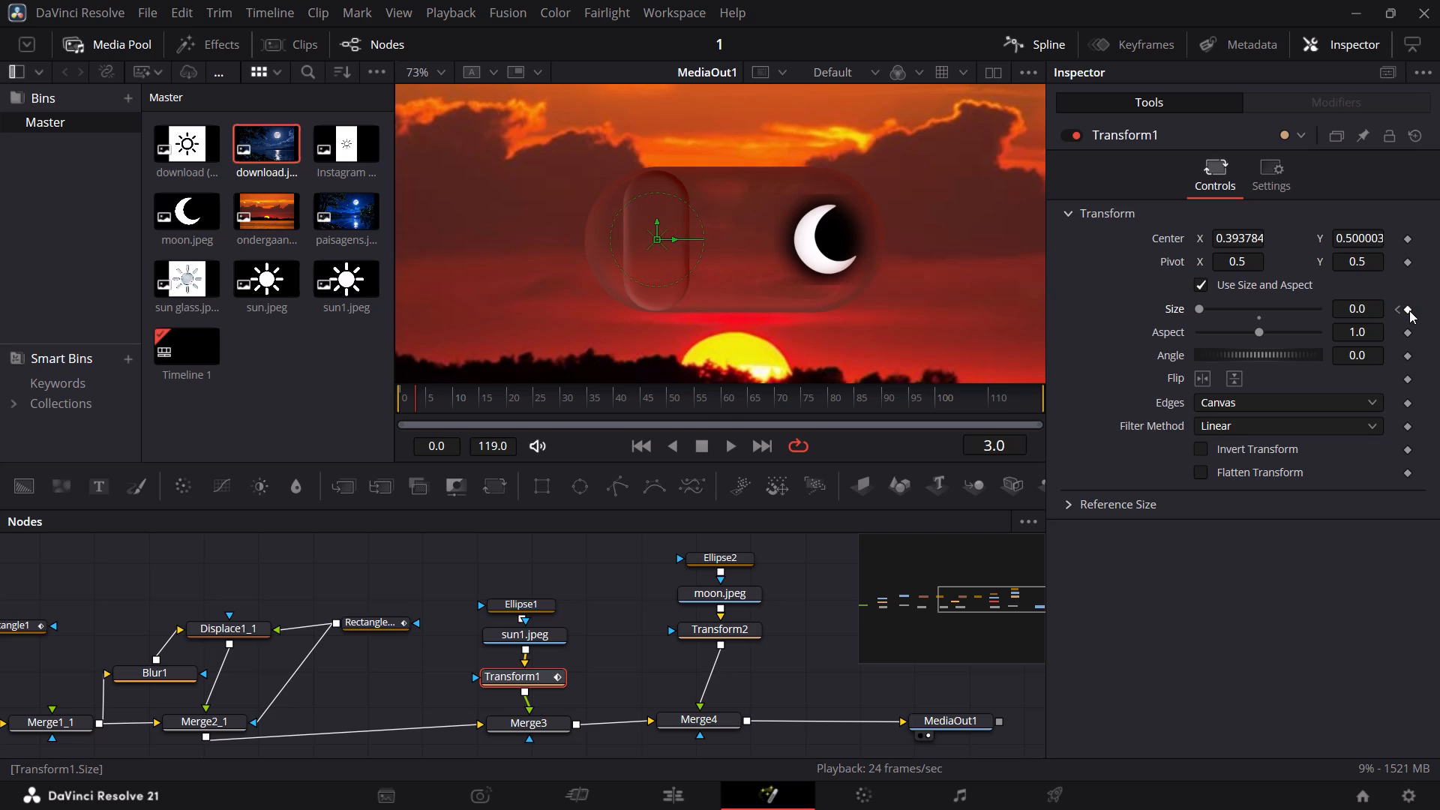
pyautogui.press('Right')
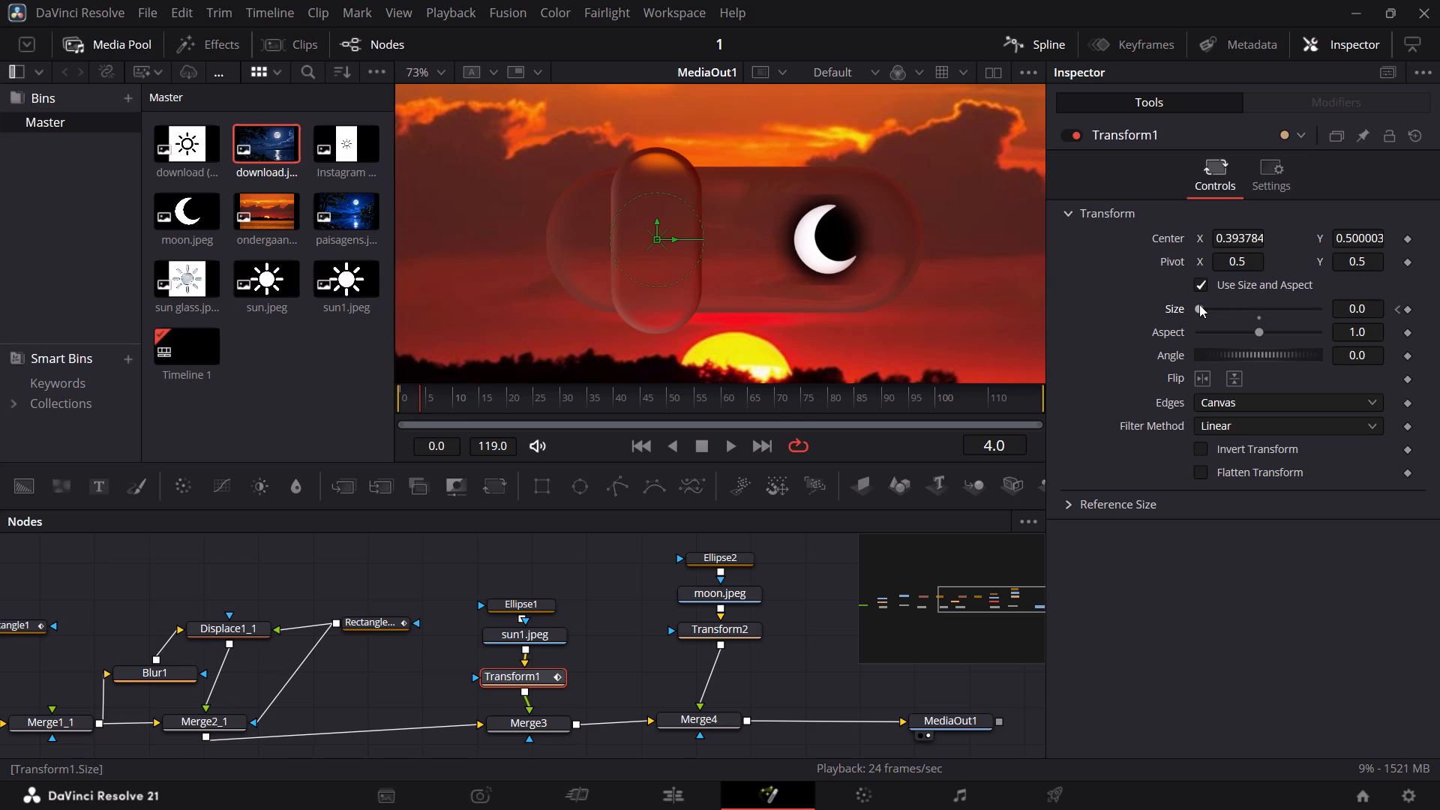
pyautogui.moveTo(1199, 307); pyautogui.dragTo(1201, 308)
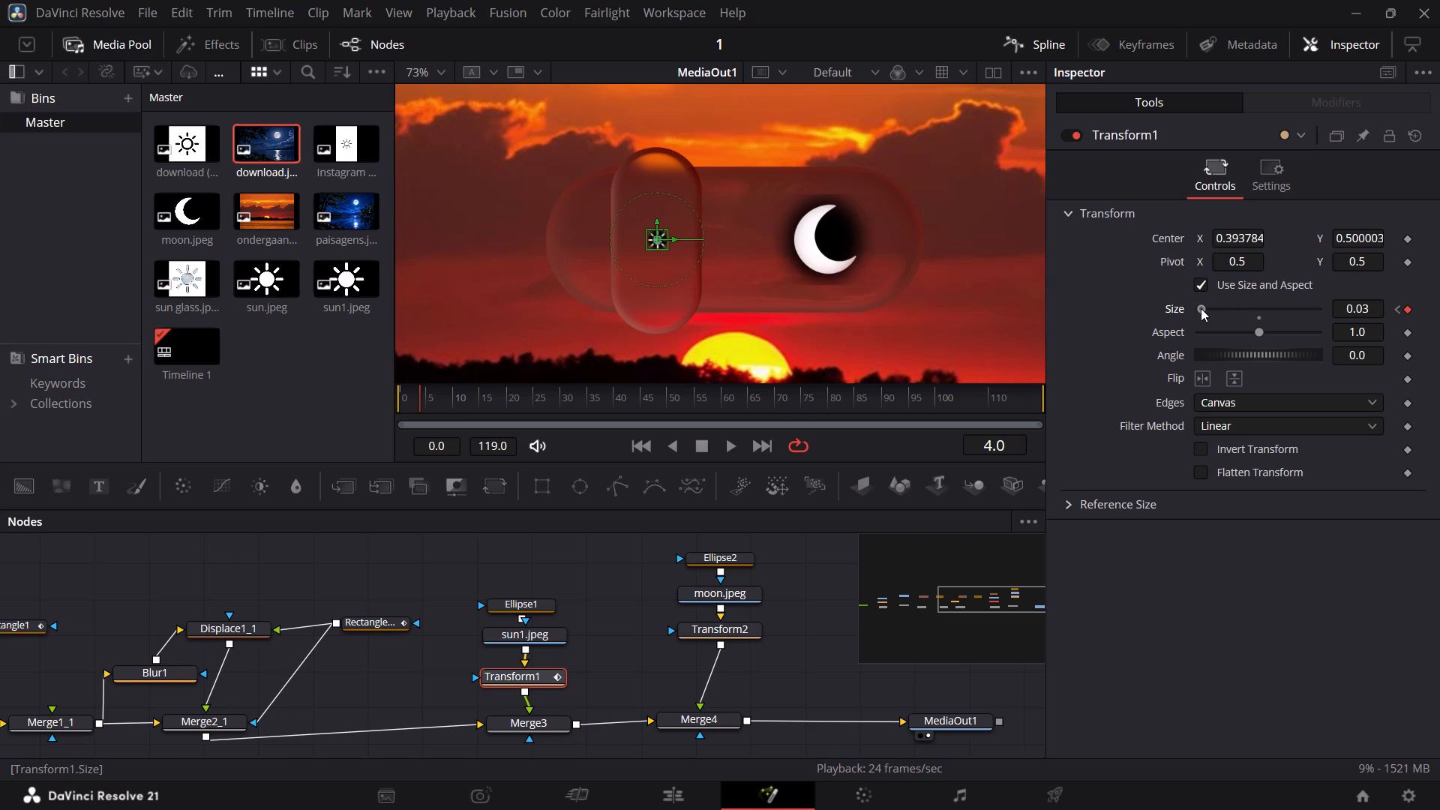
pyautogui.moveTo(1201, 308); pyautogui.dragTo(1204, 308)
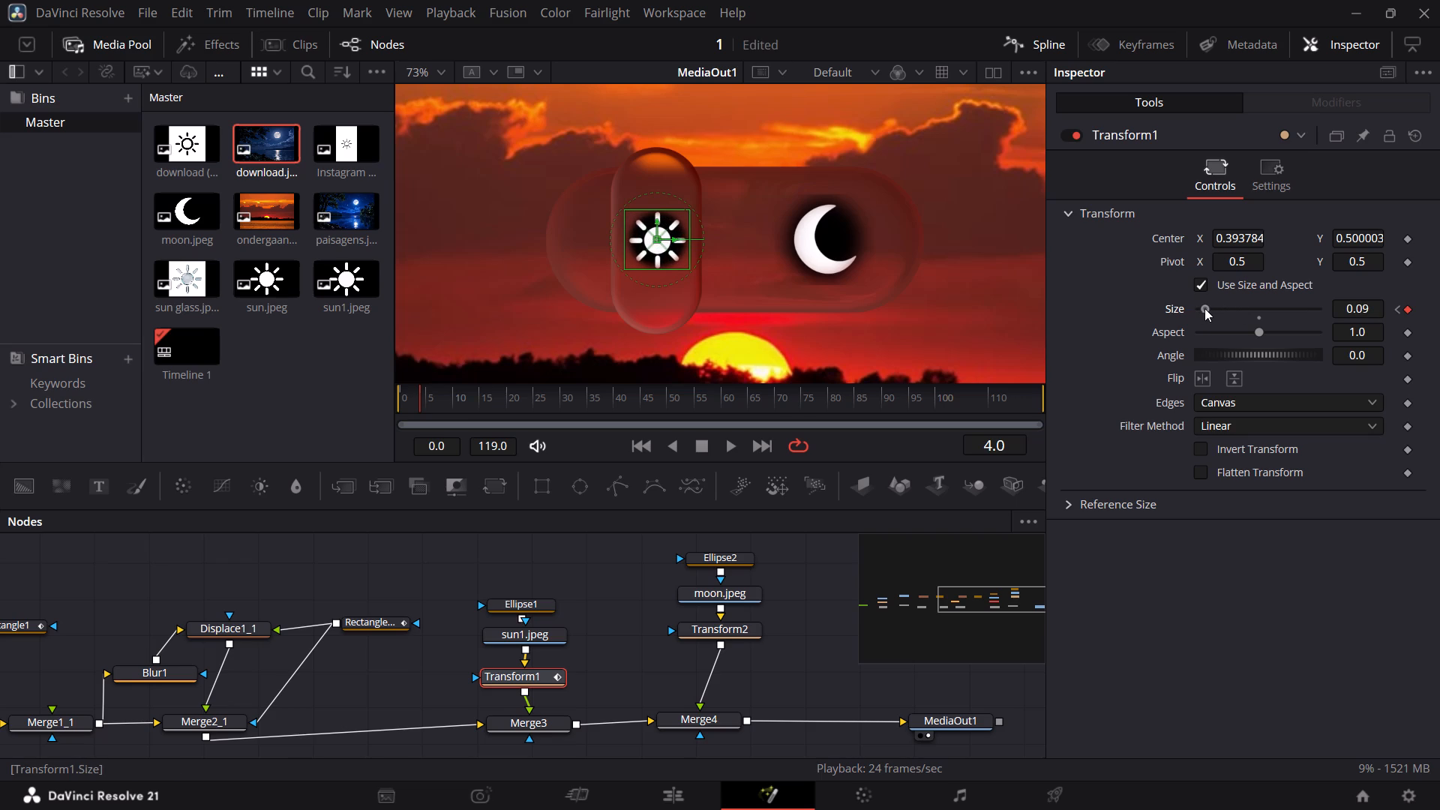
pyautogui.moveTo(1204, 308); pyautogui.dragTo(1206, 308)
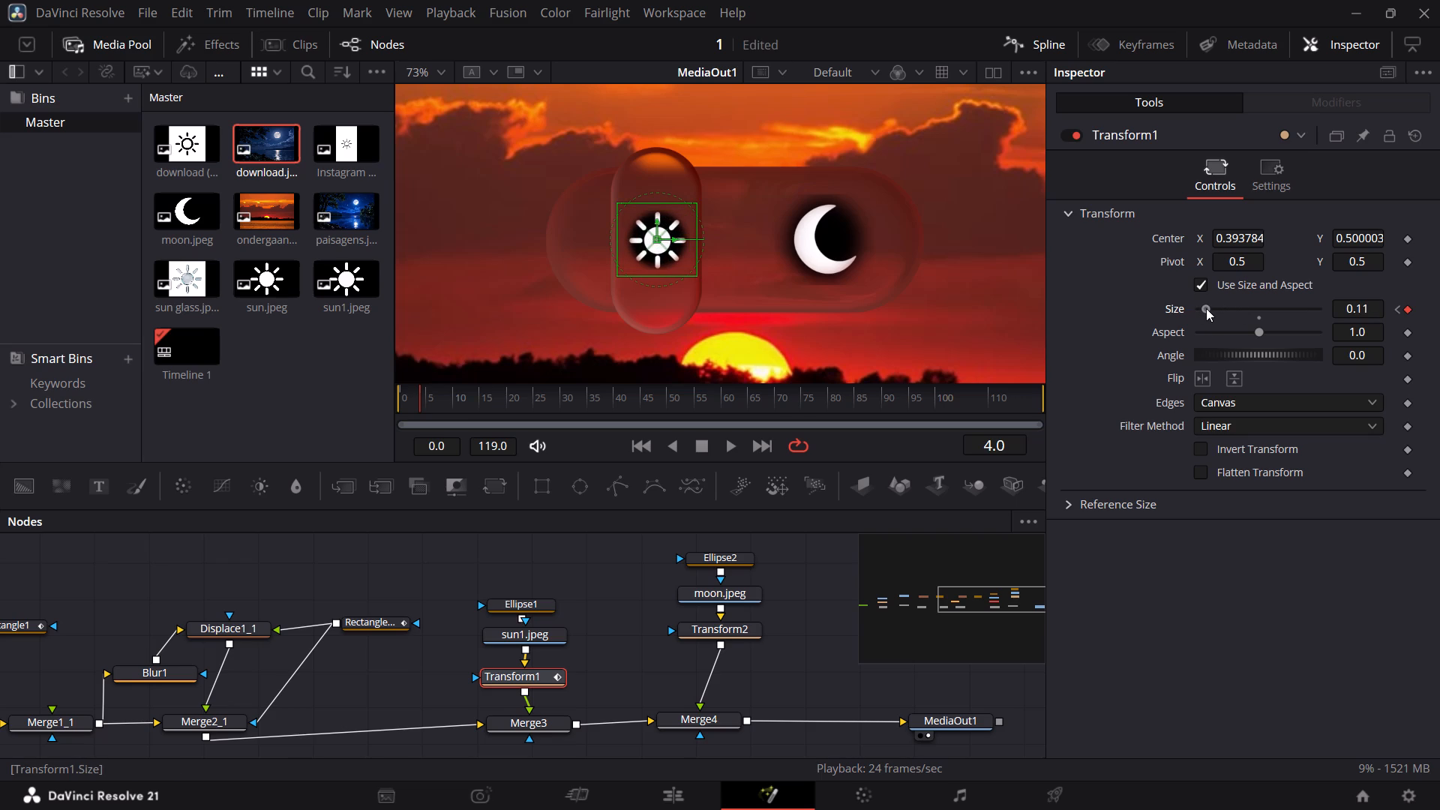
pyautogui.moveTo(1206, 308); pyautogui.dragTo(1207, 308)
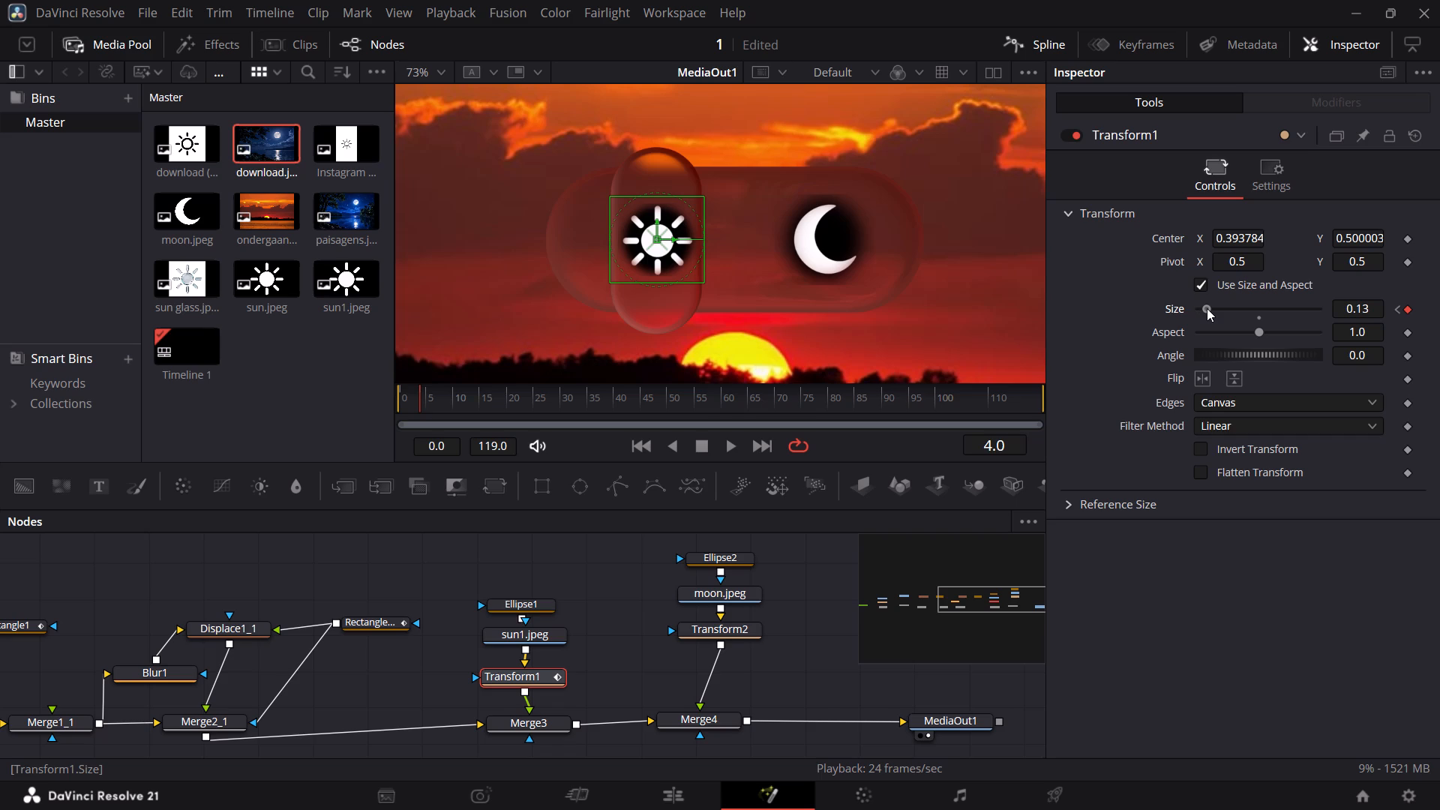
pyautogui.moveTo(1207, 308); pyautogui.dragTo(1207, 308)
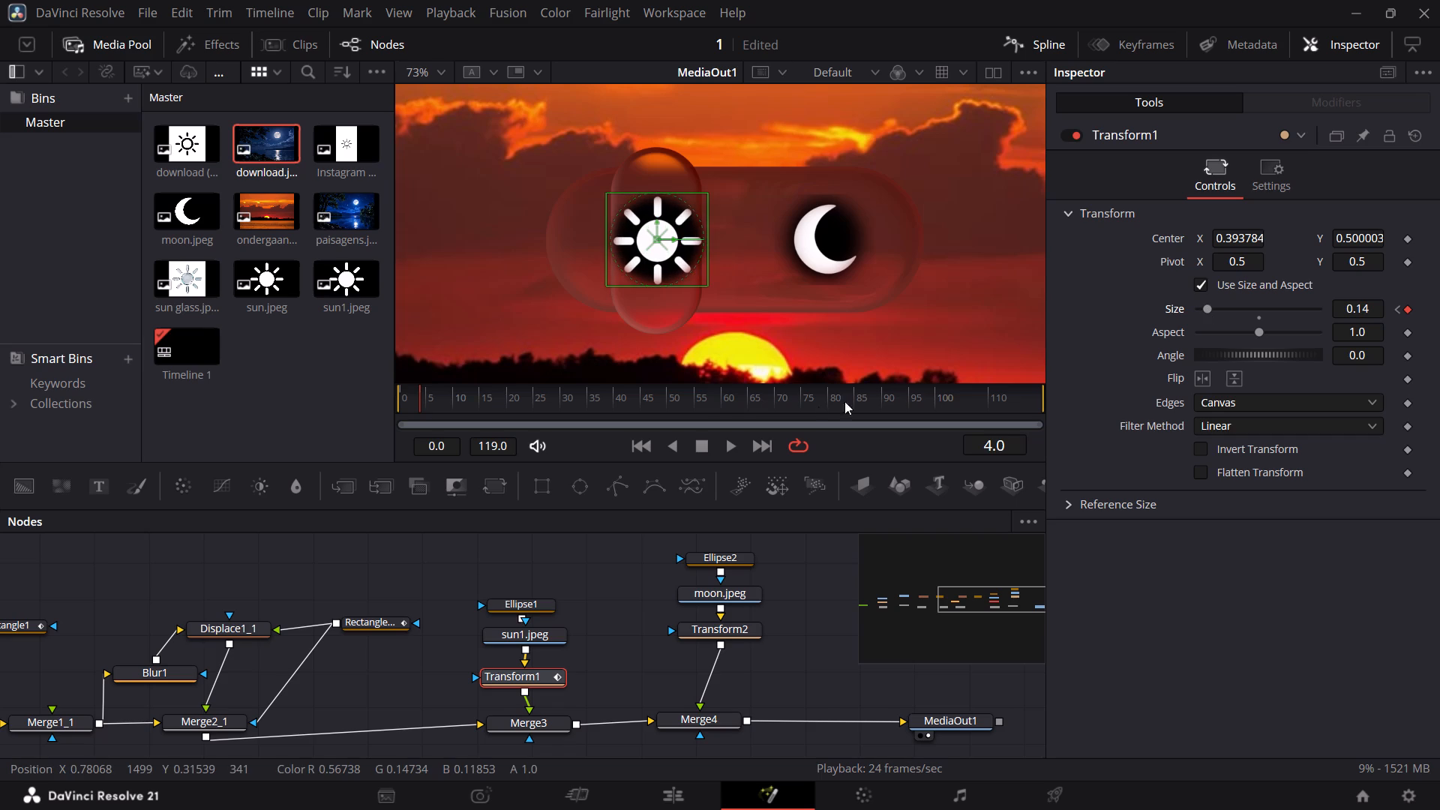
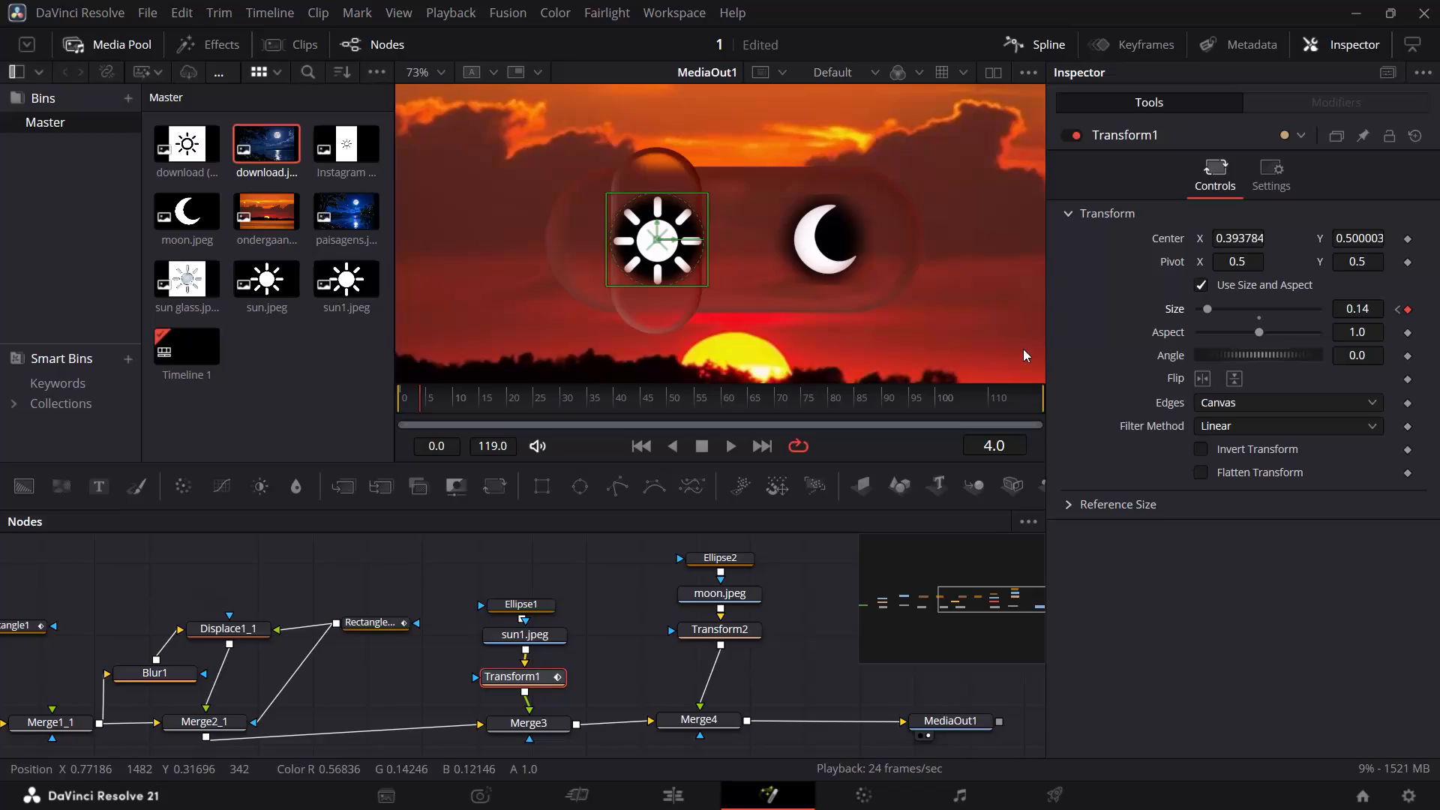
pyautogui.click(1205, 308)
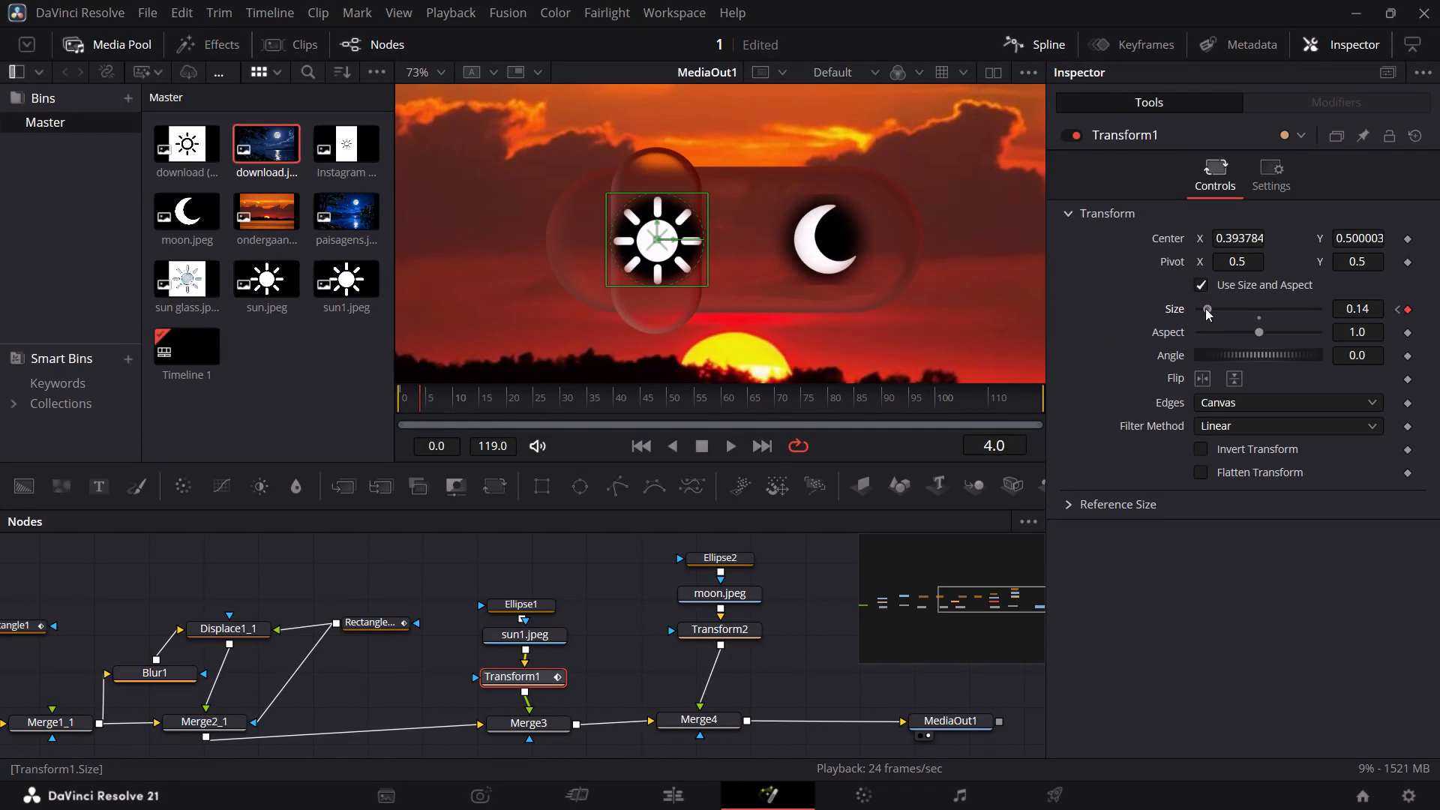
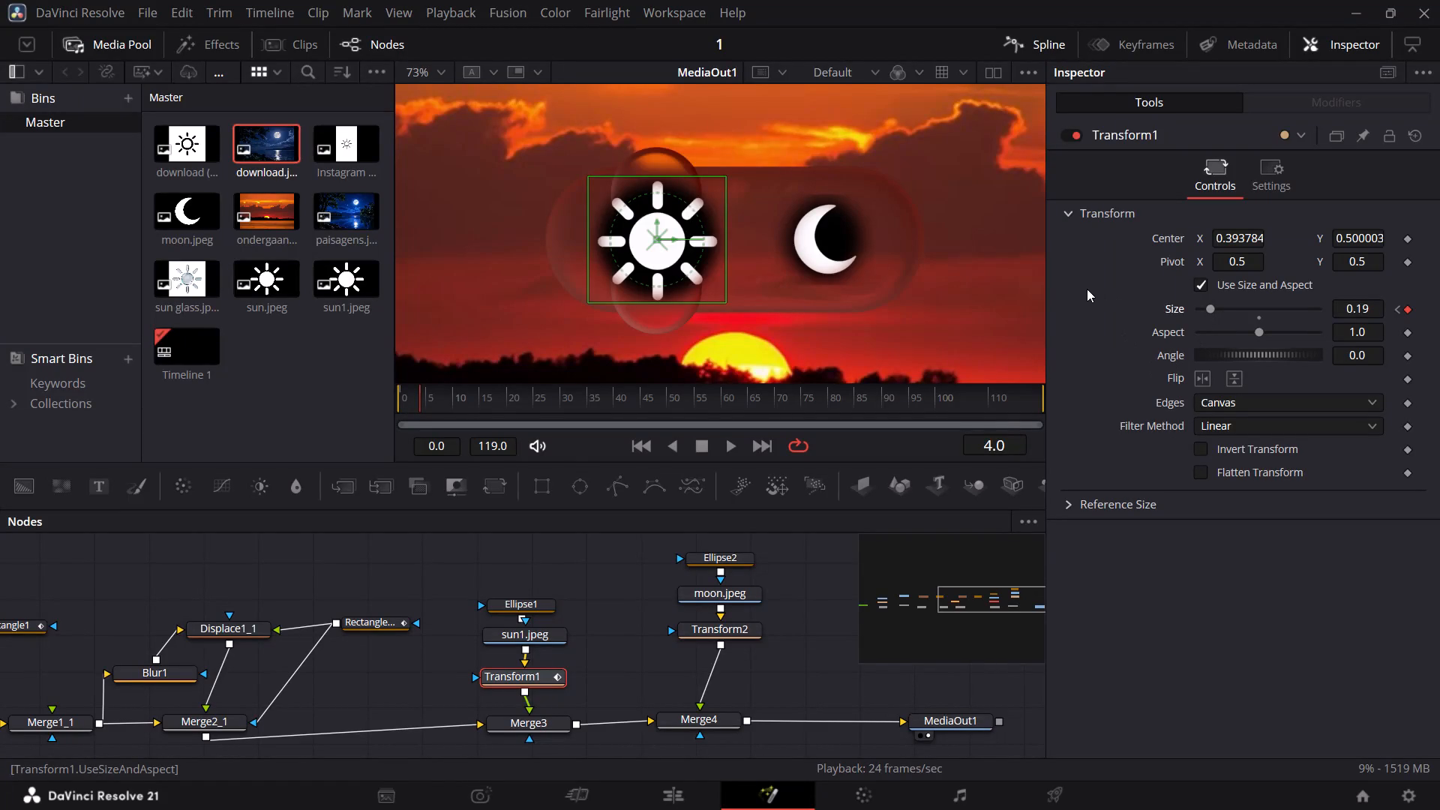
# Keyframe the sun's Transform1 size to 0.14 at frame 8.
pyautogui.press('Right')
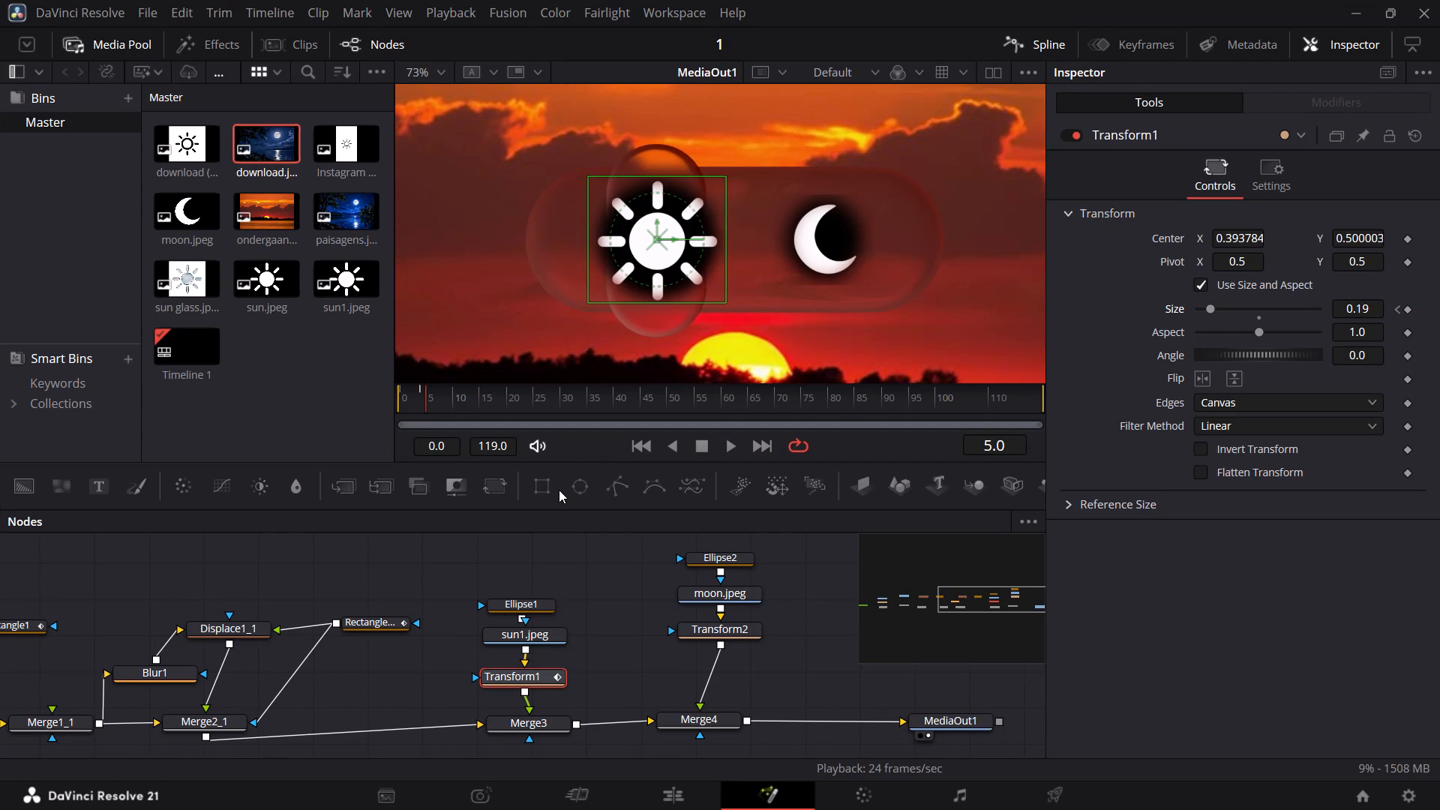
pyautogui.press('Right')
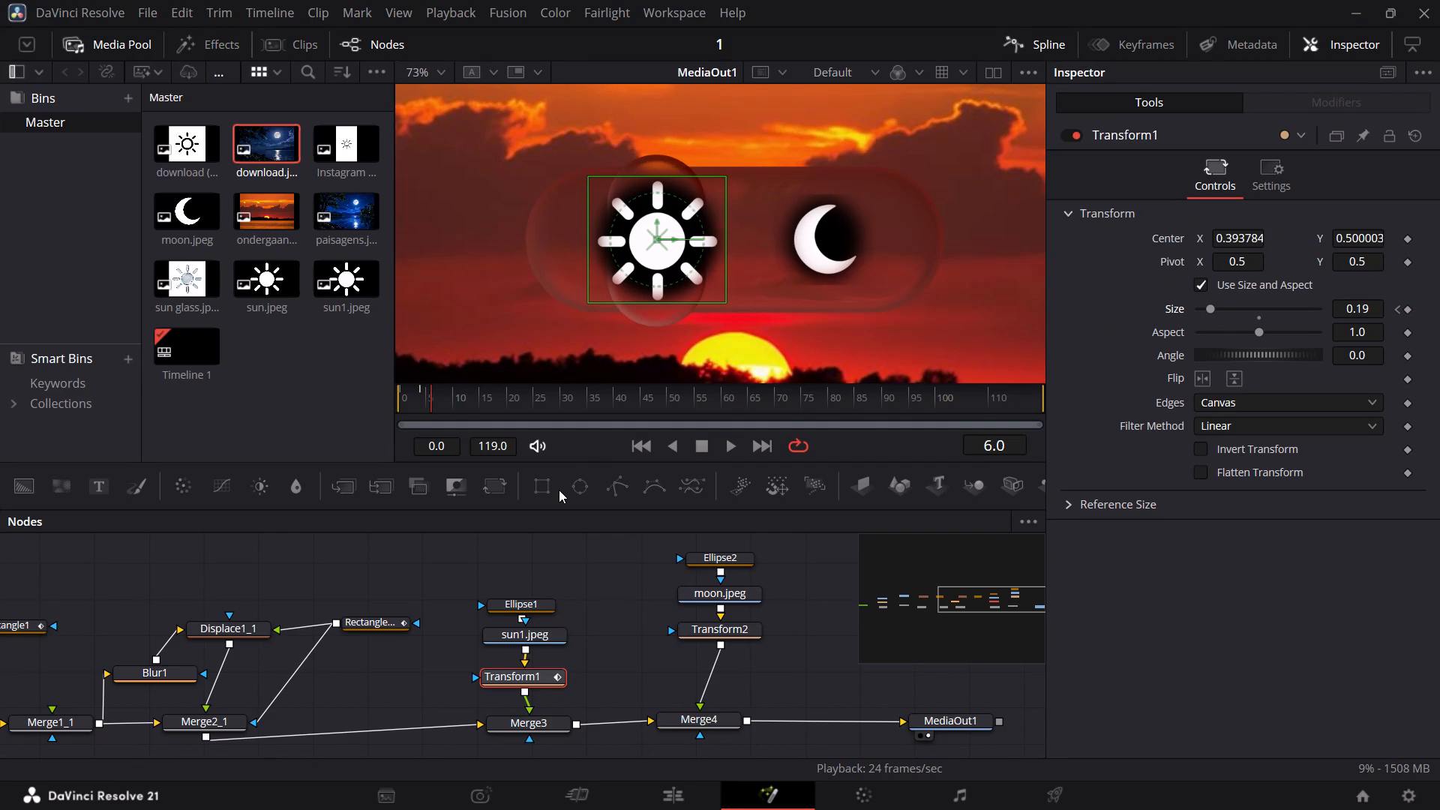
pyautogui.press('Right')
pyautogui.press('Right')
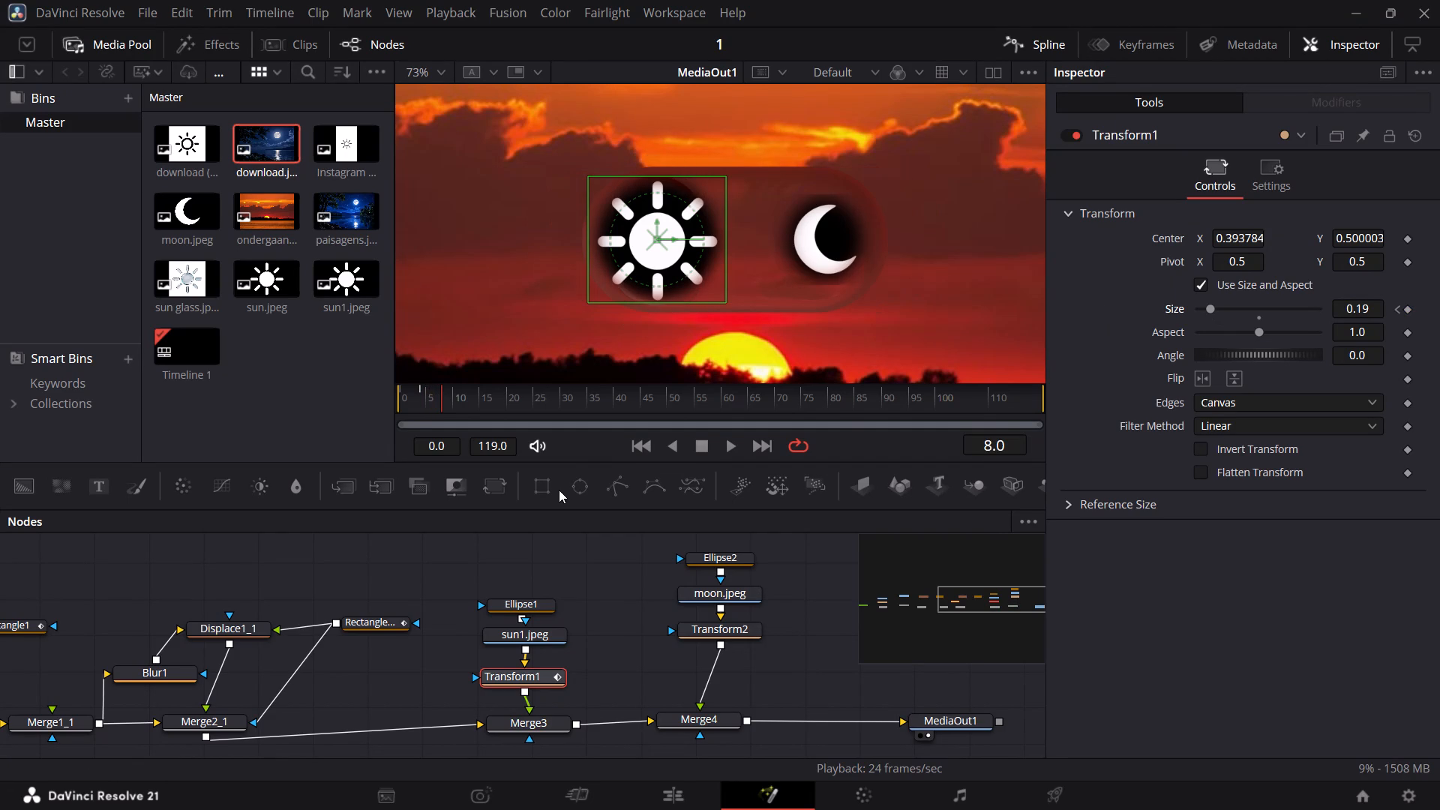
pyautogui.click(1208, 307)
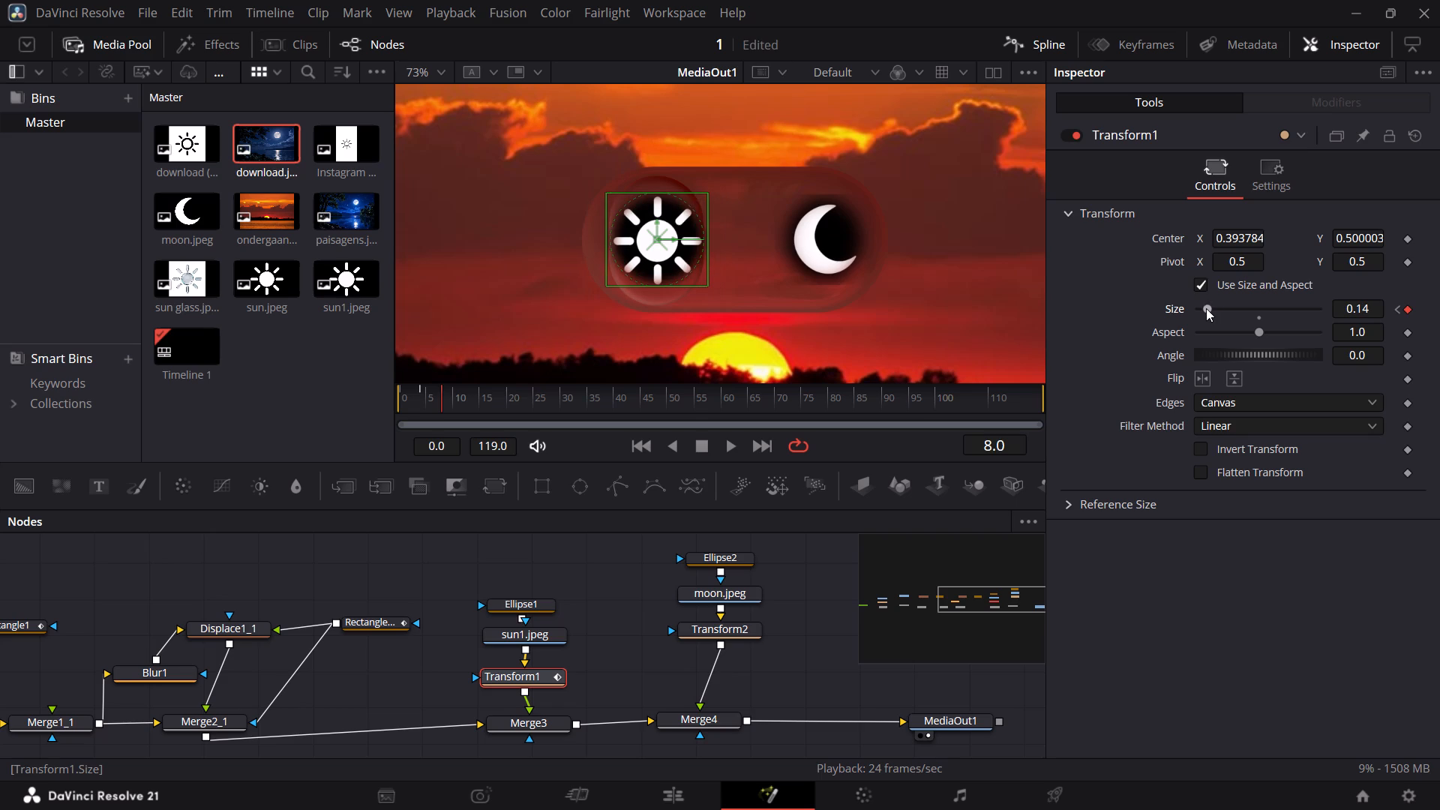
# Step back and forth through frames 0 to 13 to examine how the sun's scaling follows the glass shape.
pyautogui.press('Right')
pyautogui.press('Right')
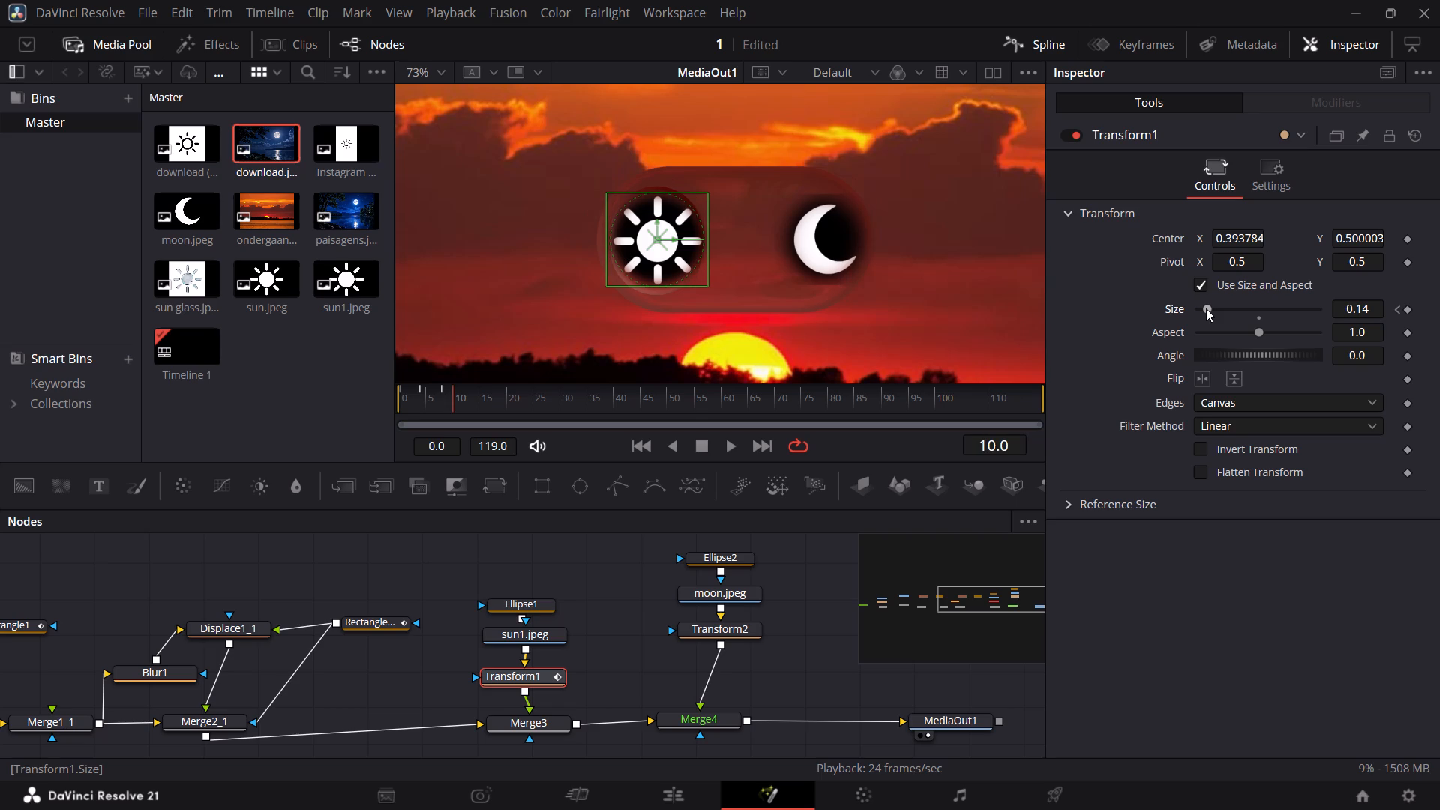
pyautogui.press('Right')
pyautogui.press('Right')
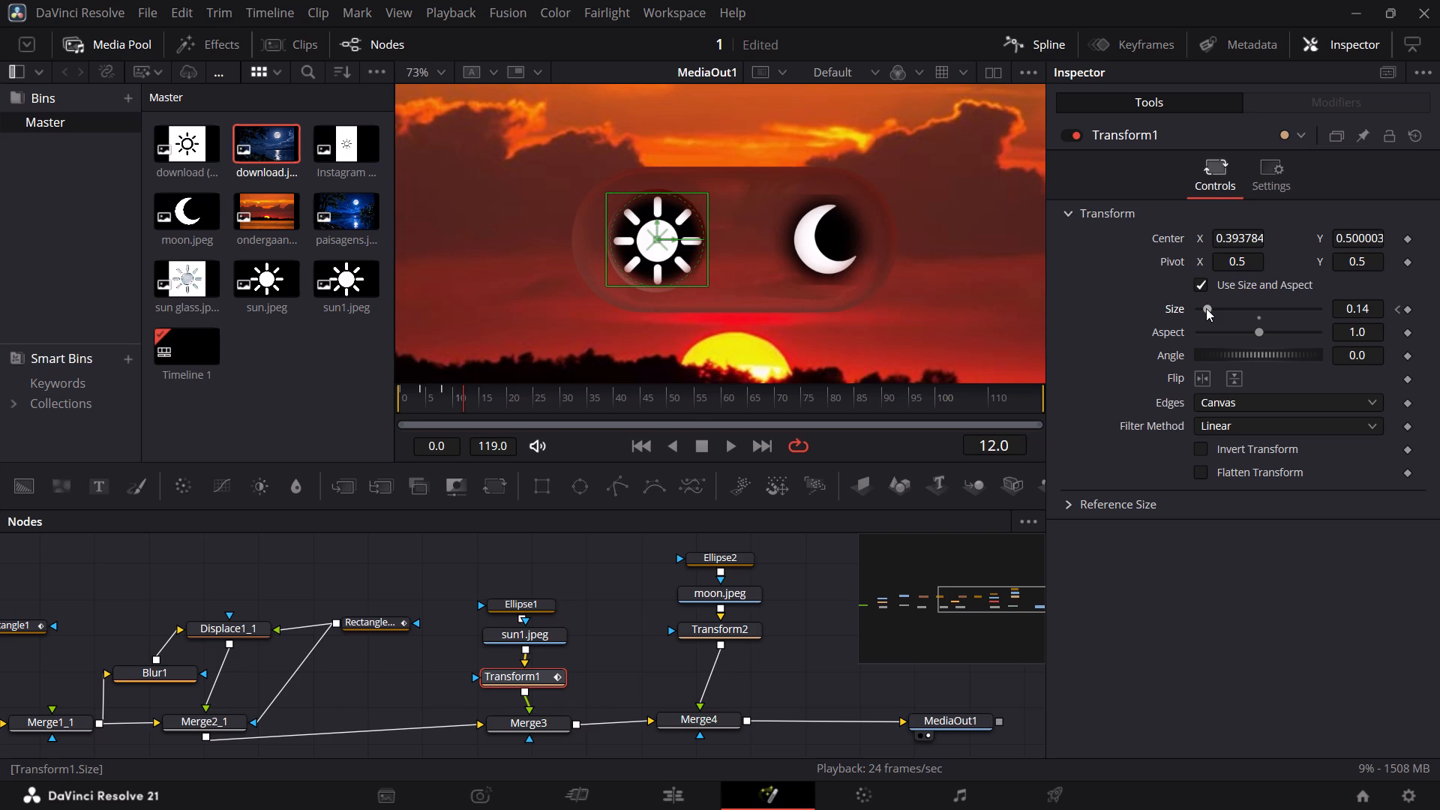
pyautogui.press('Right')
pyautogui.press('Left')
pyautogui.press('Left')
pyautogui.press('Left')
pyautogui.press('Left')
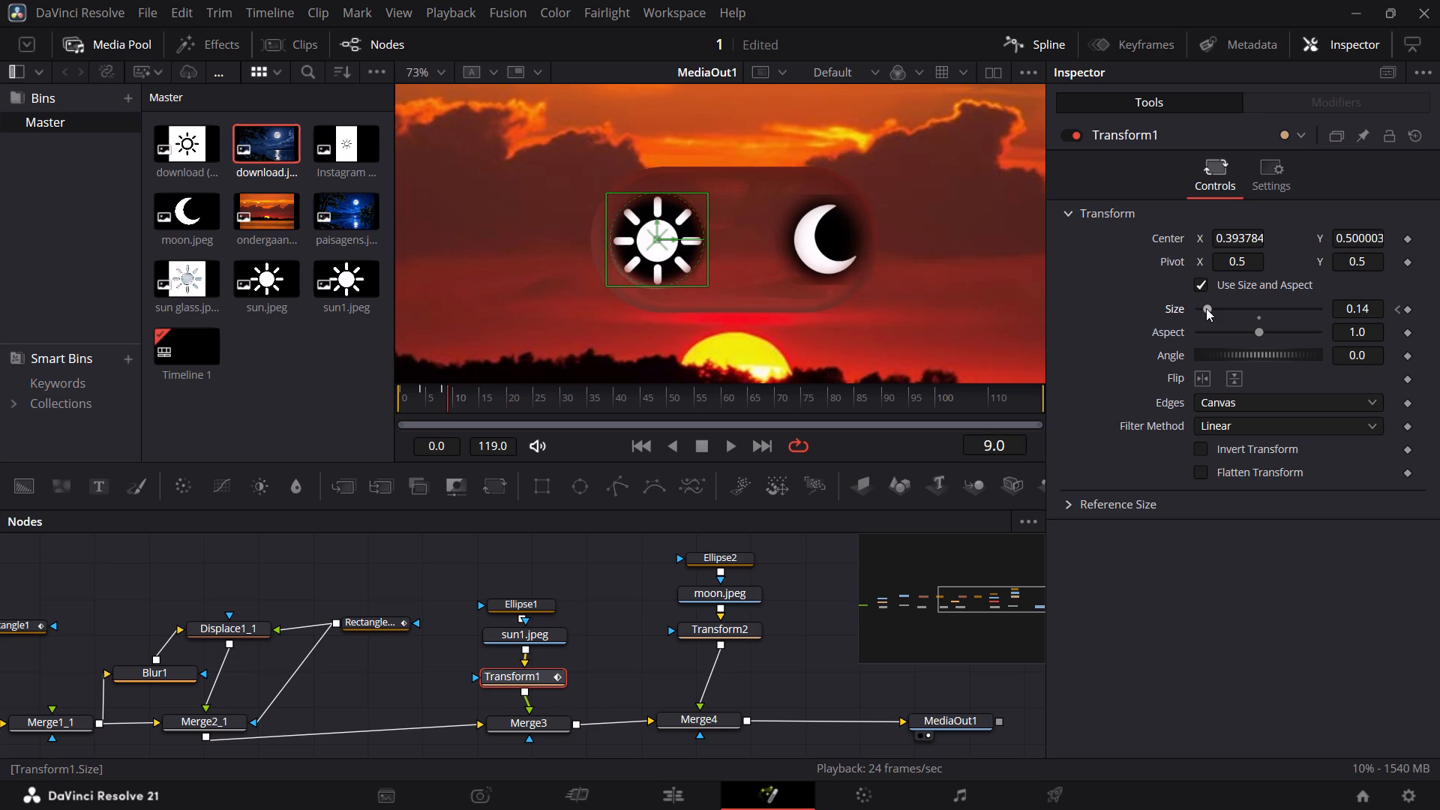
pyautogui.press('Left')
pyautogui.press('Left')
pyautogui.press('Left')
pyautogui.press('Left')
pyautogui.press('Left')
pyautogui.press('Left')
pyautogui.press('Left')
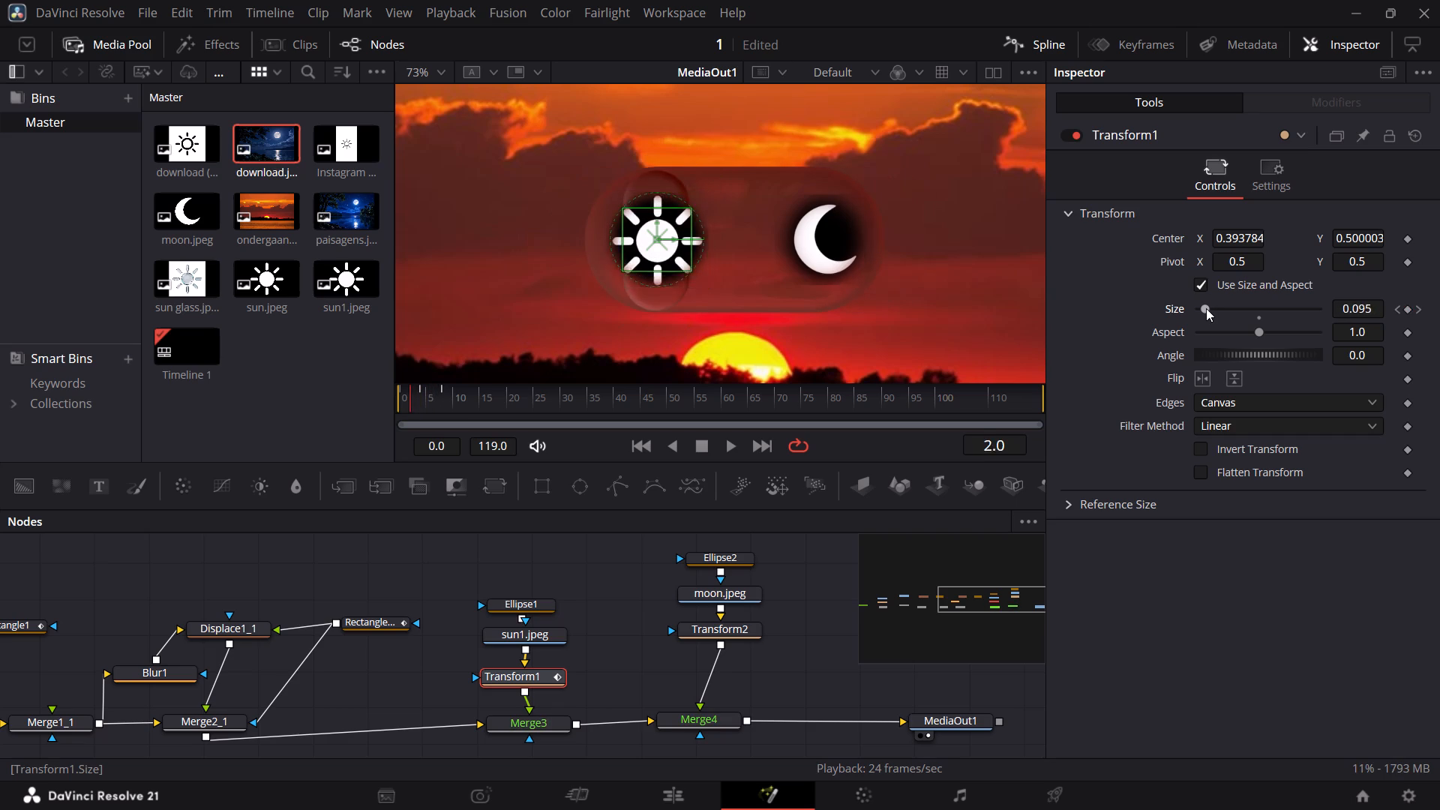
pyautogui.press('Left')
pyautogui.press('Left')
pyautogui.press('Right')
pyautogui.press('Right')
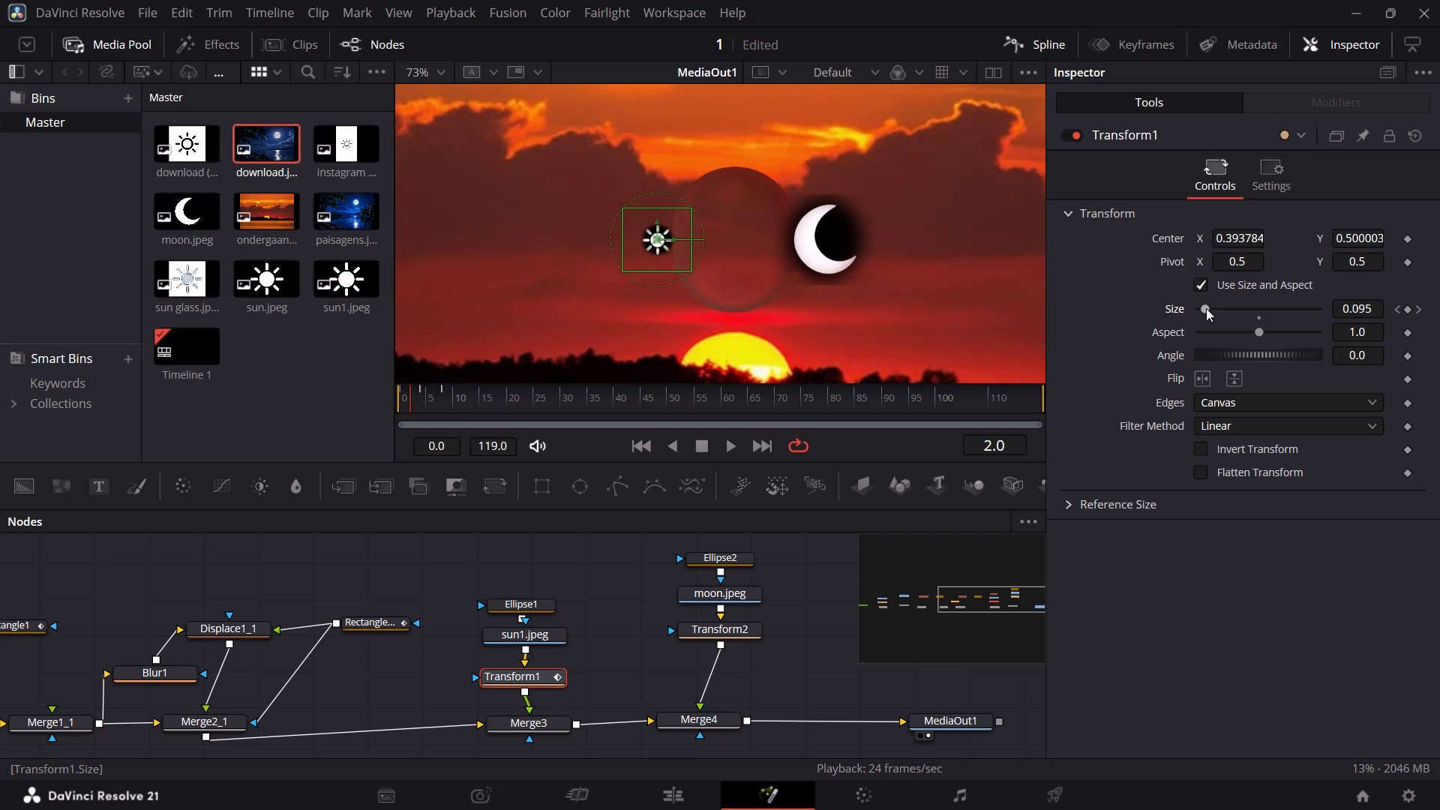
pyautogui.press('Right')
pyautogui.press('Right')
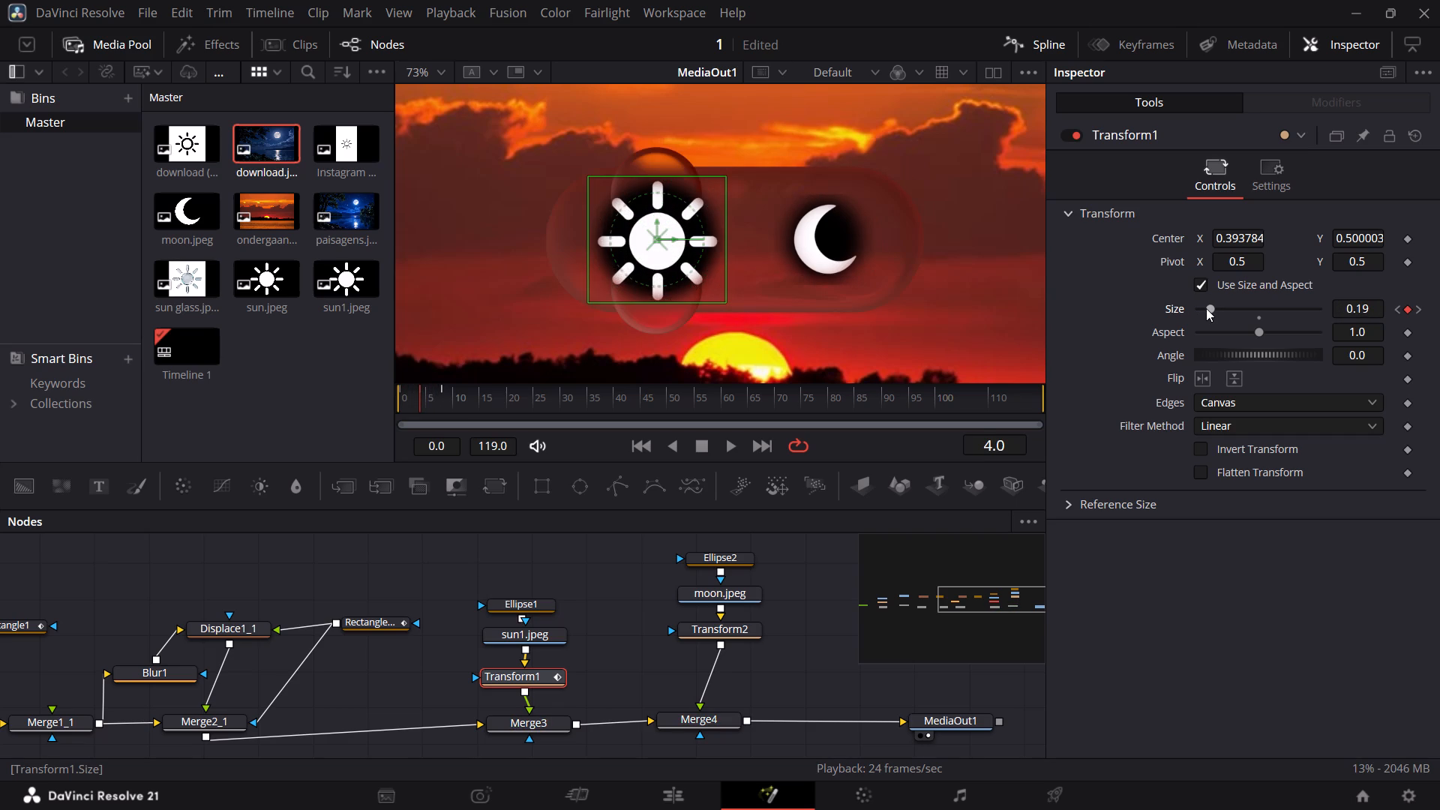
pyautogui.press('Right')
pyautogui.press('Right')
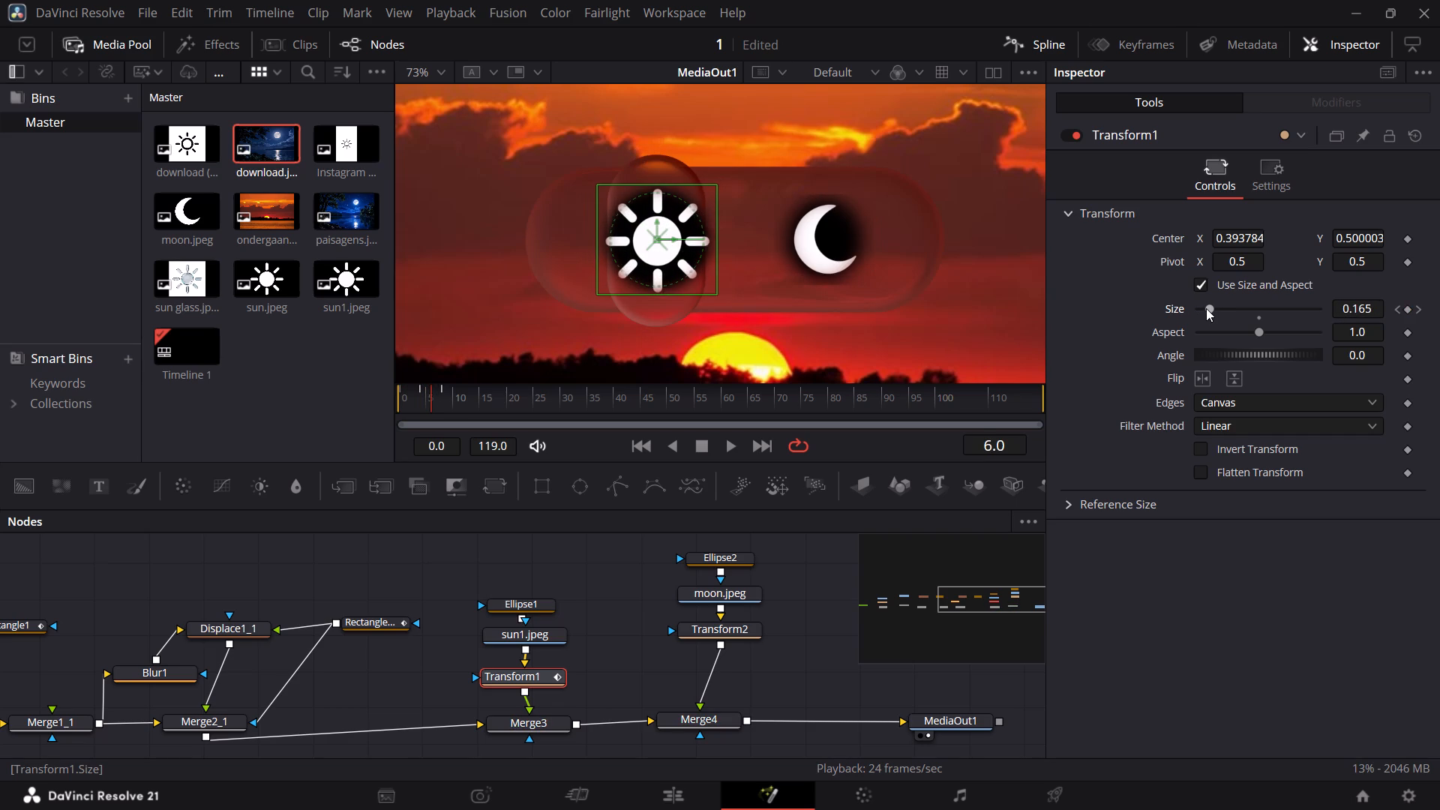
pyautogui.press('Right')
pyautogui.press('Right')
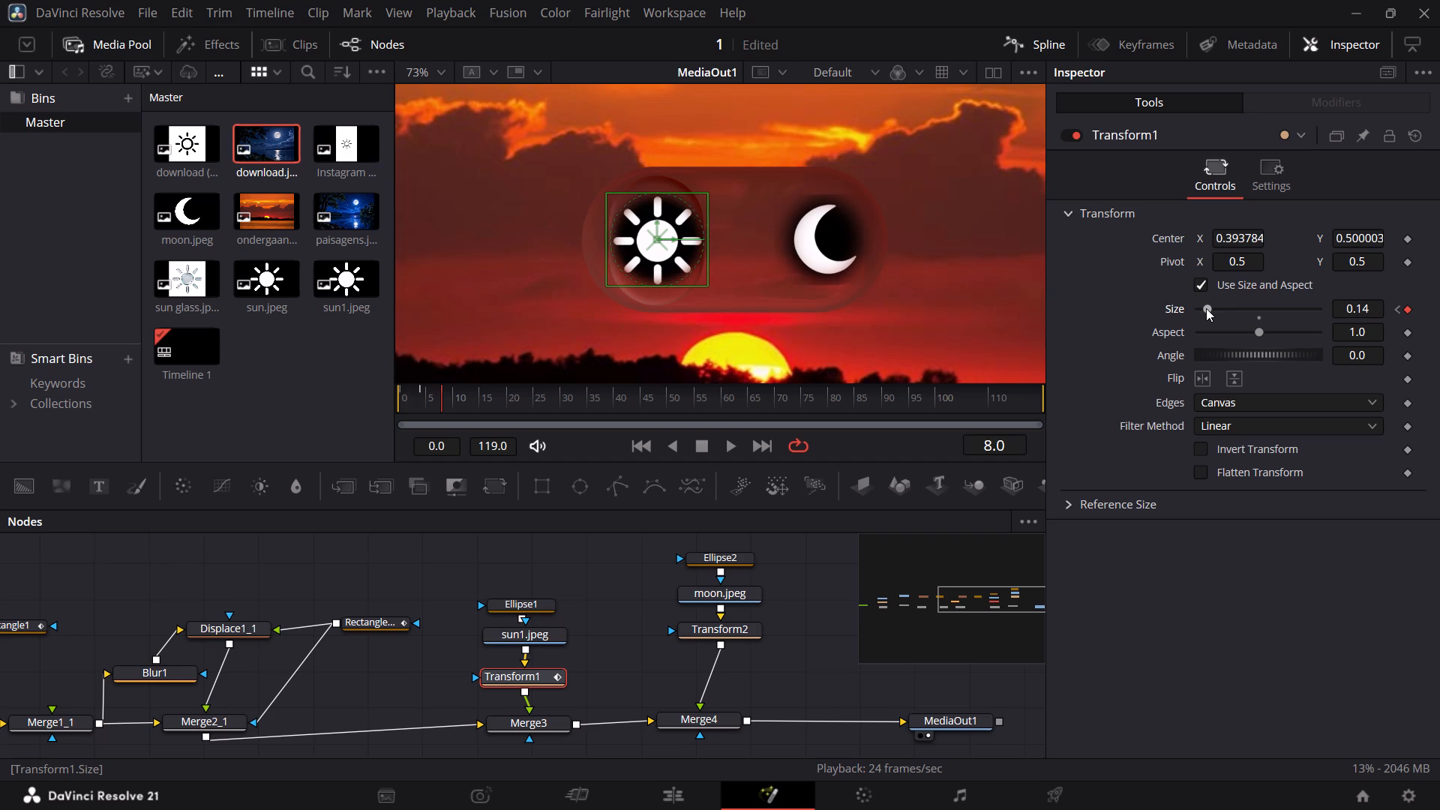
# Keyframe the sun's Transform1 size to 0.13 at frame 9.
pyautogui.press('Right')
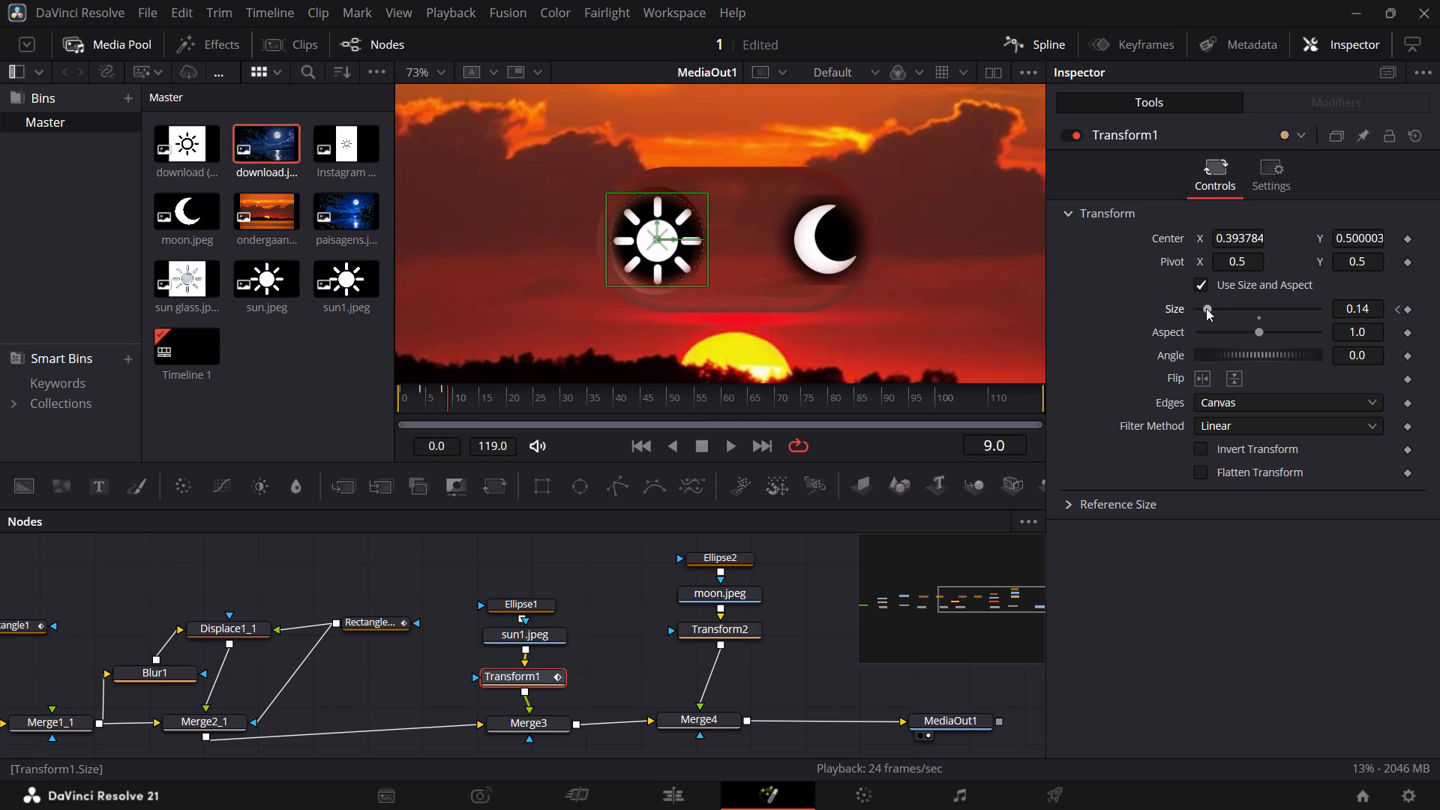
pyautogui.click(1210, 309)
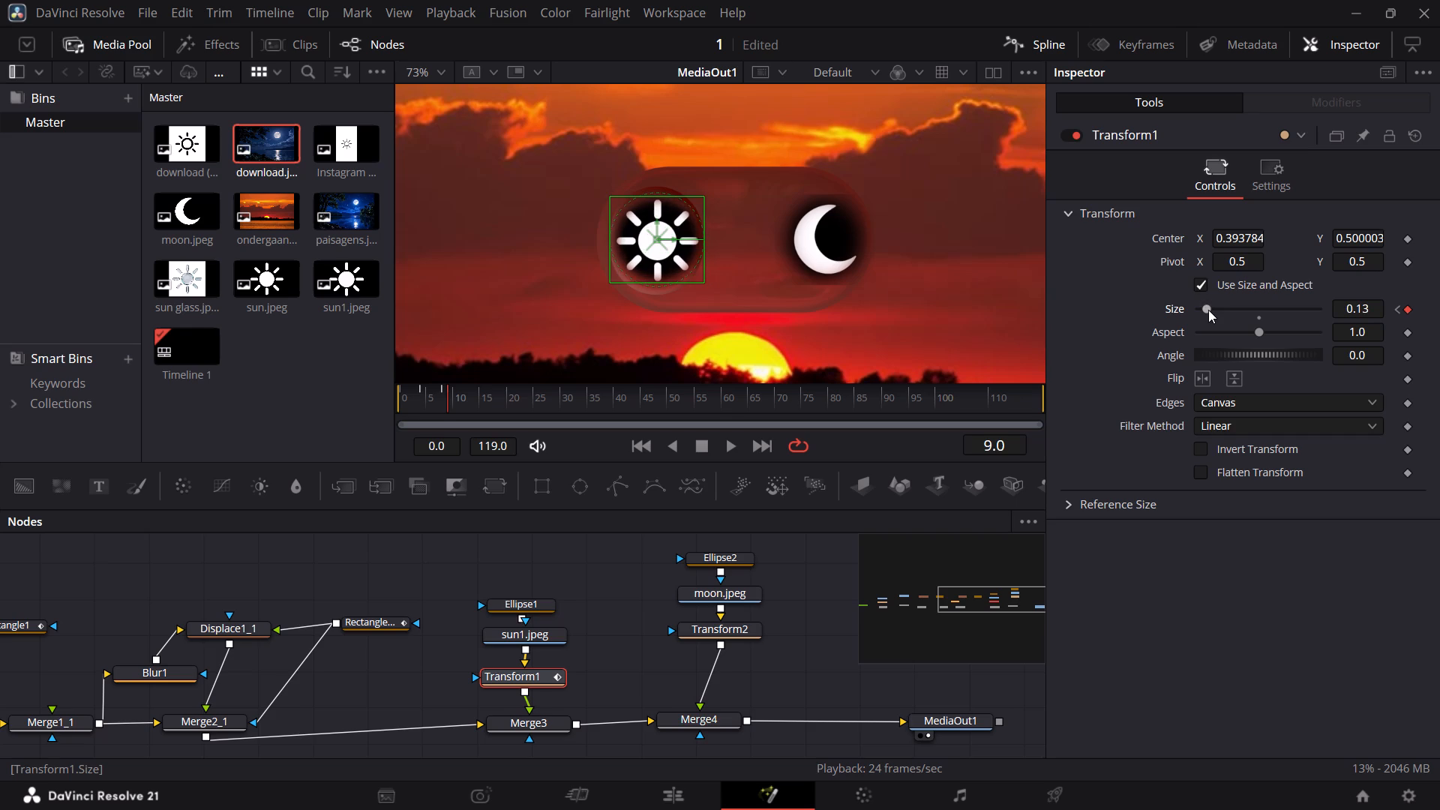
# Keyframe the sun's Transform1 size to 0.14 at frame 13.
pyautogui.press('Right')
pyautogui.press('Right')
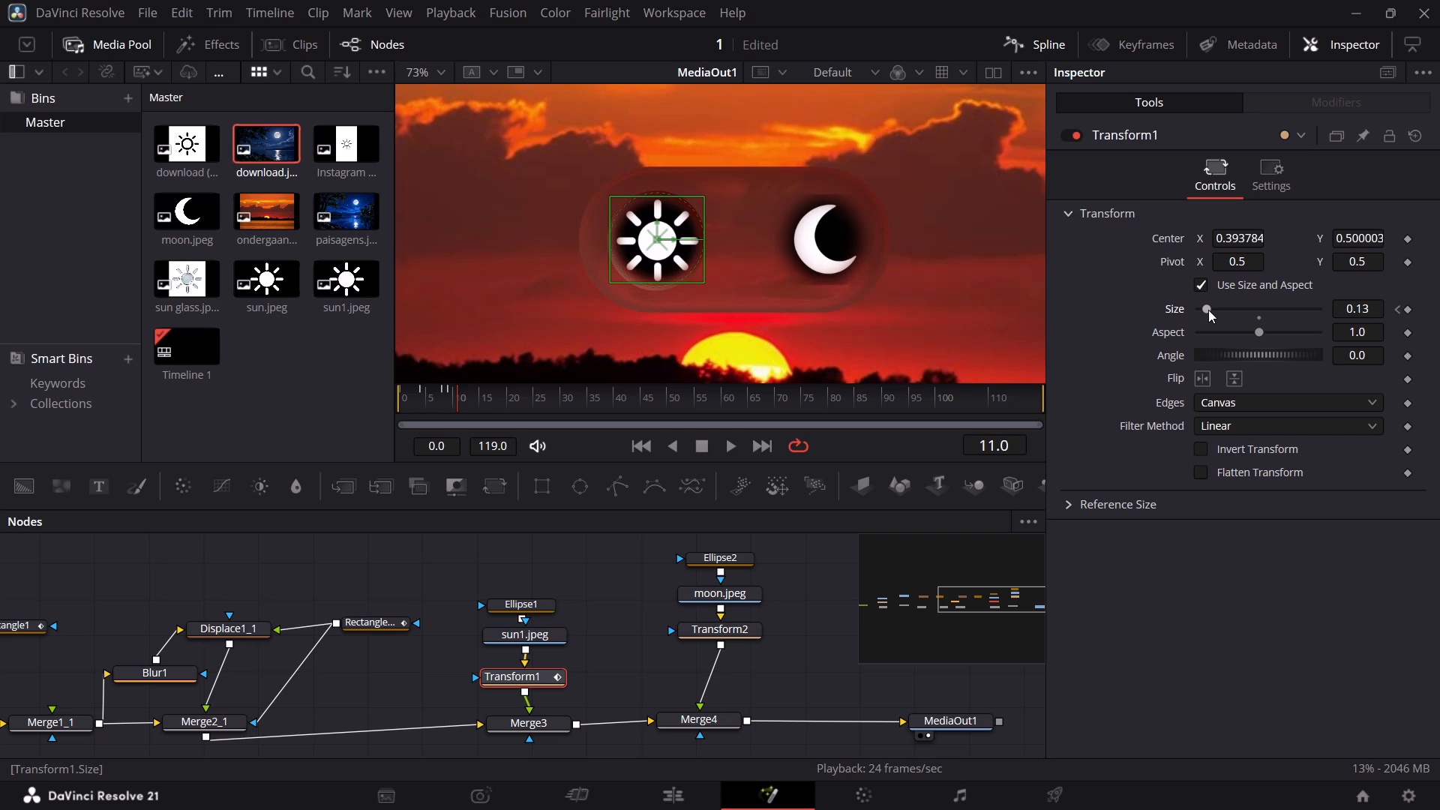
pyautogui.press('Right')
pyautogui.press('Right')
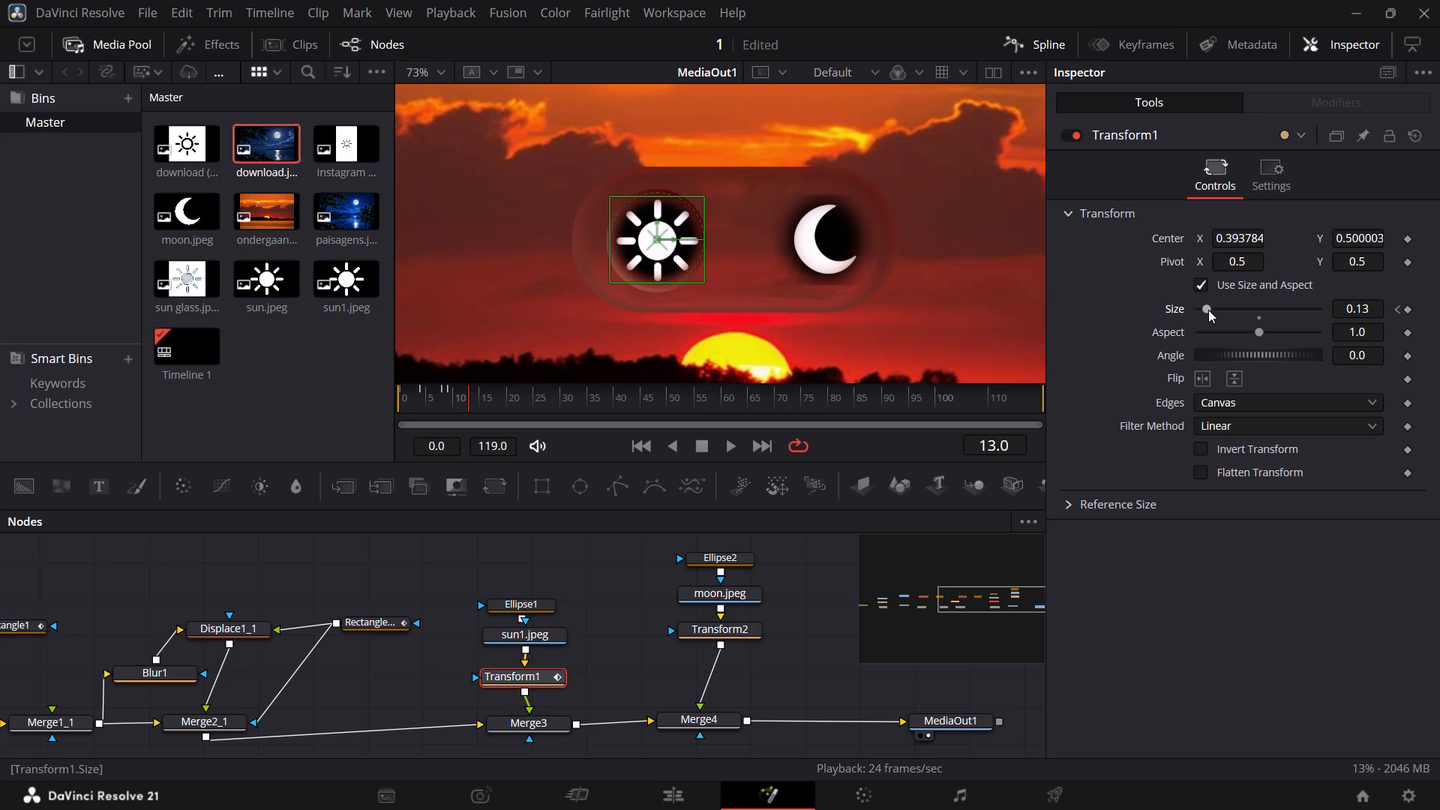
pyautogui.click(1208, 310)
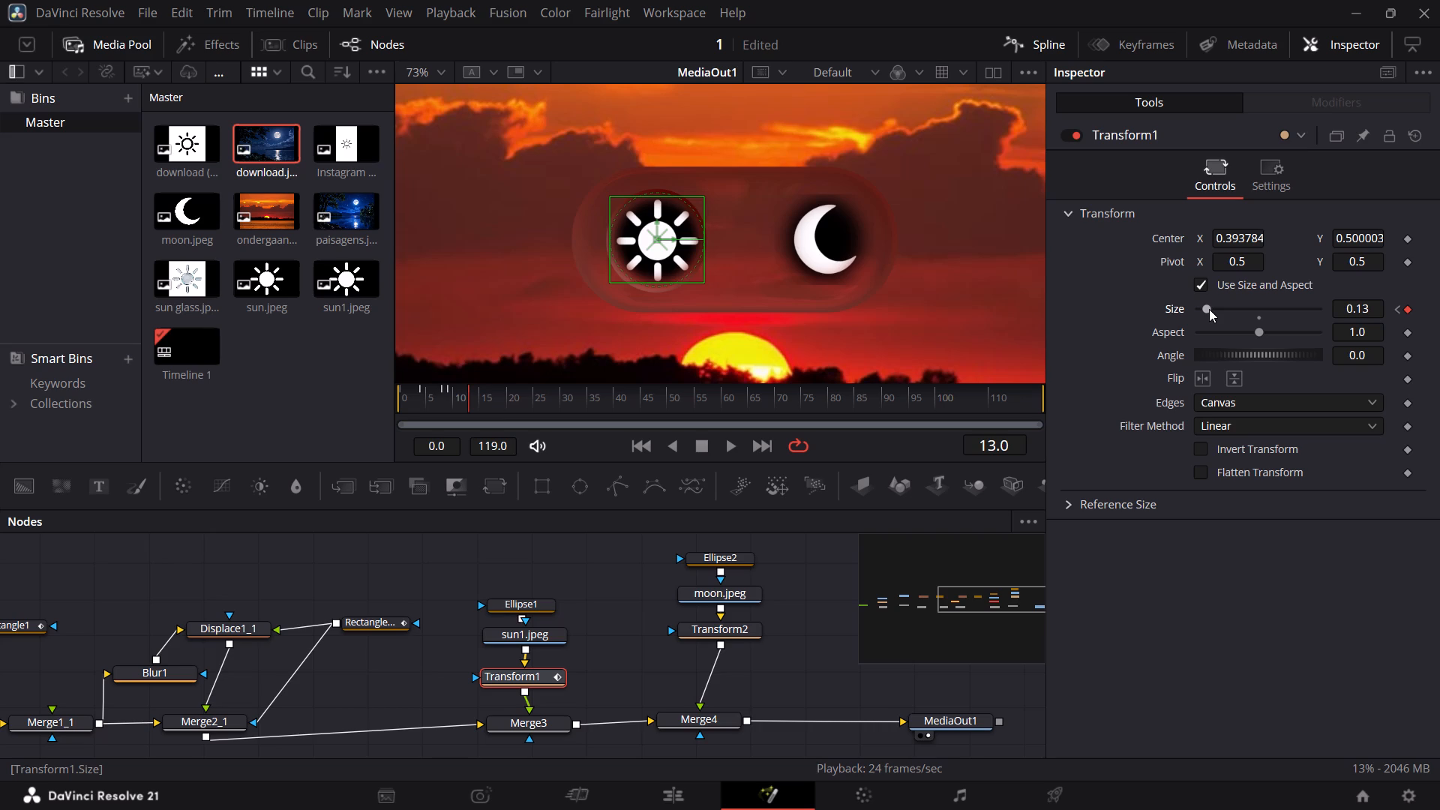
pyautogui.click(1209, 309)
pyautogui.doubleClick(1350, 310)
pyautogui.write('0.14')
pyautogui.press('Return')
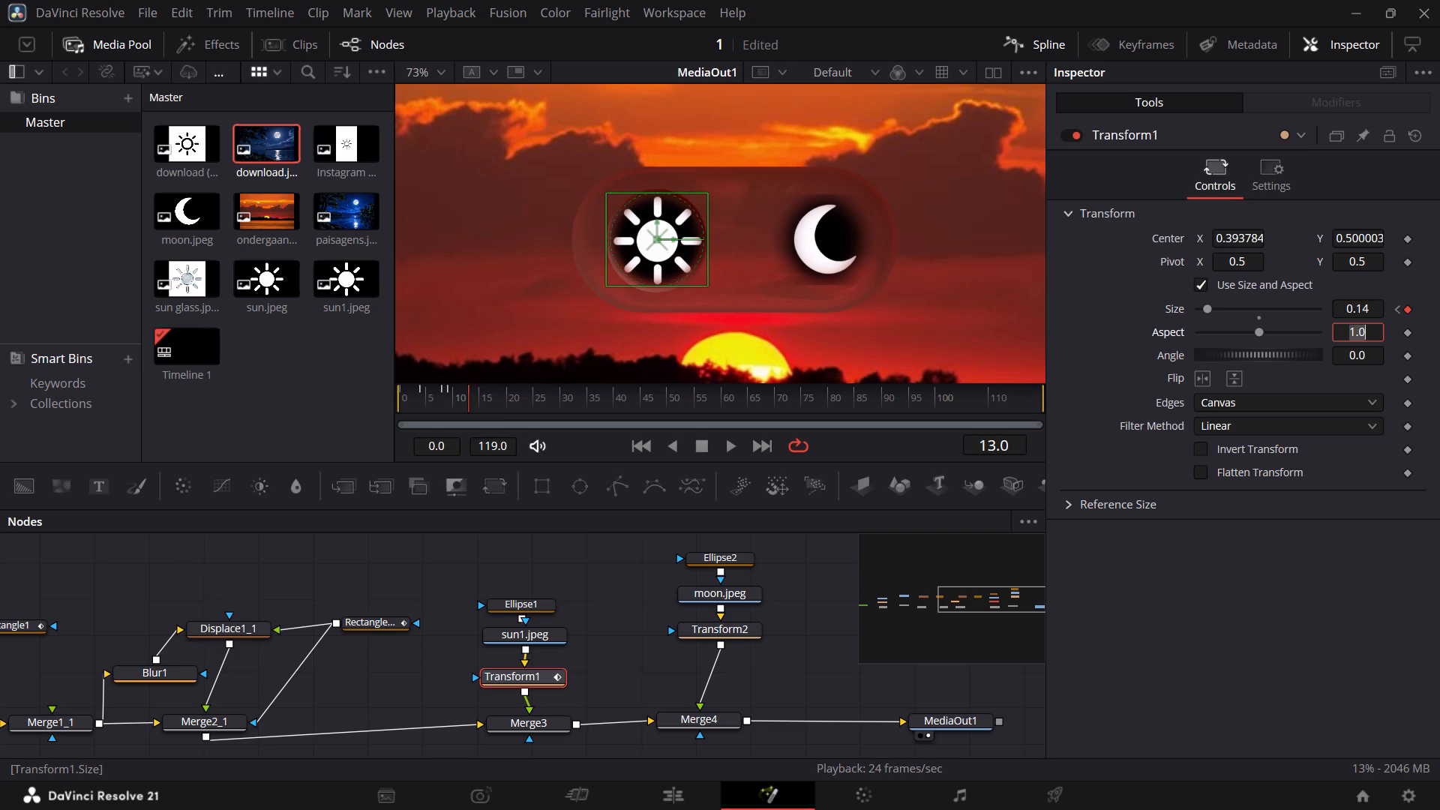
pyautogui.click(1353, 692)
# Play the animation from frame 0 to review the sun's scale-in.
pyautogui.moveTo(469, 406); pyautogui.dragTo(403, 414)
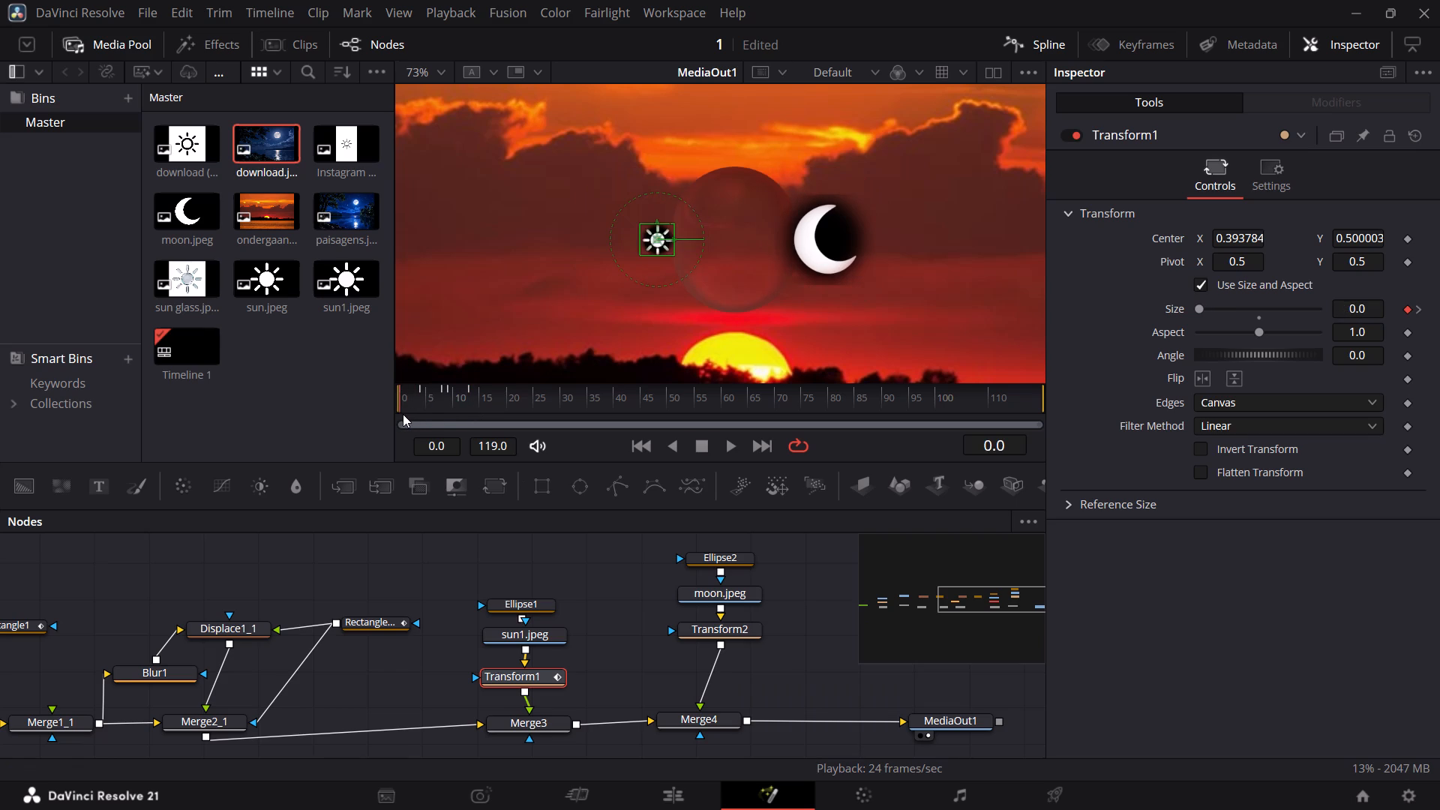
pyautogui.moveTo(403, 414); pyautogui.dragTo(402, 415)
pyautogui.press('space')
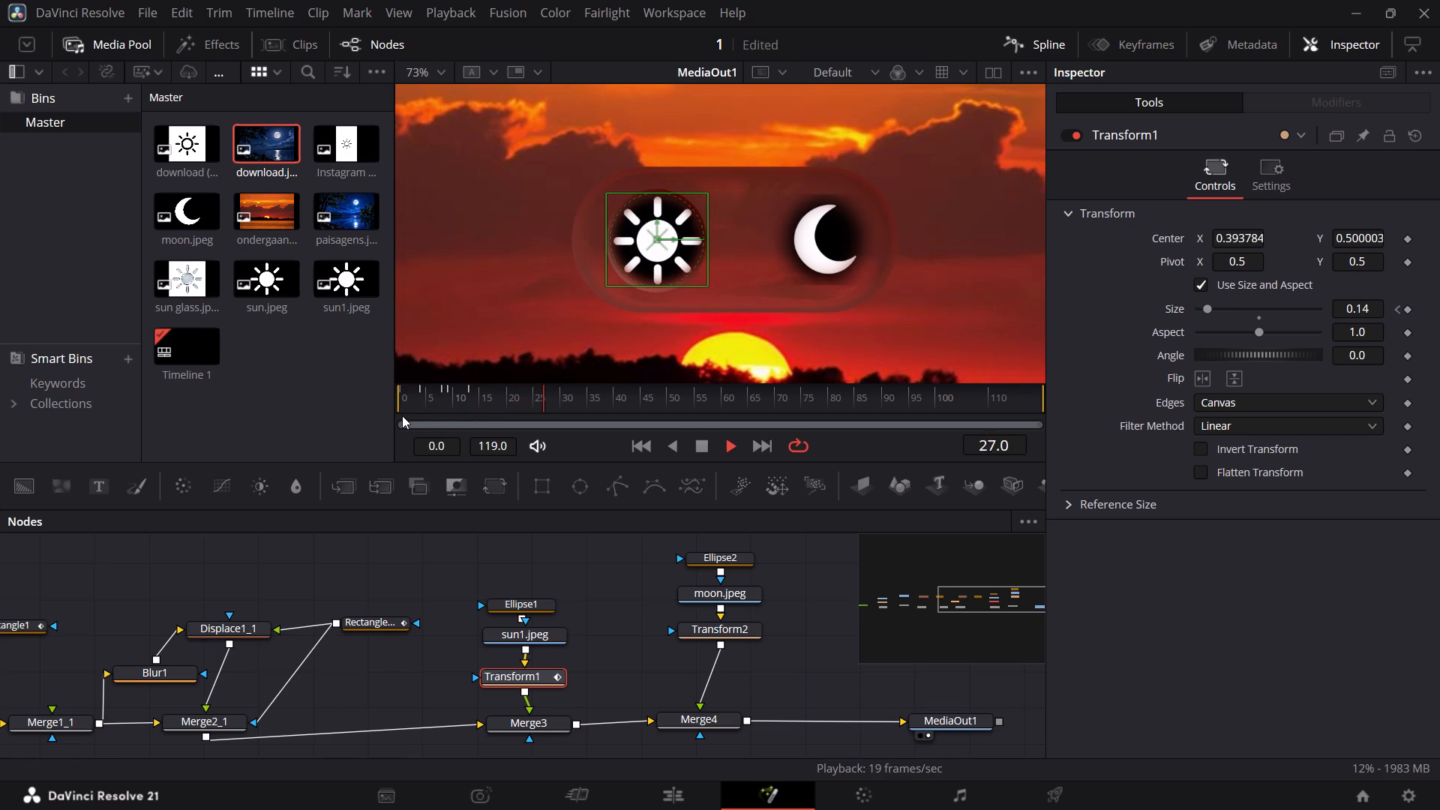
pyautogui.press('space')
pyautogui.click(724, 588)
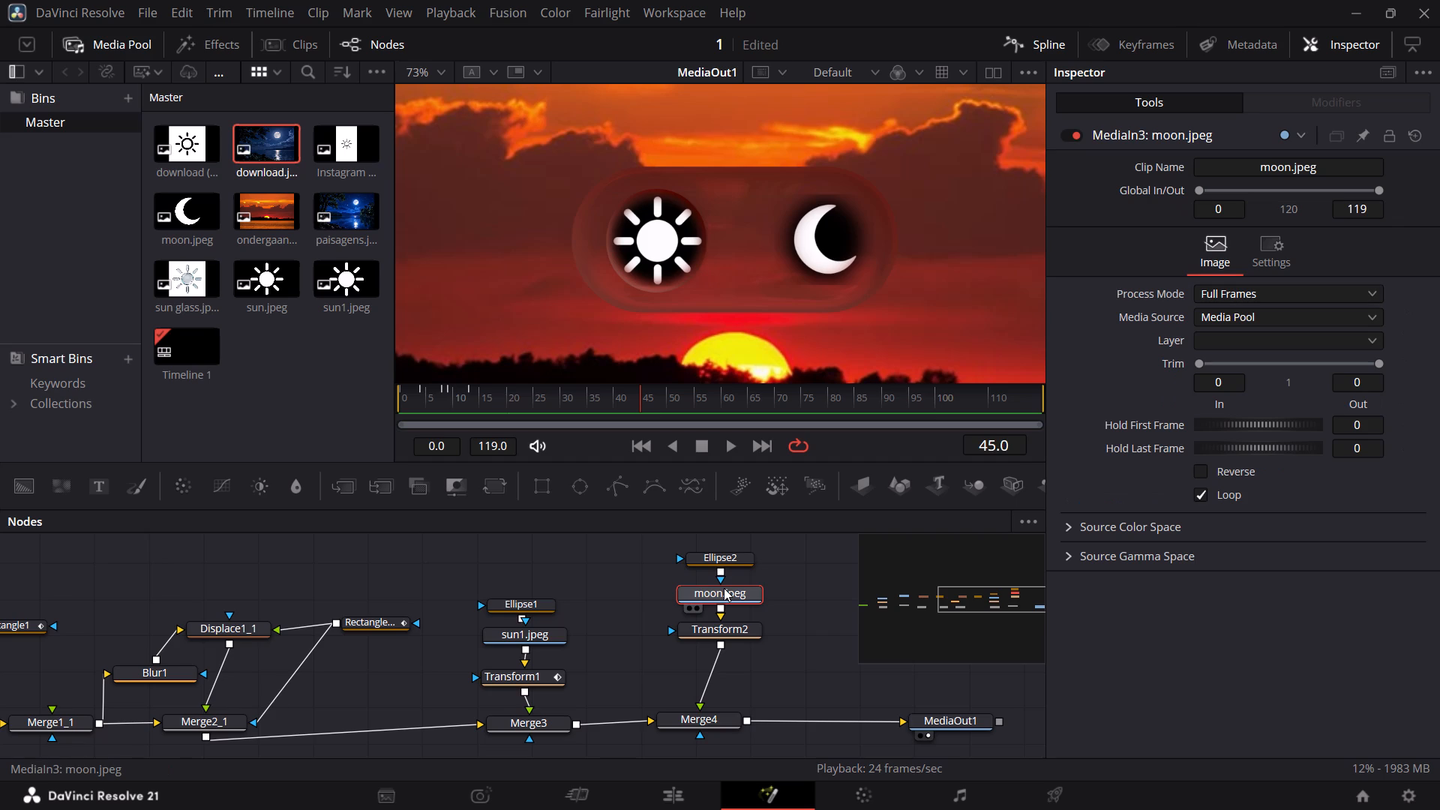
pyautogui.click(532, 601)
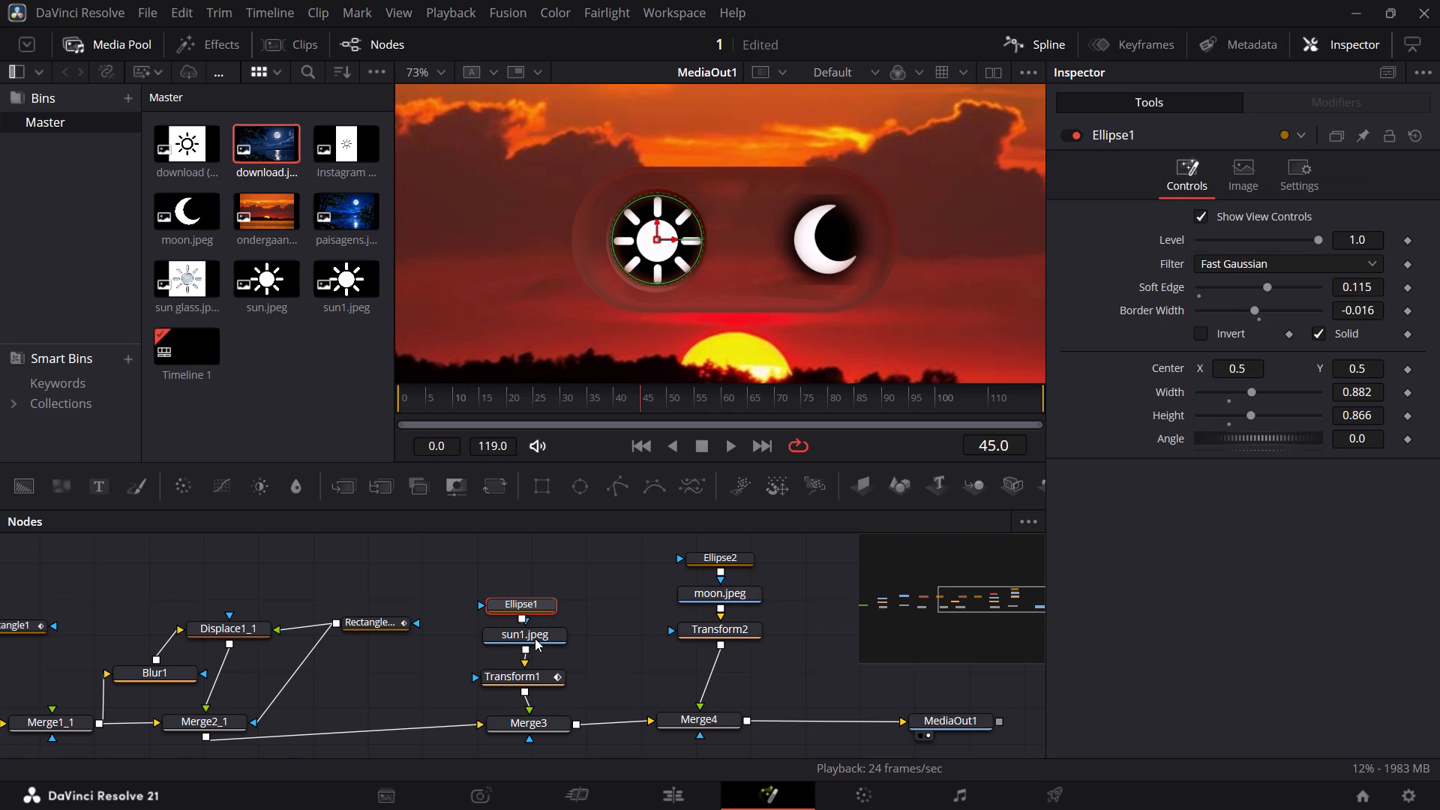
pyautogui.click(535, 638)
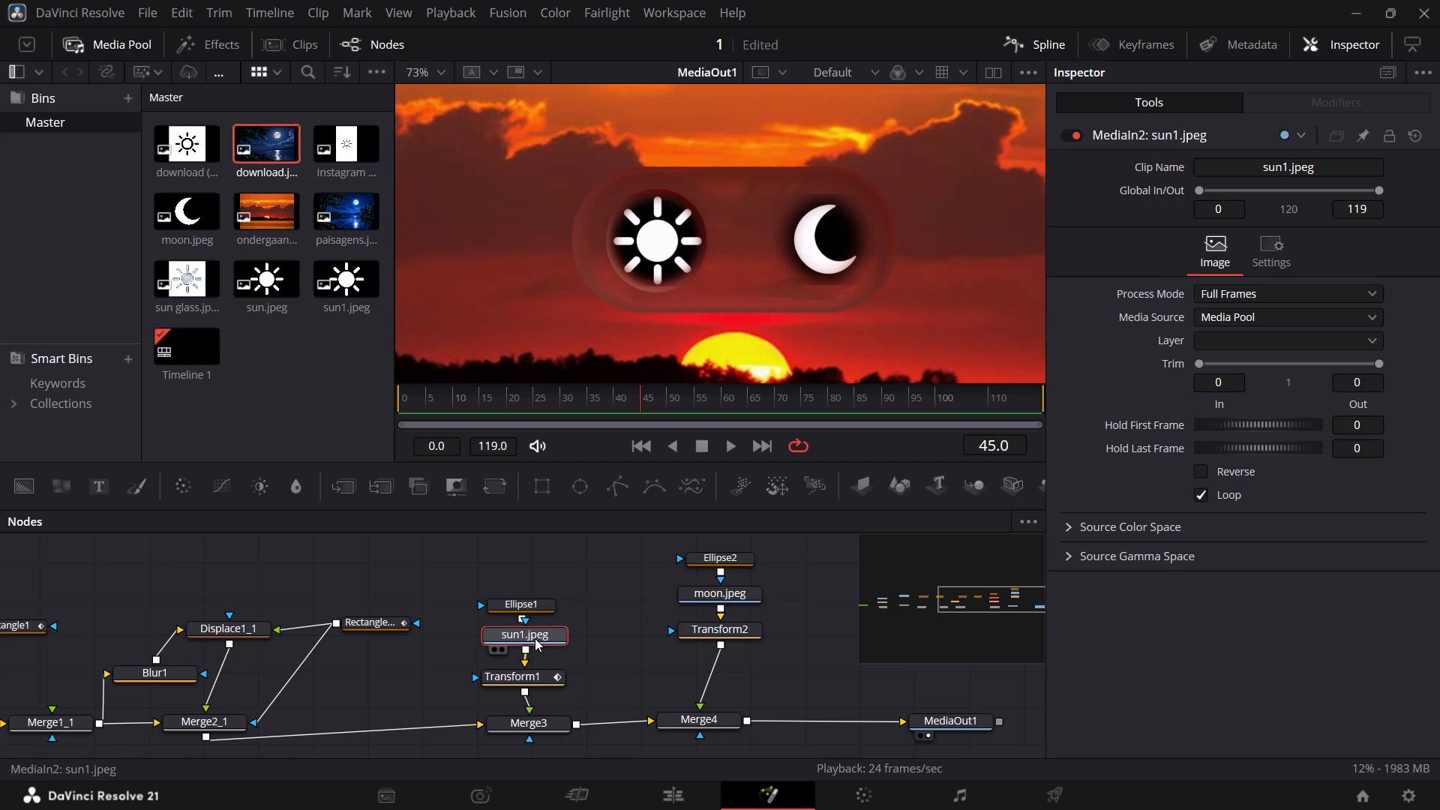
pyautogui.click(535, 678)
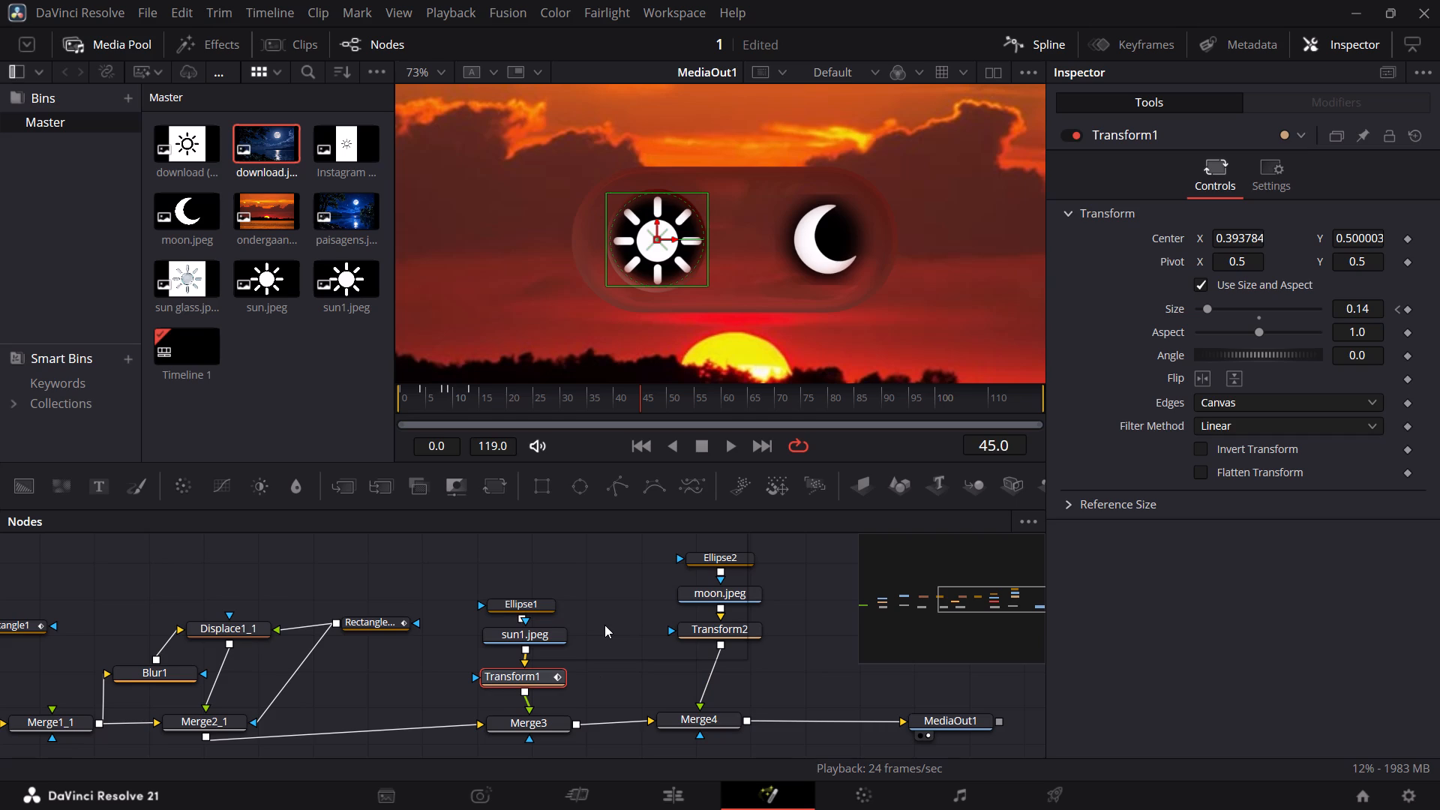
# Replace the moon's Transform2 node with a copy of the keyframed Transform1, placed between moon.jpeg and Merge4.
pyautogui.click(538, 678)
pyautogui.hotkey('ctrl', 'c')
pyautogui.click(733, 626)
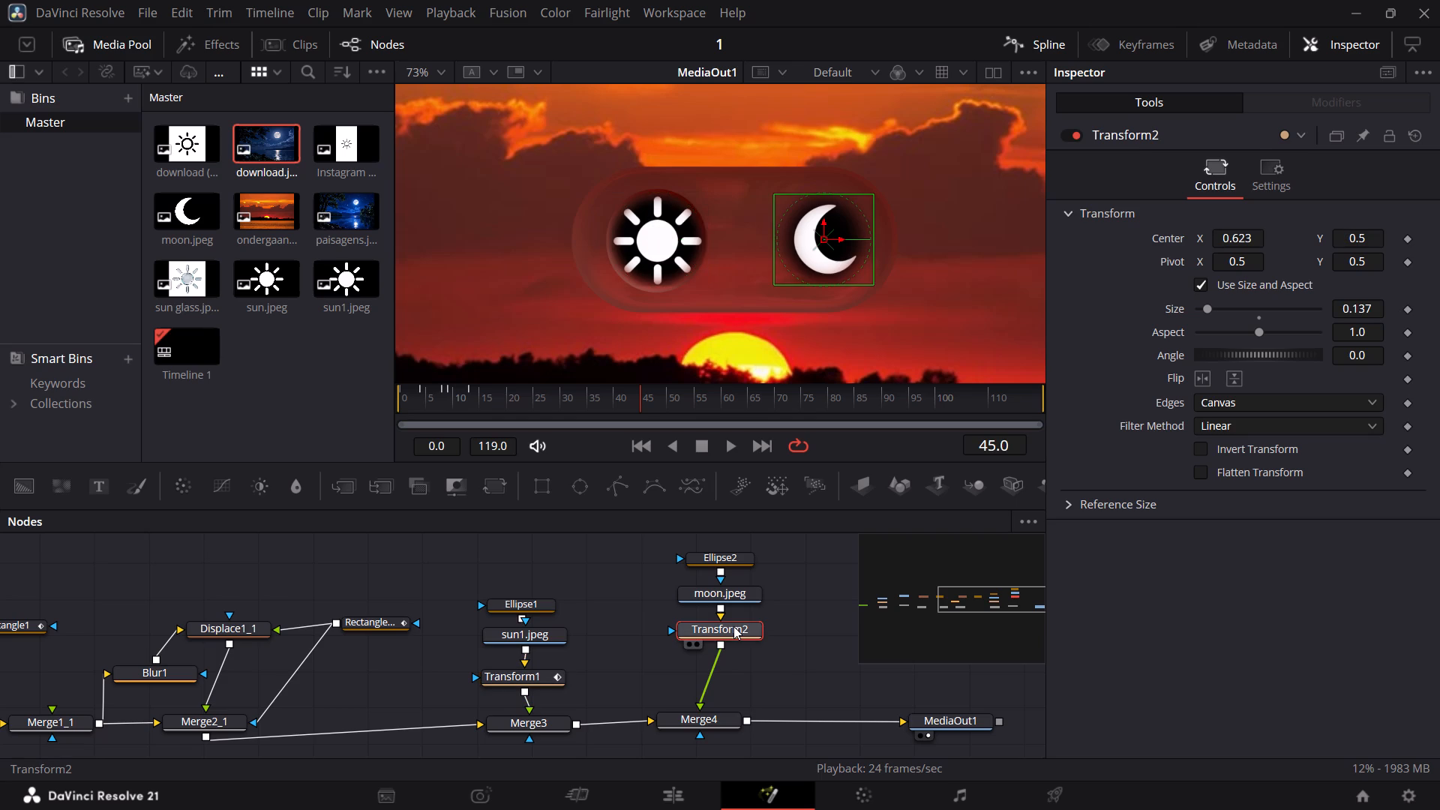
pyautogui.press('BackSpace')
pyautogui.click(730, 601)
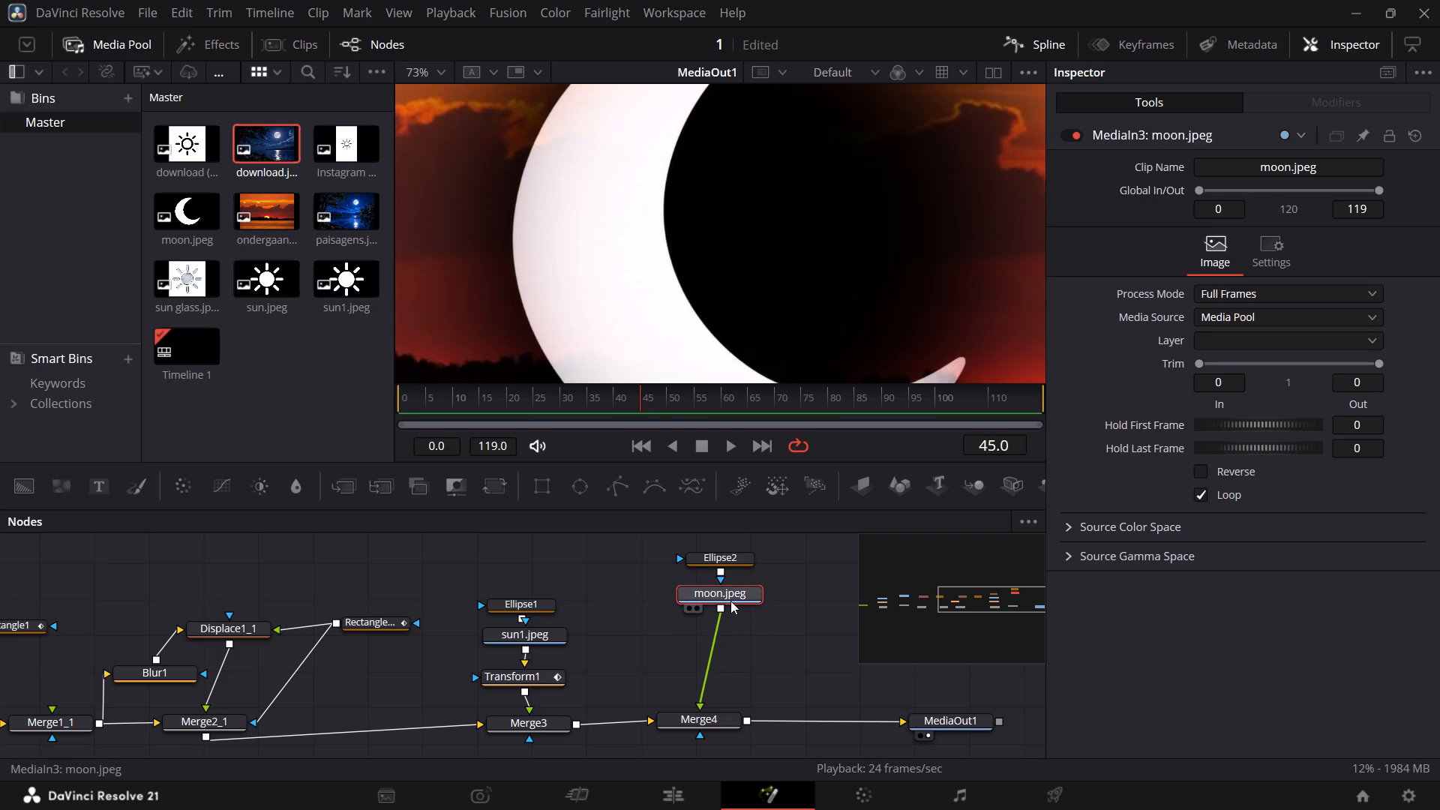
pyautogui.hotkey('ctrl', 'v')
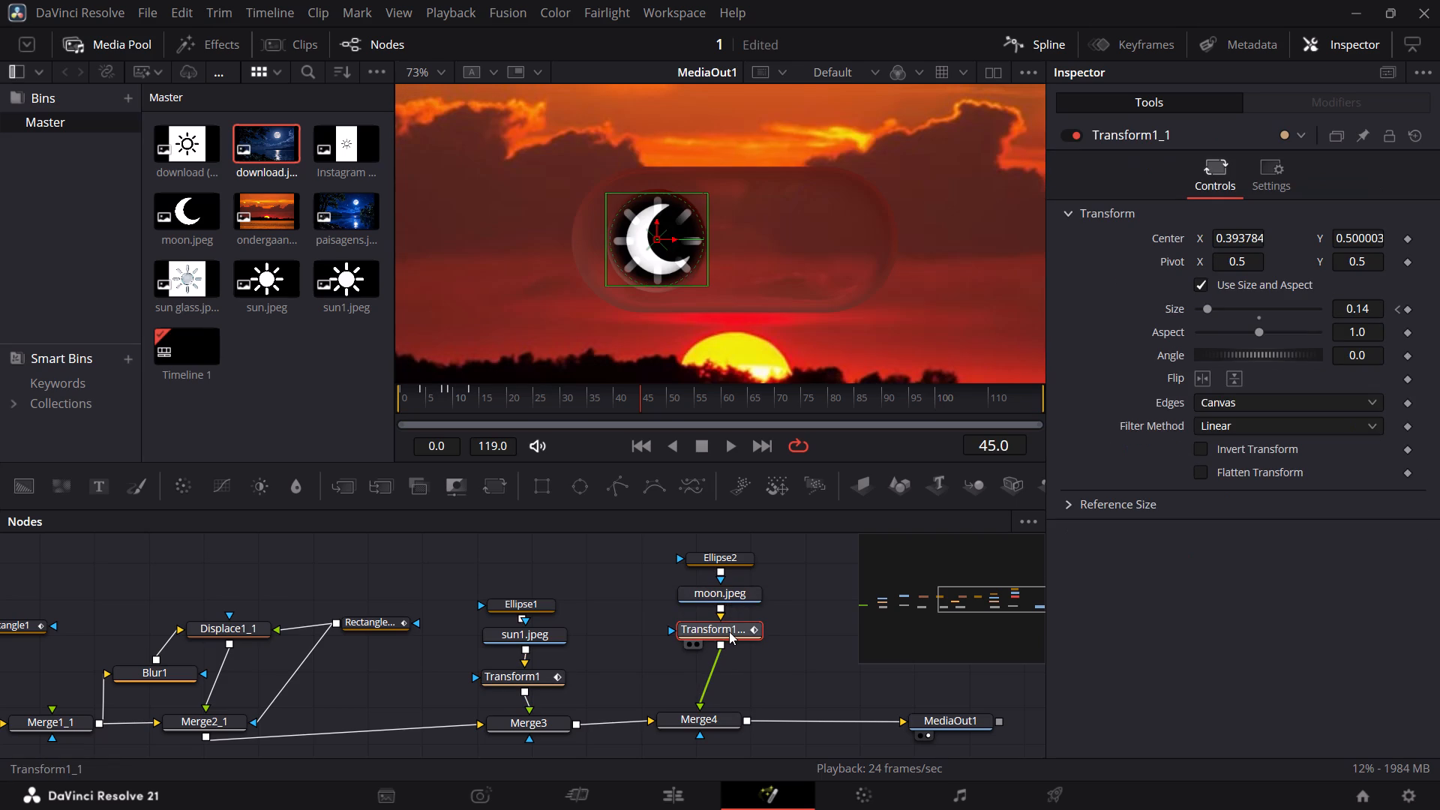
pyautogui.moveTo(729, 631); pyautogui.dragTo(728, 643)
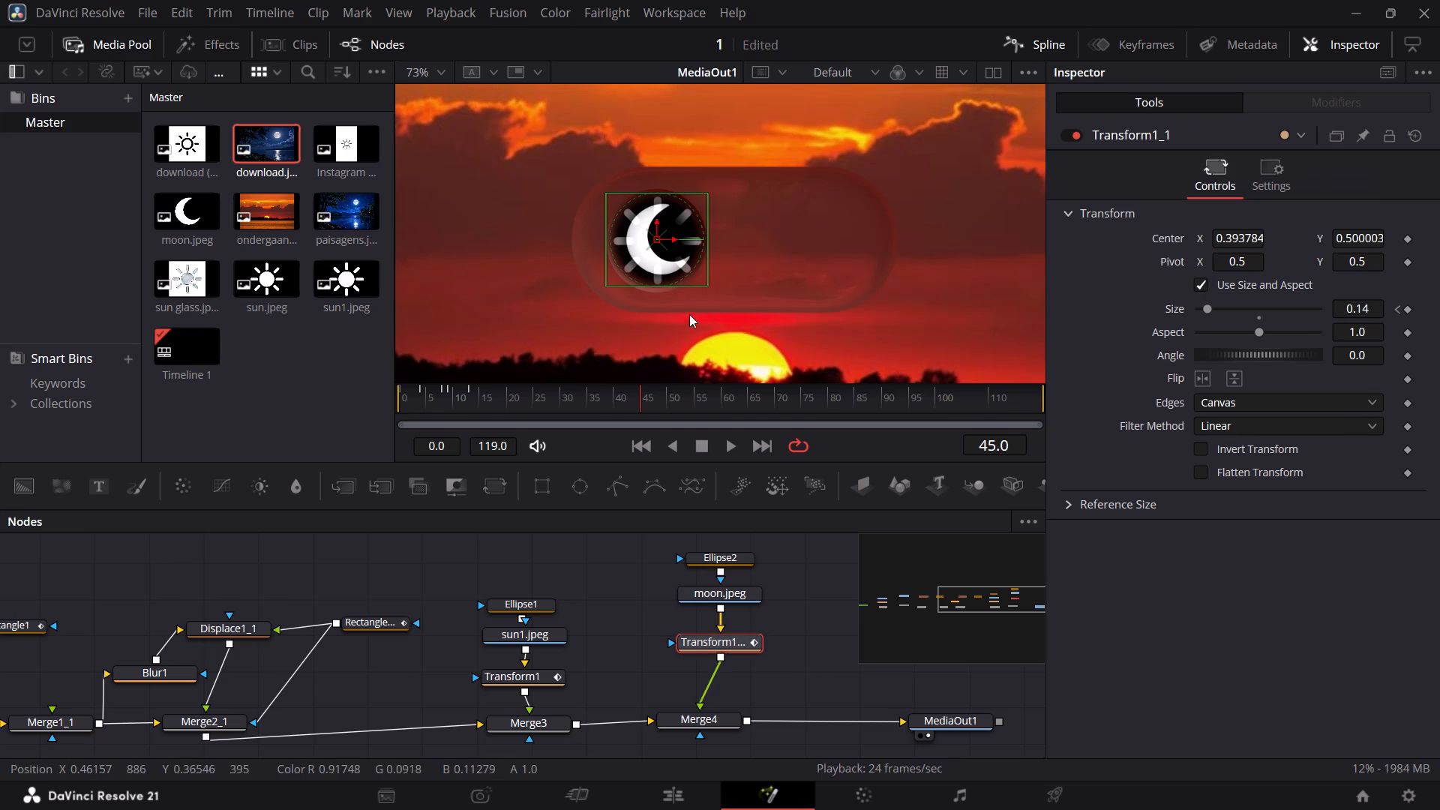
# Move the moon icon to the toggle's far end opposite the sun, centred at about X 0.615, Y 0.499.
pyautogui.moveTo(655, 239); pyautogui.dragTo(724, 244)
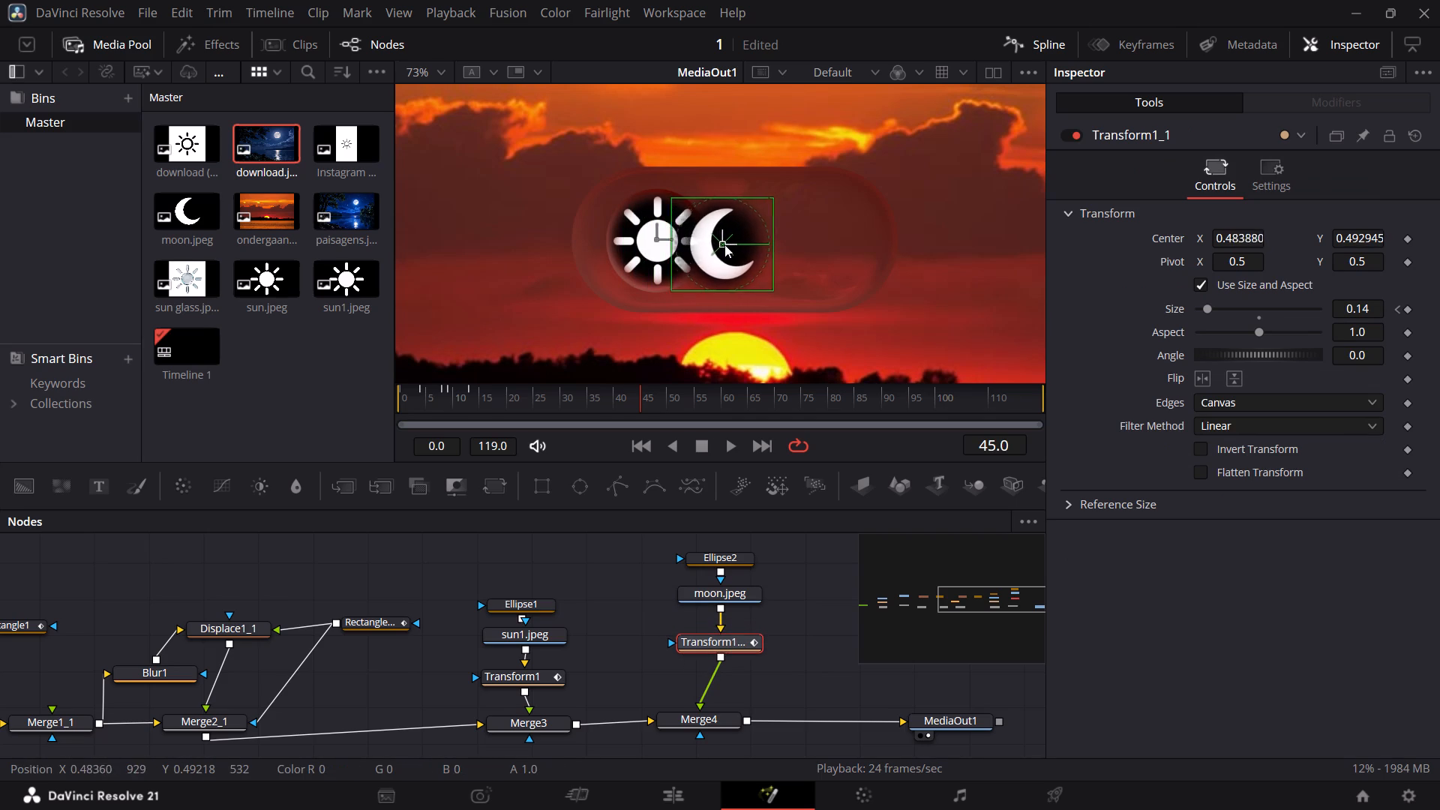
pyautogui.moveTo(724, 244); pyautogui.dragTo(817, 243)
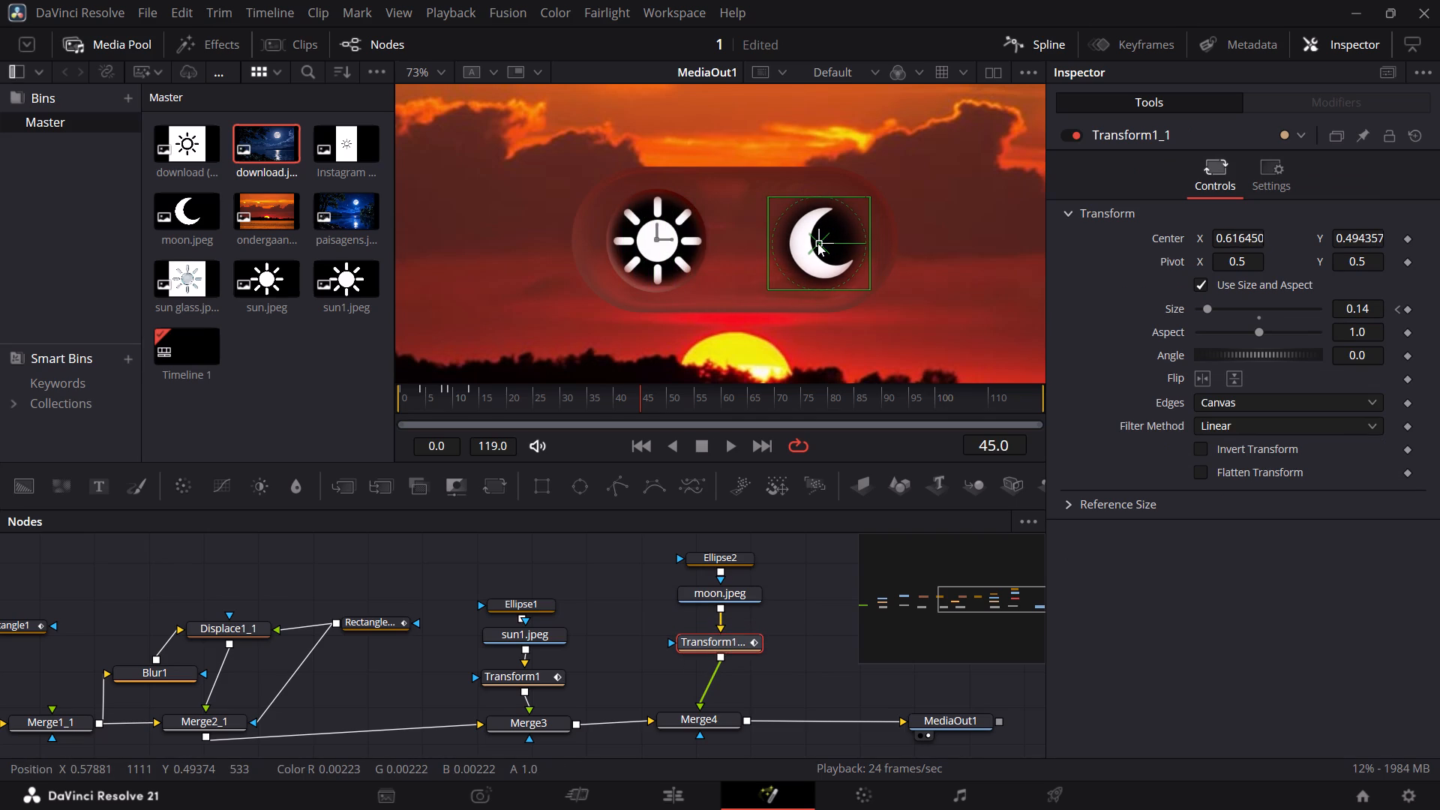
pyautogui.moveTo(817, 243); pyautogui.dragTo(817, 239)
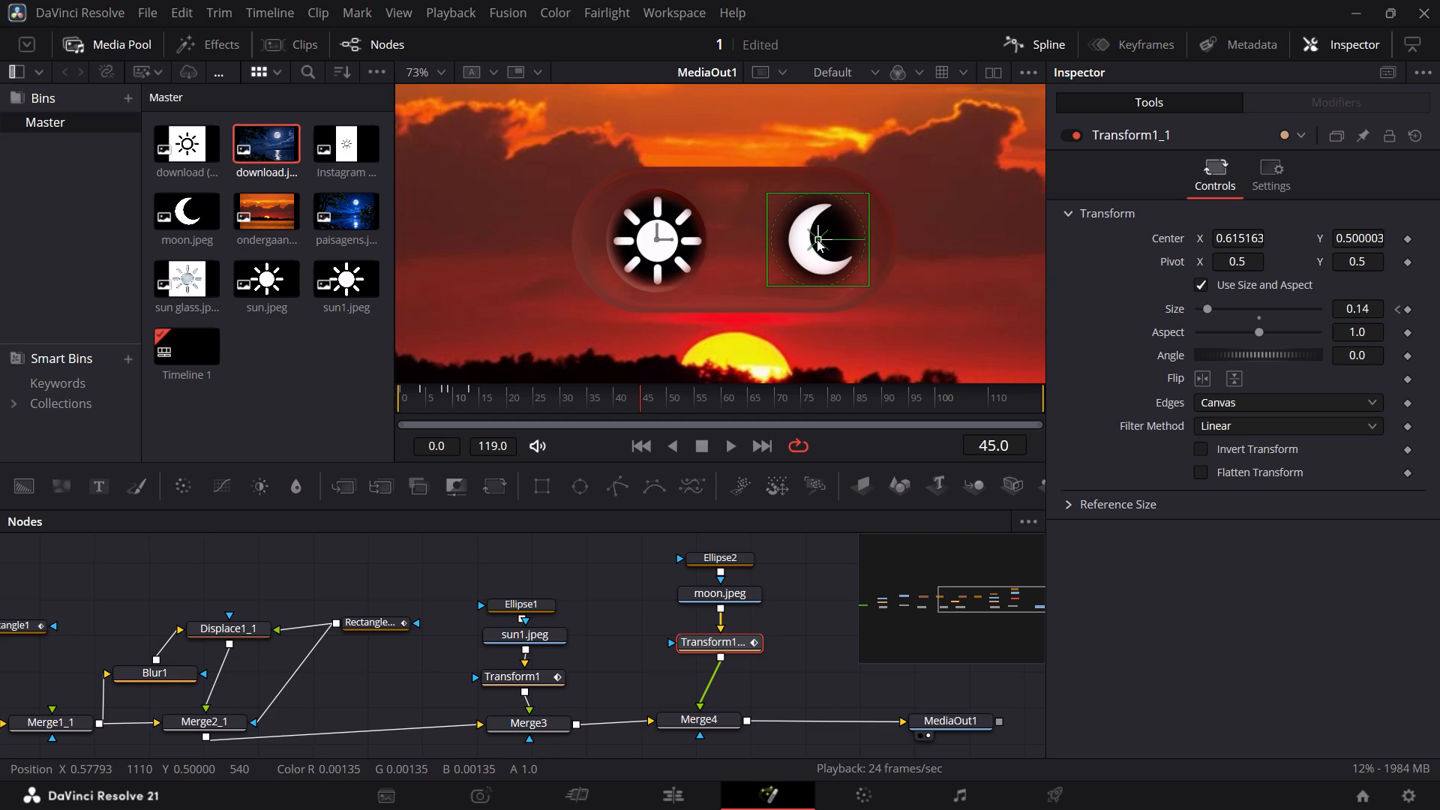
pyautogui.moveTo(817, 239); pyautogui.dragTo(817, 241)
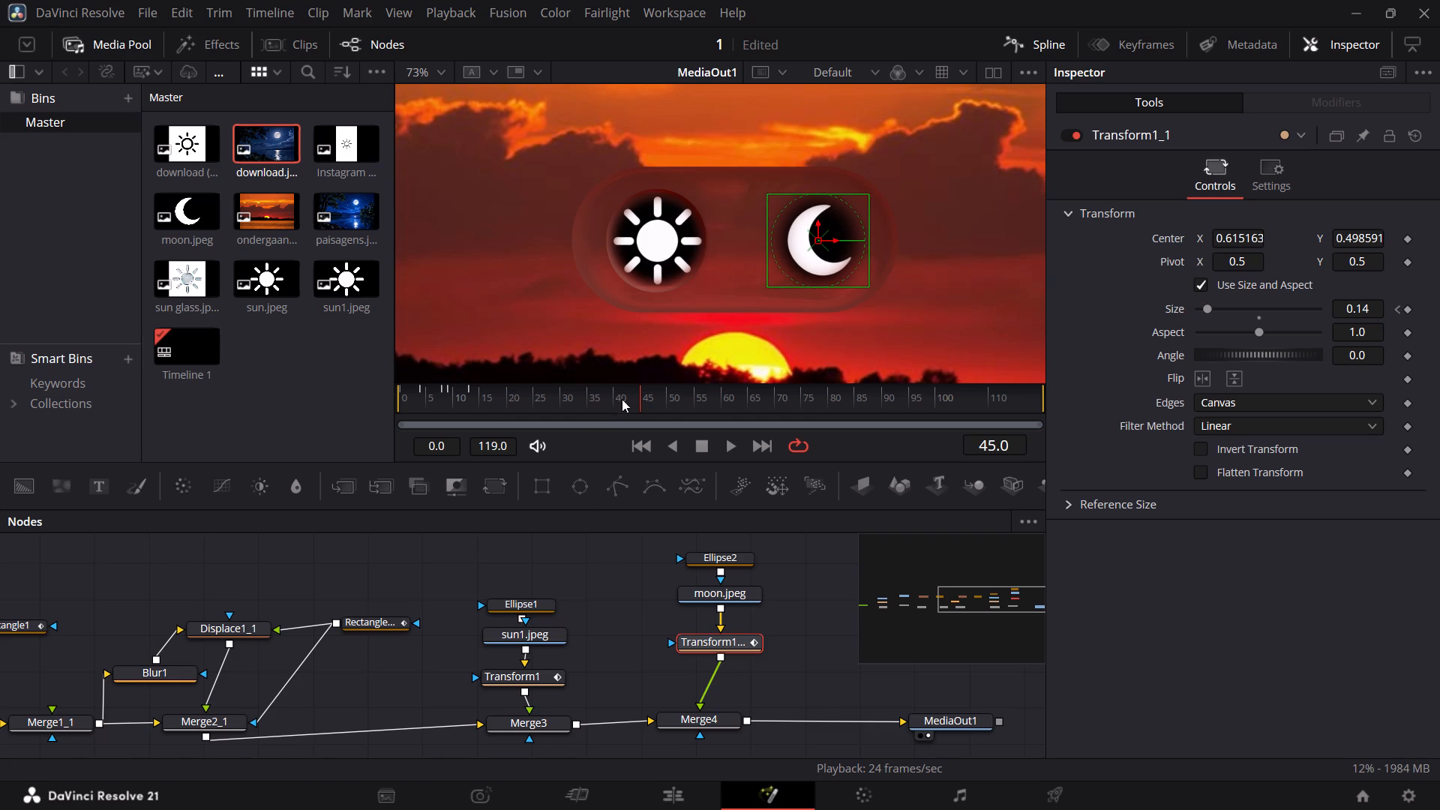
# Play the animation from frame 0 to review the sun and moon scaling in together.
pyautogui.moveTo(641, 398); pyautogui.dragTo(461, 400)
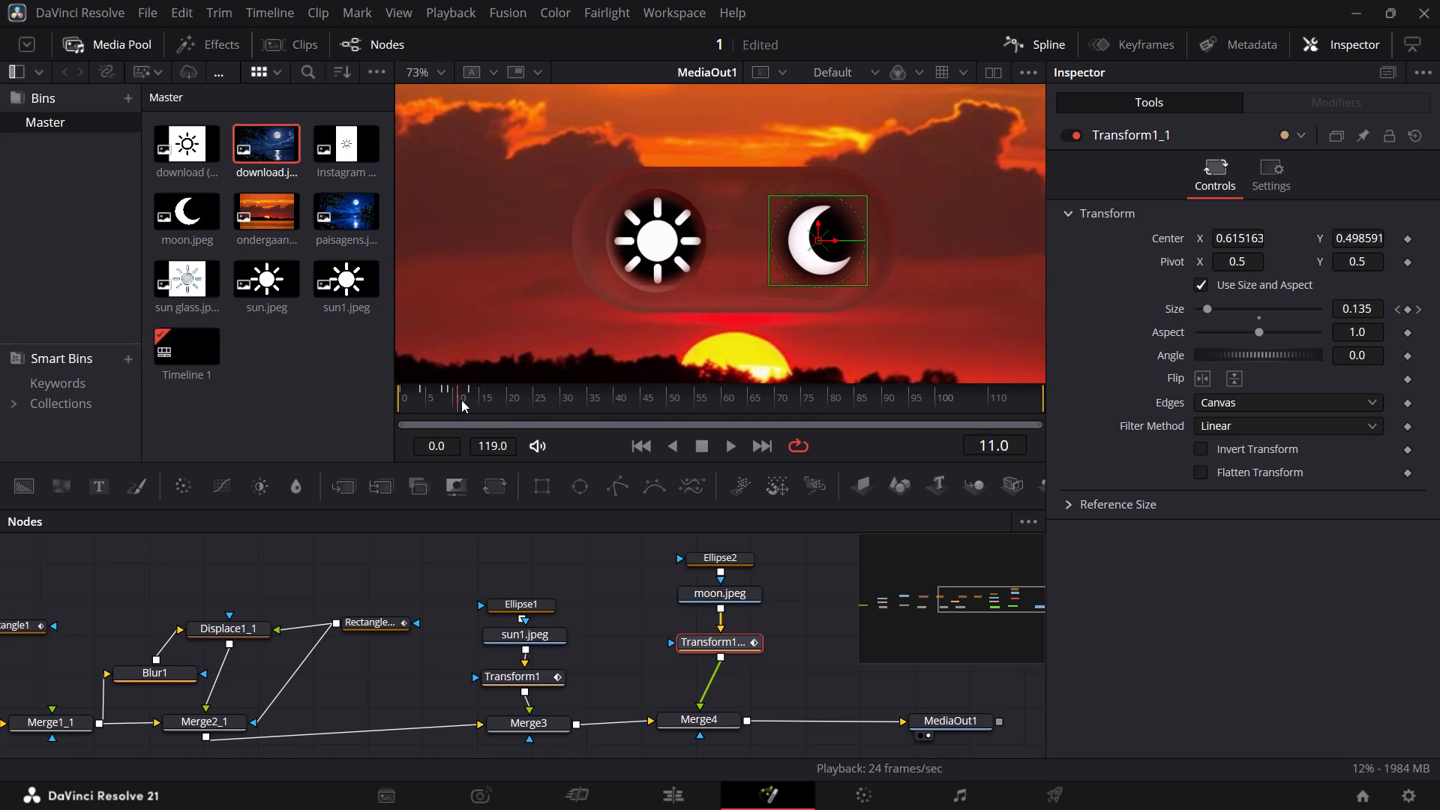
pyautogui.moveTo(461, 400); pyautogui.dragTo(400, 399)
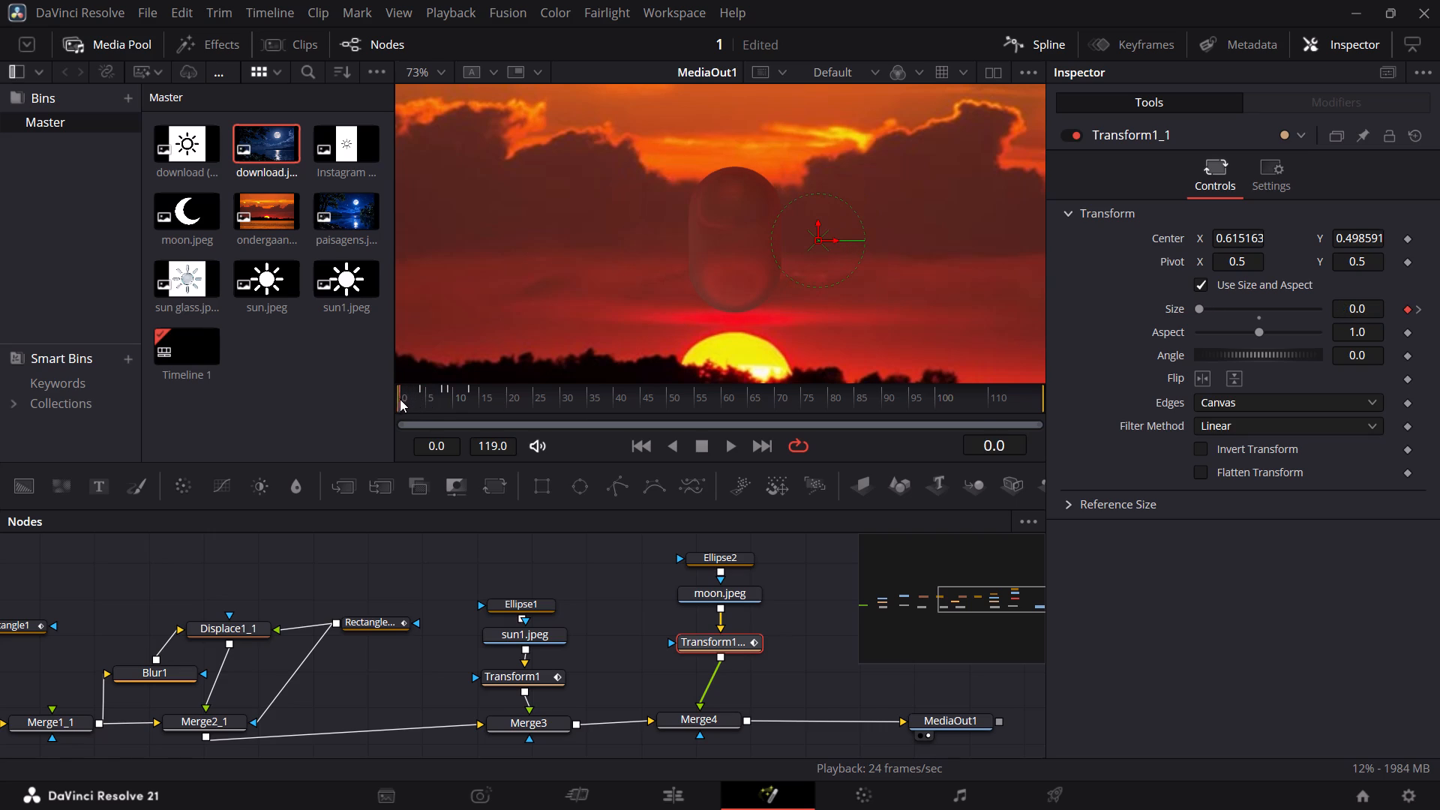
pyautogui.moveTo(400, 399); pyautogui.dragTo(395, 398)
pyautogui.press('space')
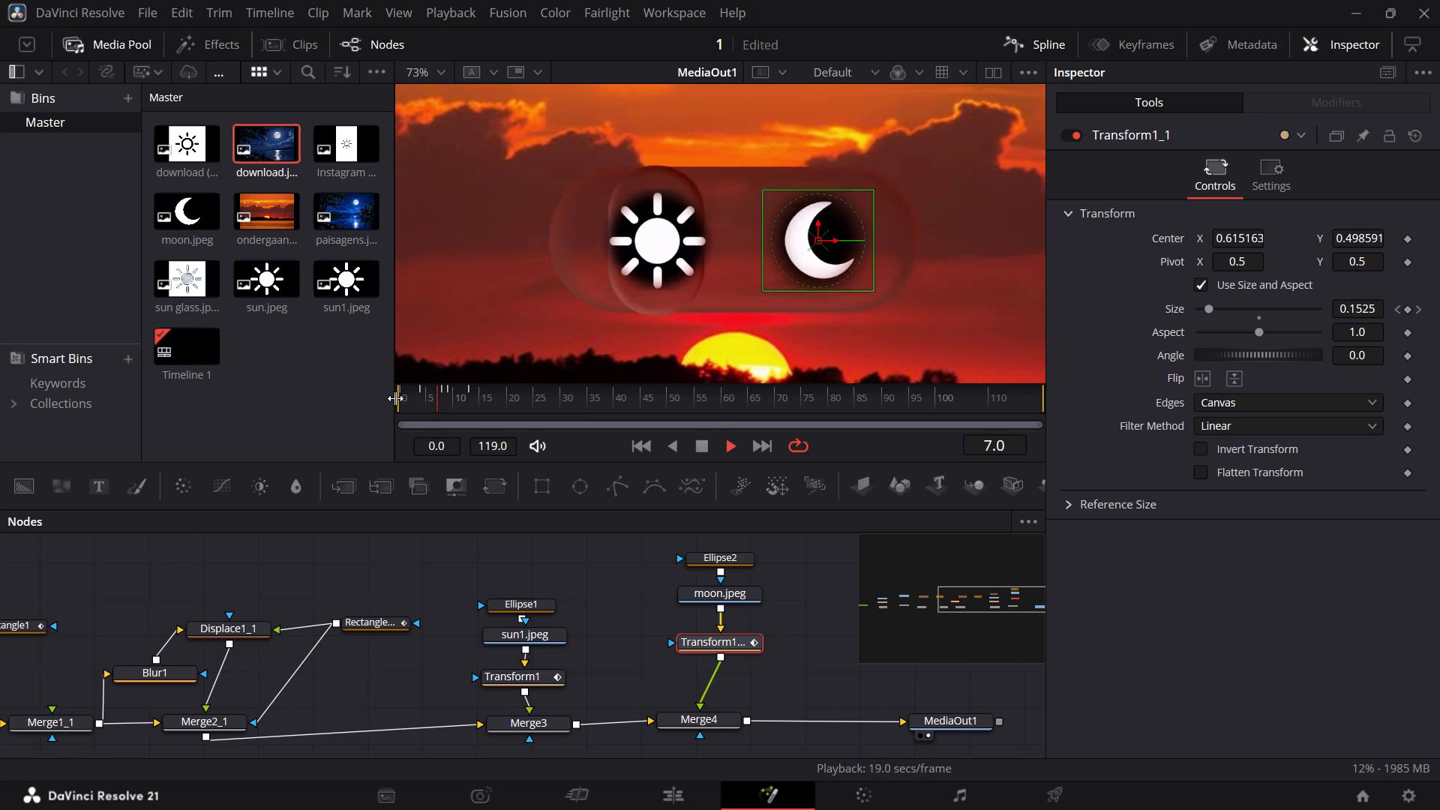
pyautogui.press('space')
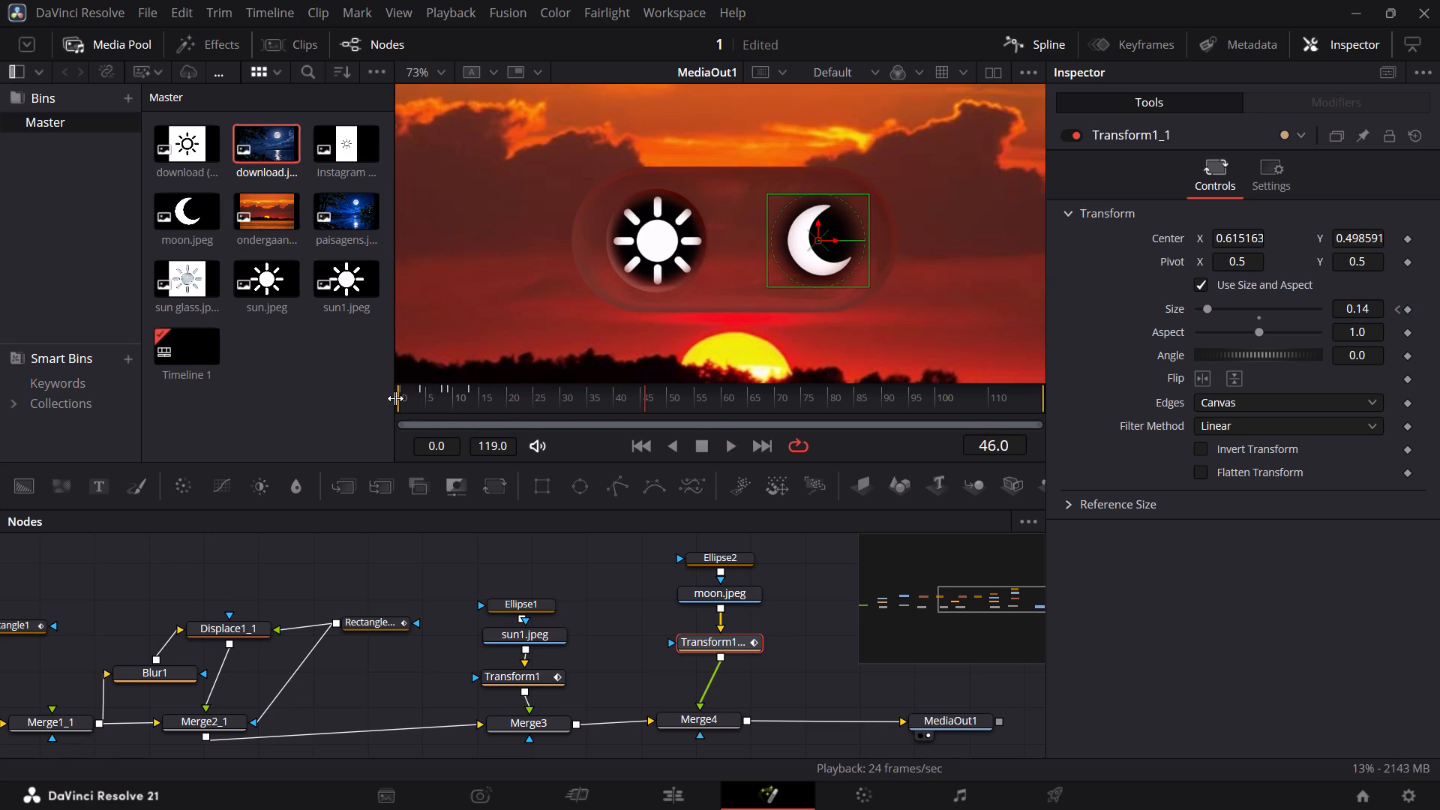
# Nudge the moon slightly toward the sun, to a centre X of about 0.608.
pyautogui.press('Left')
pyautogui.press('Left')
pyautogui.press('Left')
pyautogui.press('Left')
pyautogui.press('Left')
pyautogui.press('Left')
pyautogui.press('Left')
pyautogui.press('Left')
pyautogui.press('Left')
pyautogui.press('Left')
pyautogui.press('Left')
pyautogui.press('Left')
pyautogui.press('Left')
pyautogui.press('Left')
pyautogui.press('Left')
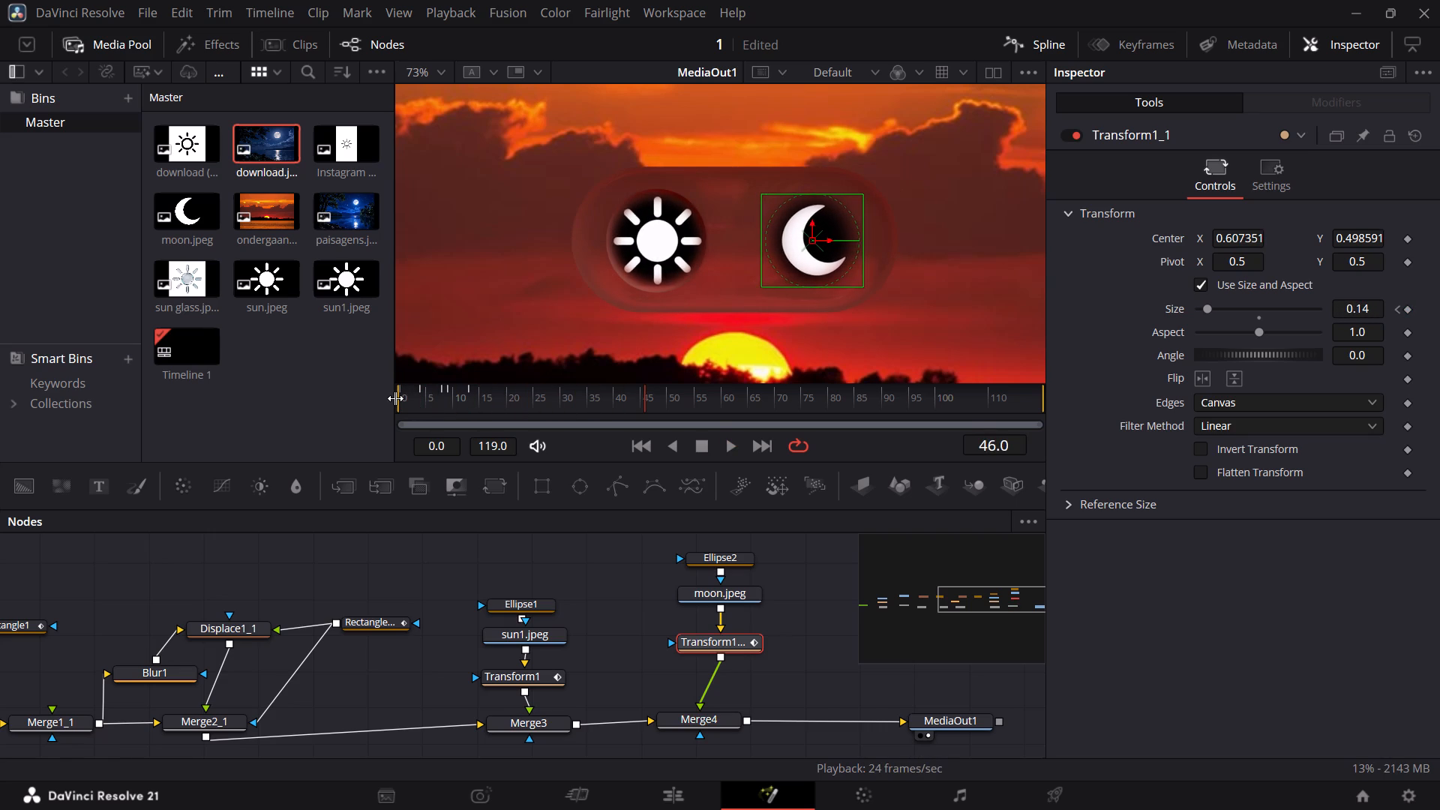
pyautogui.press('Right')
pyautogui.press('Right')
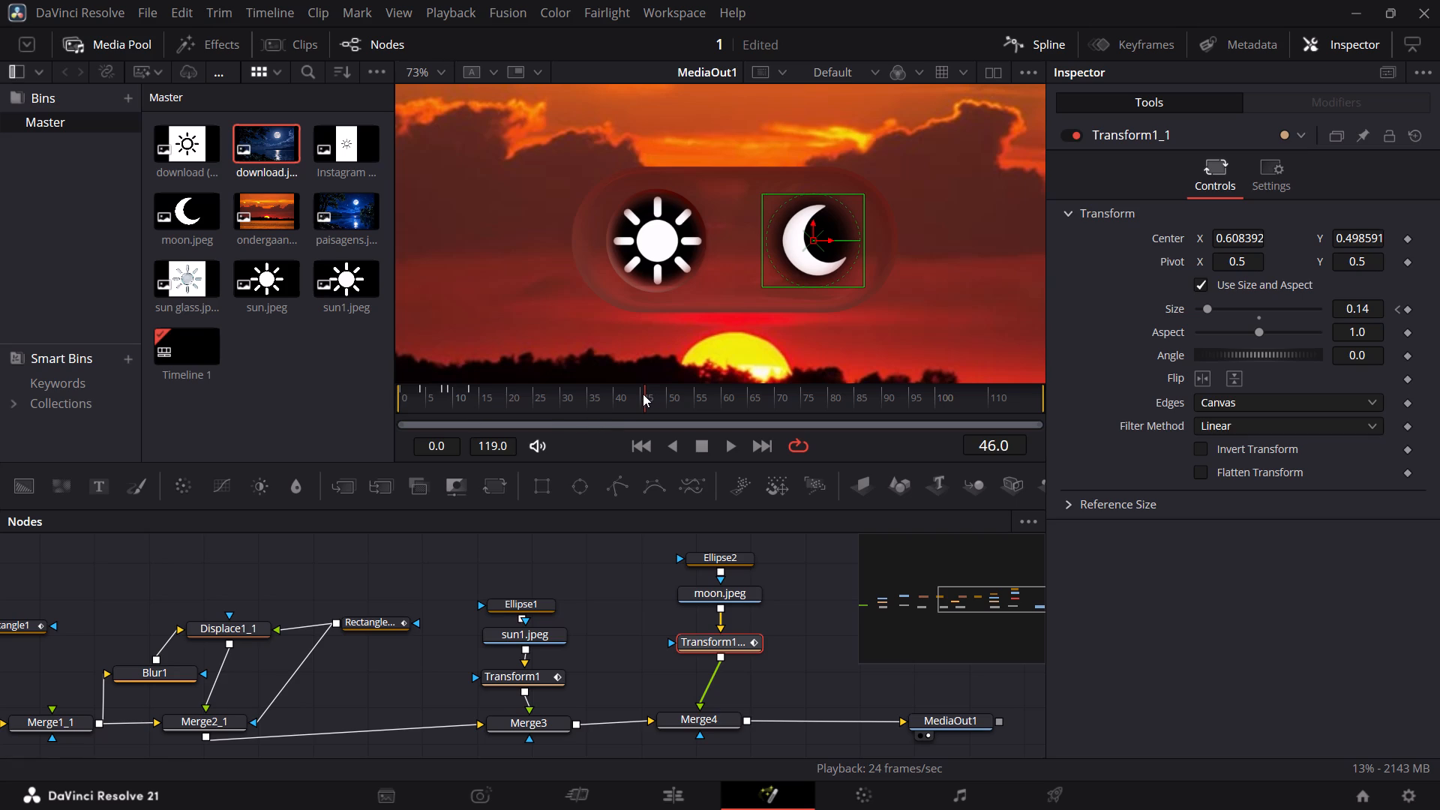
# Play the animation from frame 0 to check the moon's adjusted position.
pyautogui.moveTo(643, 394); pyautogui.dragTo(630, 394)
pyautogui.moveTo(630, 394); pyautogui.dragTo(362, 411)
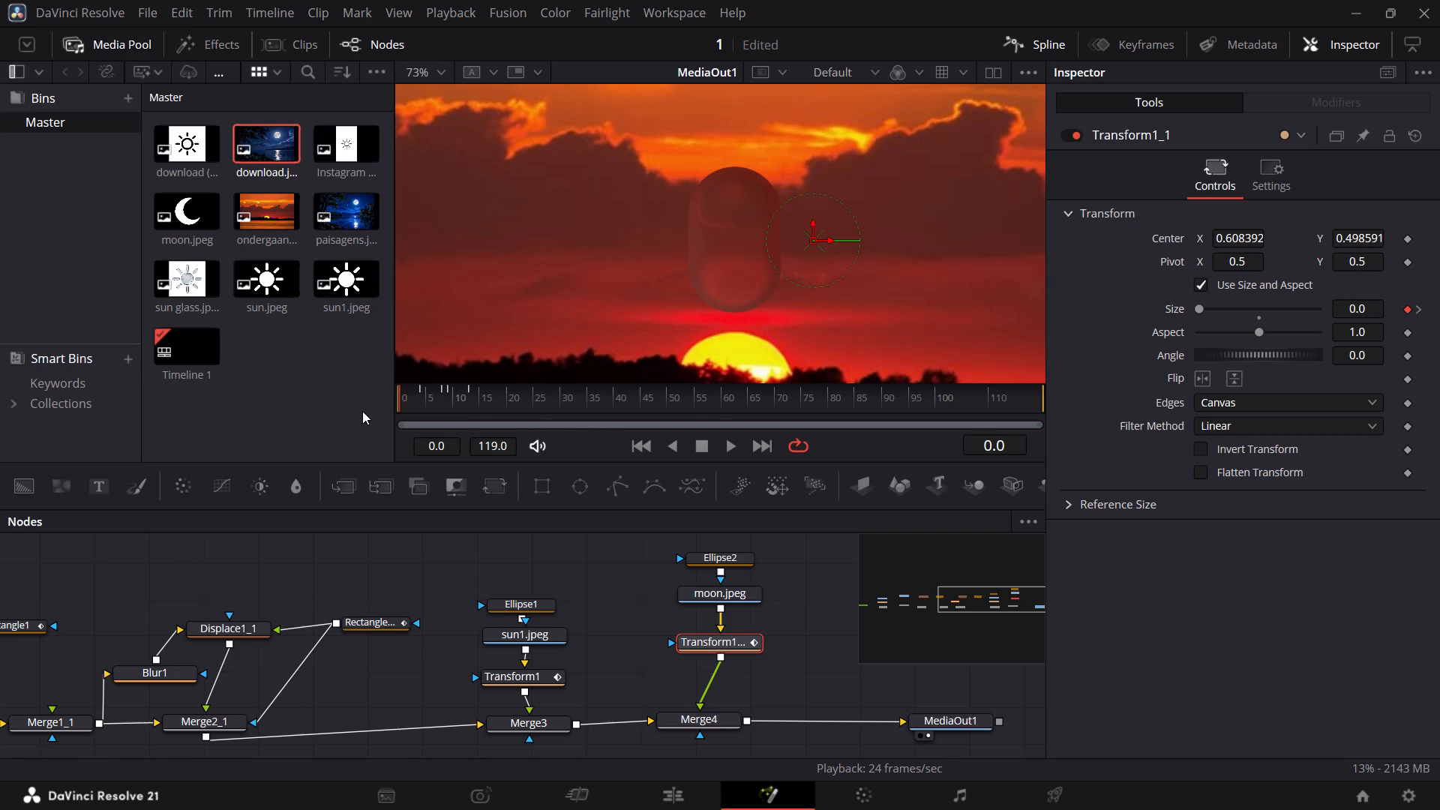
pyautogui.press('space')
pyautogui.press('space')
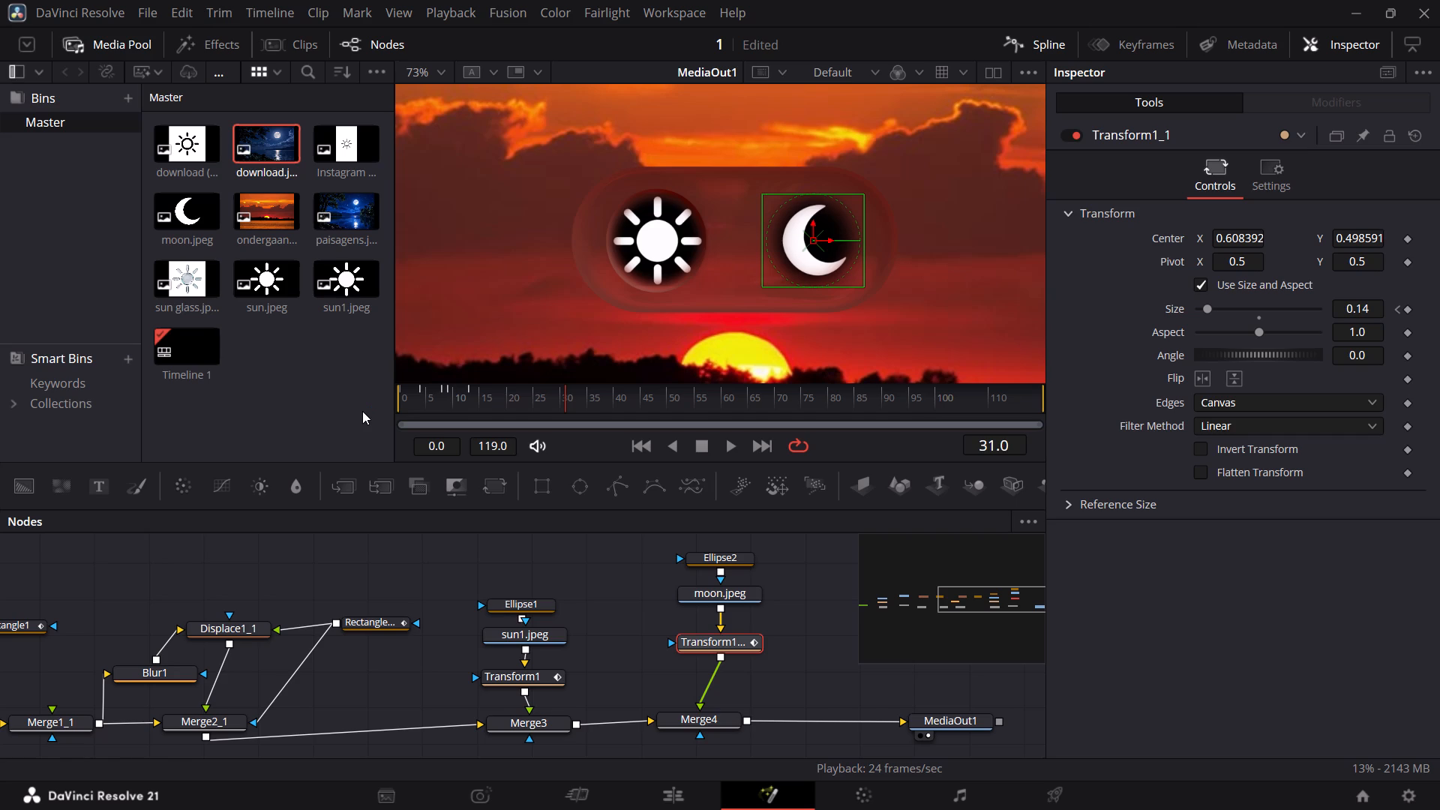
# Scrub backward from frame 31 to frame 0 to examine how the icons scale within the glass toggle.
pyautogui.press('Left')
pyautogui.press('Left')
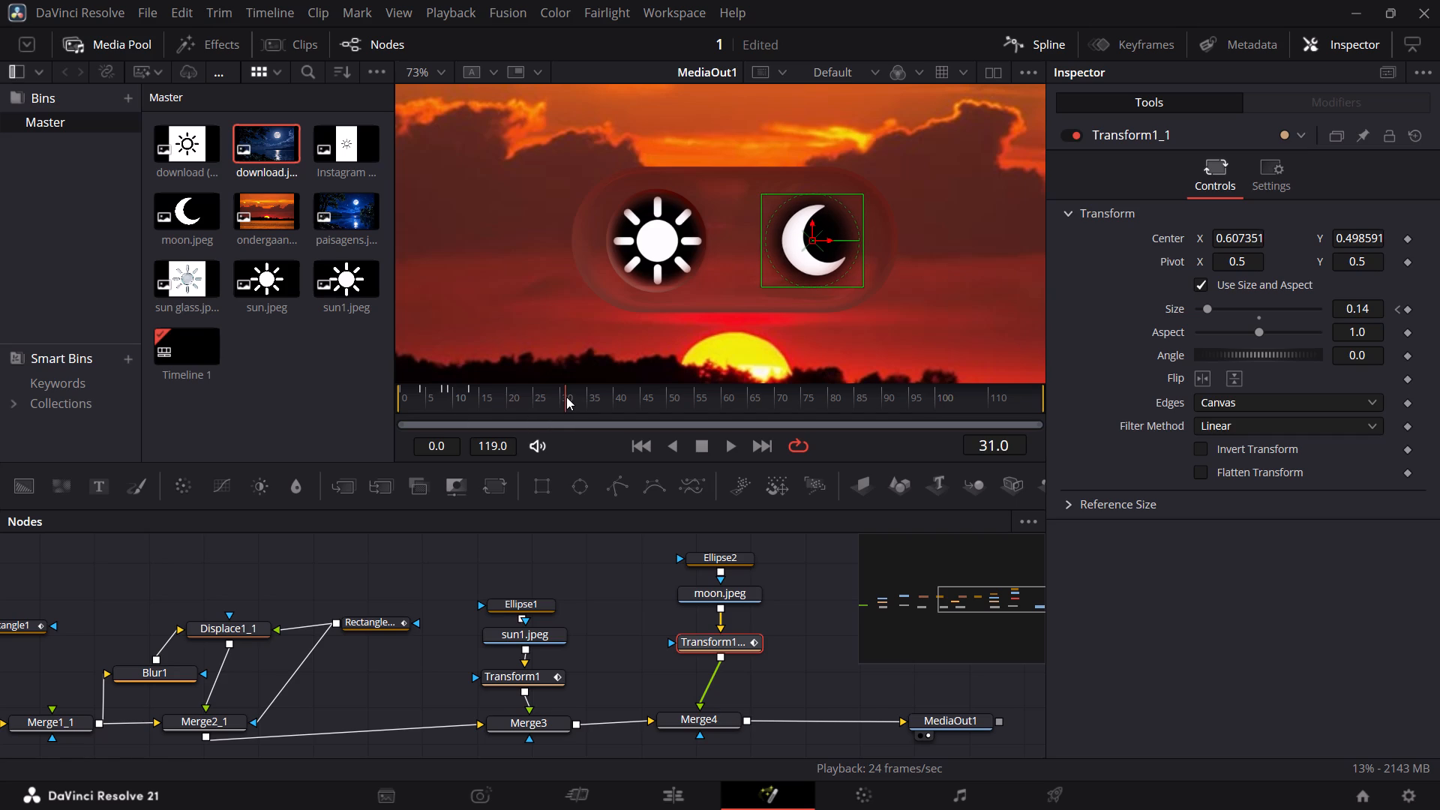
pyautogui.moveTo(566, 396); pyautogui.dragTo(473, 386)
pyautogui.moveTo(473, 386); pyautogui.dragTo(454, 386)
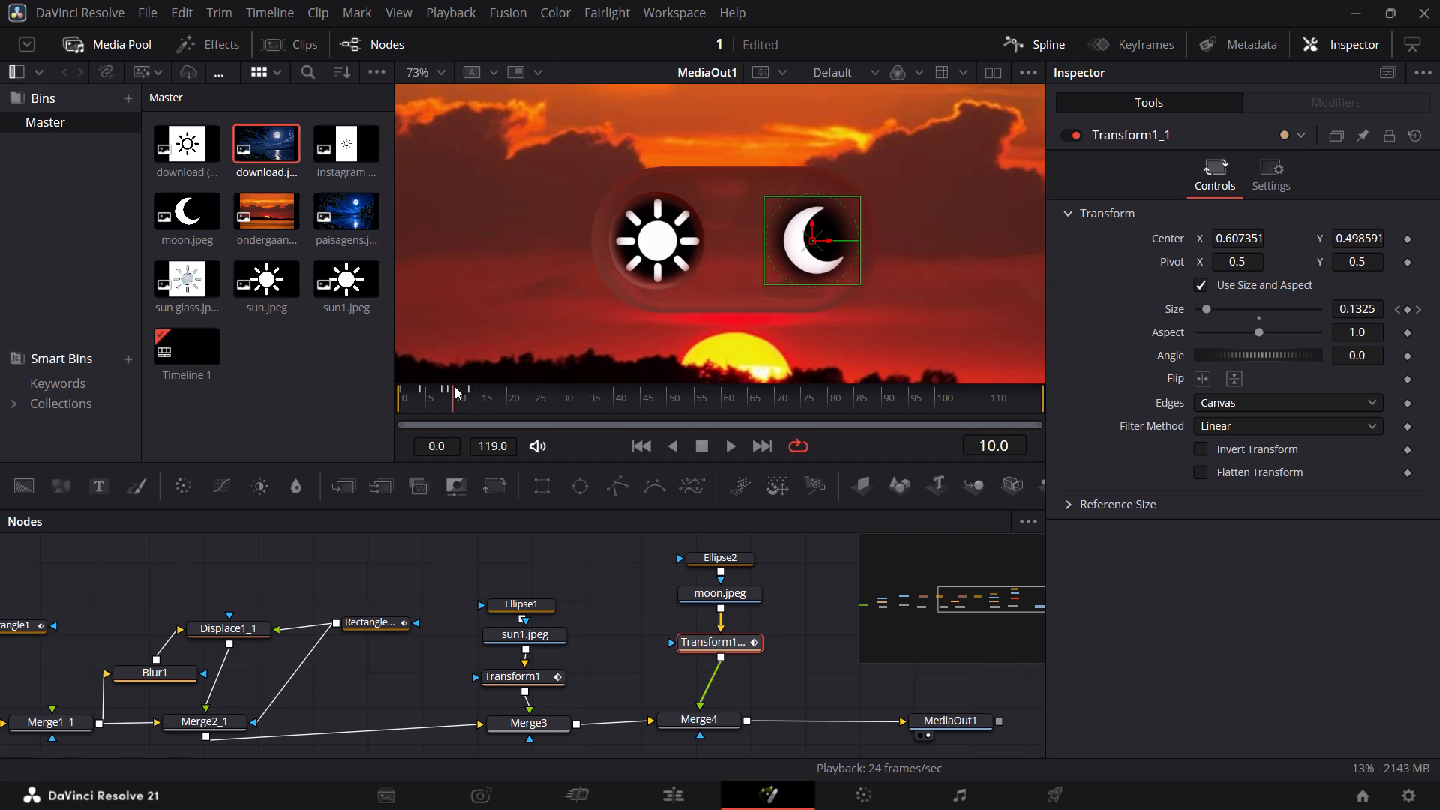
pyautogui.moveTo(454, 386); pyautogui.dragTo(436, 386)
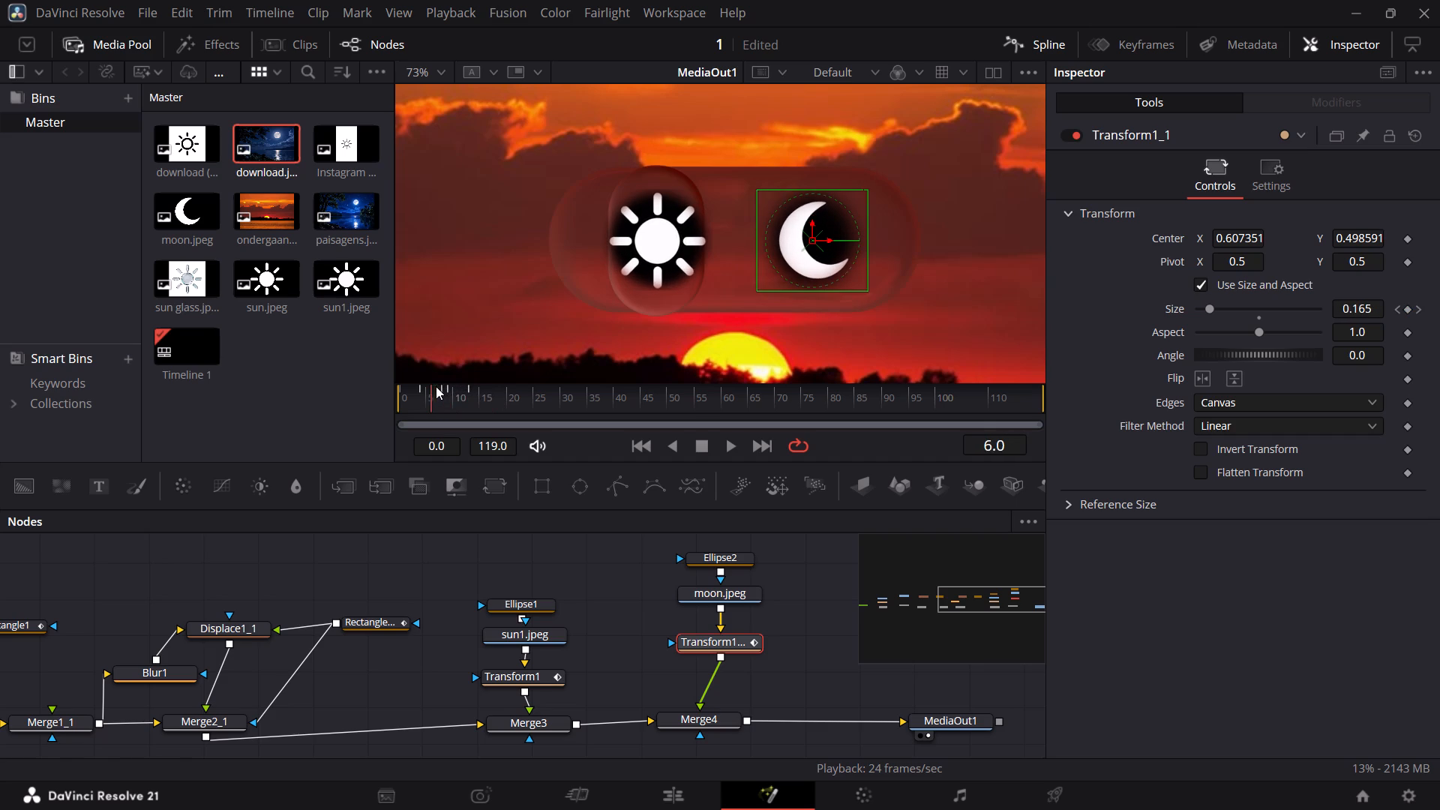
pyautogui.moveTo(436, 386); pyautogui.dragTo(419, 382)
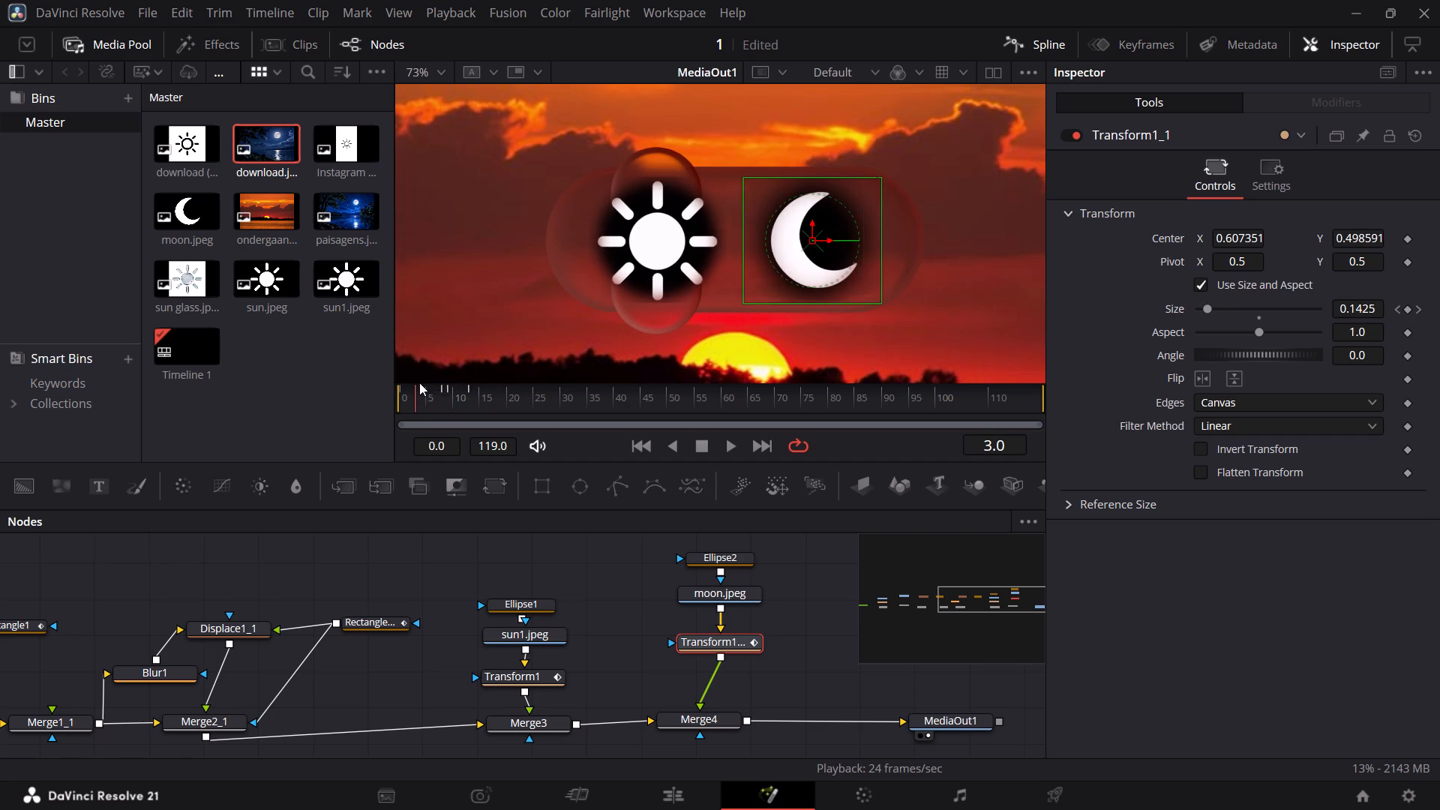
pyautogui.moveTo(419, 382); pyautogui.dragTo(416, 382)
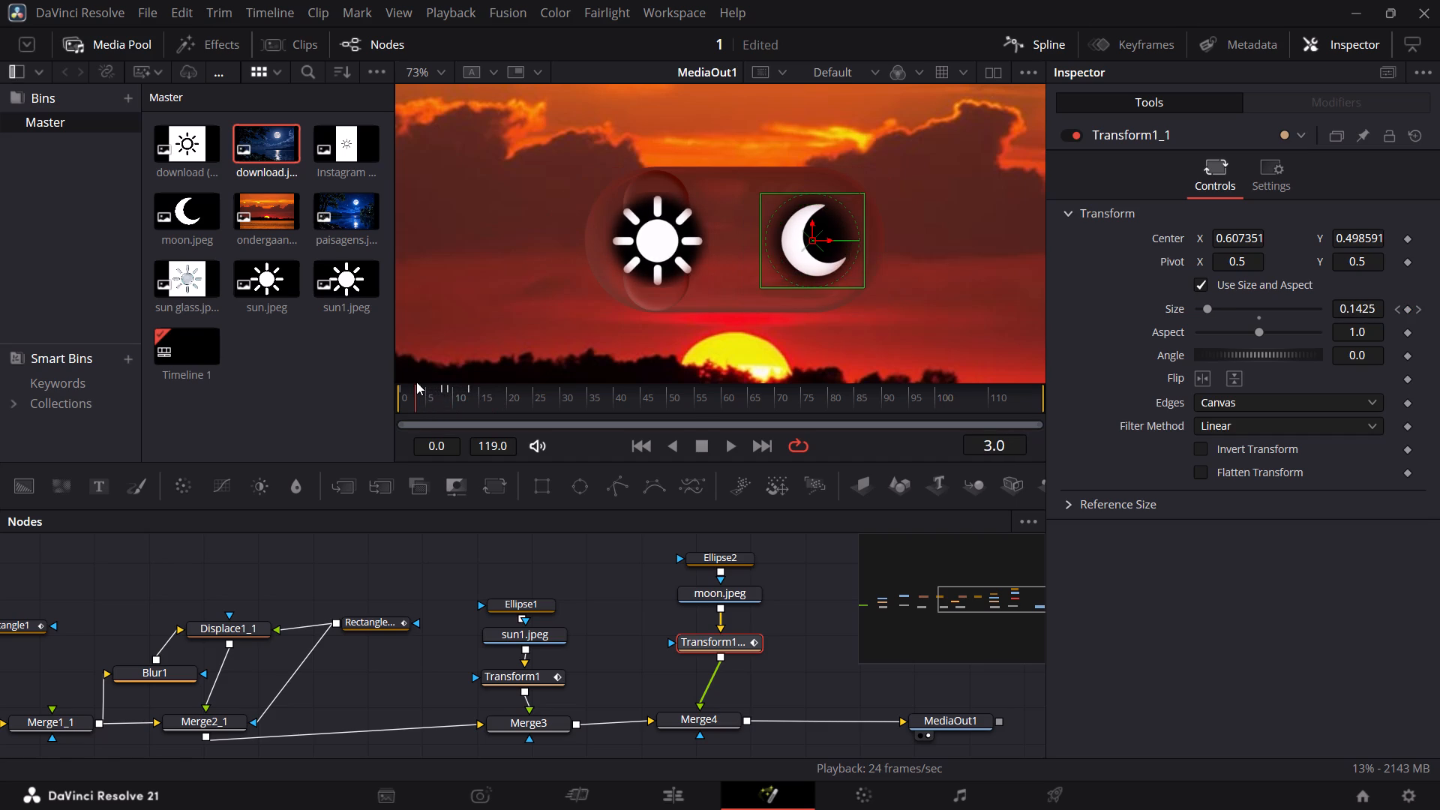
pyautogui.moveTo(416, 382); pyautogui.dragTo(402, 388)
# At frame 0, nudge the moon slightly away from the sun, to a centre X of about 0.610.
pyautogui.press('Right')
pyautogui.press('Right')
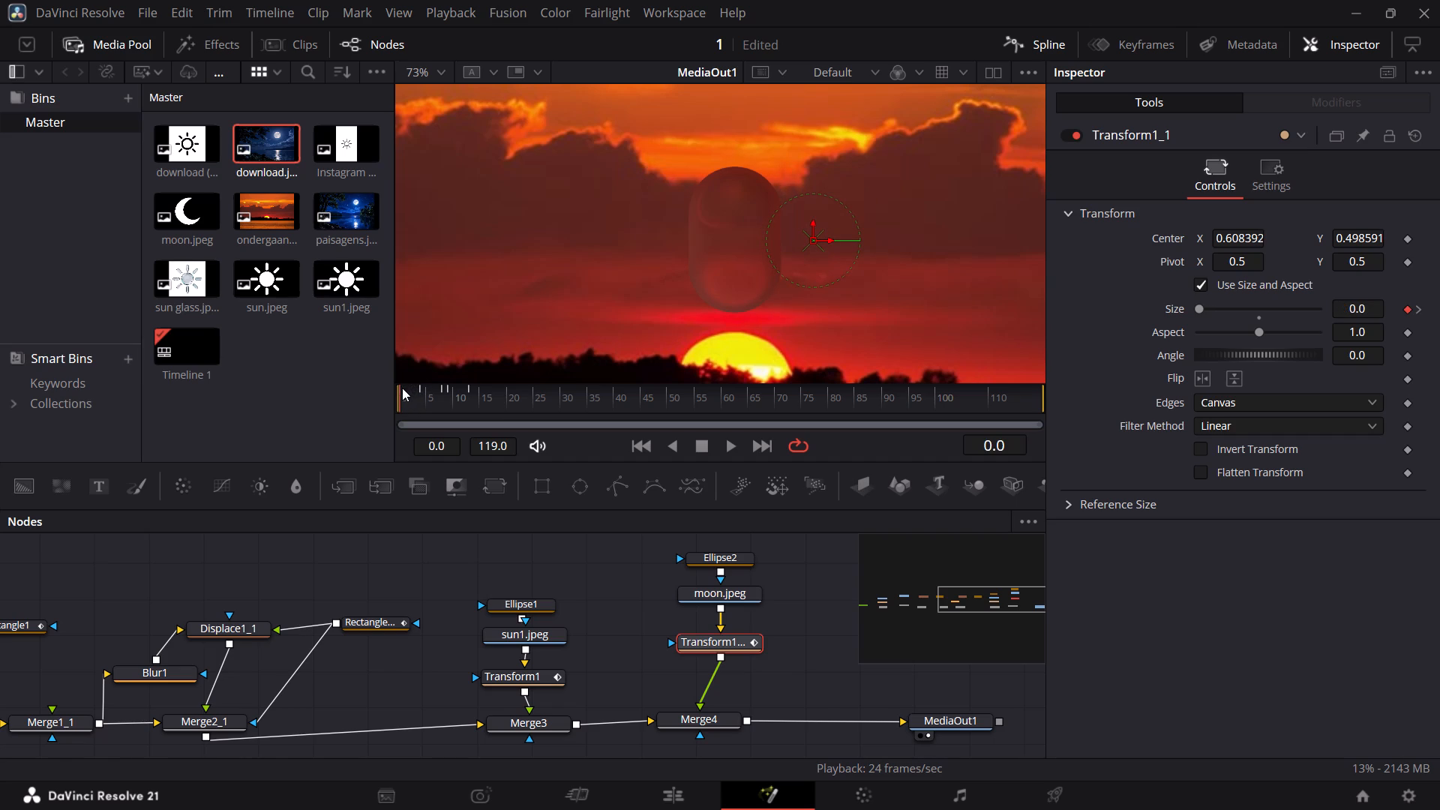
pyautogui.press('Right')
pyautogui.click(402, 388)
pyautogui.press('Right')
pyautogui.press('Right')
pyautogui.press('Right')
# Deselect the moon's transform node and step frame by frame from 0 to 5 to compare the icons' scale-in.
pyautogui.click(354, 549)
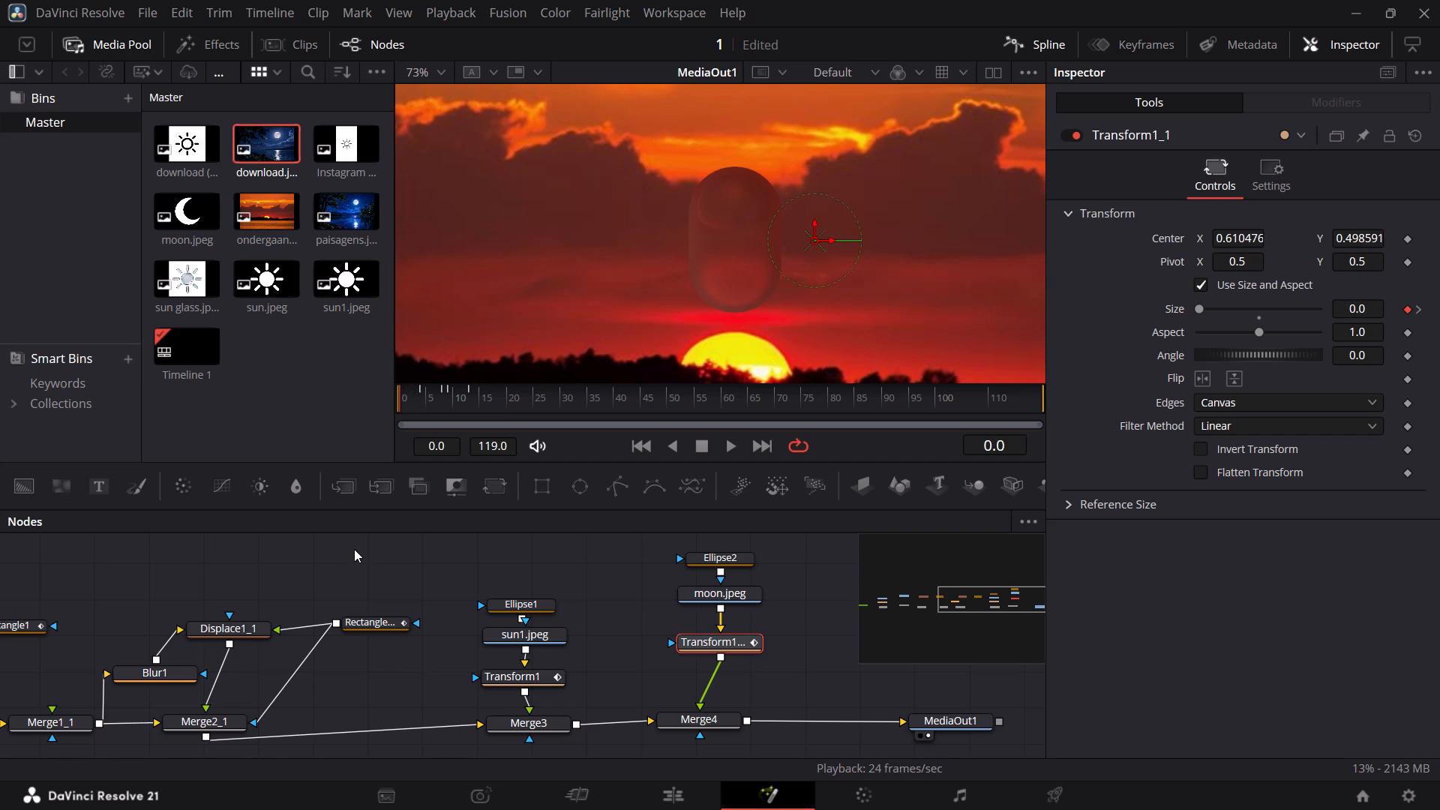
pyautogui.click(568, 621)
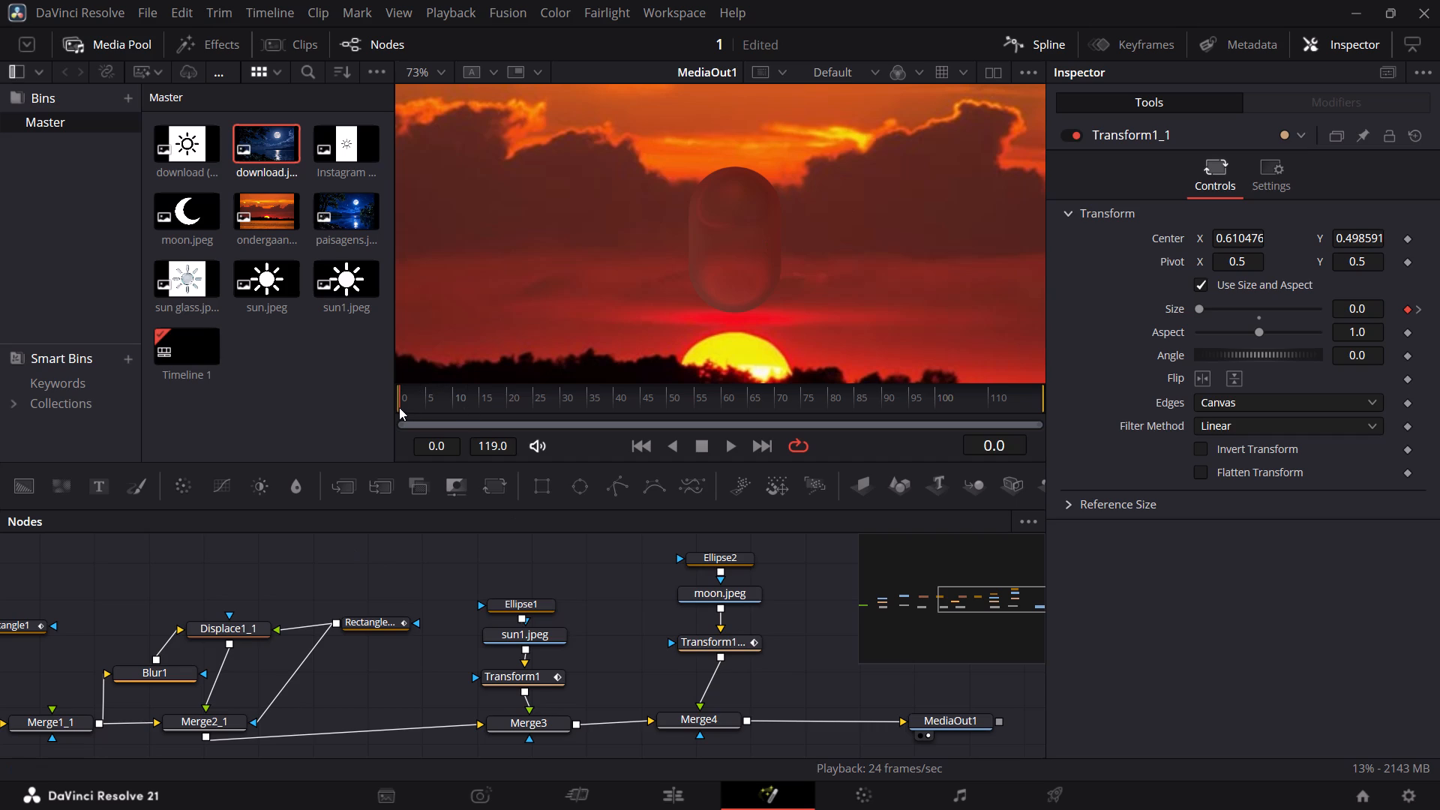
pyautogui.click(399, 407)
pyautogui.press('Right')
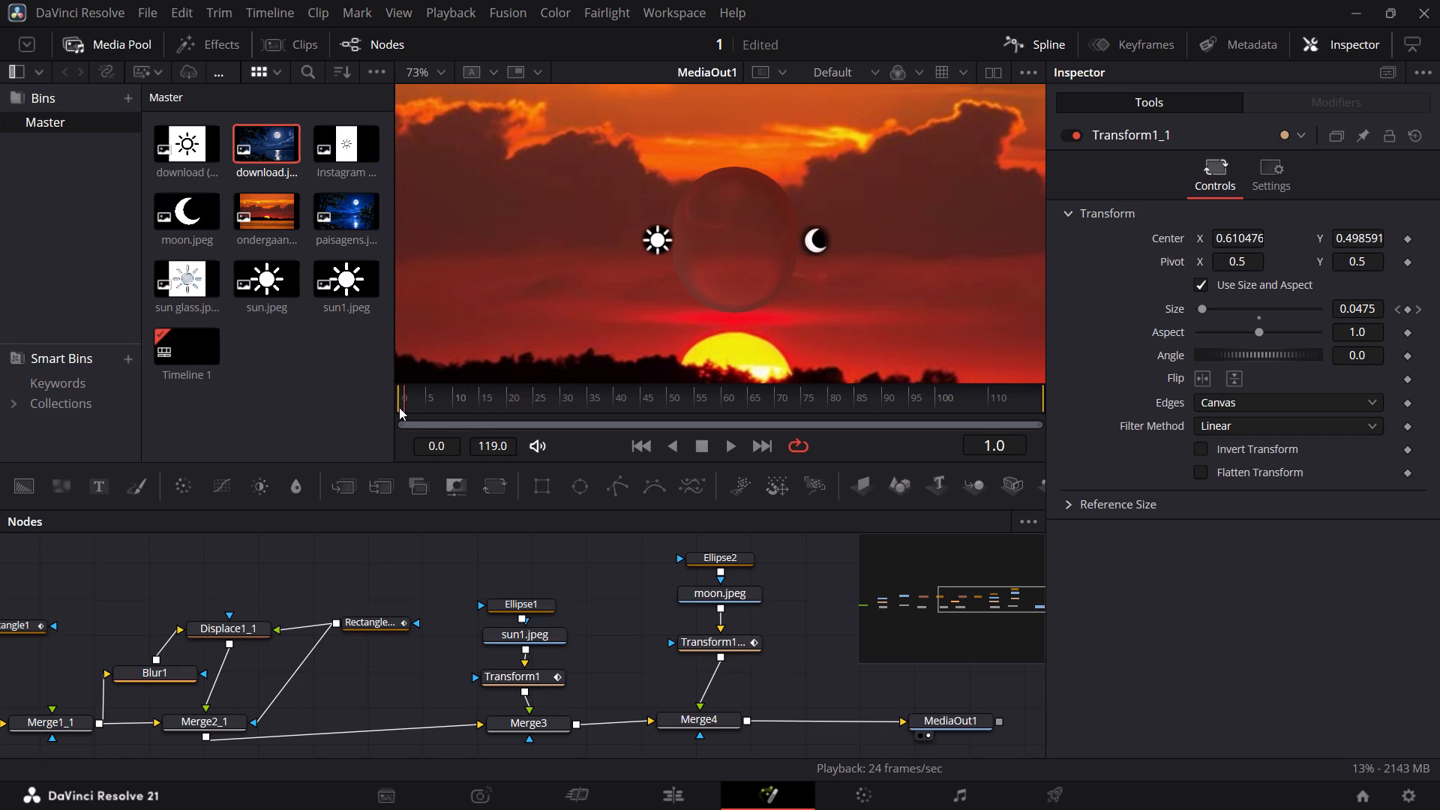
pyautogui.press('Right')
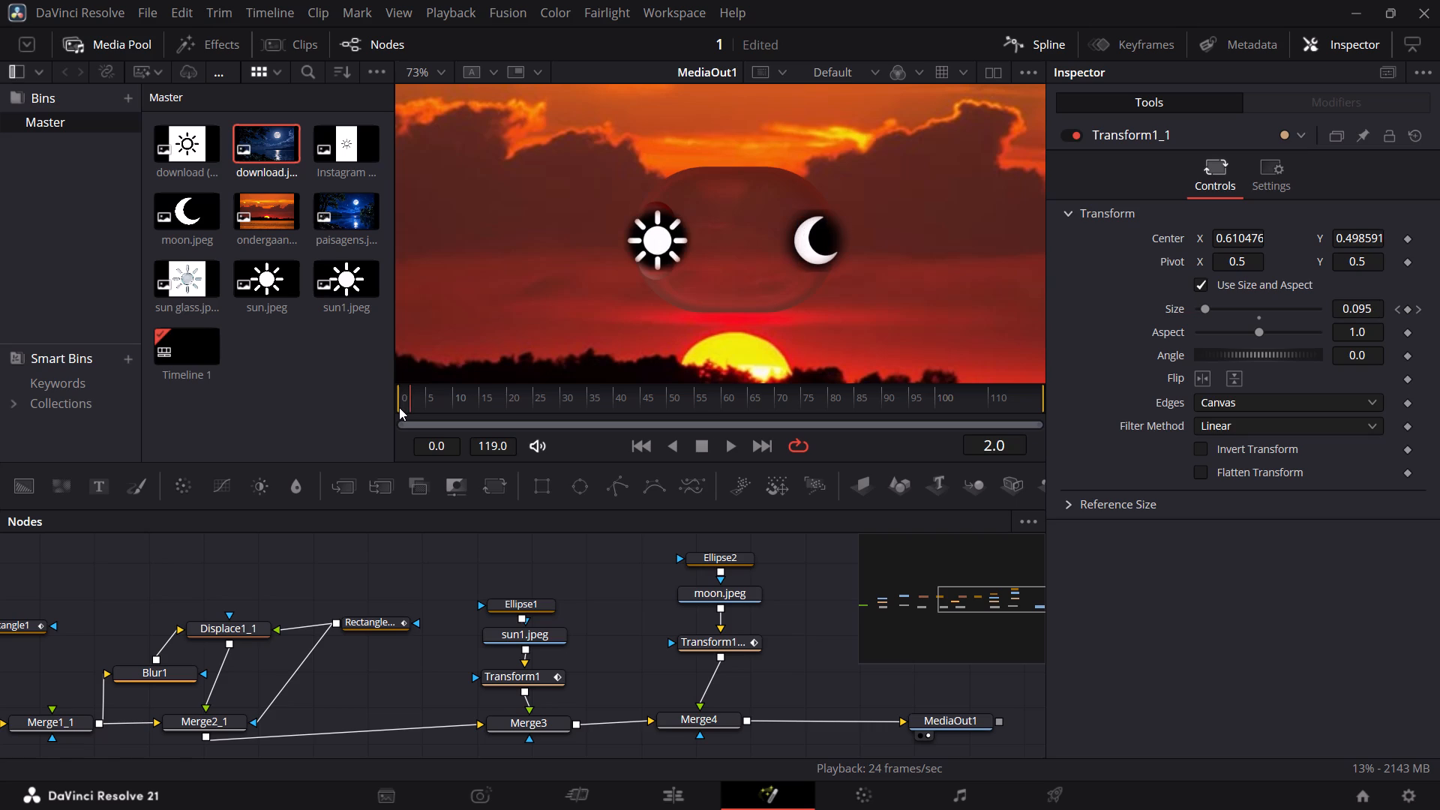
pyautogui.press('Right')
pyautogui.press('Right')
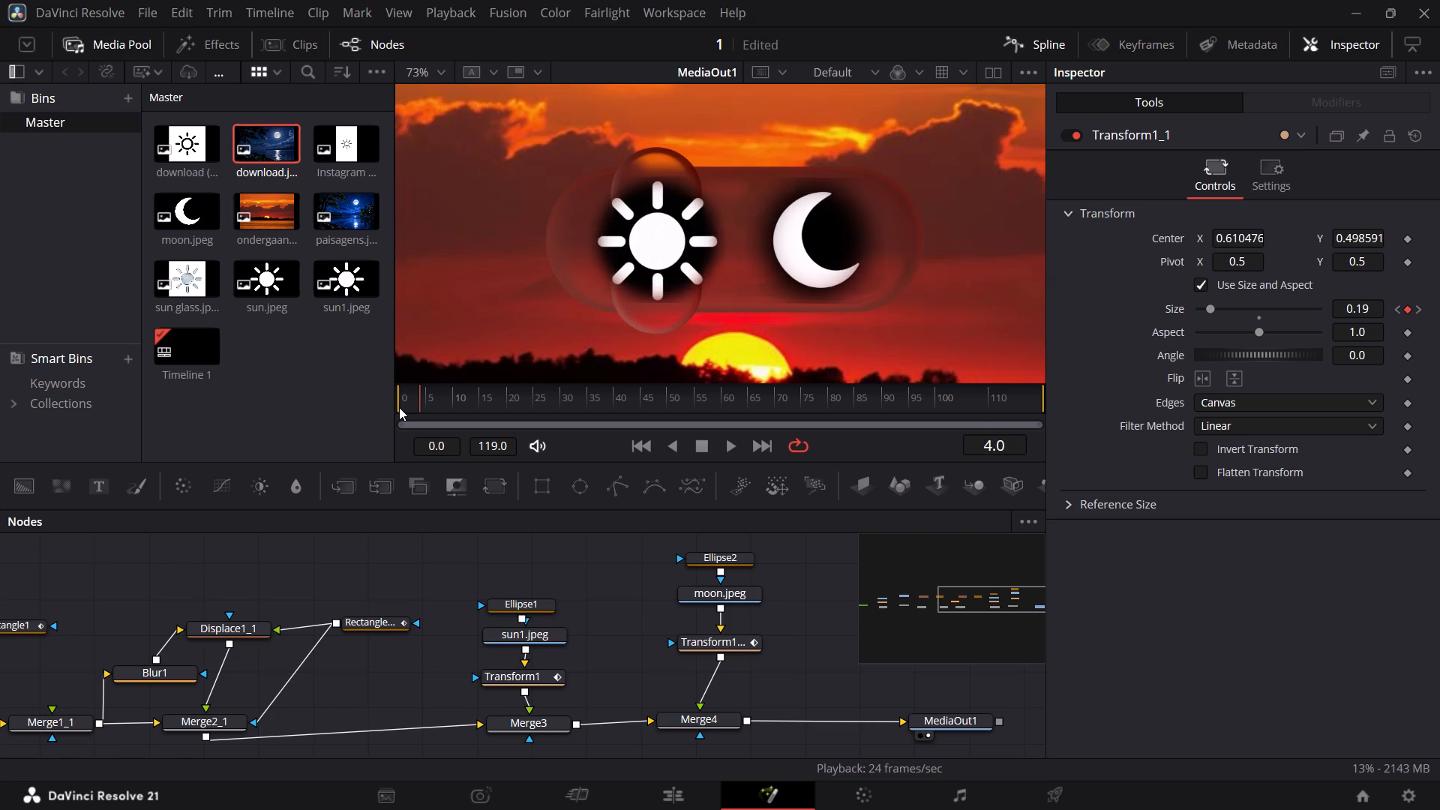
pyautogui.press('Right')
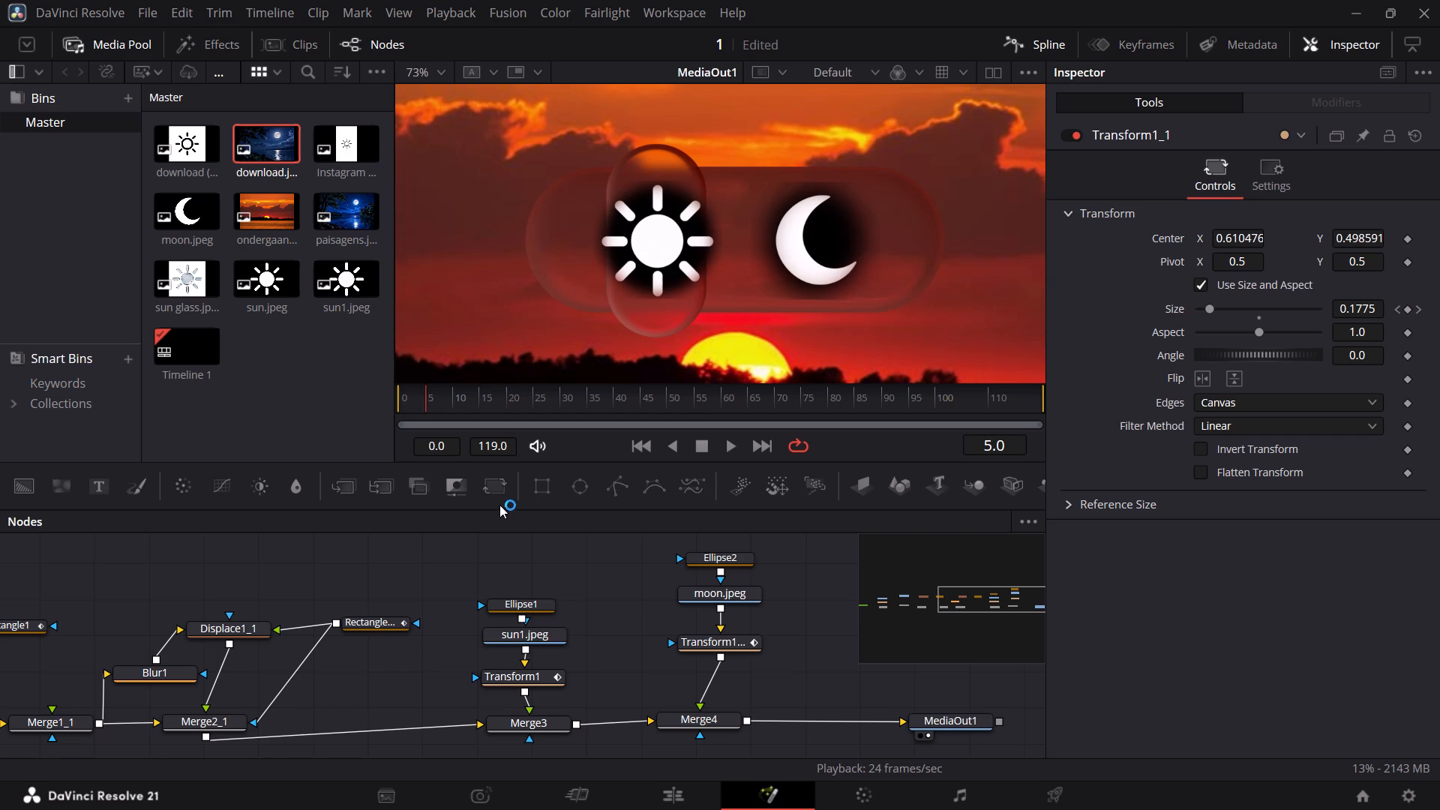
# Replace the moon's Ellipse2 mask with a copy of the sun's Ellipse1 mask, connected to moon.jpeg.
pyautogui.click(538, 596)
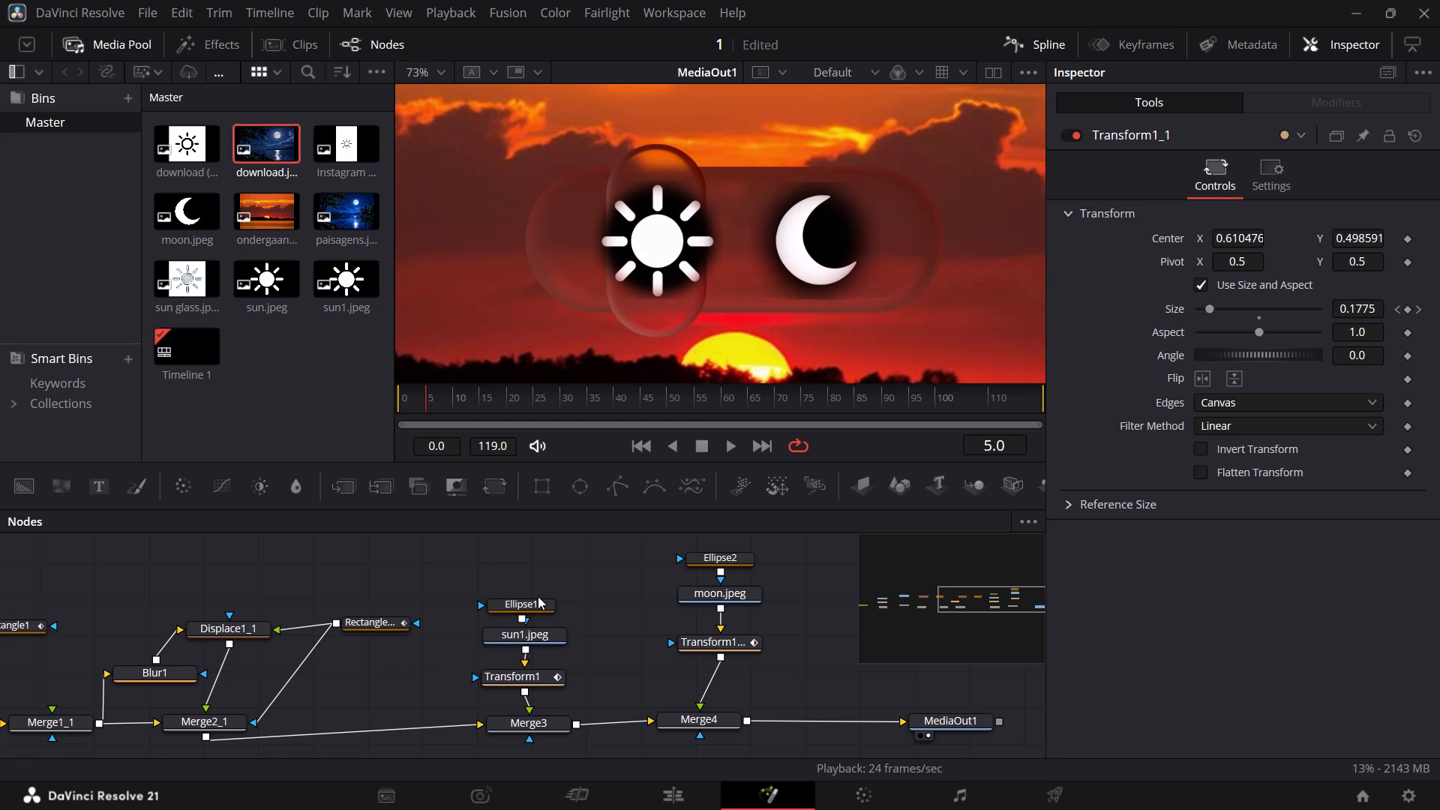
pyautogui.click(534, 607)
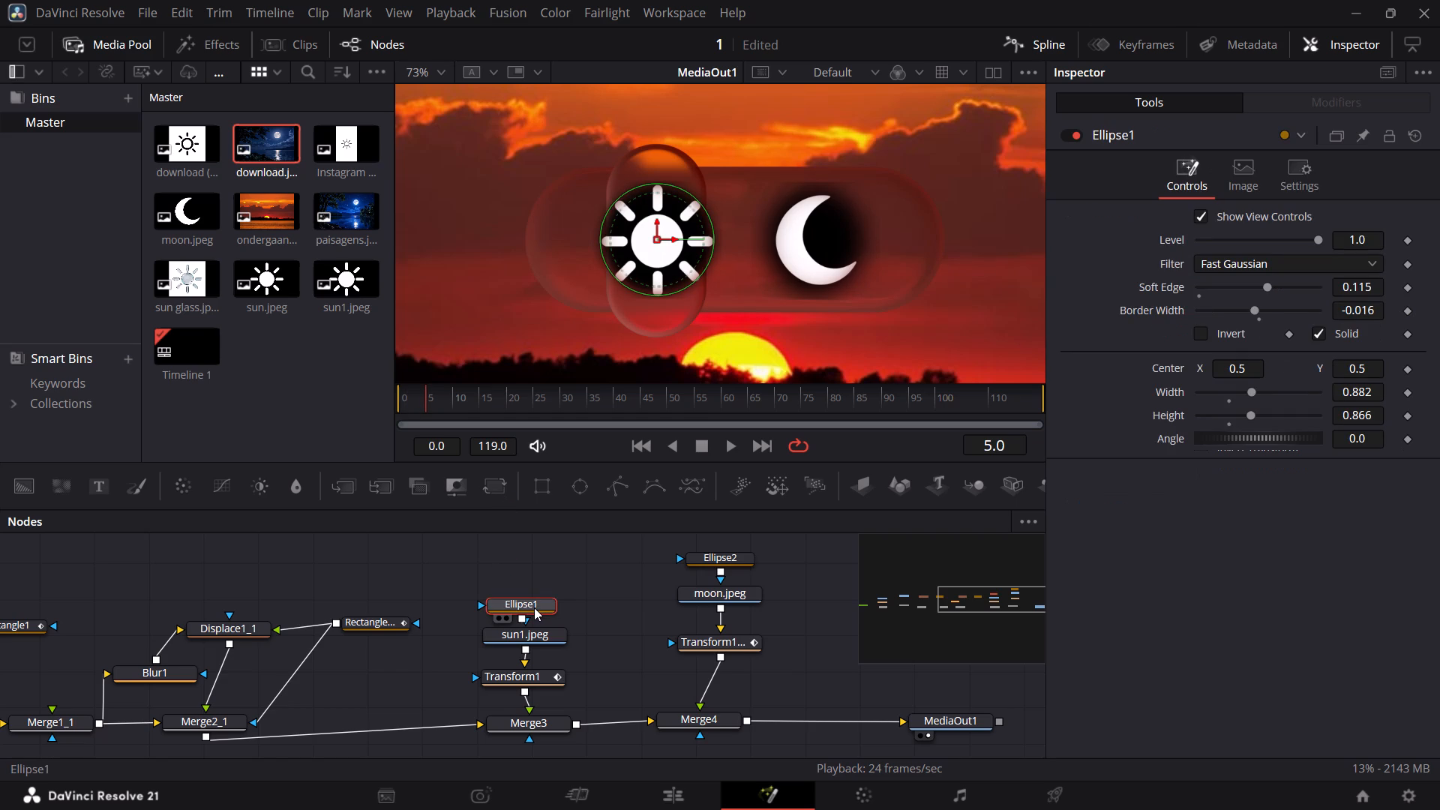
pyautogui.hotkey('ctrl', 'c')
pyautogui.click(718, 561)
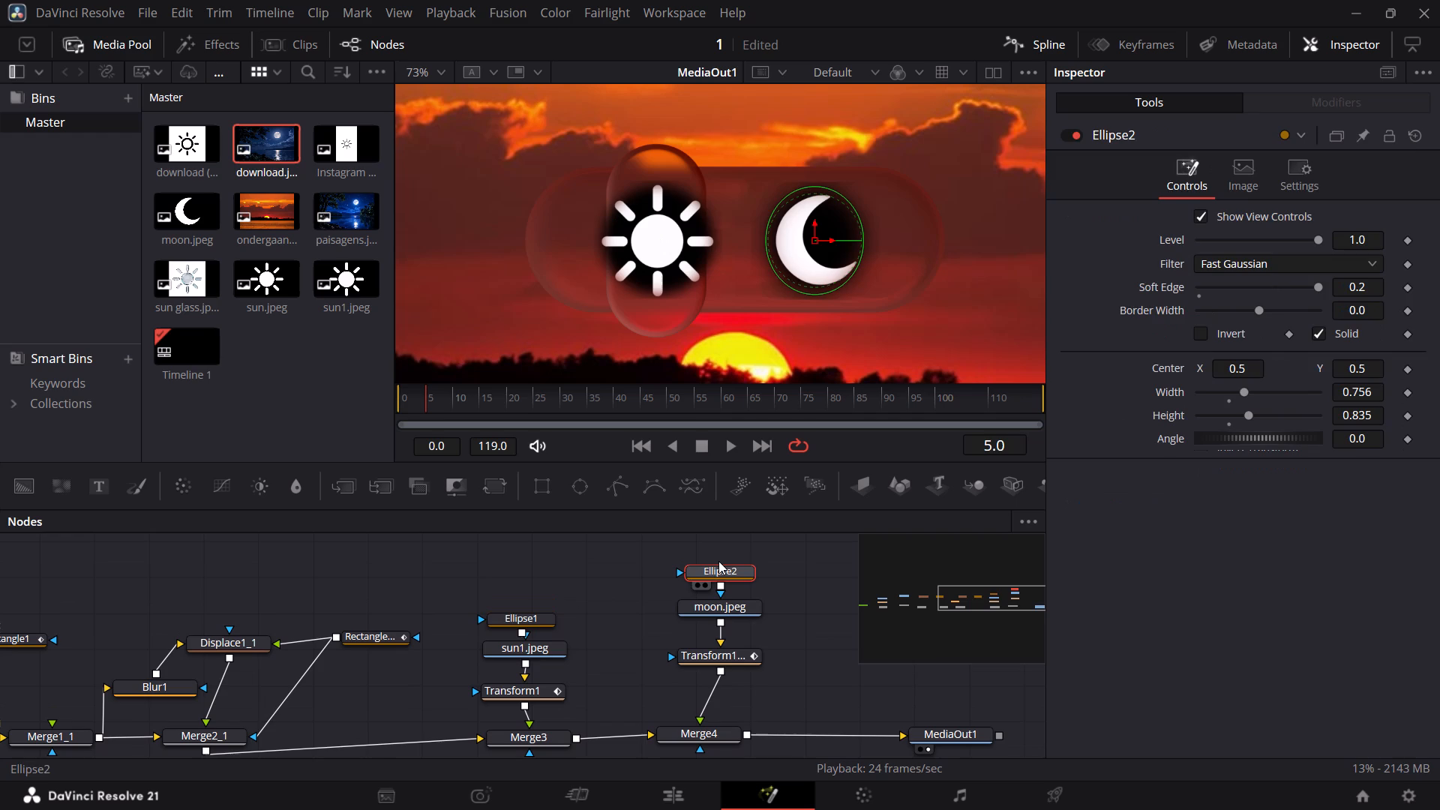
pyautogui.press('BackSpace')
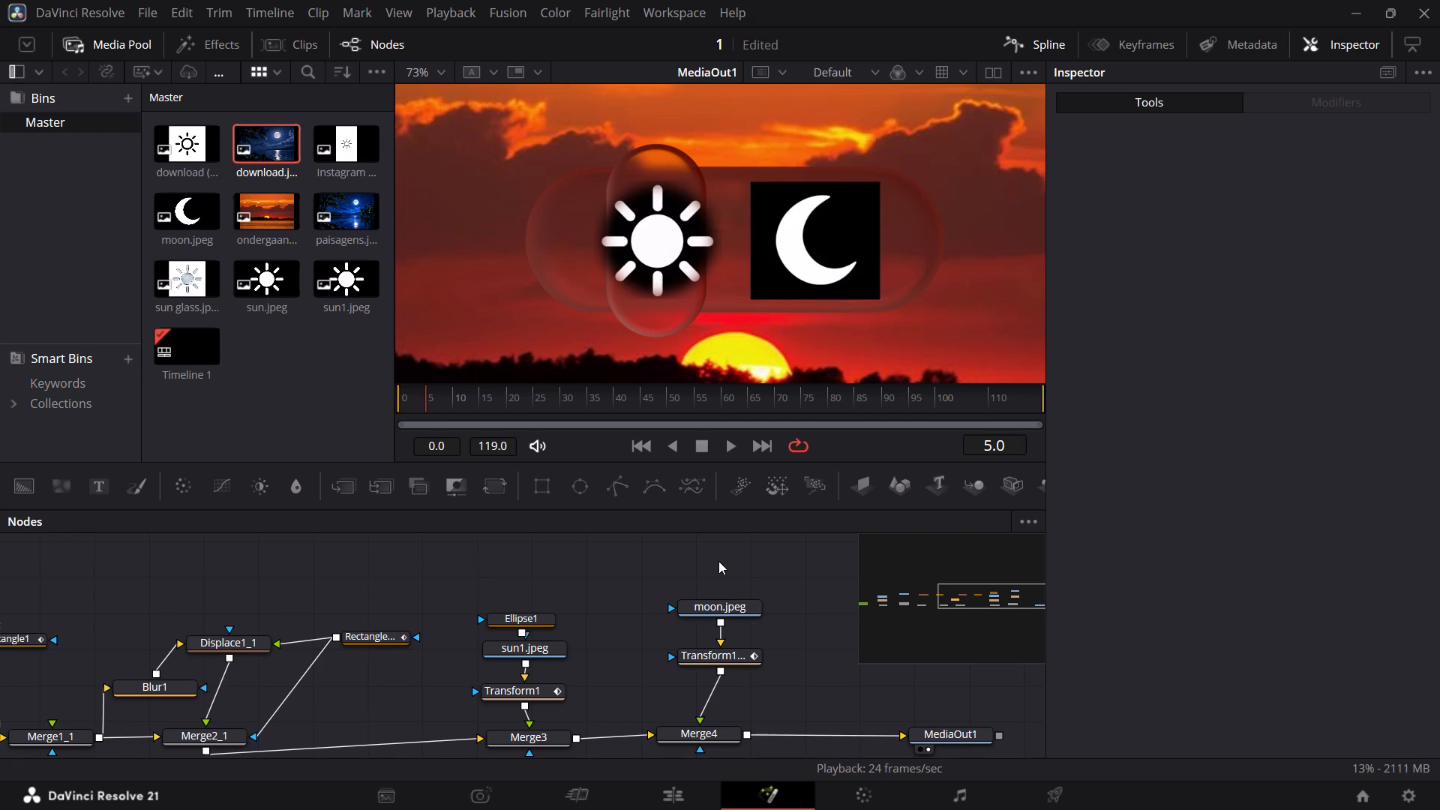
pyautogui.click(718, 604)
pyautogui.hotkey('ctrl', 'v')
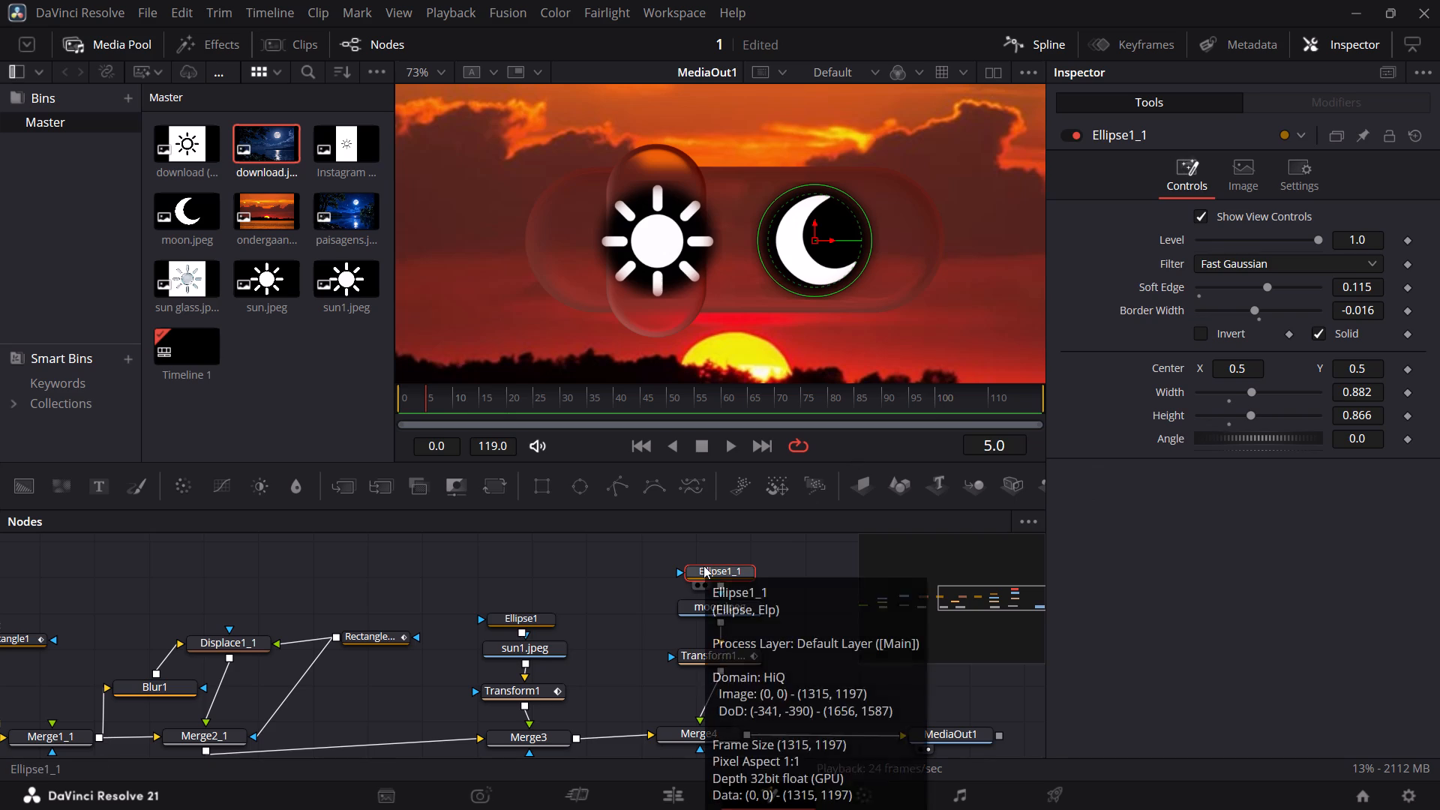
pyautogui.click(625, 574)
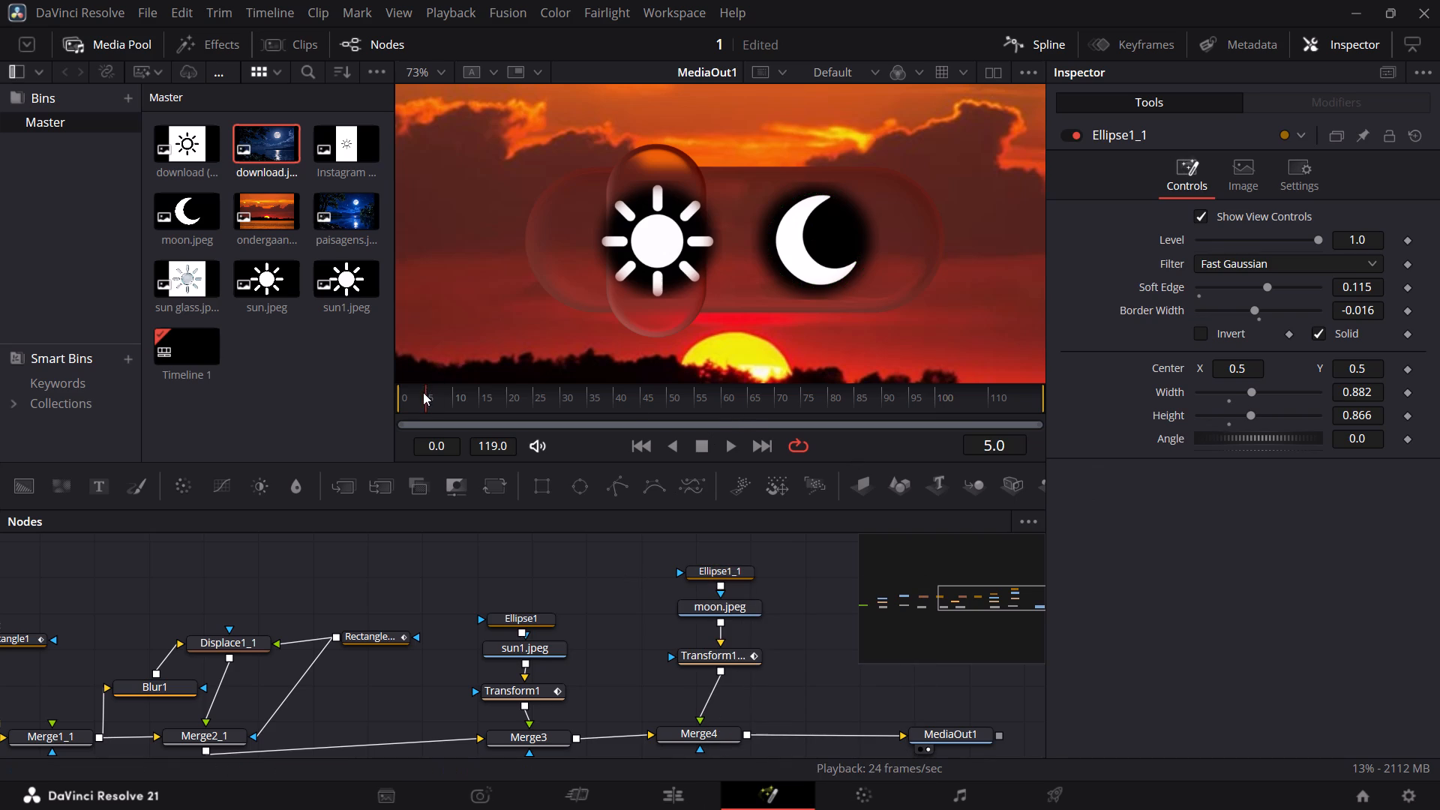
# Play the animation from frame 0 to check the moon with its new mask beside the sun.
pyautogui.moveTo(427, 400); pyautogui.dragTo(394, 406)
pyautogui.press('space')
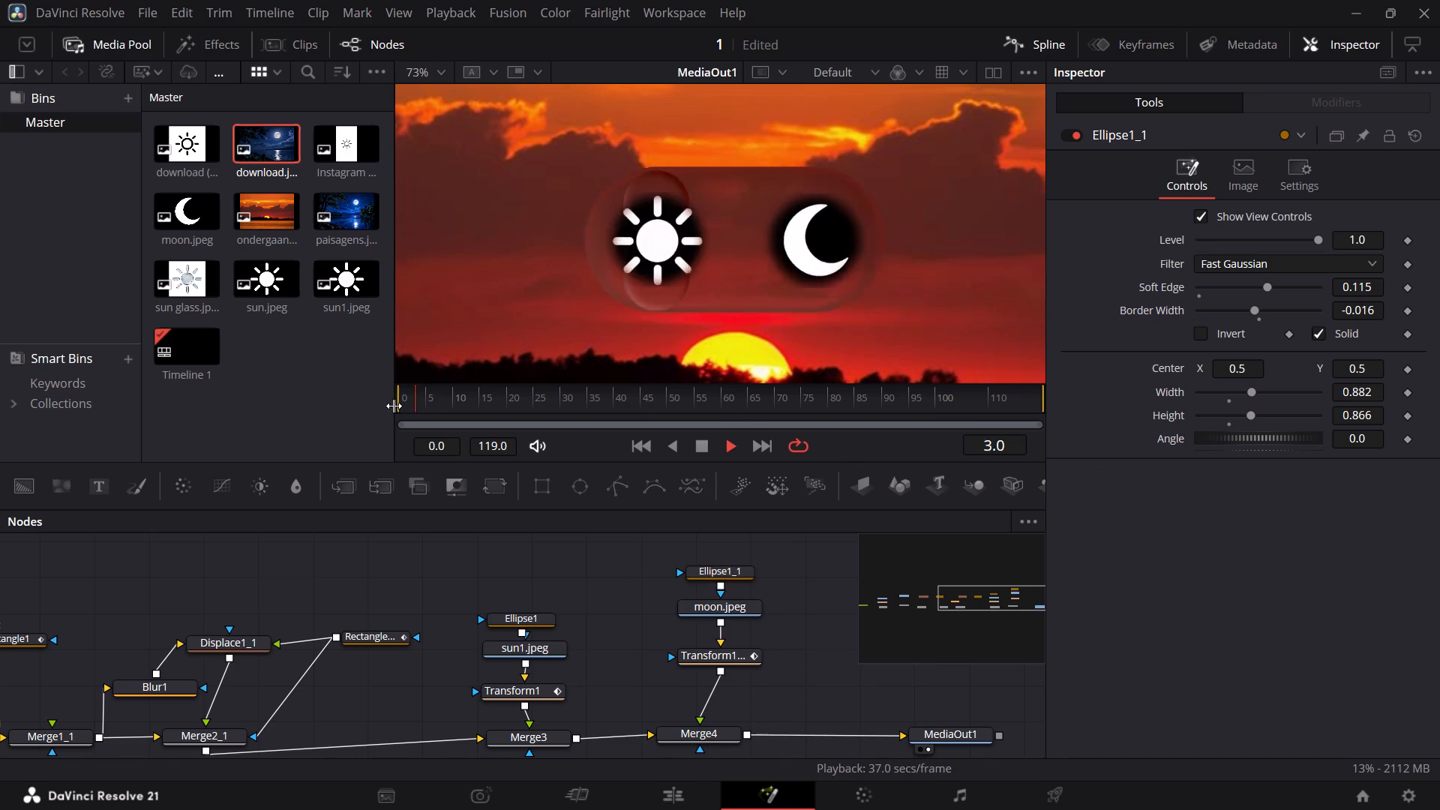
pyautogui.press('space')
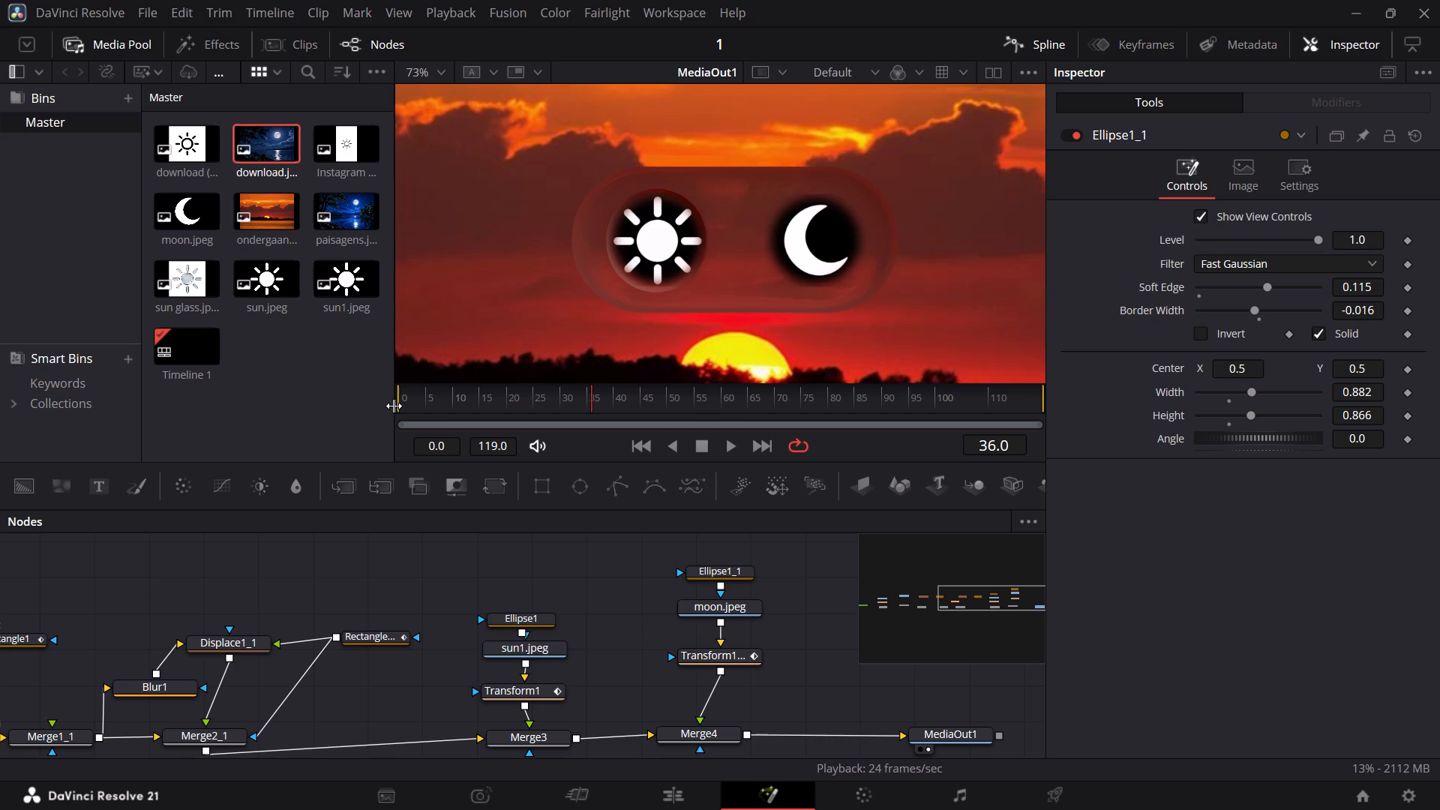
# Go back to the opening frames and replay the glass toggle's scale-in with both icons.
pyautogui.press('Left')
pyautogui.press('Left')
pyautogui.press('Left')
pyautogui.press('Left')
pyautogui.press('Left')
pyautogui.press('Left')
pyautogui.press('Left')
pyautogui.press('Left')
pyautogui.press('Left')
pyautogui.press('Left')
pyautogui.press('Left')
pyautogui.press('Left')
pyautogui.press('Left')
pyautogui.press('Left')
pyautogui.press('Left')
pyautogui.press('Left')
pyautogui.press('Left')
pyautogui.press('Left')
pyautogui.press('Left')
pyautogui.press('Left')
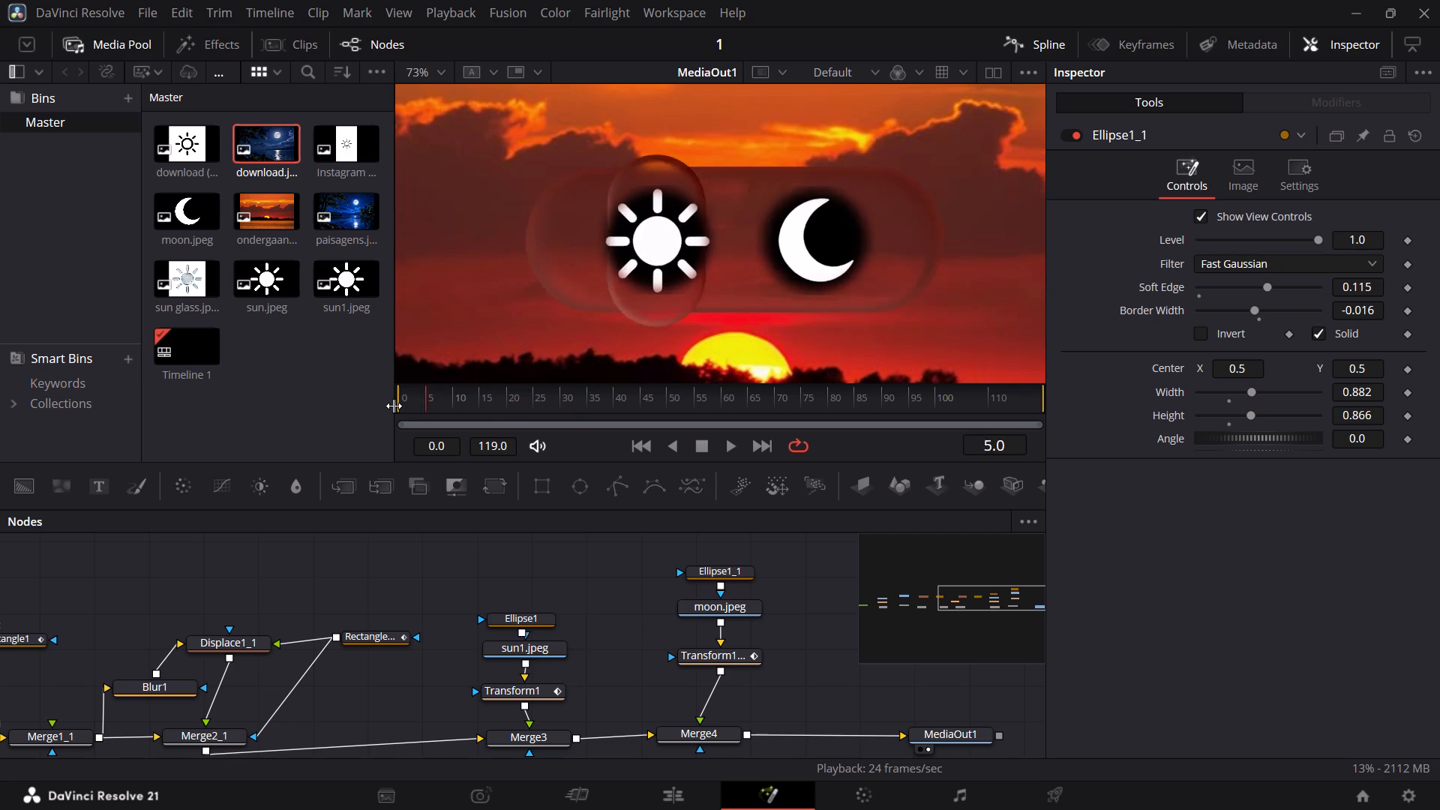
pyautogui.press('Left')
pyautogui.press('Left')
pyautogui.press('space')
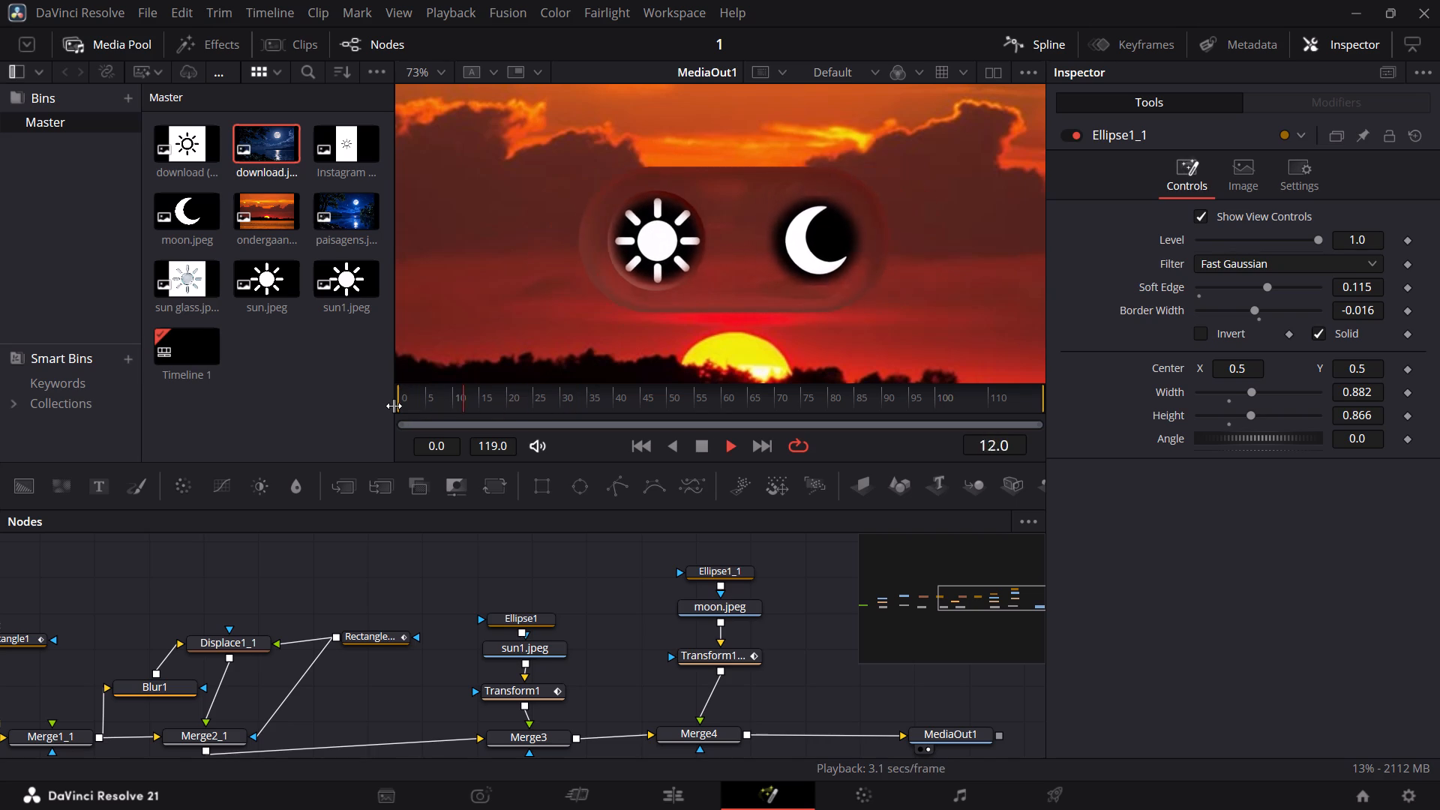
pyautogui.press('space')
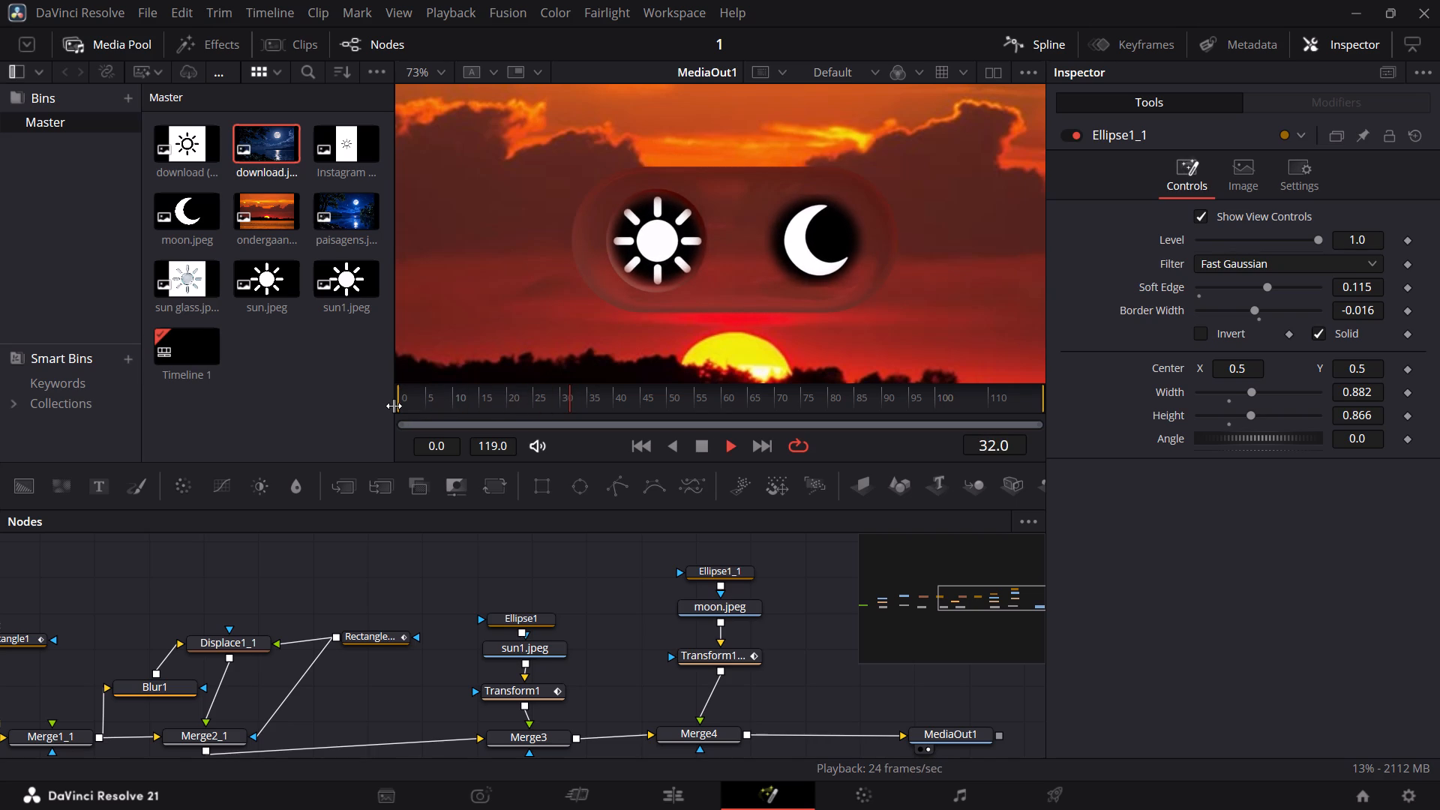
# Return to frame 0 and advance frame by frame to frame 13, examining how the glass knob and icons scale in.
pyautogui.press('Left')
pyautogui.press('Left')
pyautogui.press('Left')
pyautogui.press('Left')
pyautogui.press('Left')
pyautogui.press('Left')
pyautogui.press('Left')
pyautogui.press('Left')
pyautogui.press('Left')
pyautogui.press('Left')
pyautogui.press('Left')
pyautogui.press('Left')
pyautogui.press('Left')
pyautogui.press('Left')
pyautogui.press('Left')
pyautogui.press('Left')
pyautogui.press('Left')
pyautogui.press('Left')
pyautogui.press('Left')
pyautogui.press('Left')
pyautogui.press('Left')
pyautogui.press('Left')
pyautogui.press('Left')
pyautogui.press('Left')
pyautogui.press('Left')
pyautogui.press('Left')
pyautogui.press('Left')
pyautogui.press('Left')
pyautogui.press('Right')
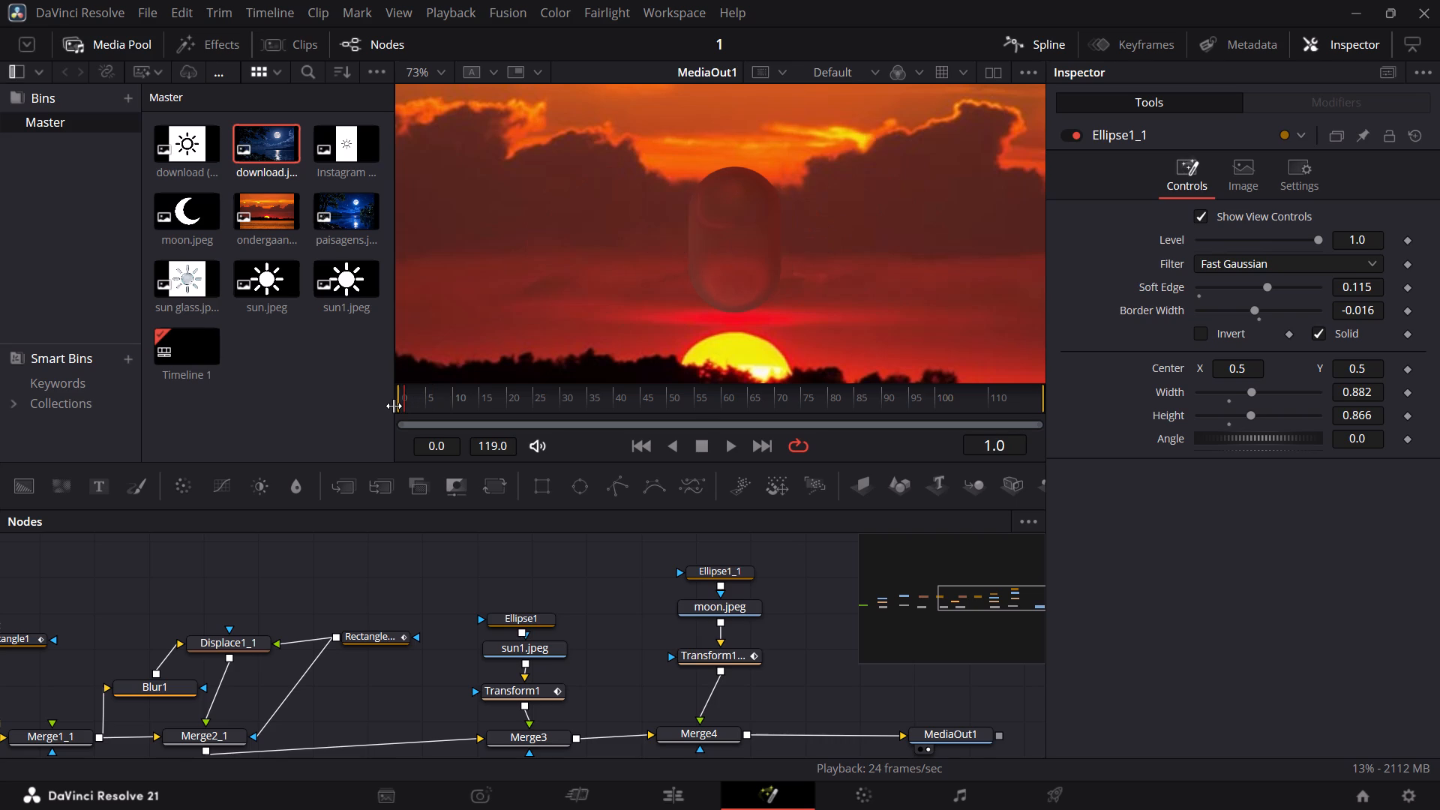
pyautogui.press('Right')
pyautogui.press('Right')
pyautogui.press('Right')
pyautogui.press('Right')
pyautogui.press('Right')
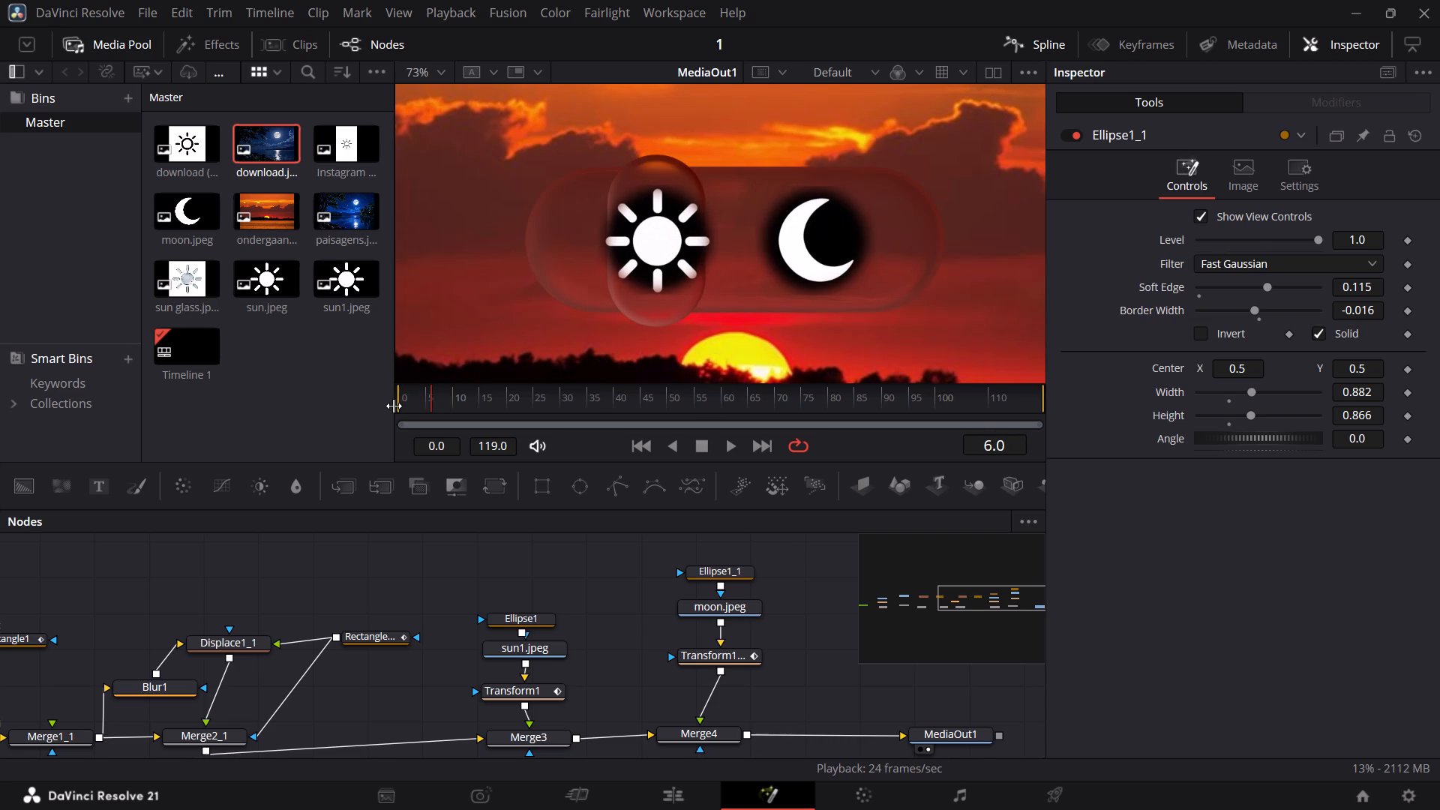
pyautogui.press('Right')
pyautogui.press('Right')
pyautogui.press('Right')
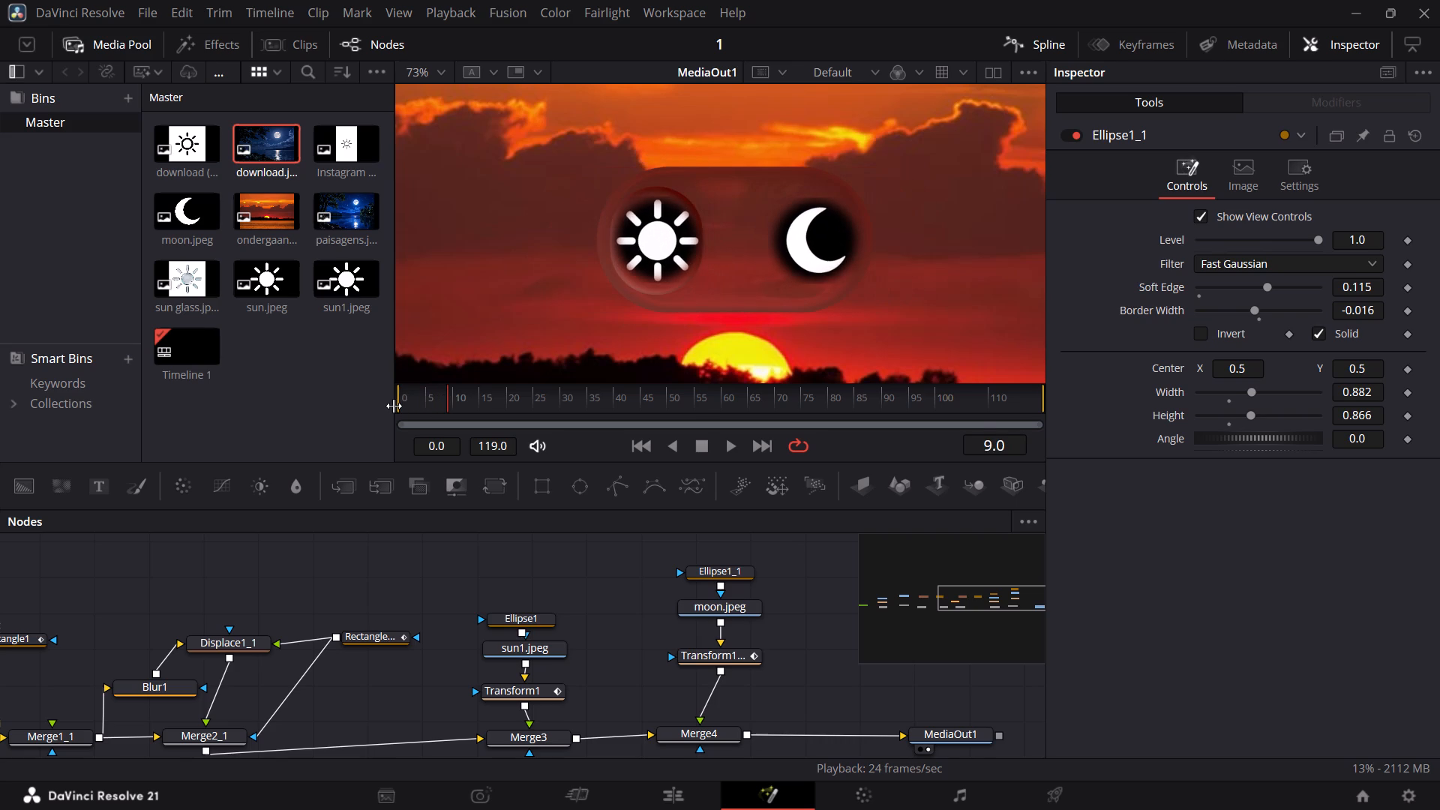
pyautogui.press('Right')
pyautogui.press('Right')
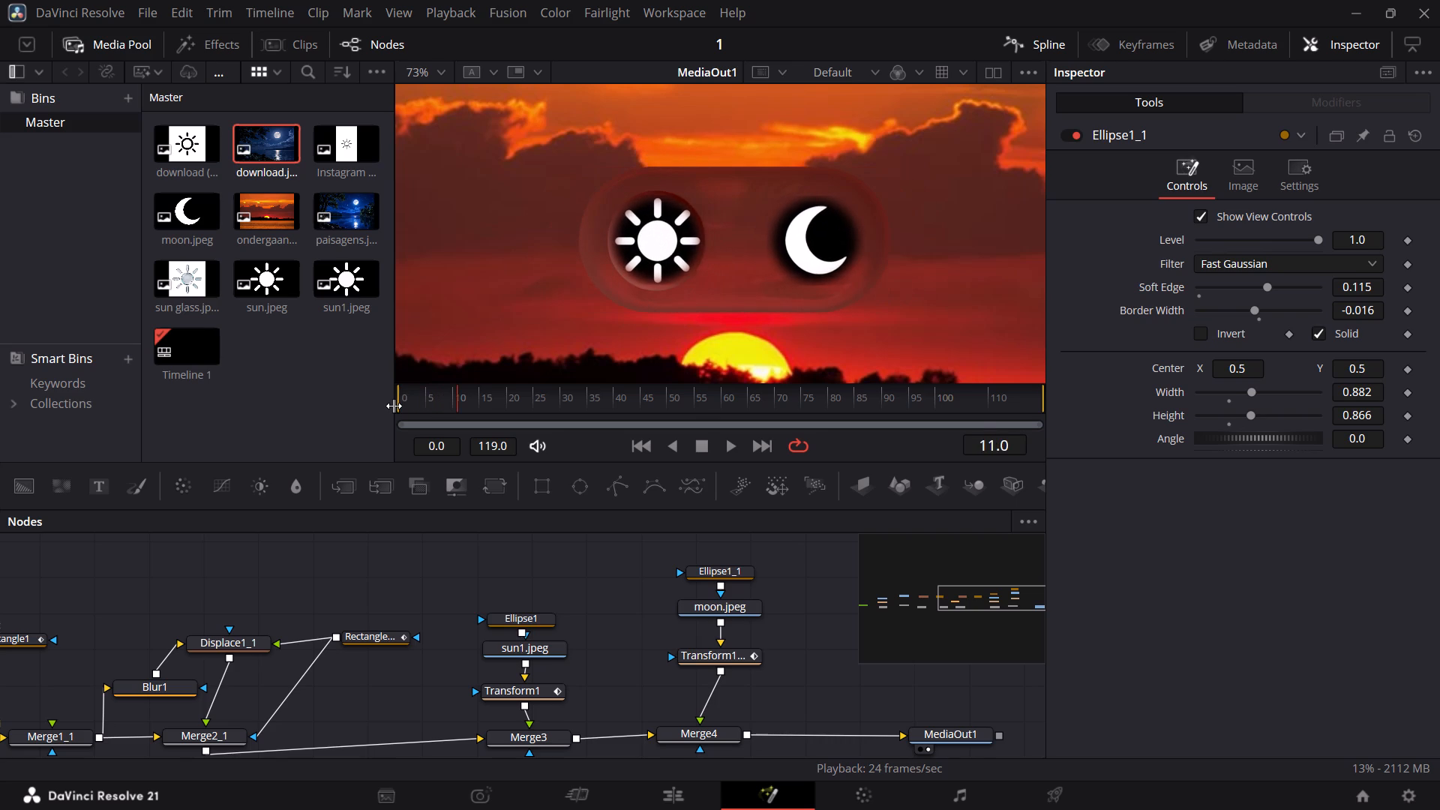
pyautogui.press('Right')
pyautogui.press('Right')
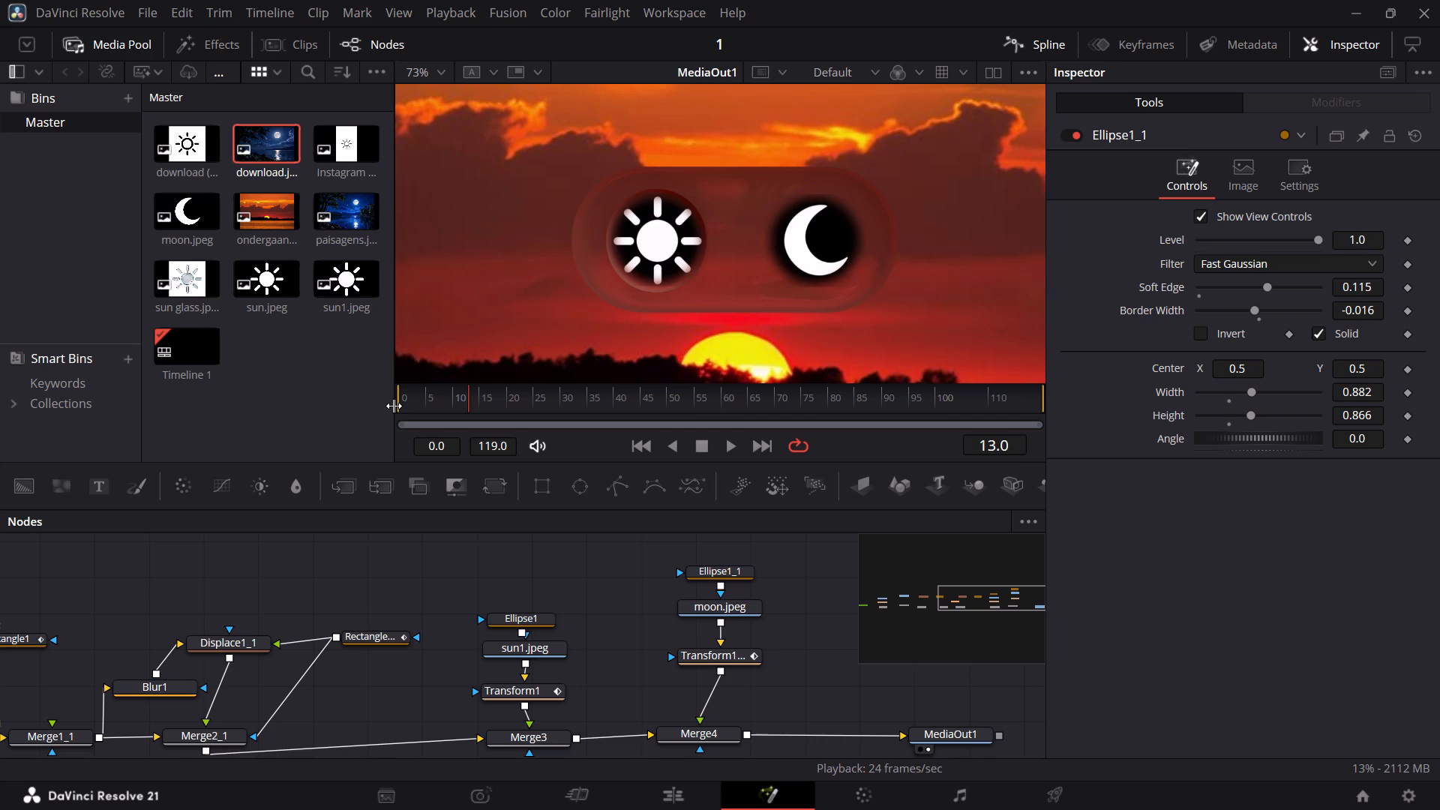
# Open the settings of the Rectangle1_1 mask that shapes the glass knob around the sun, at frame 13.
pyautogui.click(370, 636)
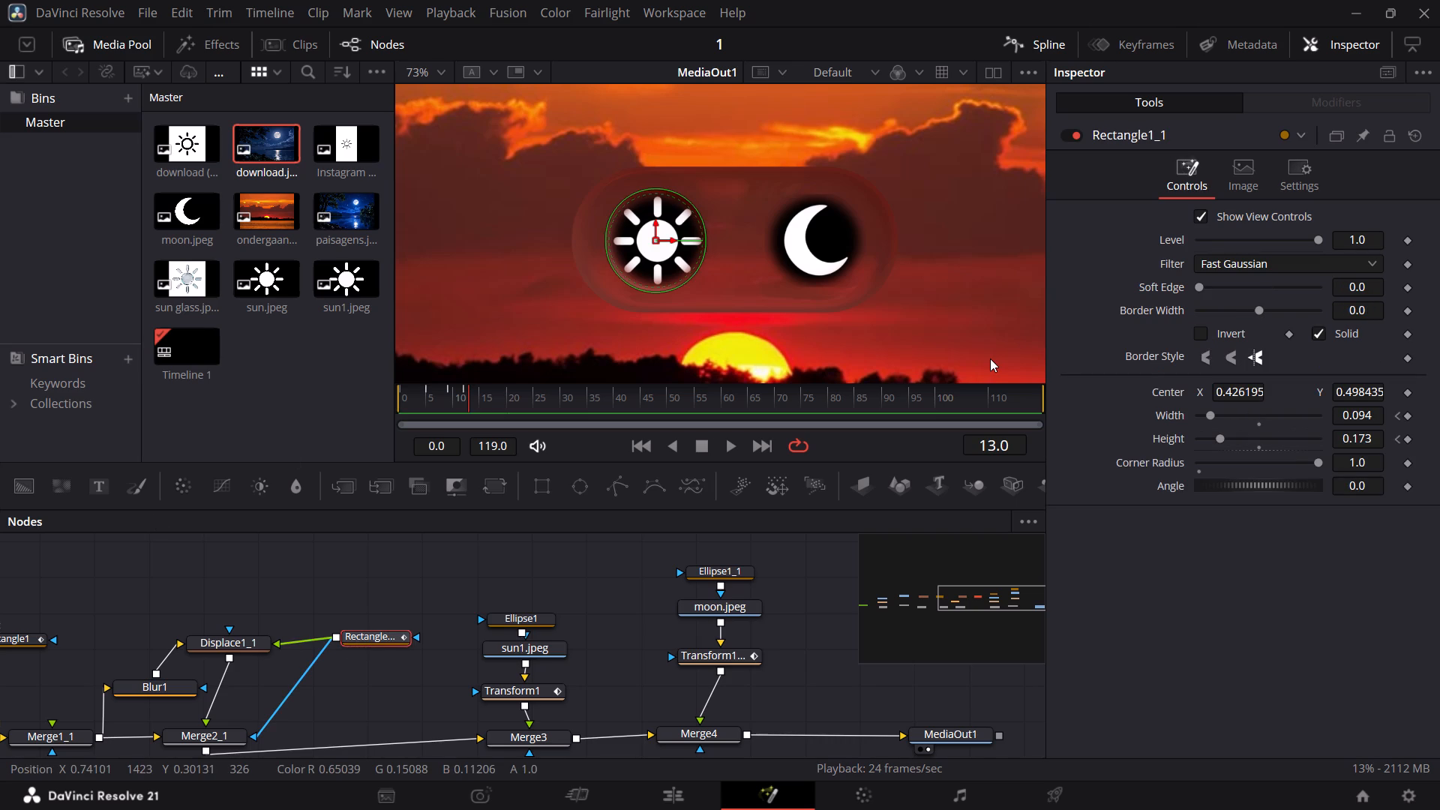
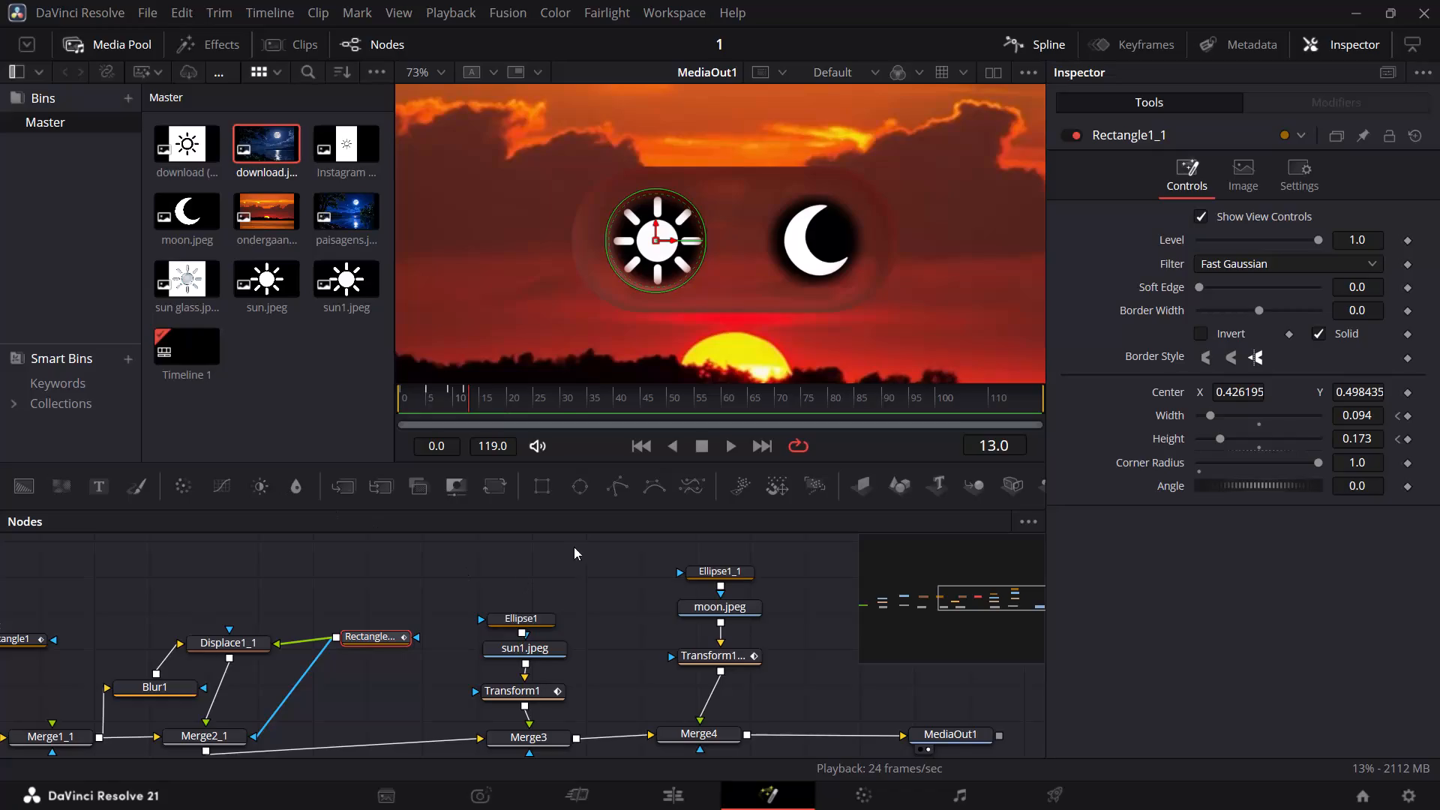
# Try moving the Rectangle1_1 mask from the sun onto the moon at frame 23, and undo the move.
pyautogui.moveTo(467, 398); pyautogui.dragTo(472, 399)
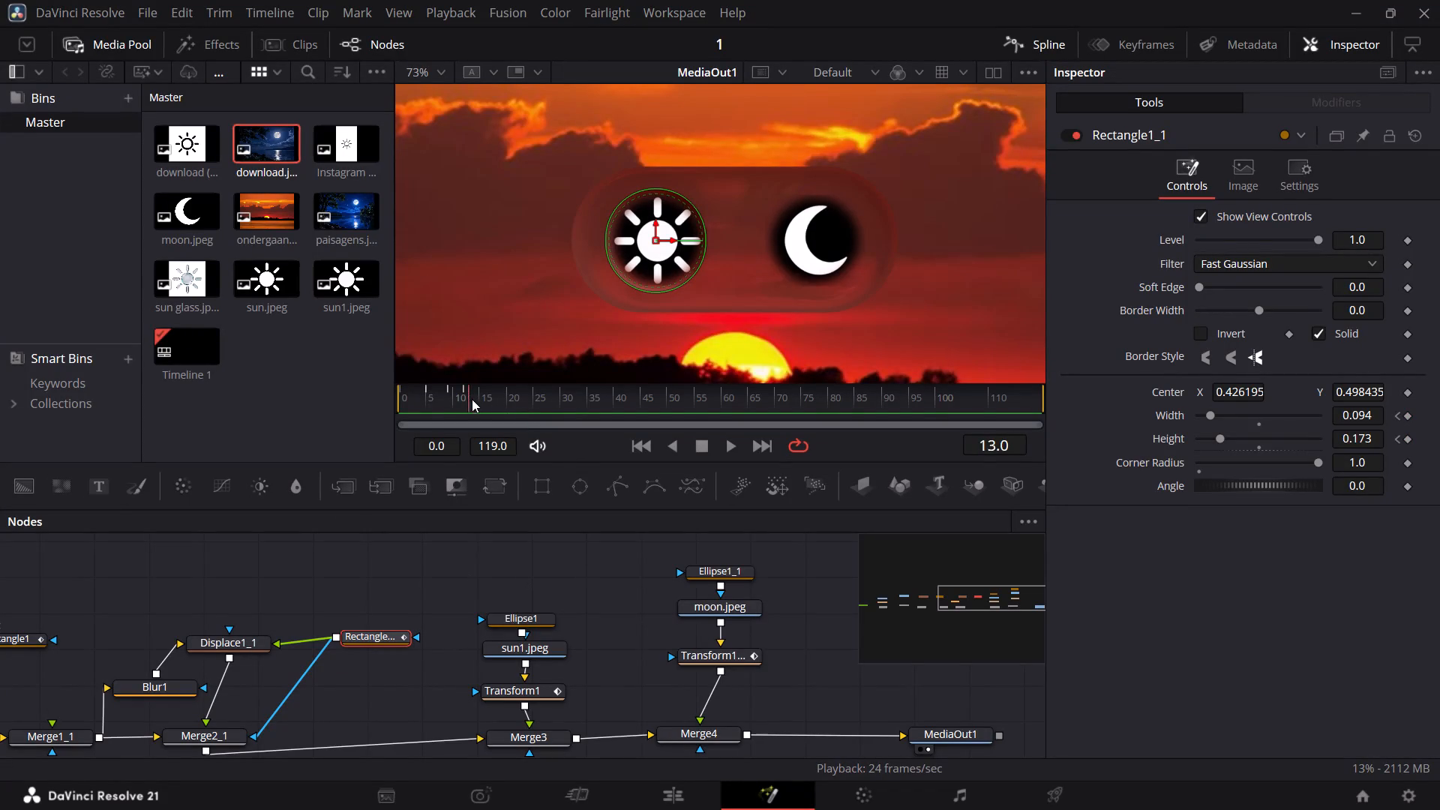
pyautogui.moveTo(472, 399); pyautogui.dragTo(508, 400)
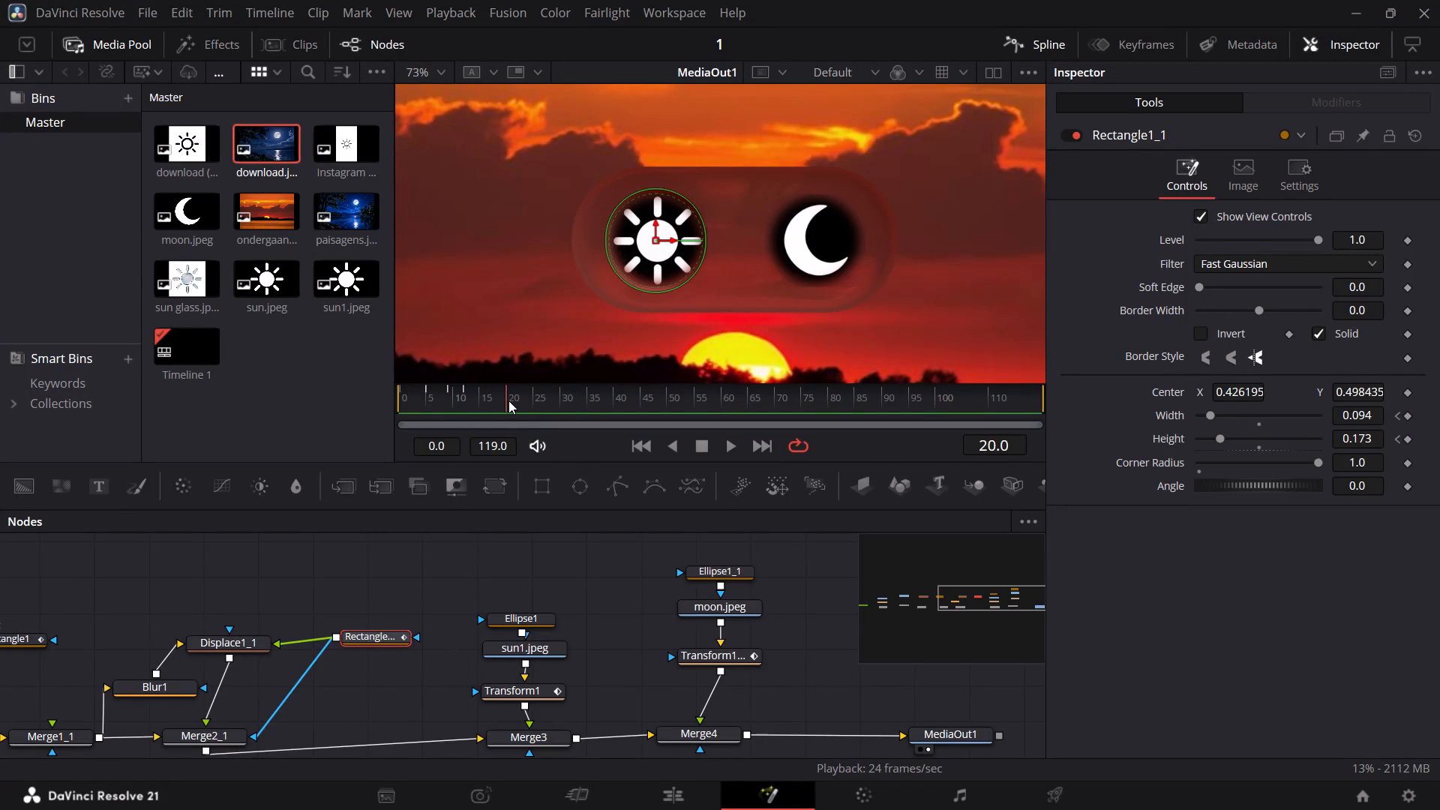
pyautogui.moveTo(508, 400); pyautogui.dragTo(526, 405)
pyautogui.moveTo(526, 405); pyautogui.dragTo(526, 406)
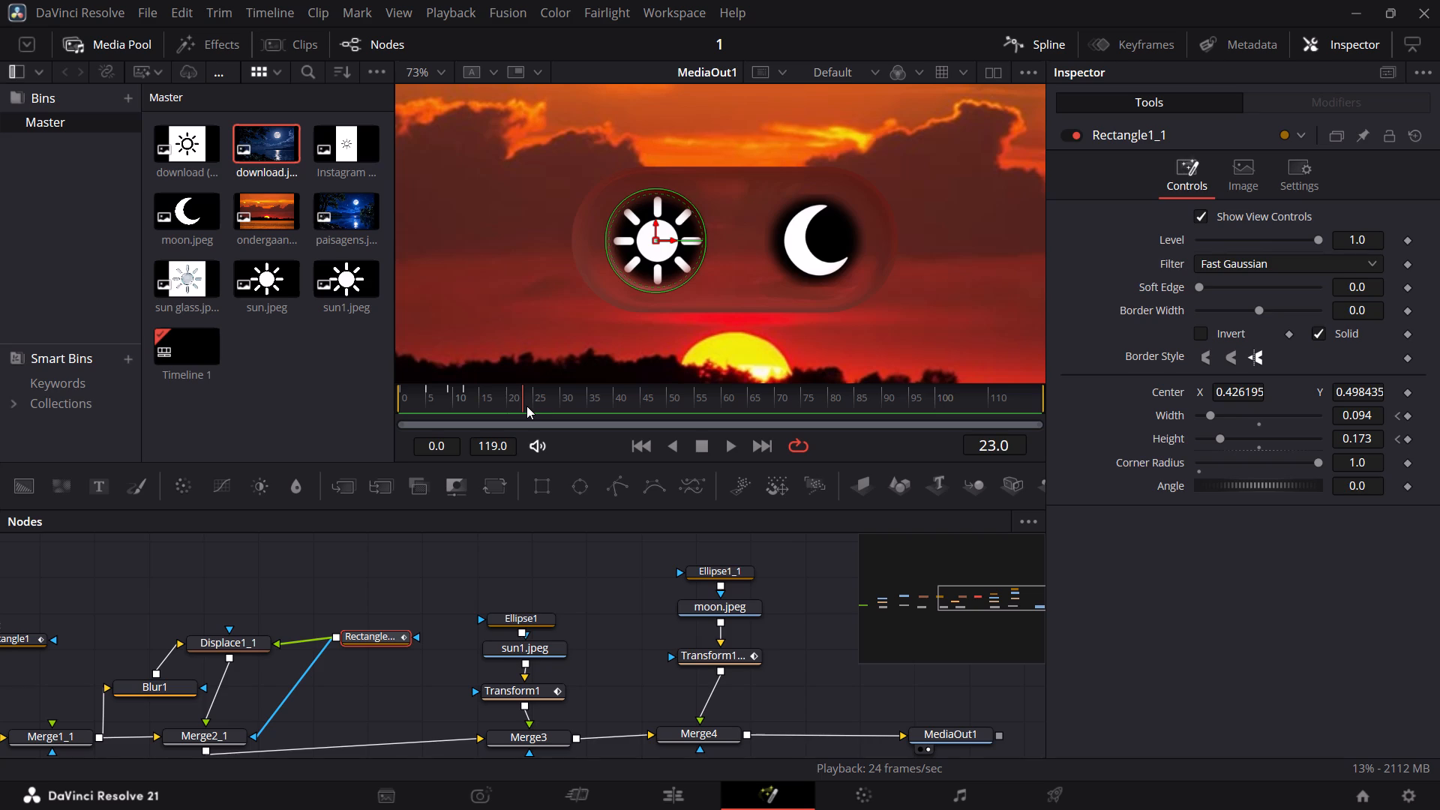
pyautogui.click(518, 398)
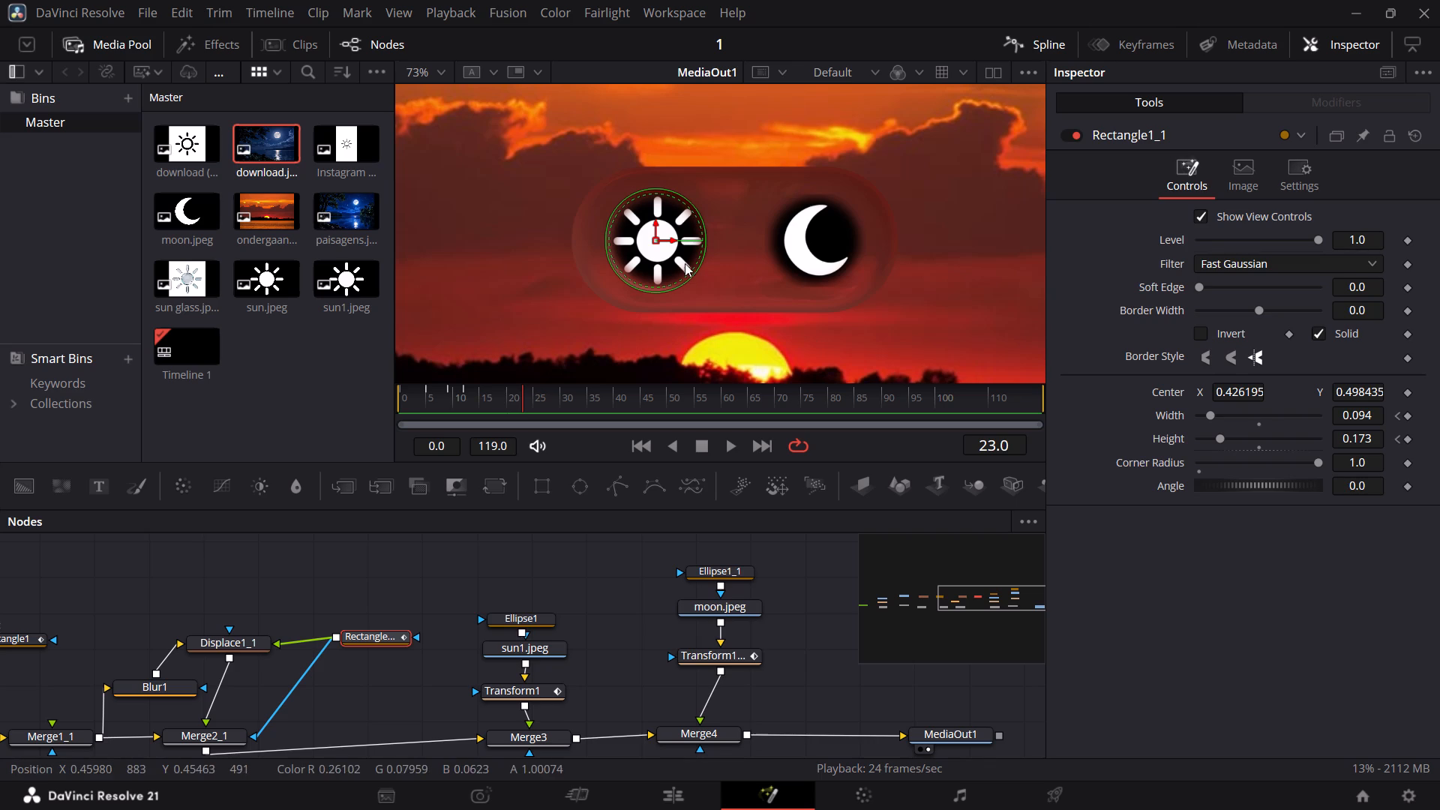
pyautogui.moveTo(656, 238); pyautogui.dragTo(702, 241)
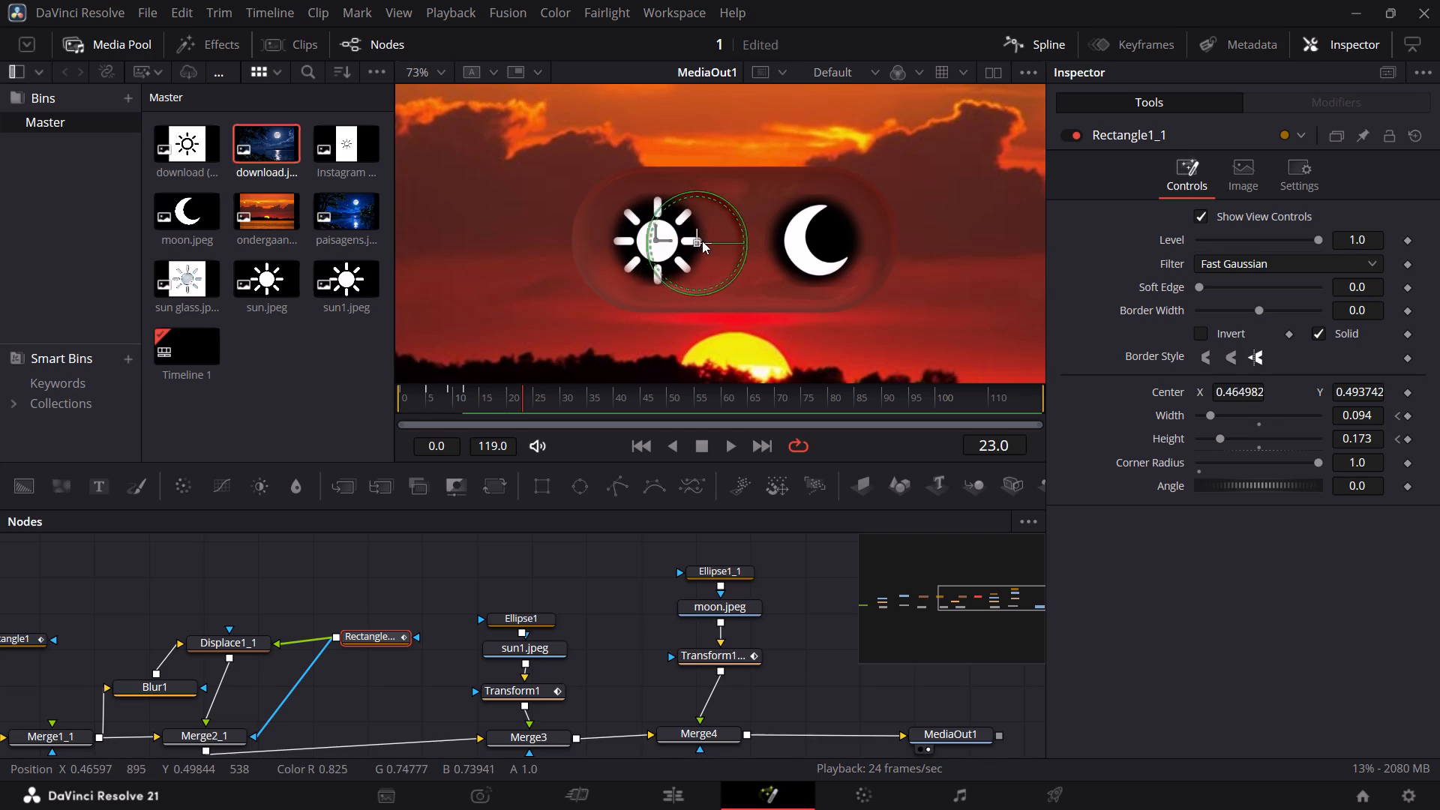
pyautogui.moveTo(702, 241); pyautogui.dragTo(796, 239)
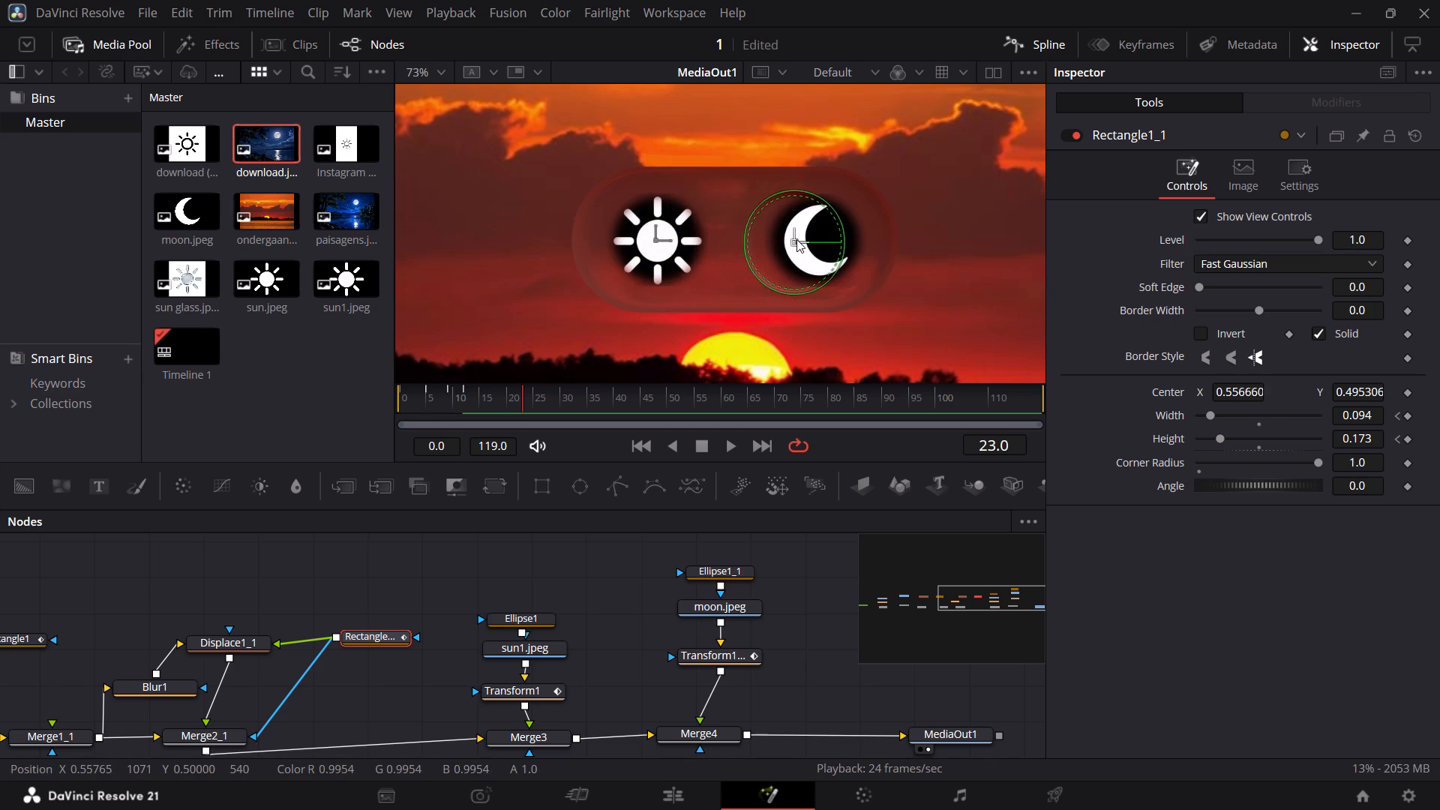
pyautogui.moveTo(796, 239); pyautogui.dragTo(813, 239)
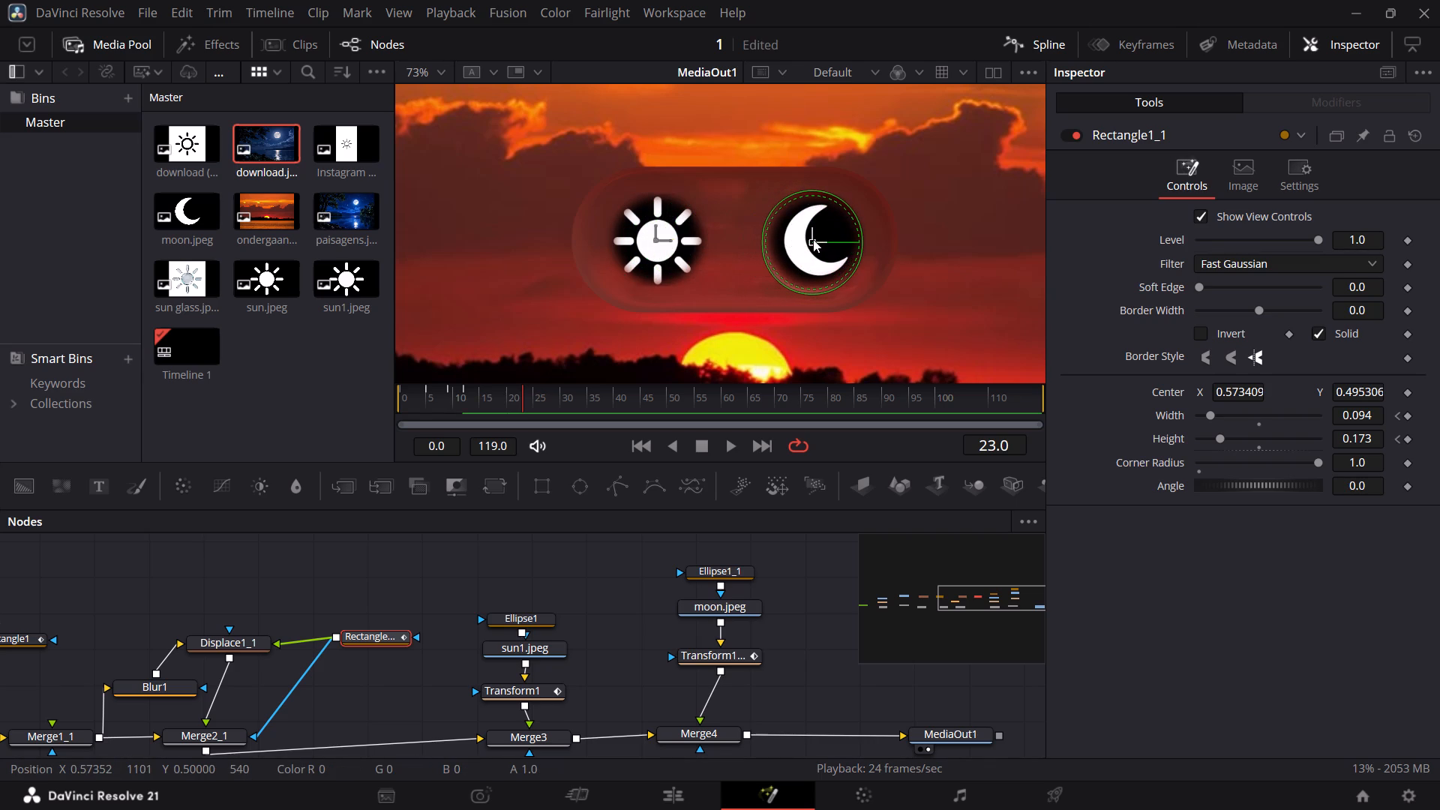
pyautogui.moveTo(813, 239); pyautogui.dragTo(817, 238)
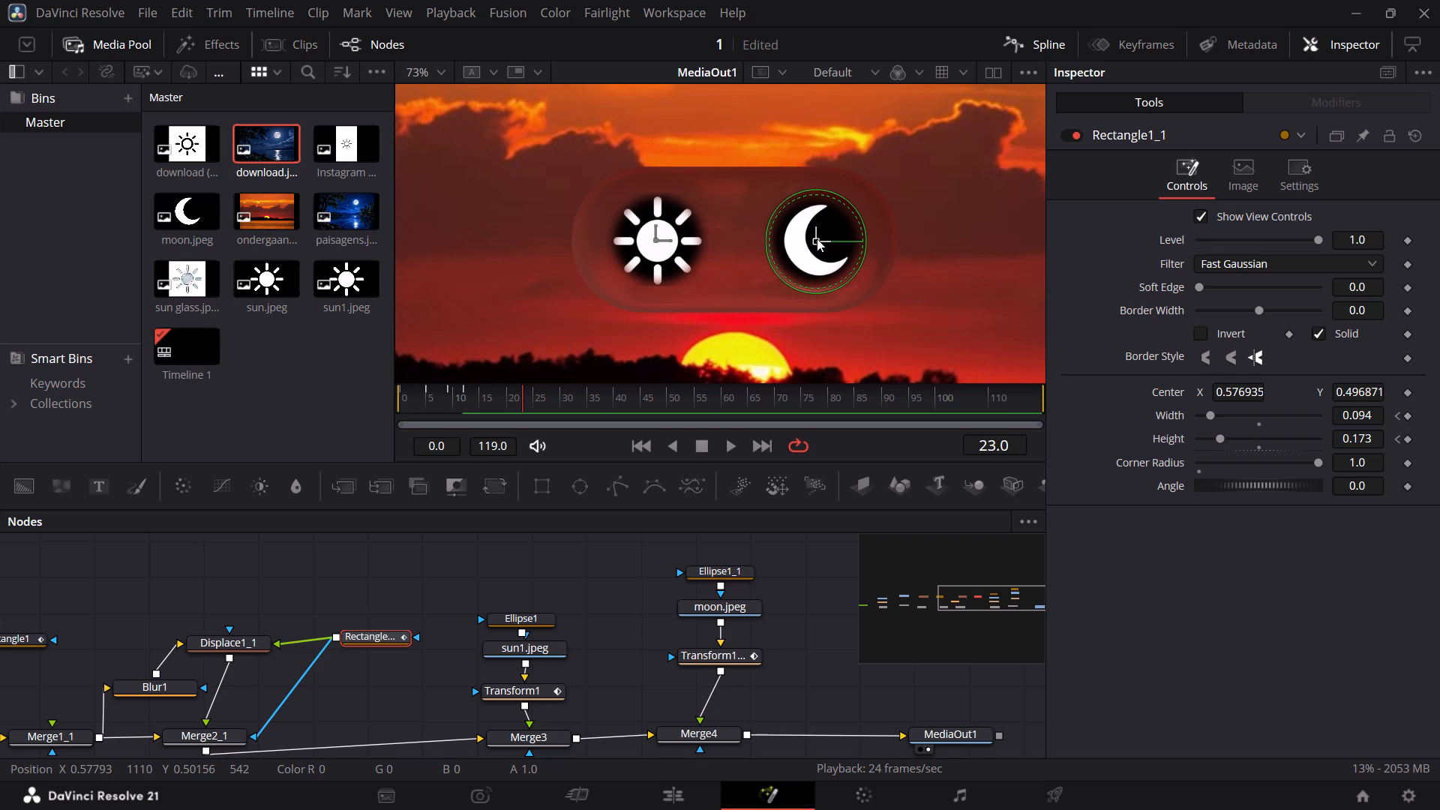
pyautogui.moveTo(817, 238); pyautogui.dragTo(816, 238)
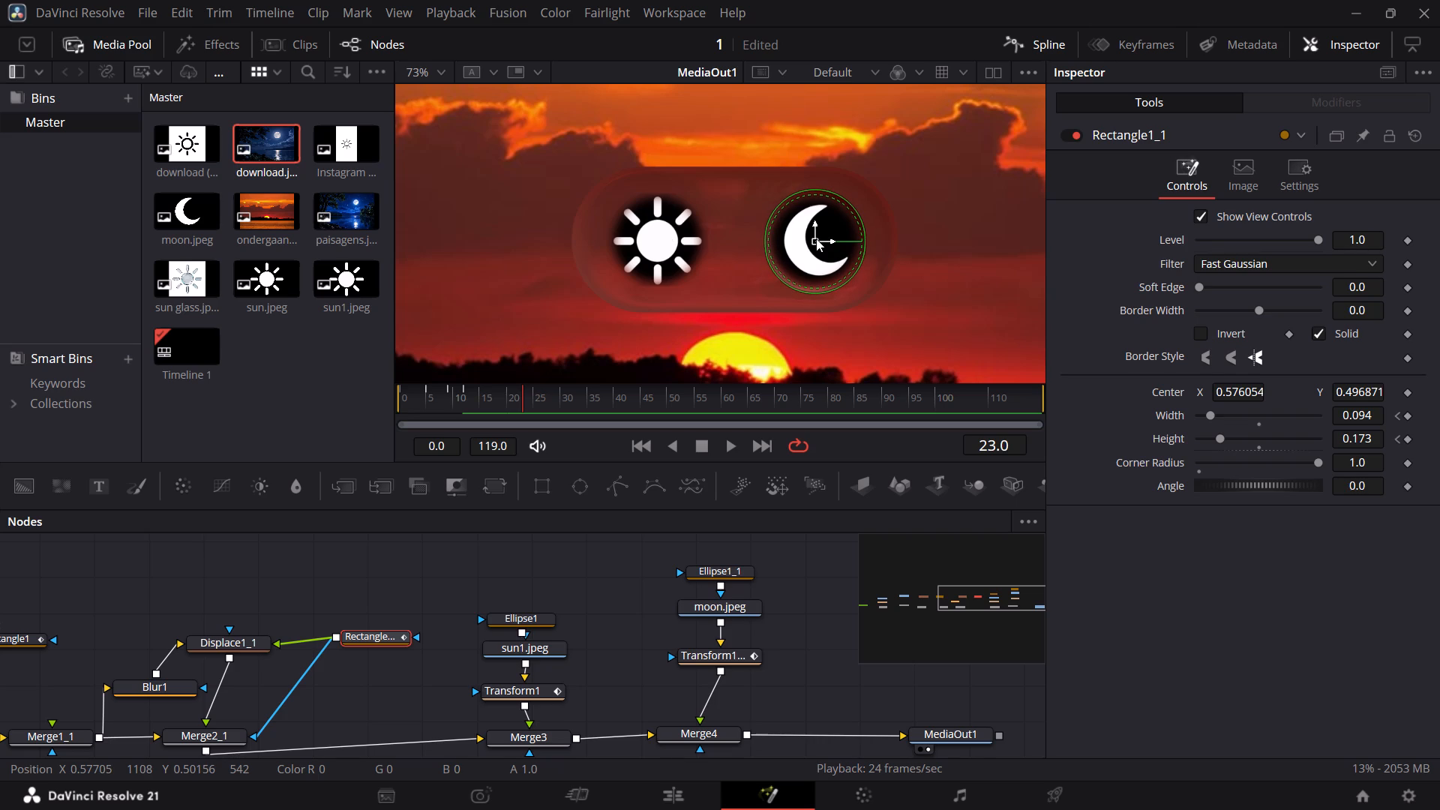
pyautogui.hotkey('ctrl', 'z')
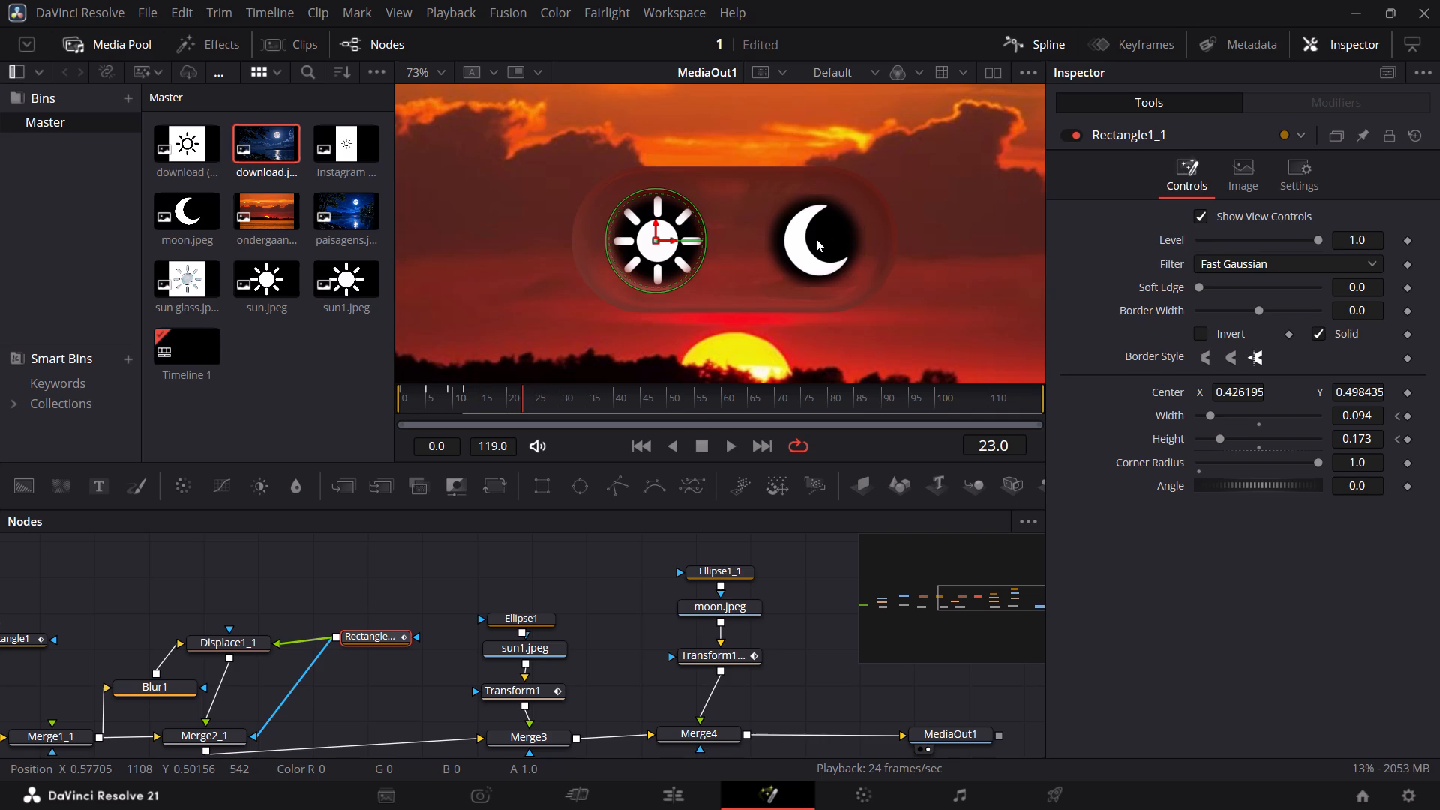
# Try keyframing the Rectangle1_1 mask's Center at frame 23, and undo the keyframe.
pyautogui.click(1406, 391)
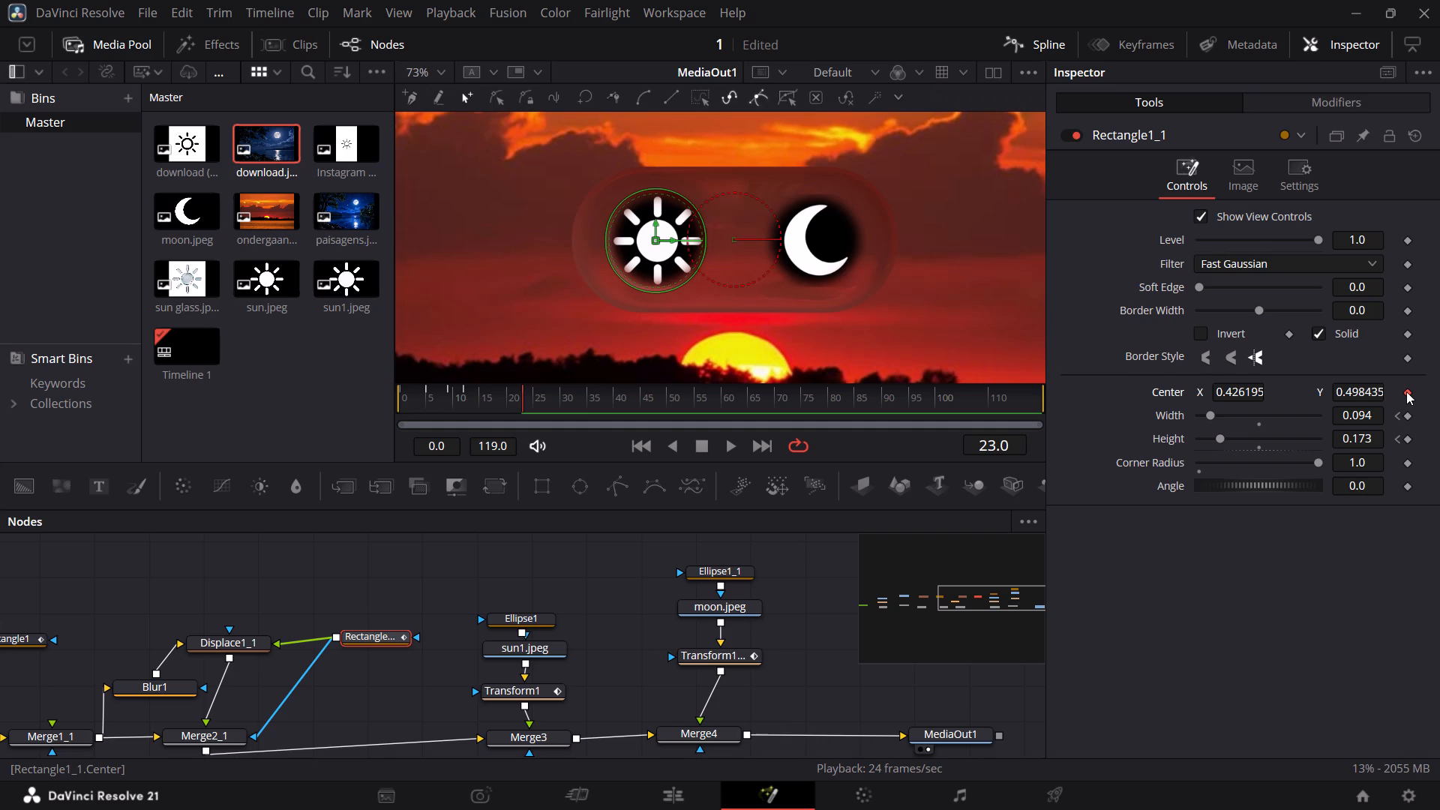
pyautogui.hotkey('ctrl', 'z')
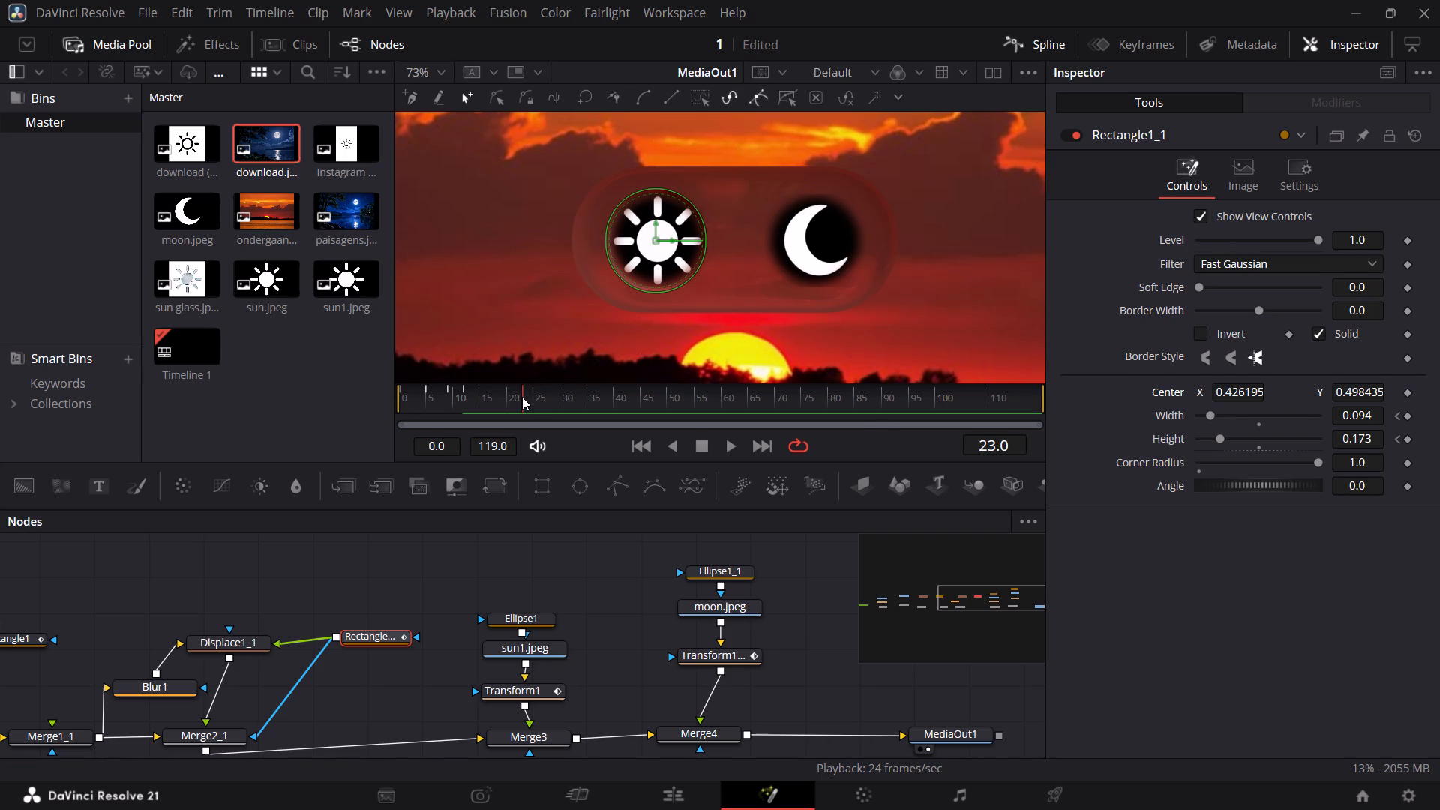
# Set a keyframe on the Rectangle1_1 mask's Center over the sun at frame 15.
pyautogui.moveTo(522, 397); pyautogui.dragTo(468, 397)
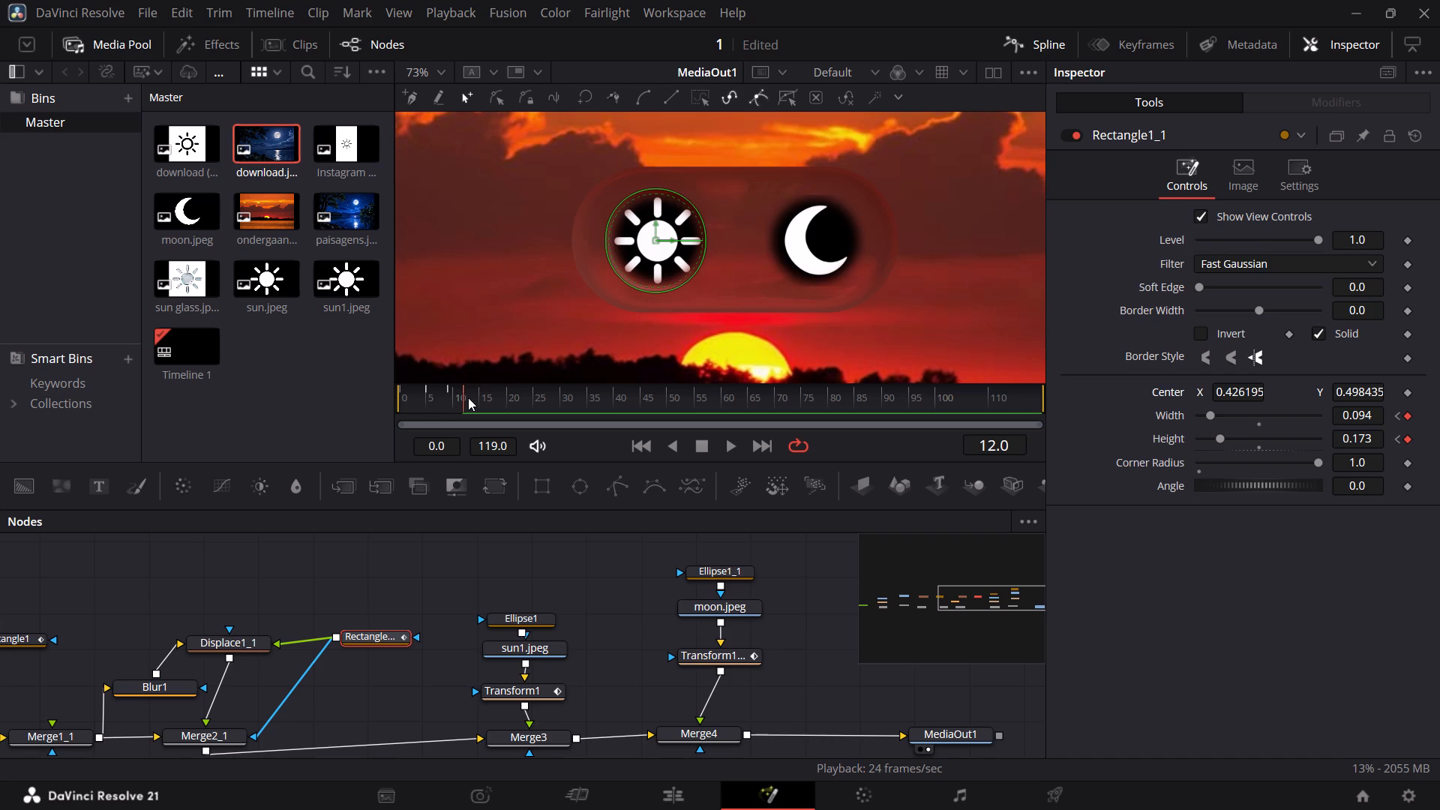
pyautogui.press('Left')
pyautogui.press('Left')
pyautogui.press('Right')
pyautogui.press('Right')
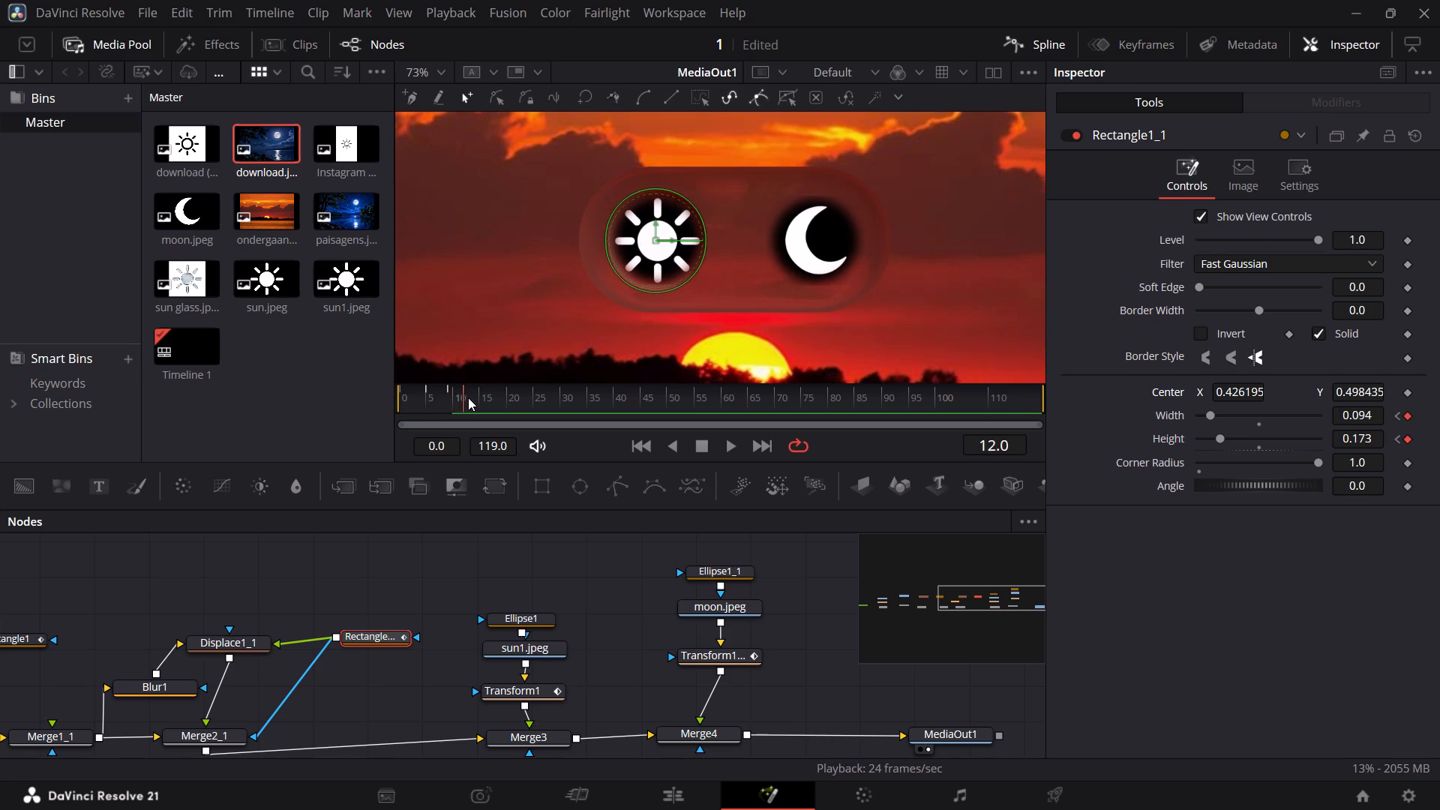
pyautogui.press('Right')
pyautogui.press('Right')
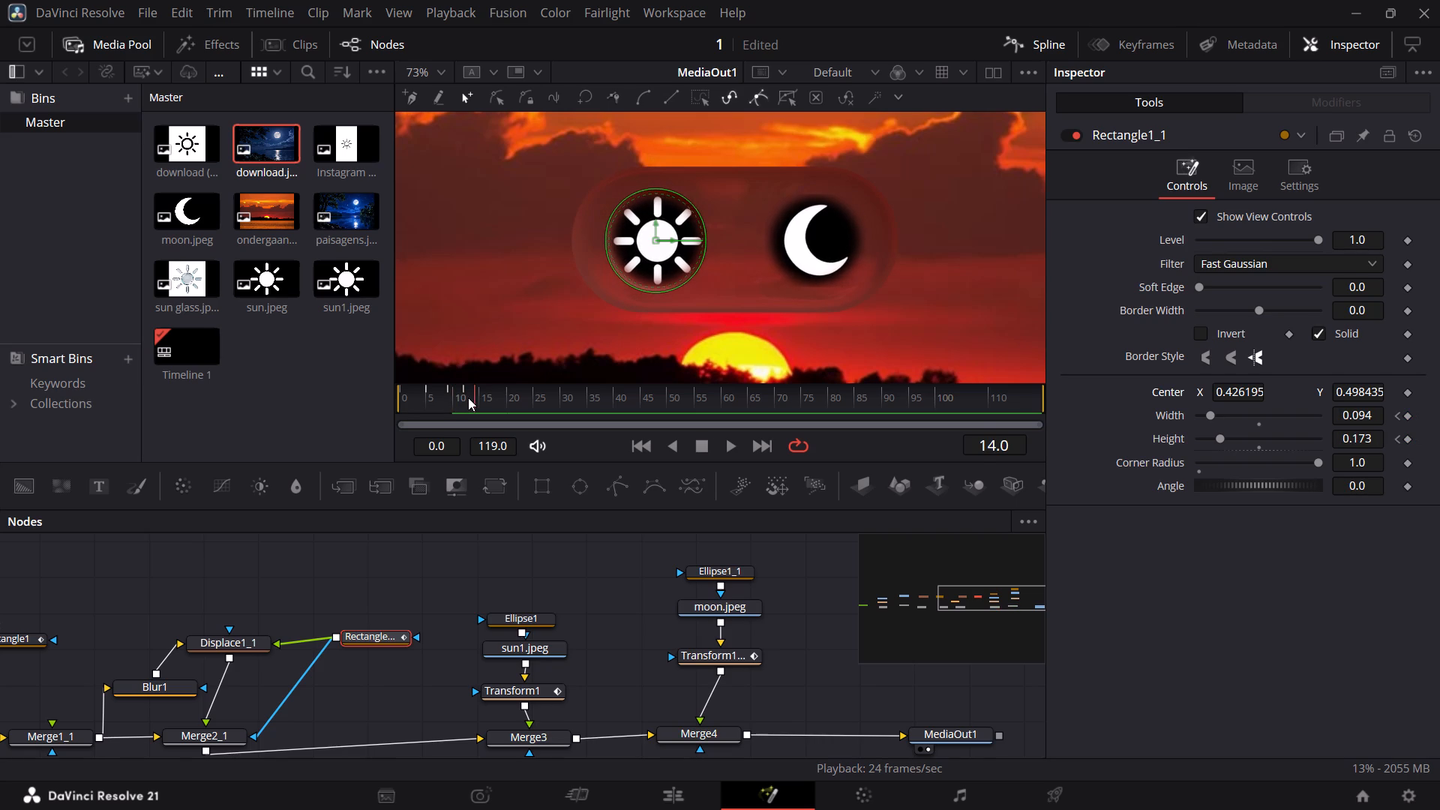
pyautogui.press('Right')
pyautogui.click(1408, 394)
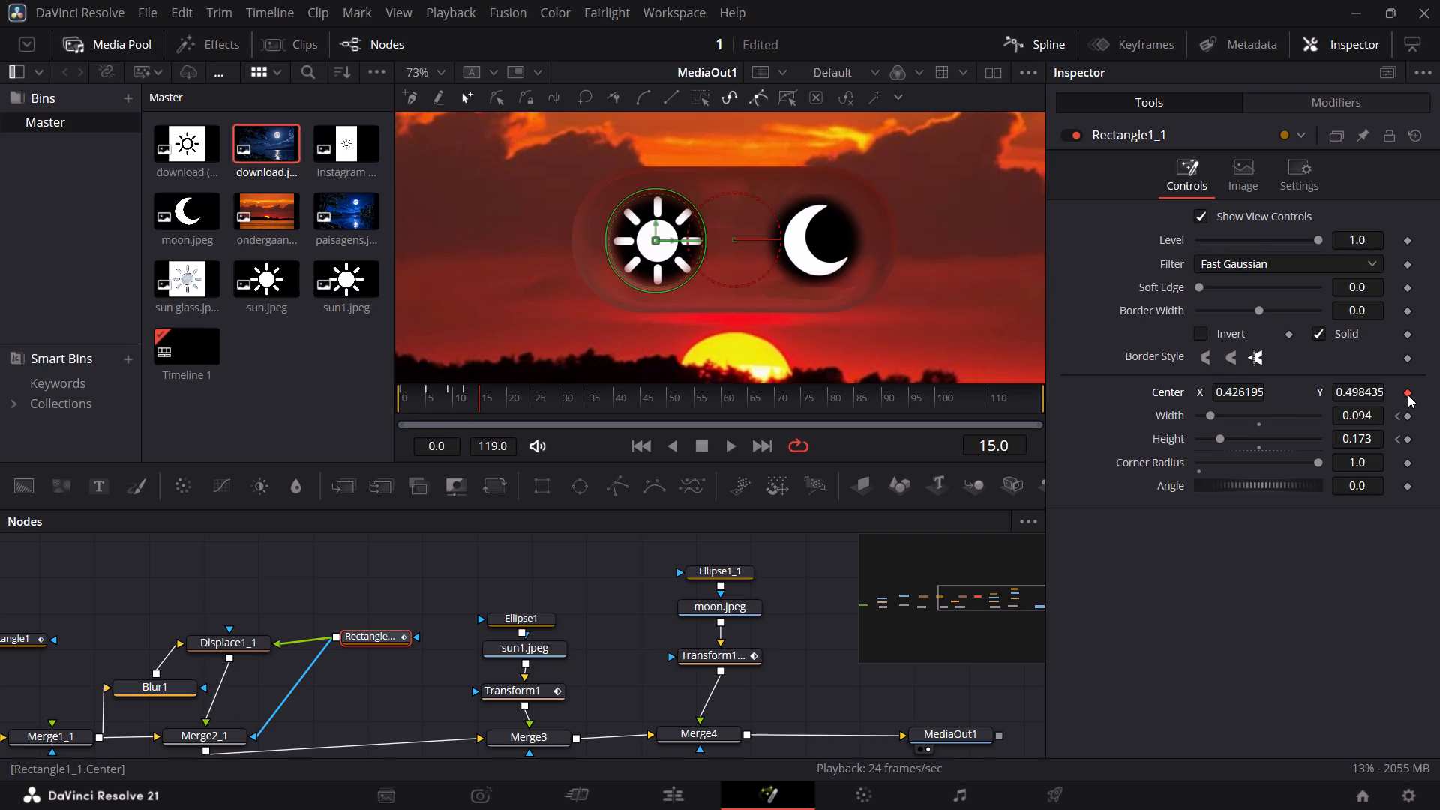
# At frame 30, slide the Rectangle1_1 mask horizontally onto the moon, keyframing its Center X at about 0.578.
pyautogui.press('Right')
pyautogui.press('Right')
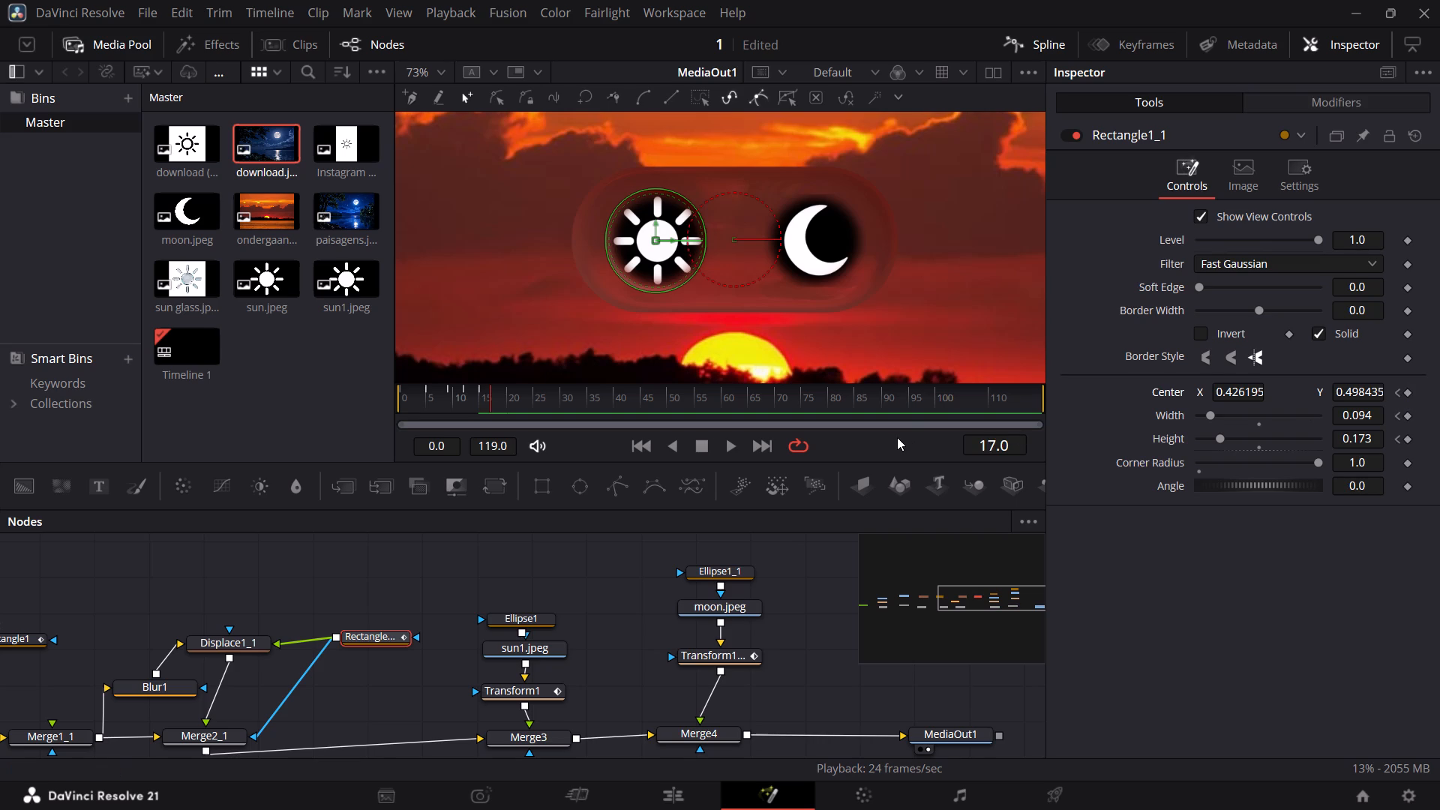
pyautogui.press('Right')
pyautogui.press('Right')
pyautogui.press('Right')
pyautogui.press('Right')
pyautogui.press('Right')
pyautogui.press('Right')
pyautogui.press('Right')
pyautogui.press('Right')
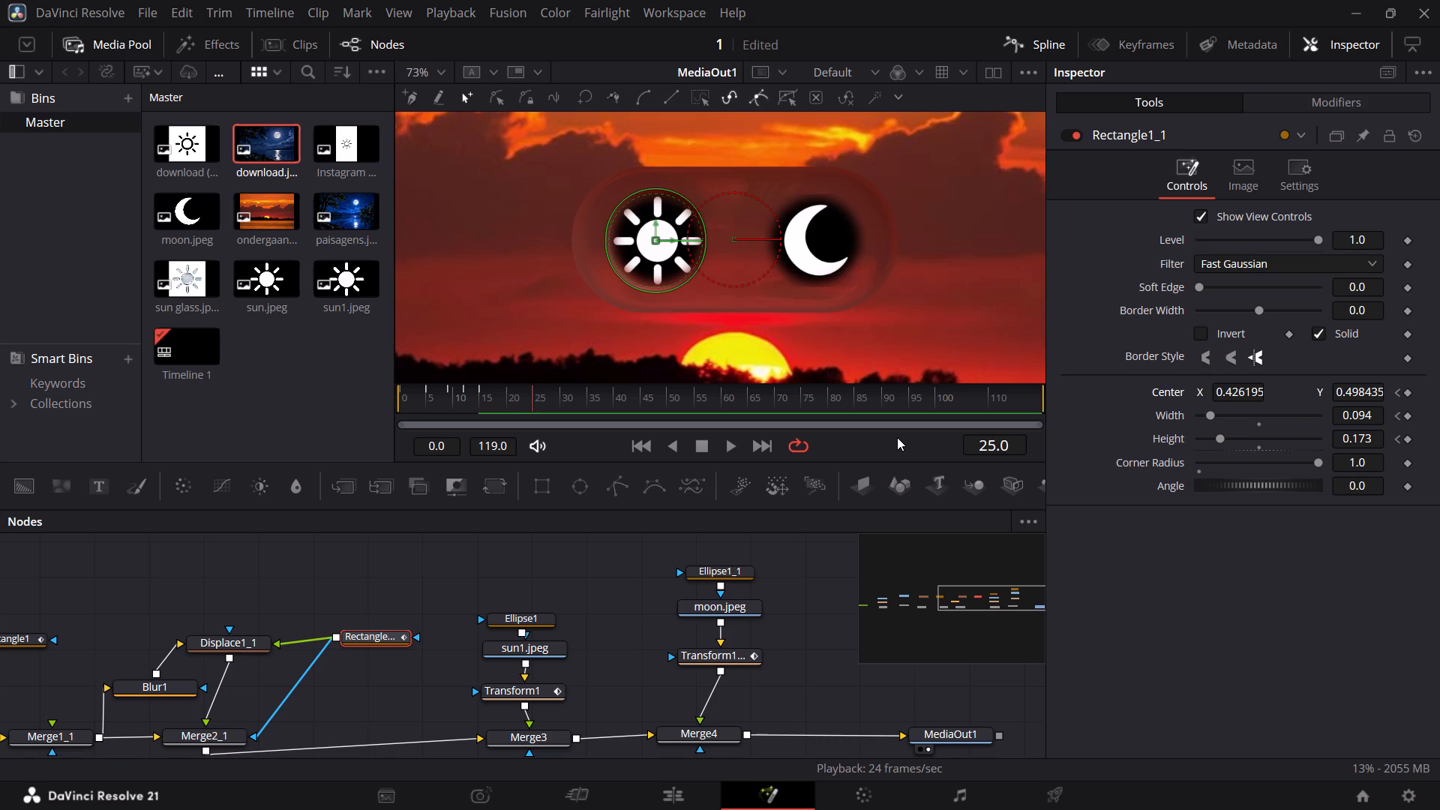
pyautogui.press('Right')
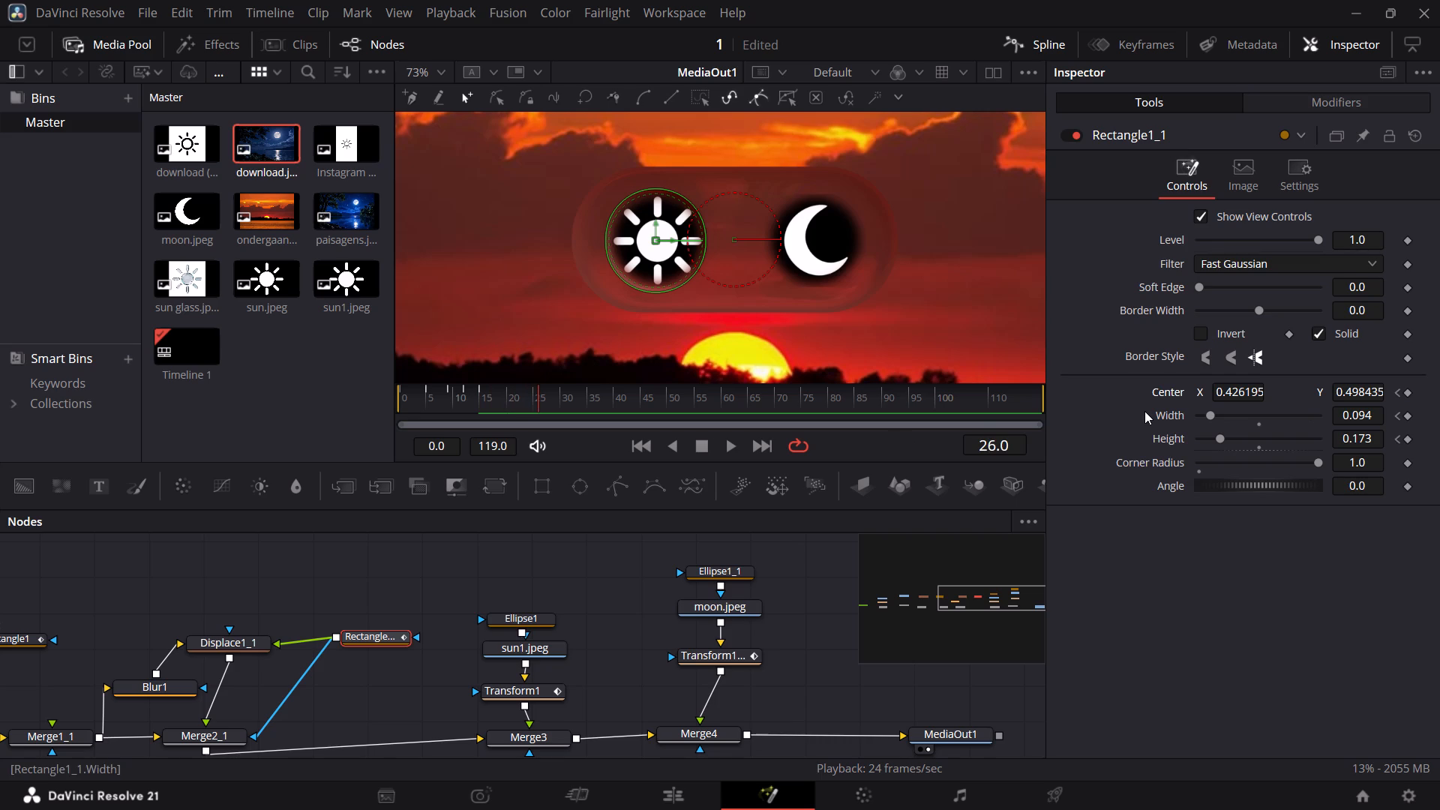
pyautogui.press('Right')
pyautogui.press('Right')
pyautogui.press('Right')
pyautogui.press('Right')
pyautogui.moveTo(1228, 389); pyautogui.dragTo(1330, 370)
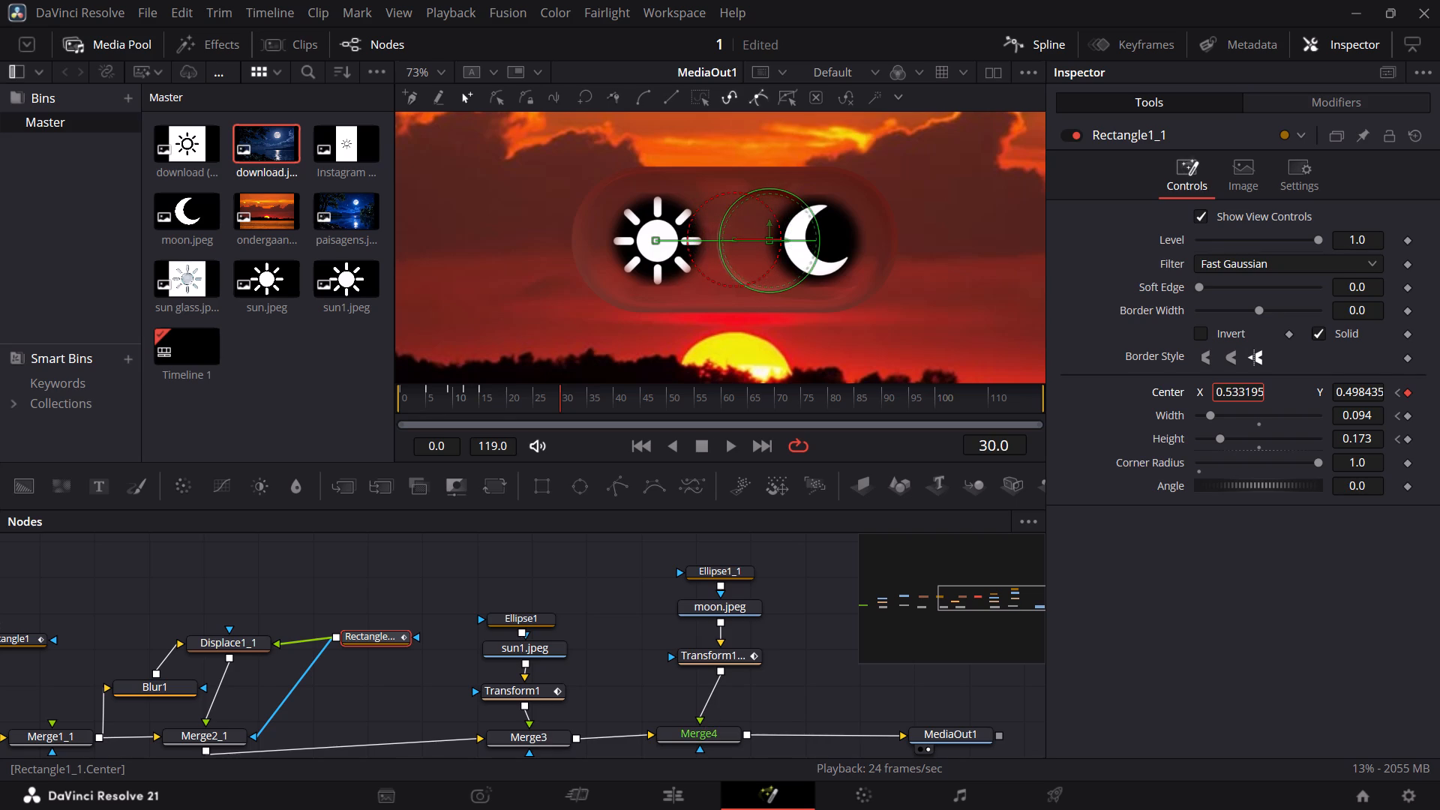
pyautogui.moveTo(1330, 370); pyautogui.dragTo(1409, 367)
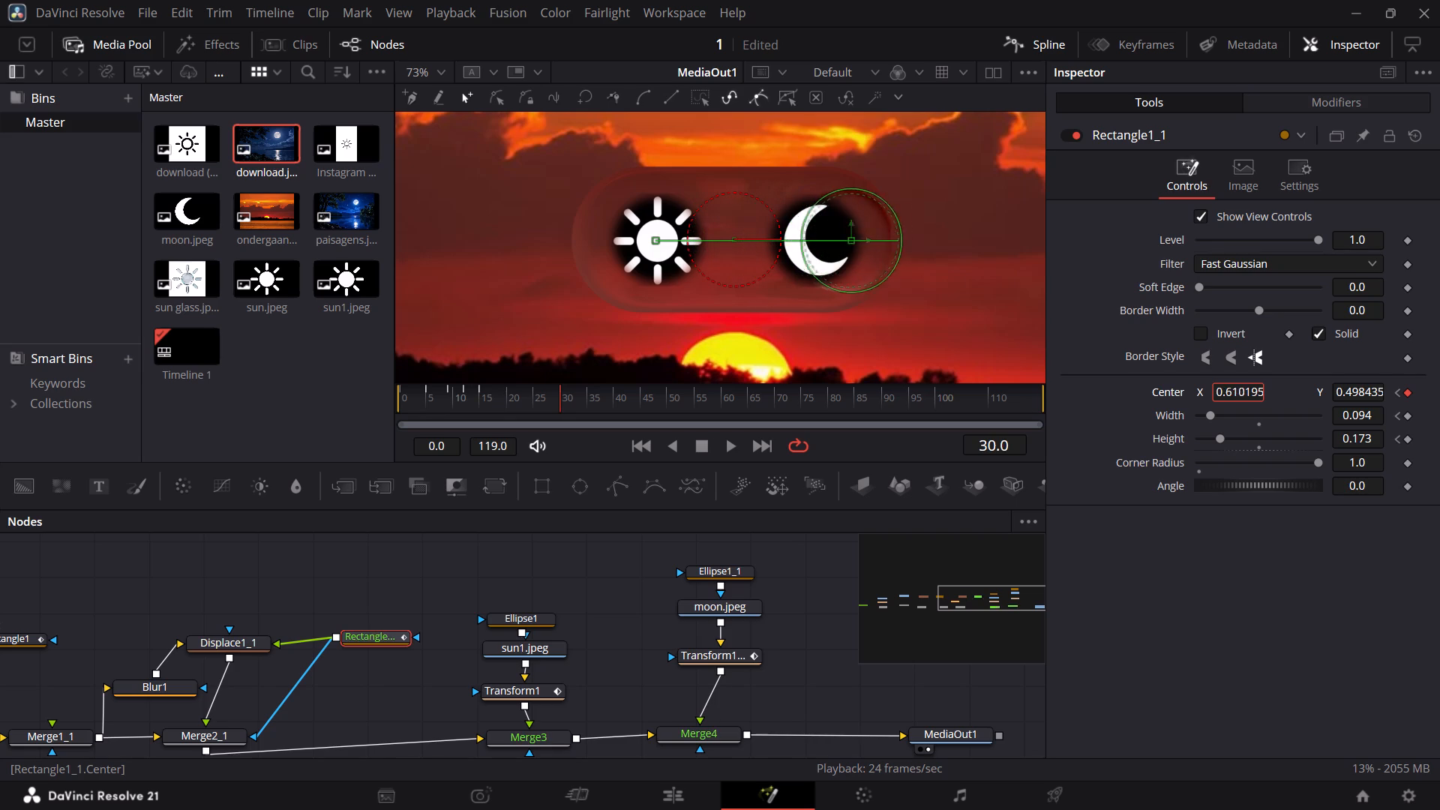
pyautogui.moveTo(1409, 367); pyautogui.dragTo(1372, 374)
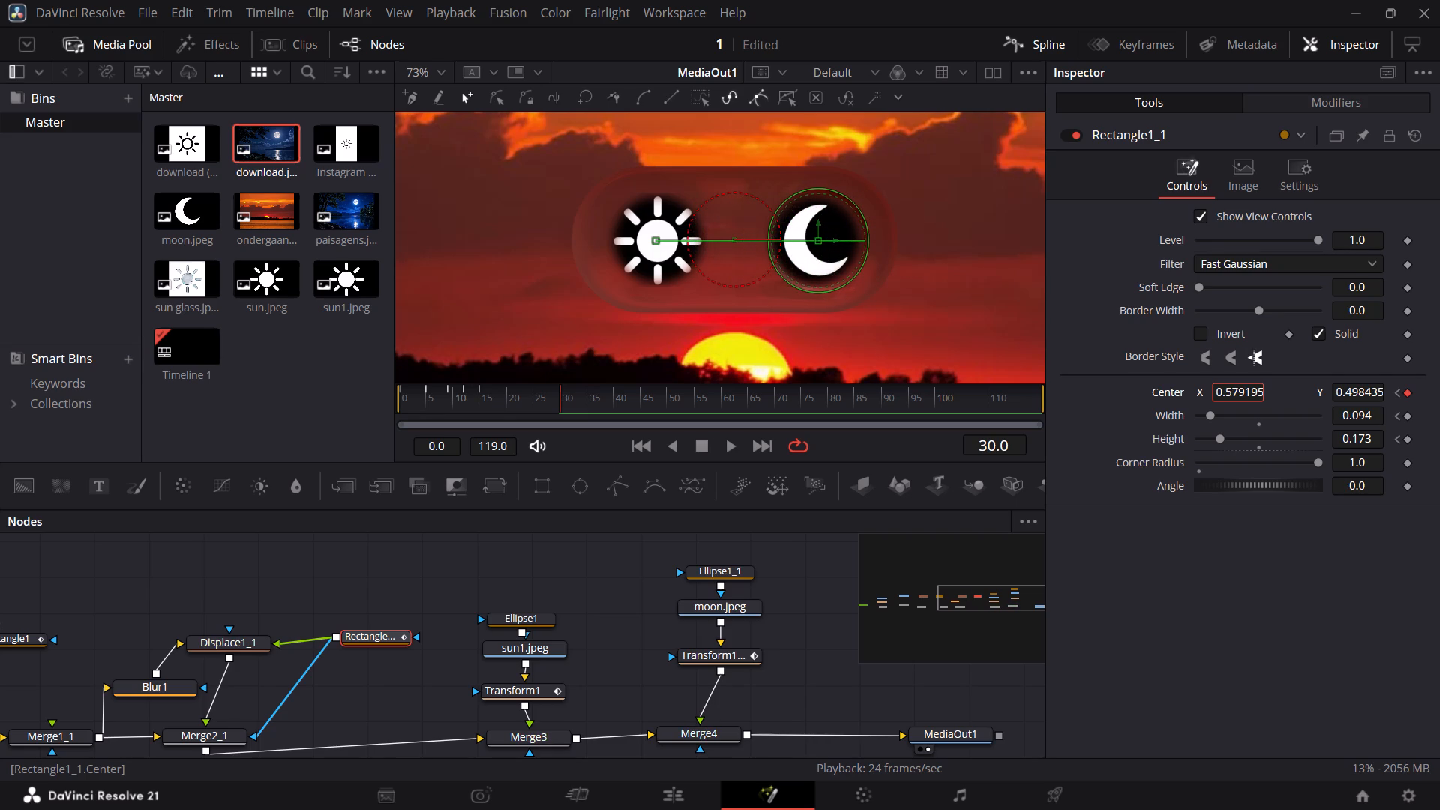
pyautogui.moveTo(1372, 374); pyautogui.dragTo(1371, 374)
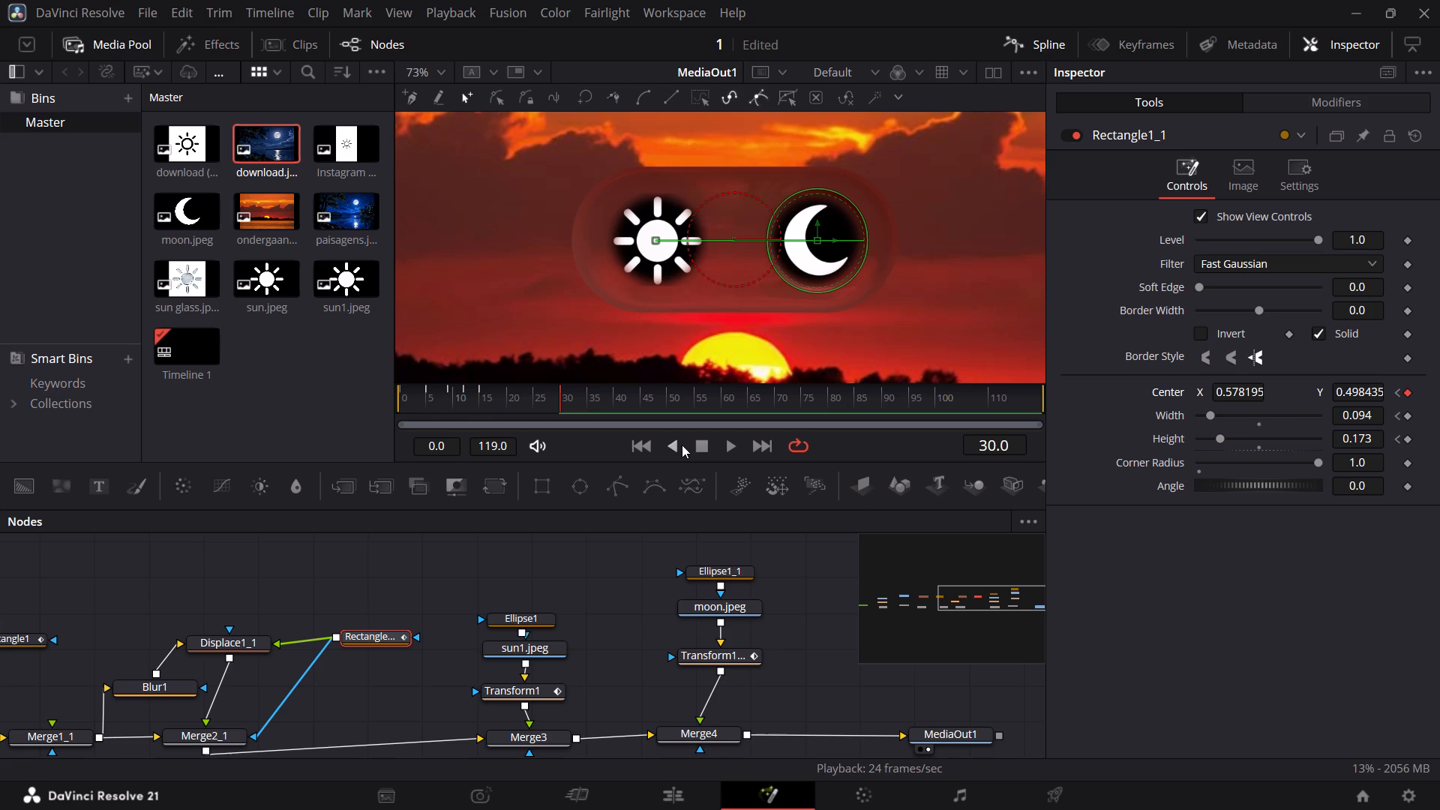
pyautogui.click(556, 405)
# Open the spline editor and fit all the animation curves in its graph.
pyautogui.click(1036, 43)
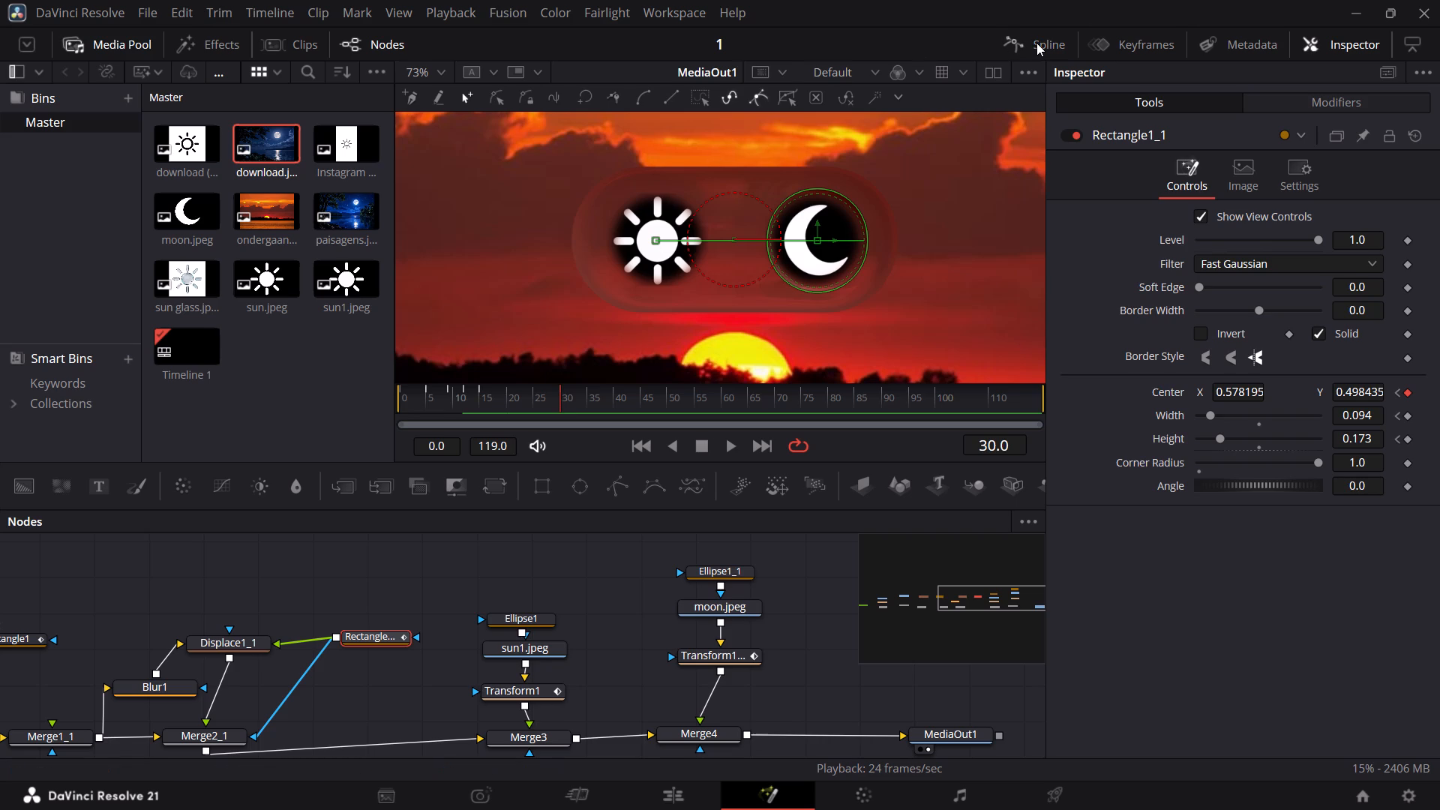
pyautogui.click(1033, 46)
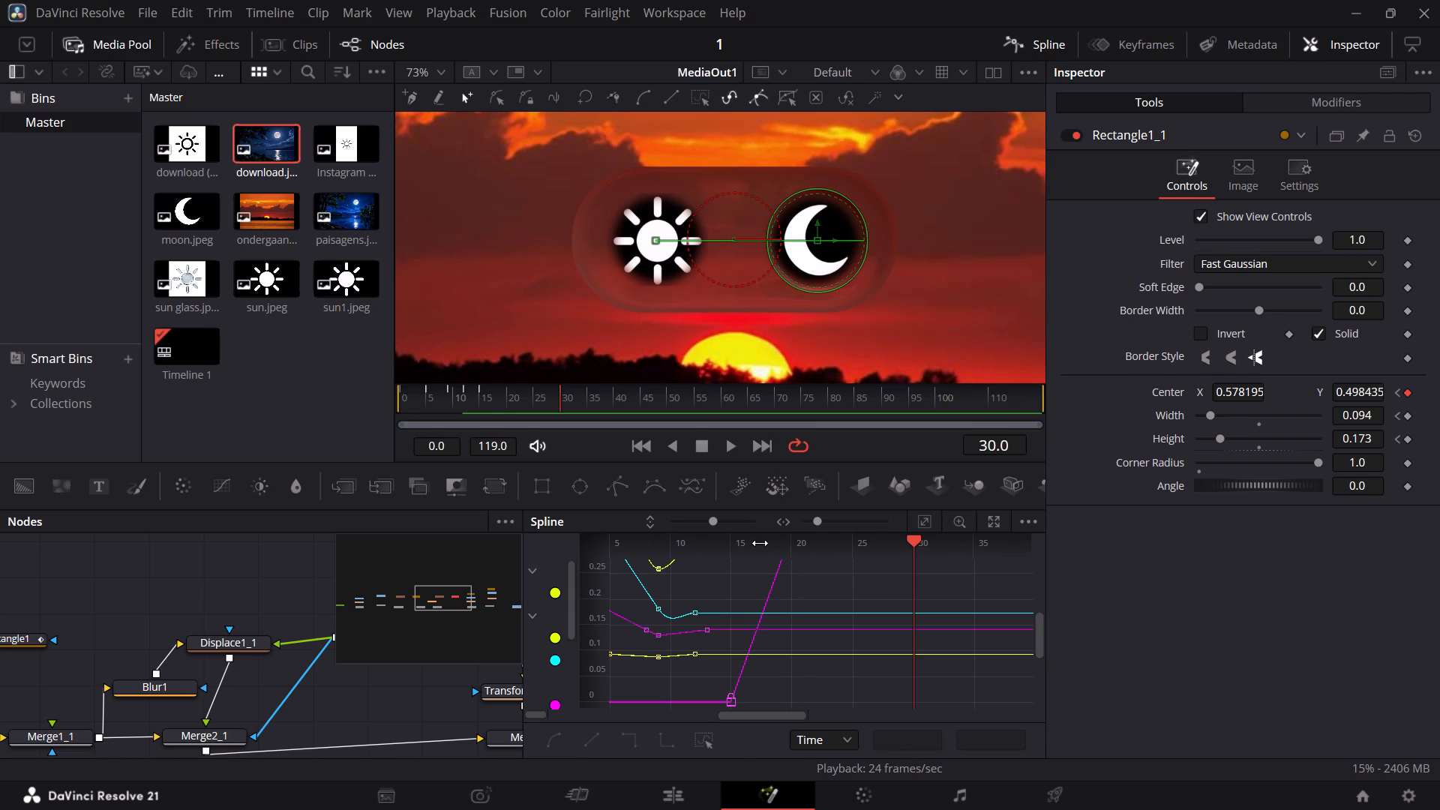
pyautogui.hscroll(9, 613, 604)
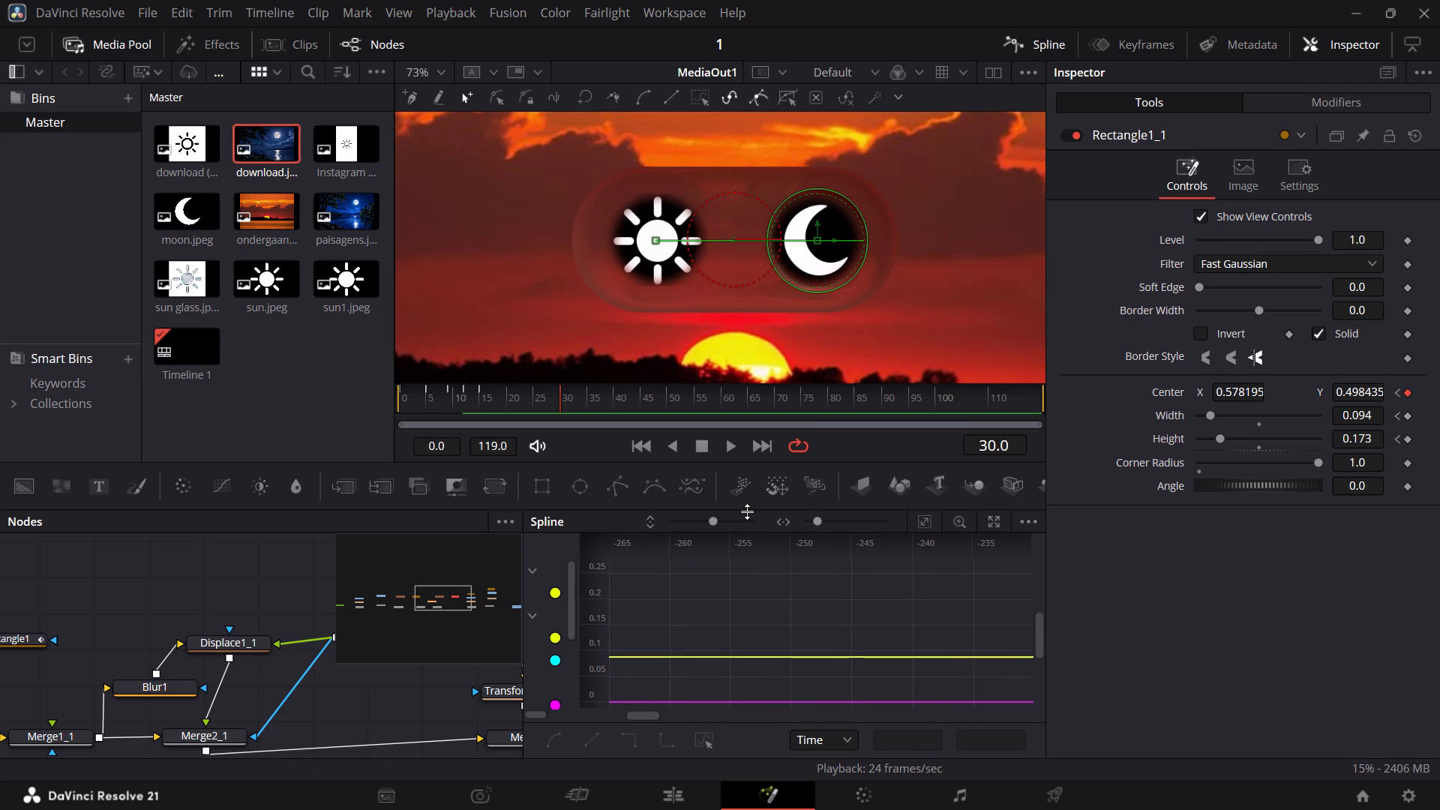
pyautogui.moveTo(612, 514); pyautogui.dragTo(556, 560)
pyautogui.moveTo(556, 560); pyautogui.dragTo(531, 575)
pyautogui.click(531, 575)
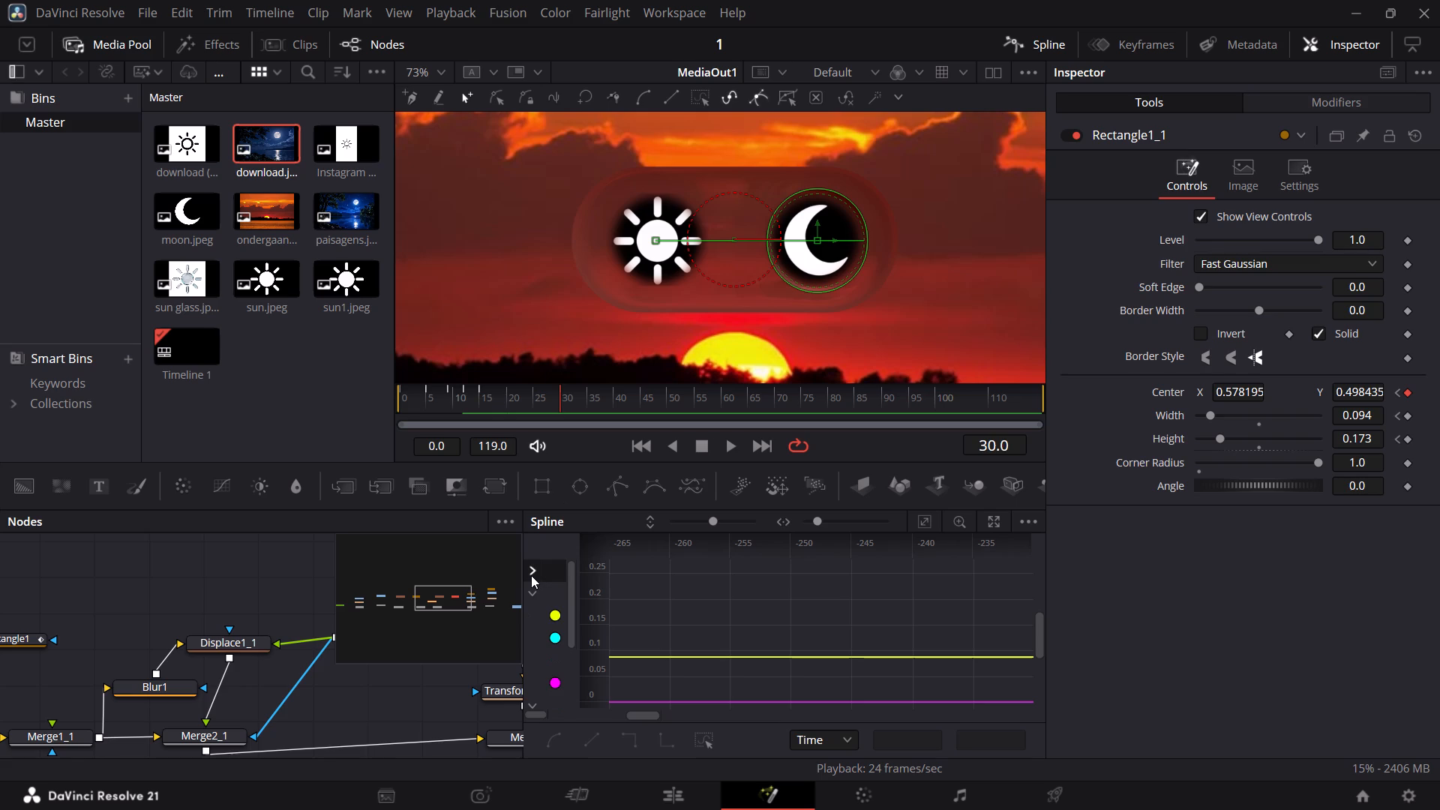
pyautogui.click(531, 575)
pyautogui.scroll(-1, 839, 583)
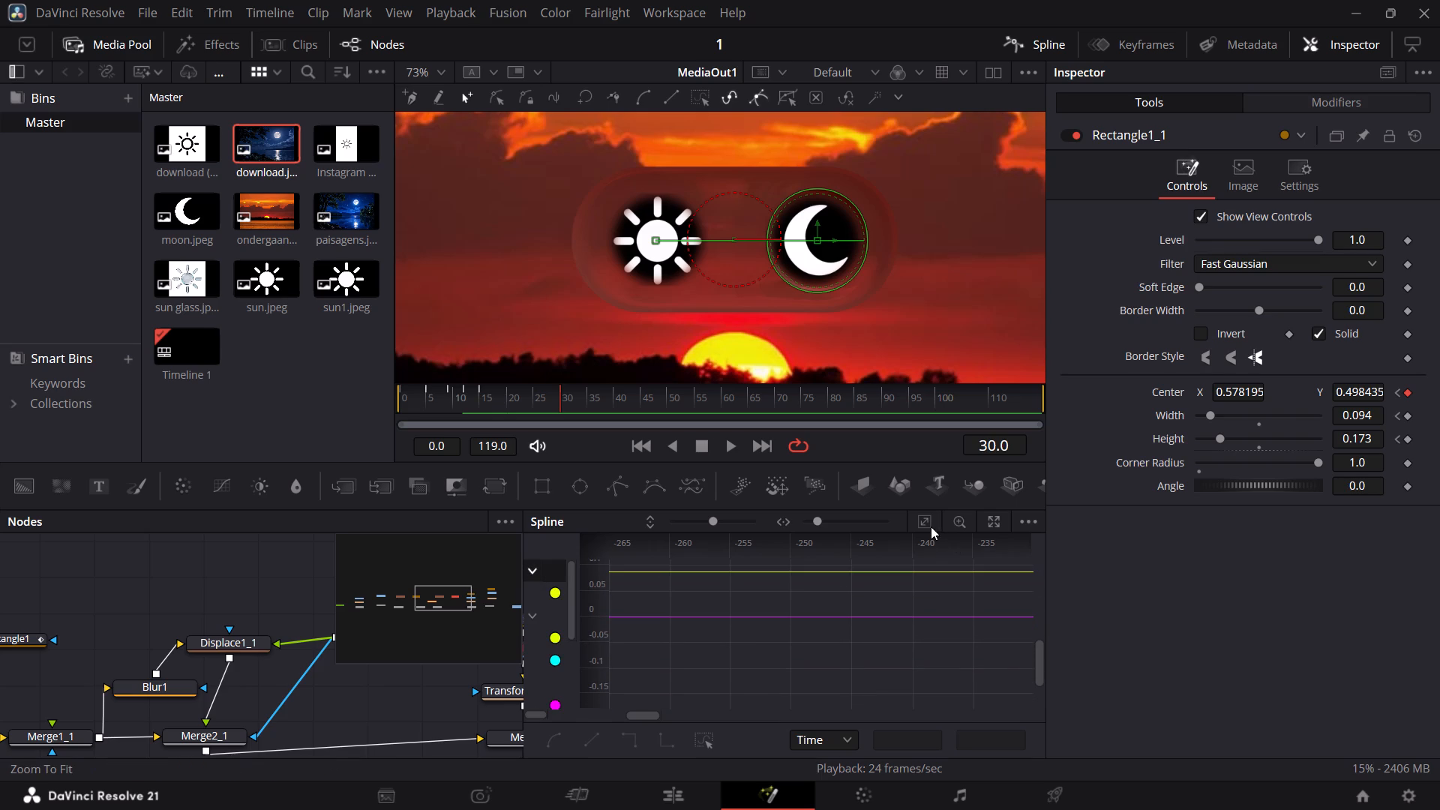
pyautogui.click(927, 524)
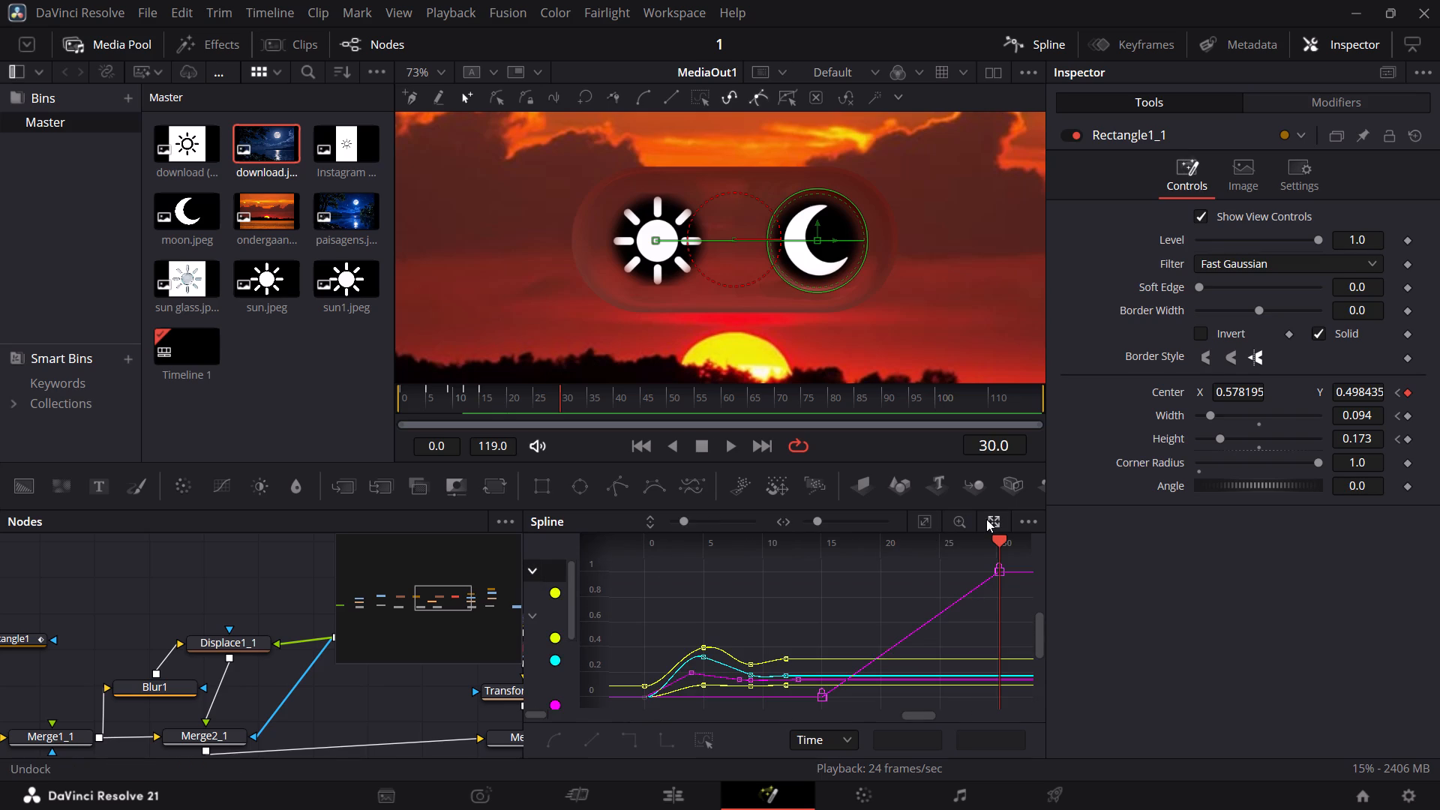
# Undock and widen the spline editor, and widen its parameter list until the full curve names are readable.
pyautogui.click(986, 519)
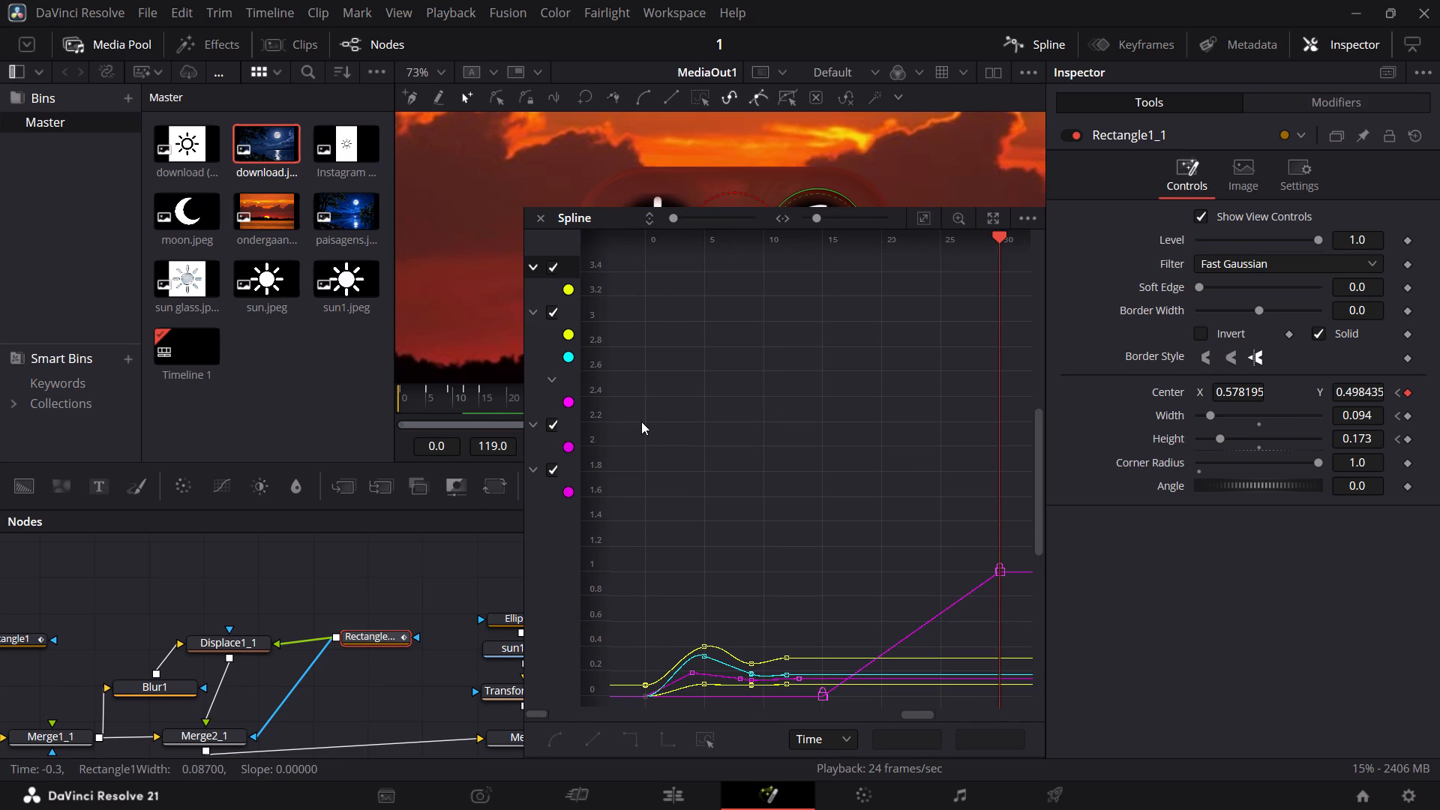
pyautogui.scroll(-2, 641, 421)
pyautogui.keyDown('ctrl'); pyautogui.scroll(3, 641, 421); pyautogui.keyUp('ctrl')
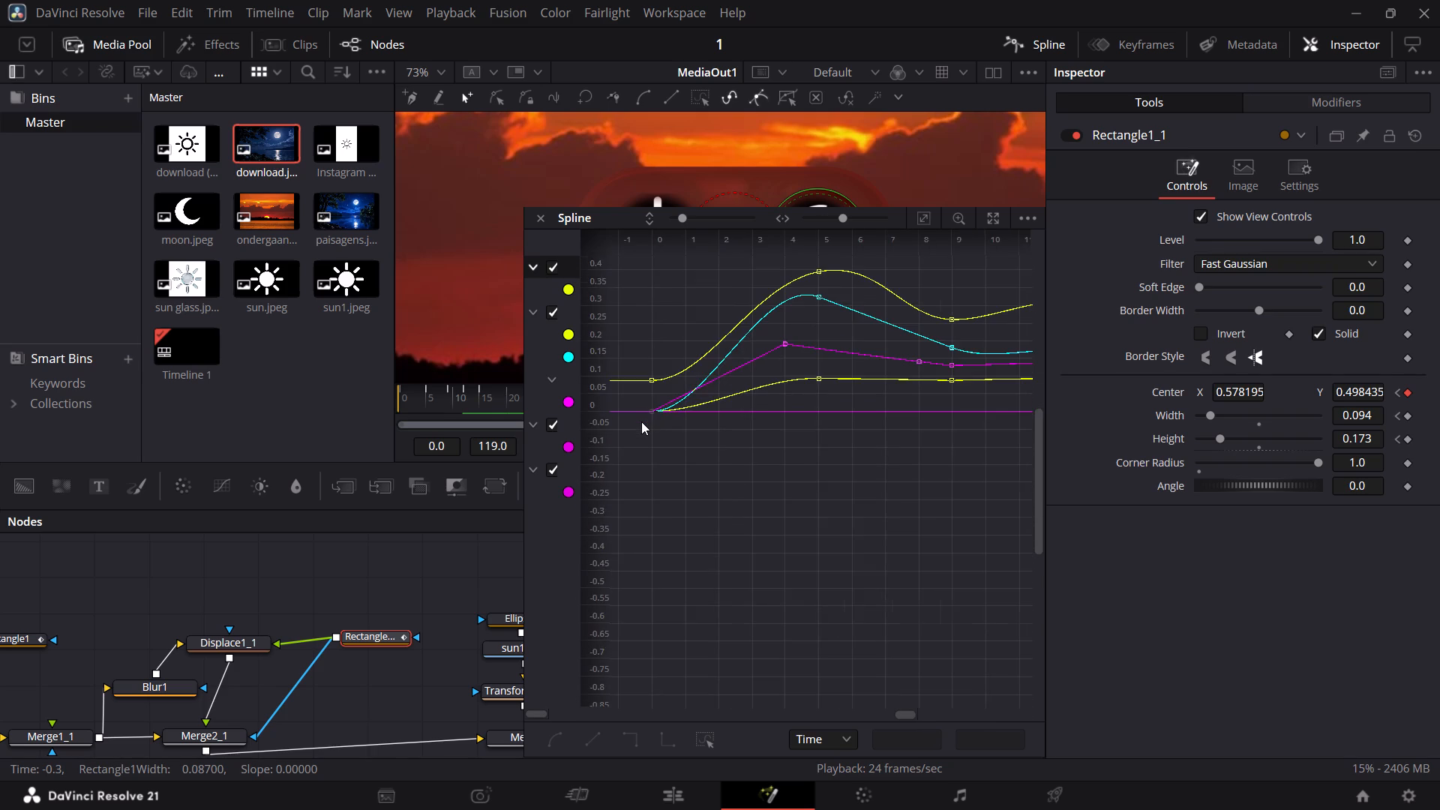
pyautogui.keyDown('ctrl'); pyautogui.scroll(2, 641, 421); pyautogui.keyUp('ctrl')
pyautogui.scroll(1, 641, 421)
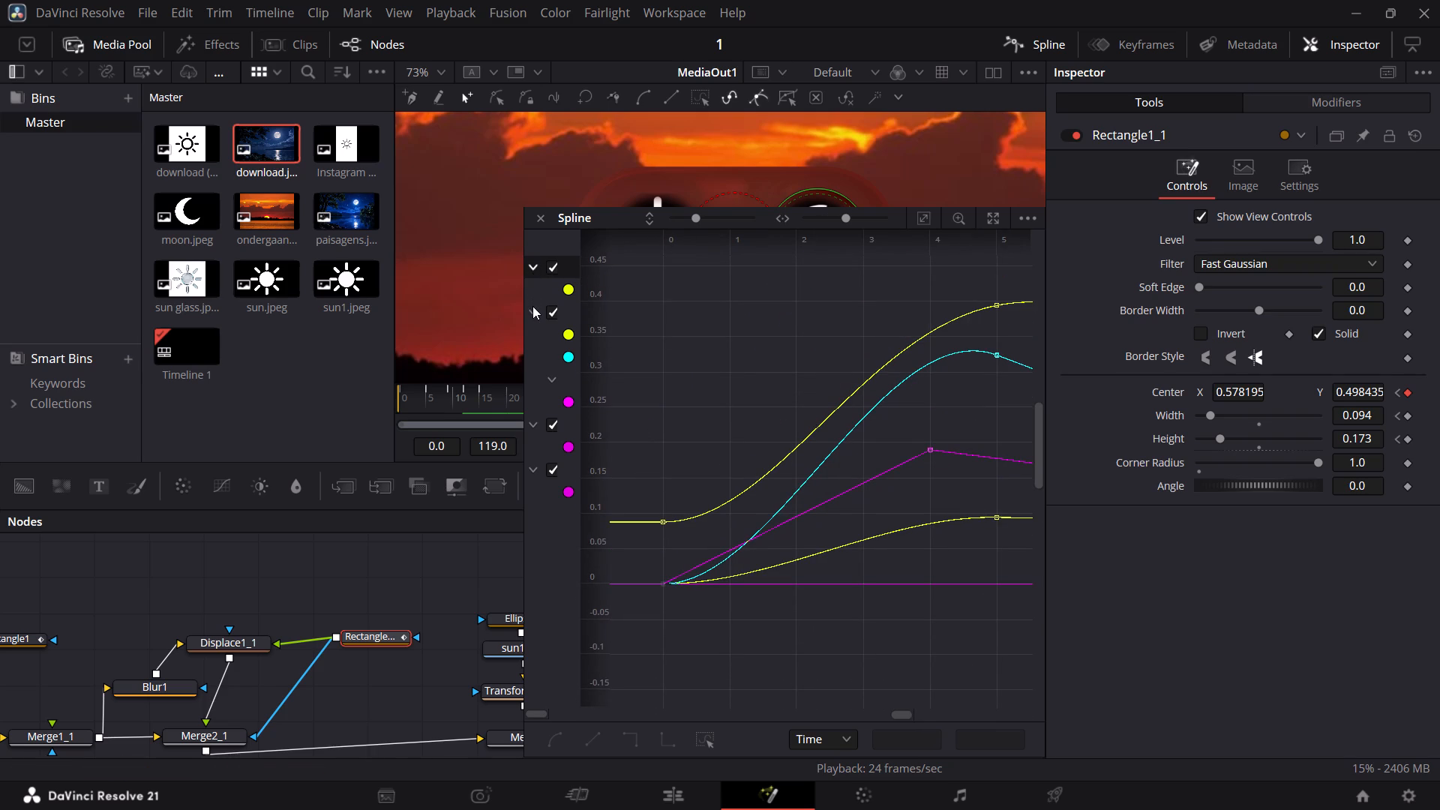
pyautogui.moveTo(525, 308); pyautogui.dragTo(373, 301)
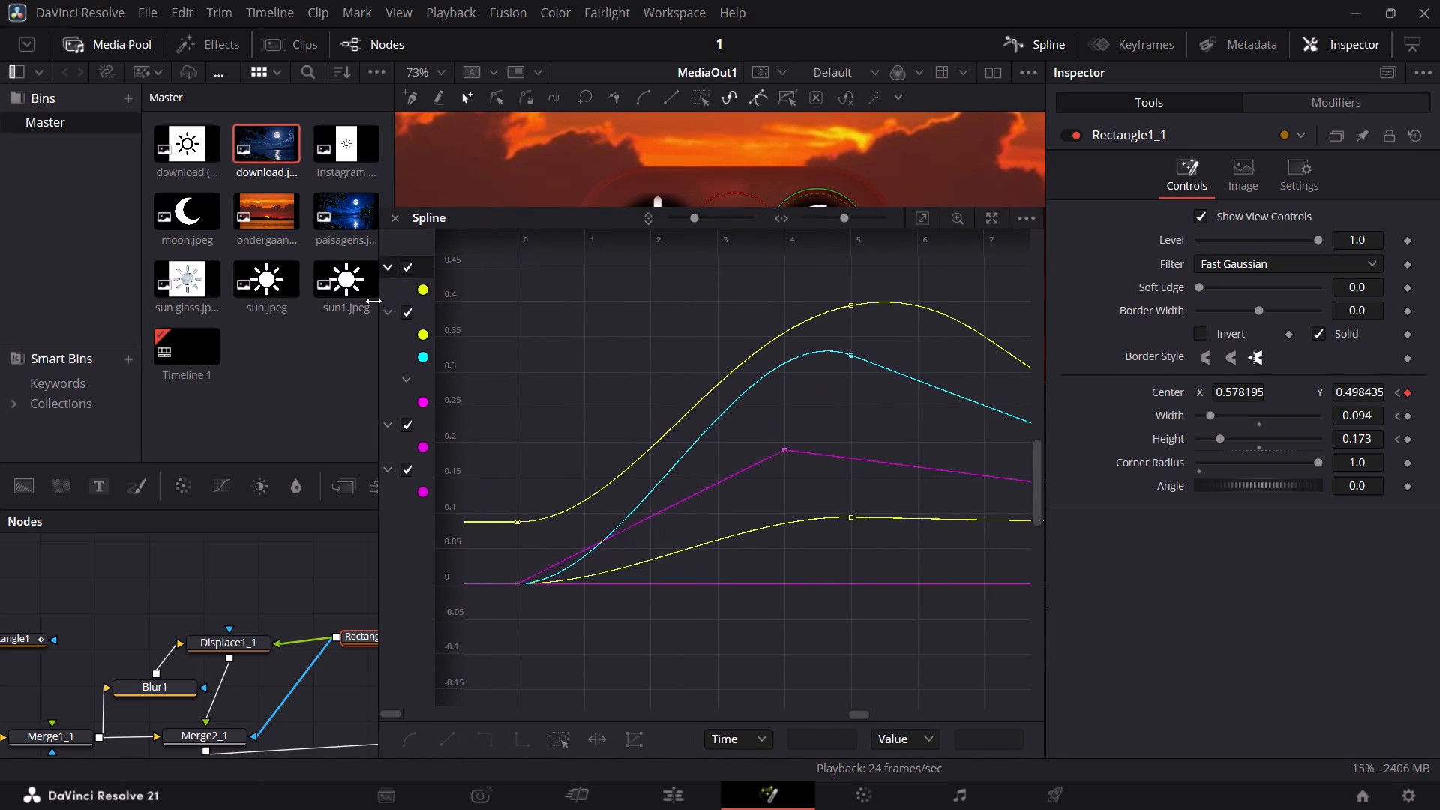
pyautogui.moveTo(373, 301); pyautogui.dragTo(319, 306)
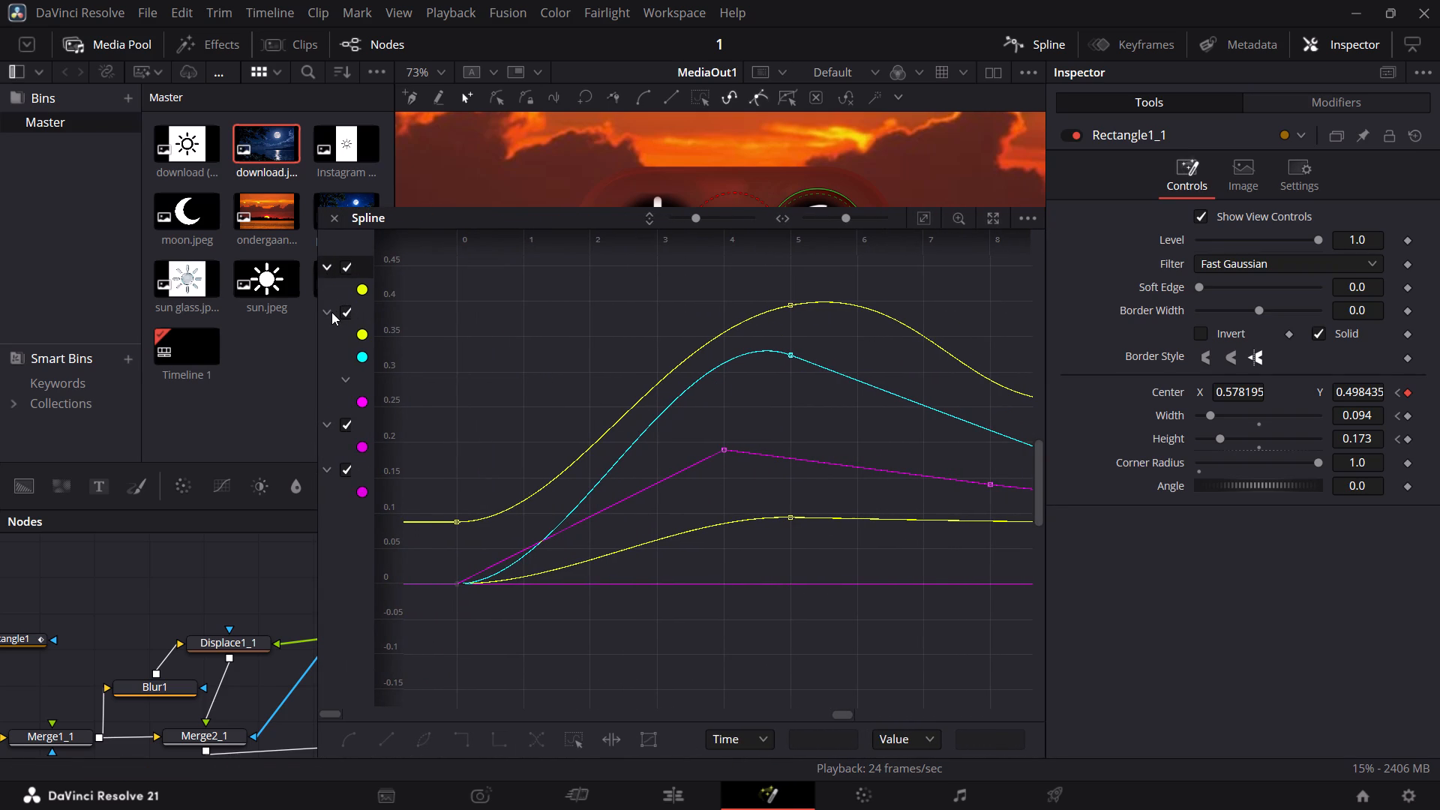
pyautogui.click(331, 312)
pyautogui.click(331, 312)
pyautogui.moveTo(377, 313); pyautogui.dragTo(519, 299)
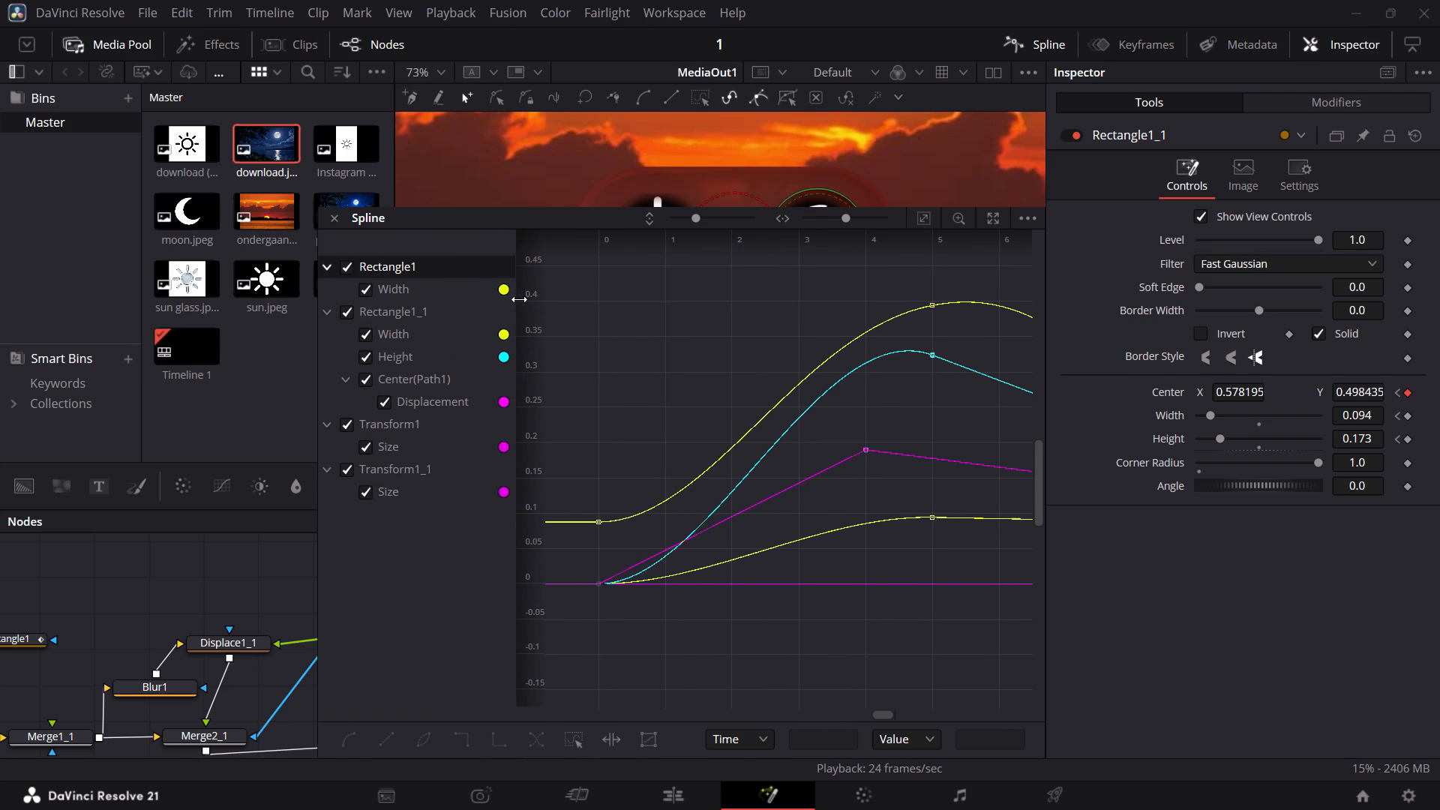
pyautogui.moveTo(519, 299); pyautogui.dragTo(532, 298)
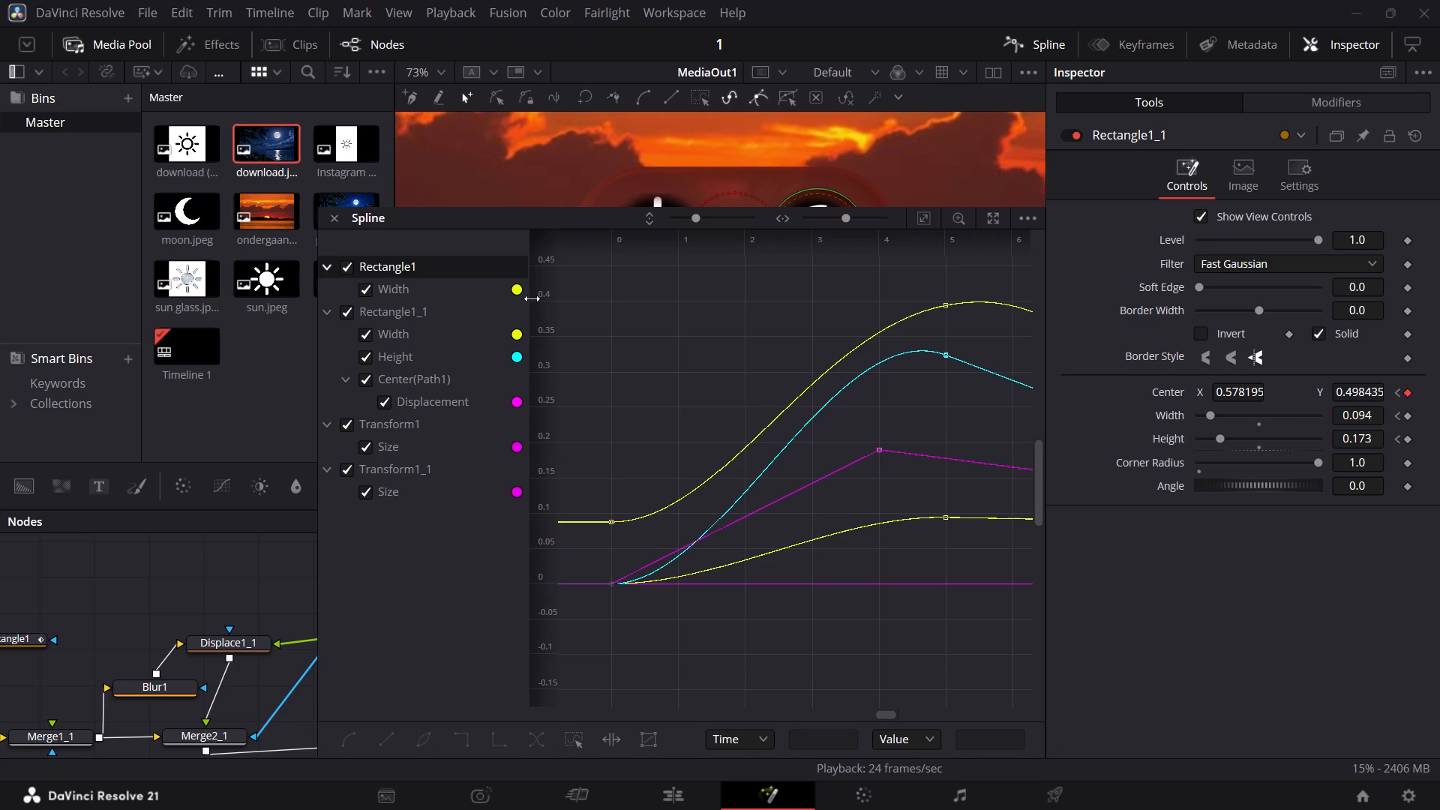
# Hide the Rectangle1, Transform1, Transform1_1 and Rectangle1_1 Width and Height curves, leaving only the Center path's Displacement curve shown.
pyautogui.click(349, 270)
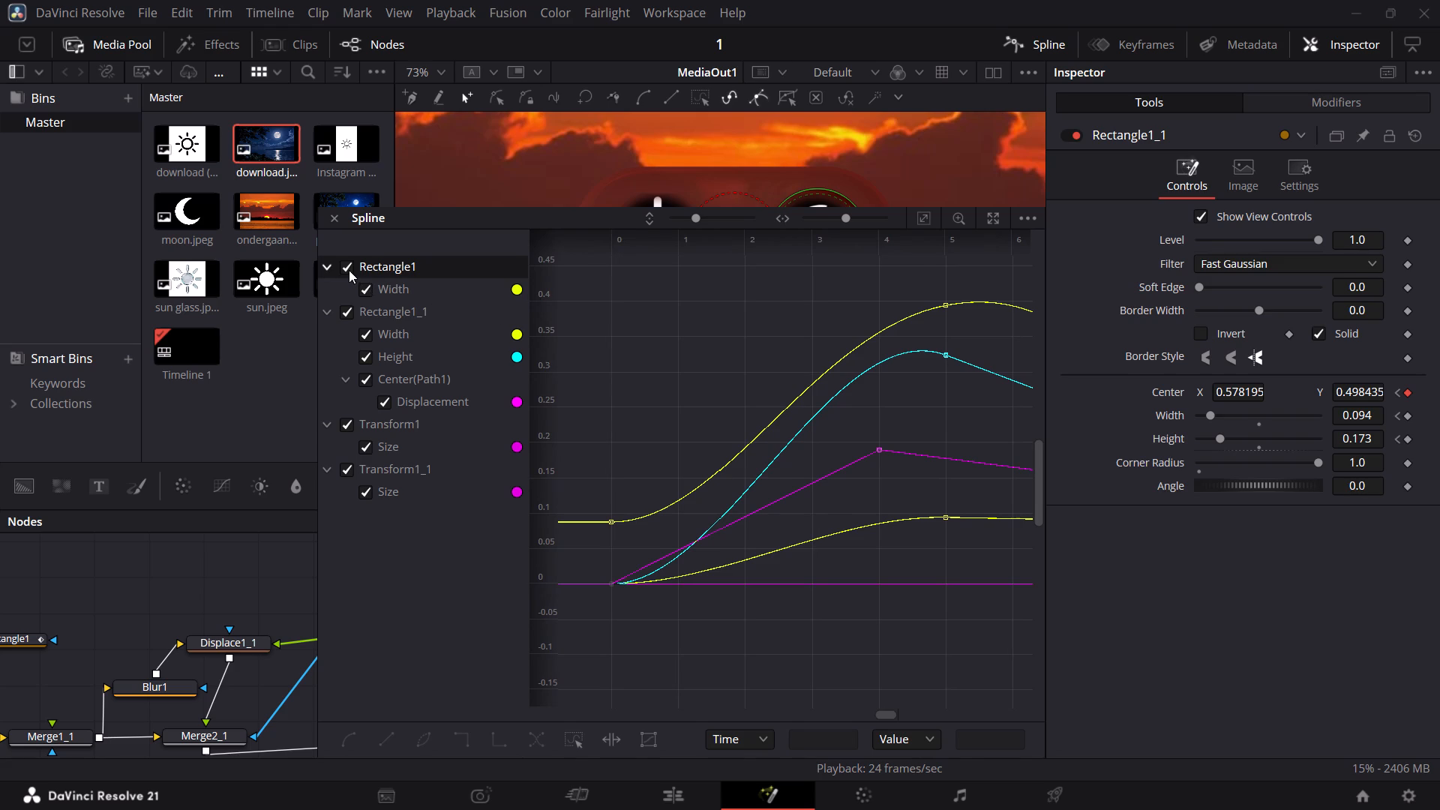
pyautogui.click(345, 268)
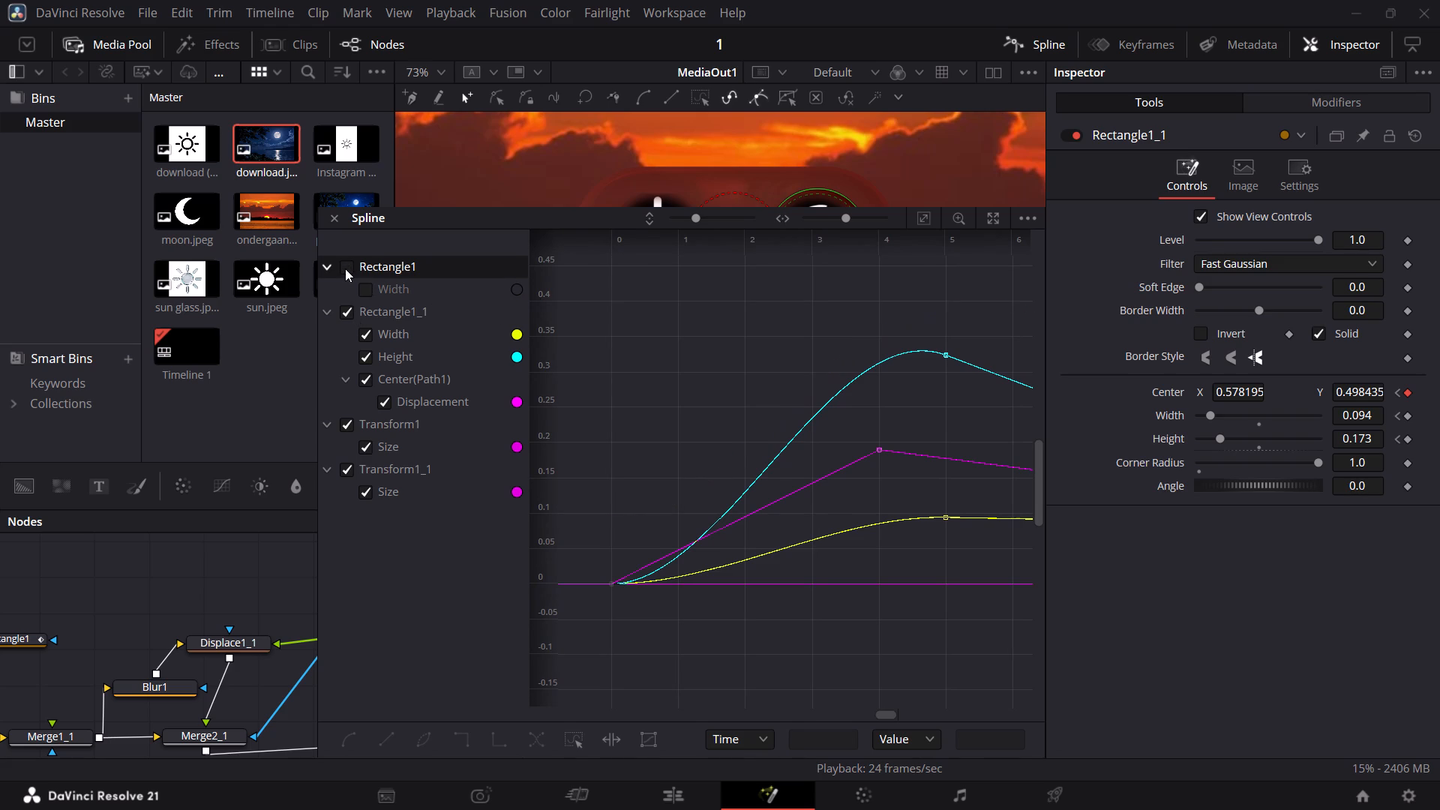
pyautogui.click(343, 421)
pyautogui.click(343, 421)
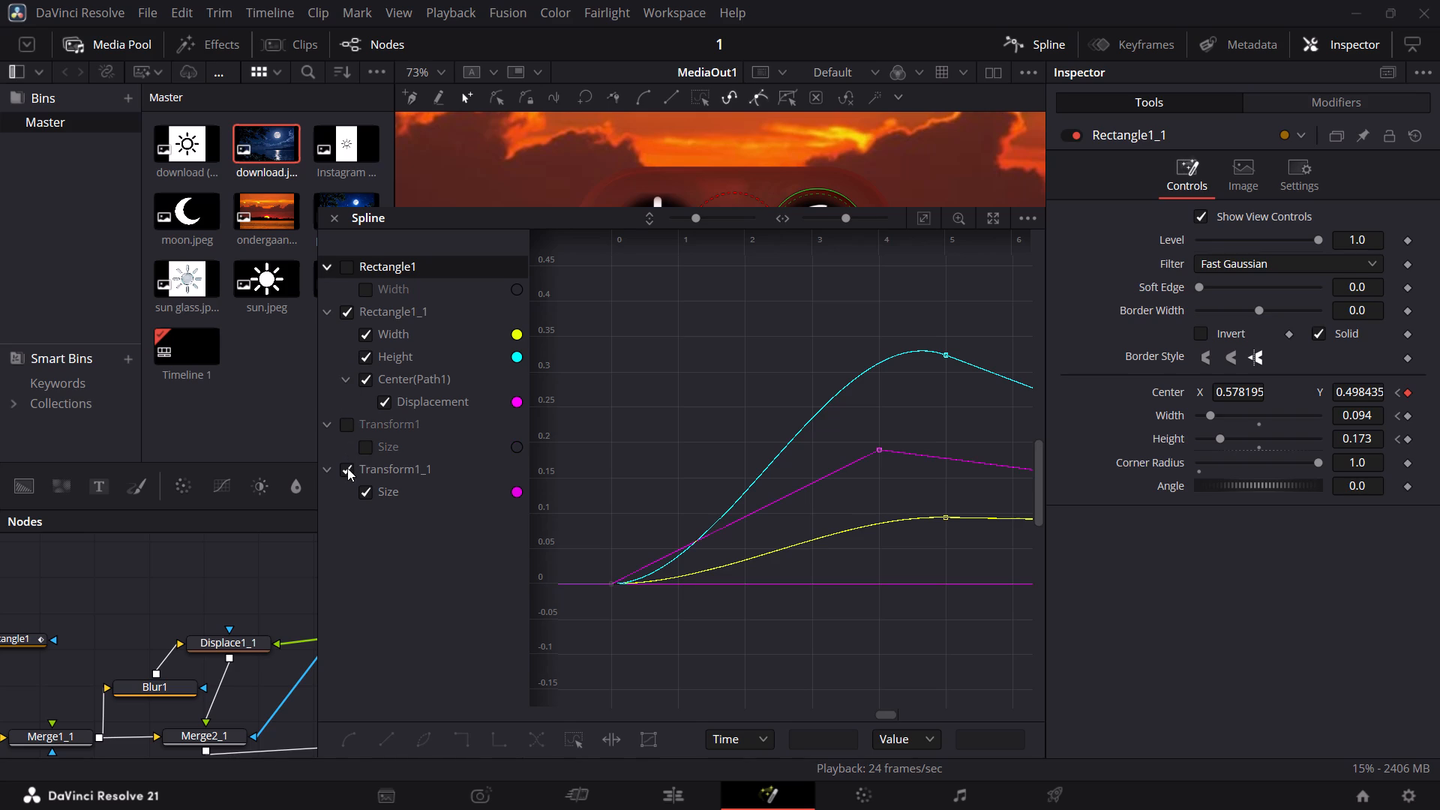
pyautogui.doubleClick(347, 468)
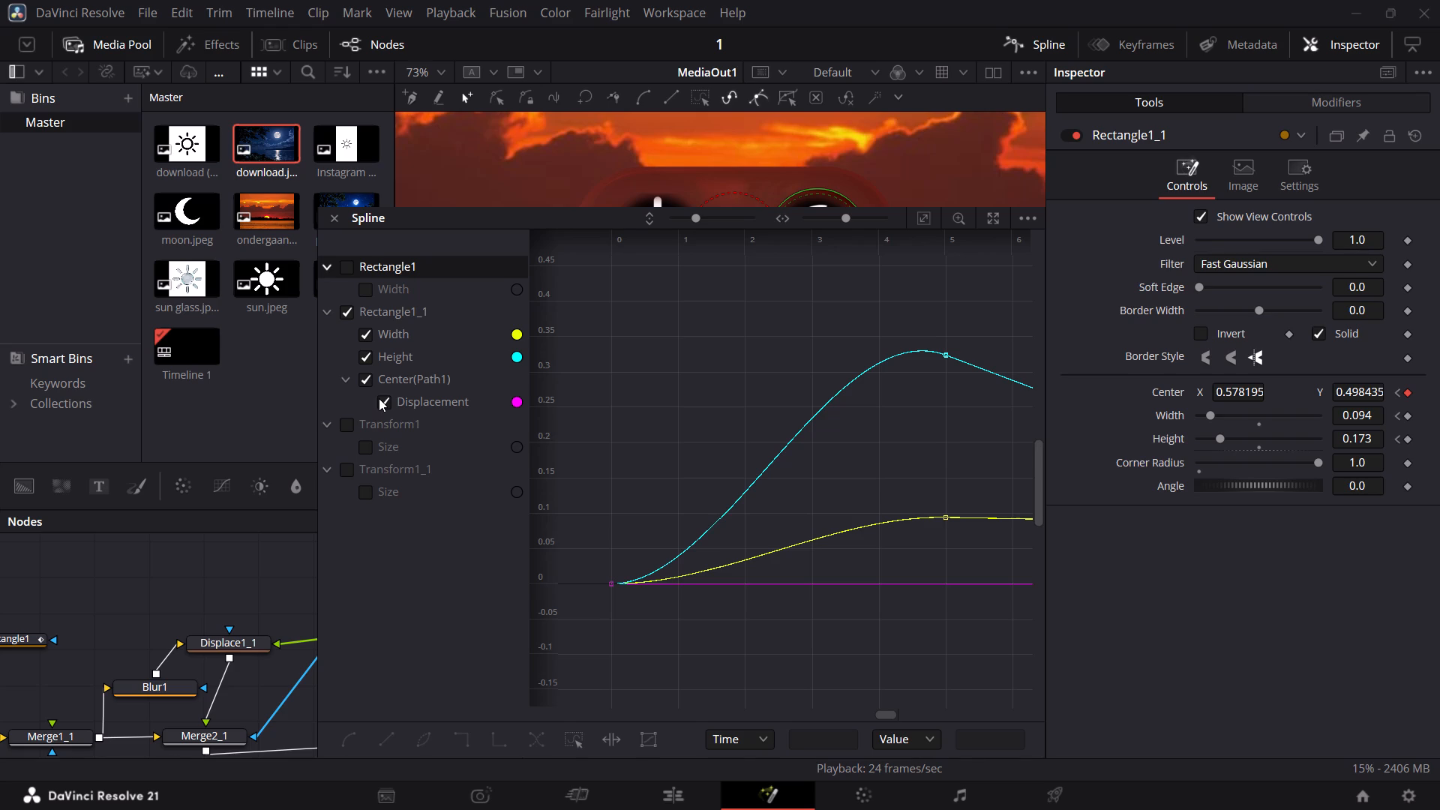
pyautogui.click(363, 328)
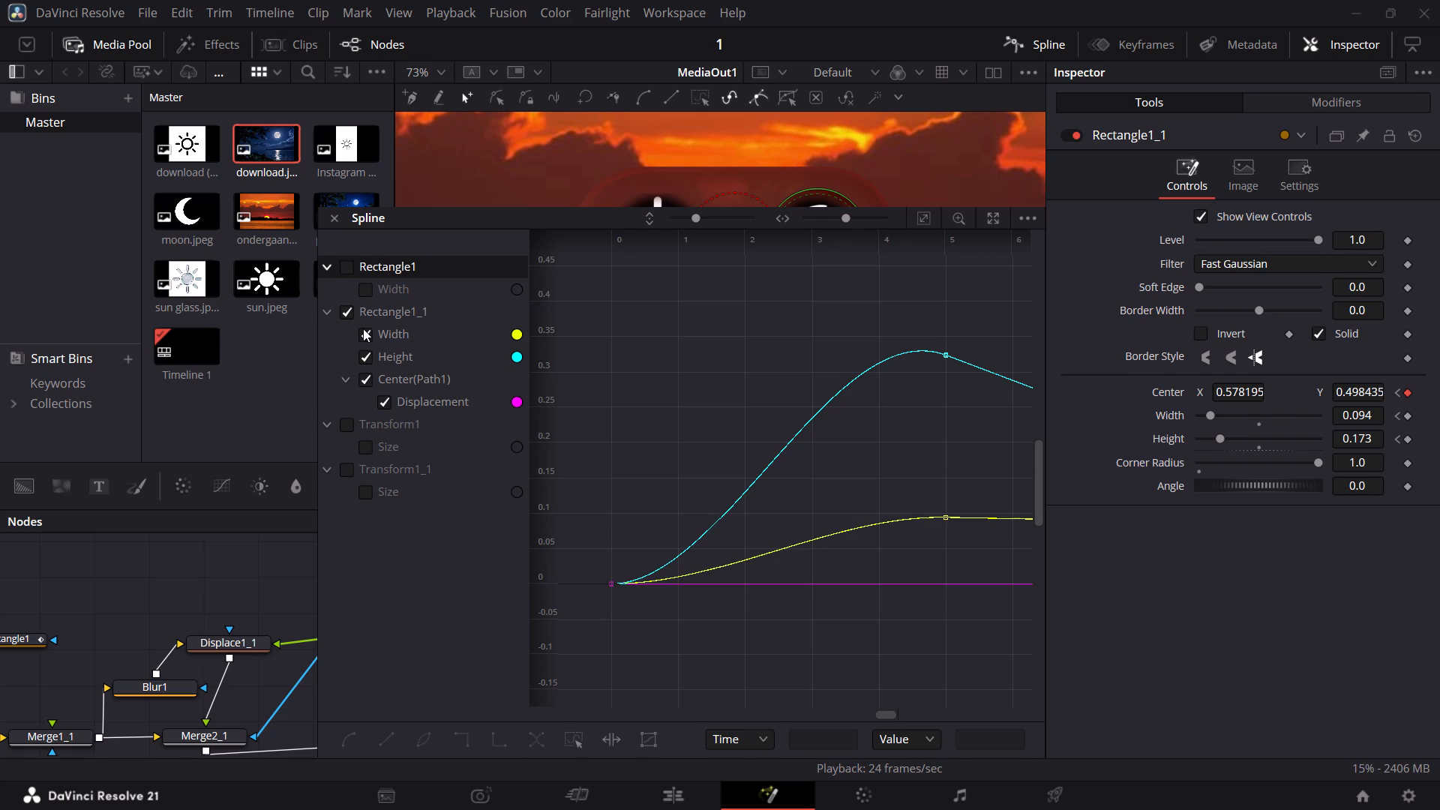
pyautogui.click(363, 328)
pyautogui.click(361, 367)
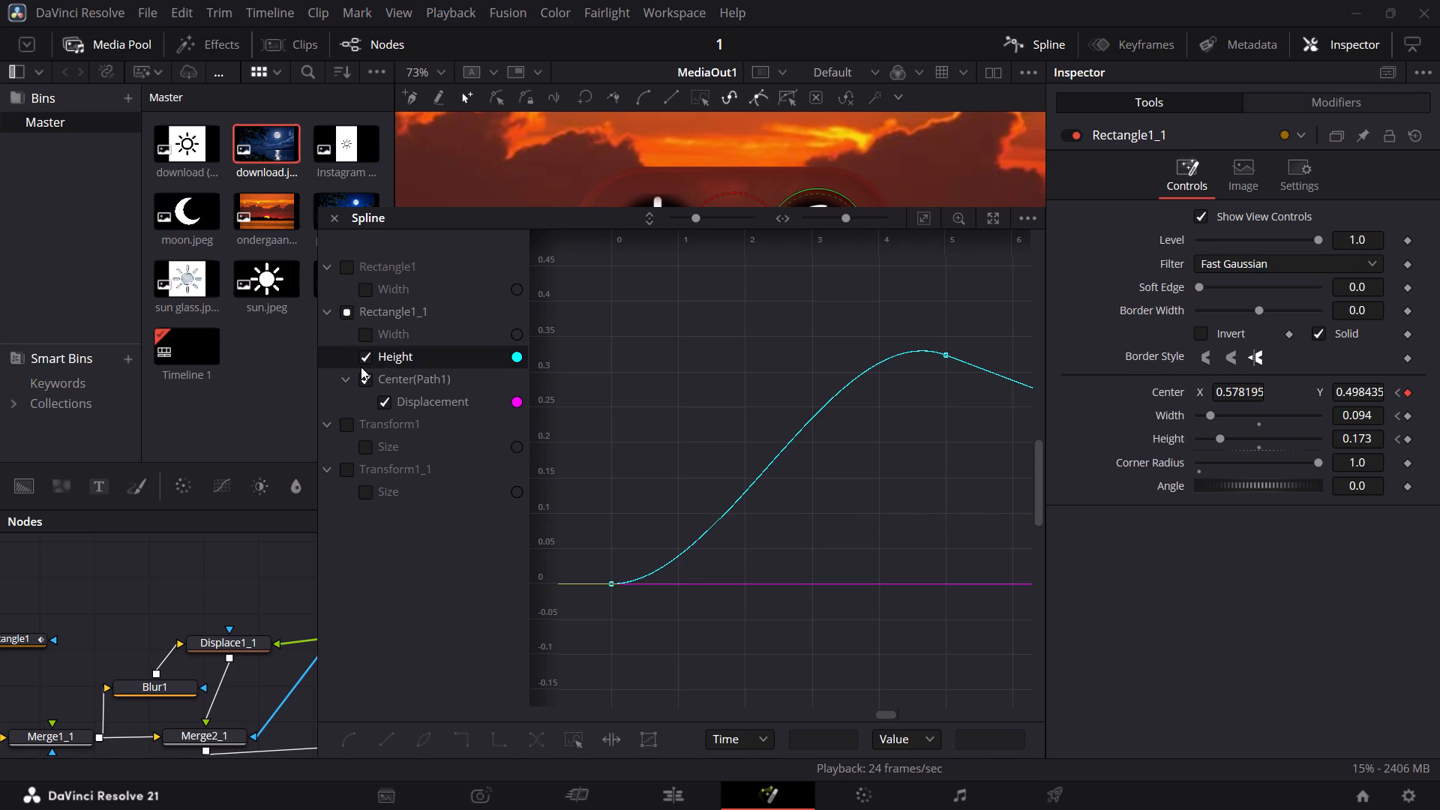
pyautogui.click(364, 357)
pyautogui.click(364, 357)
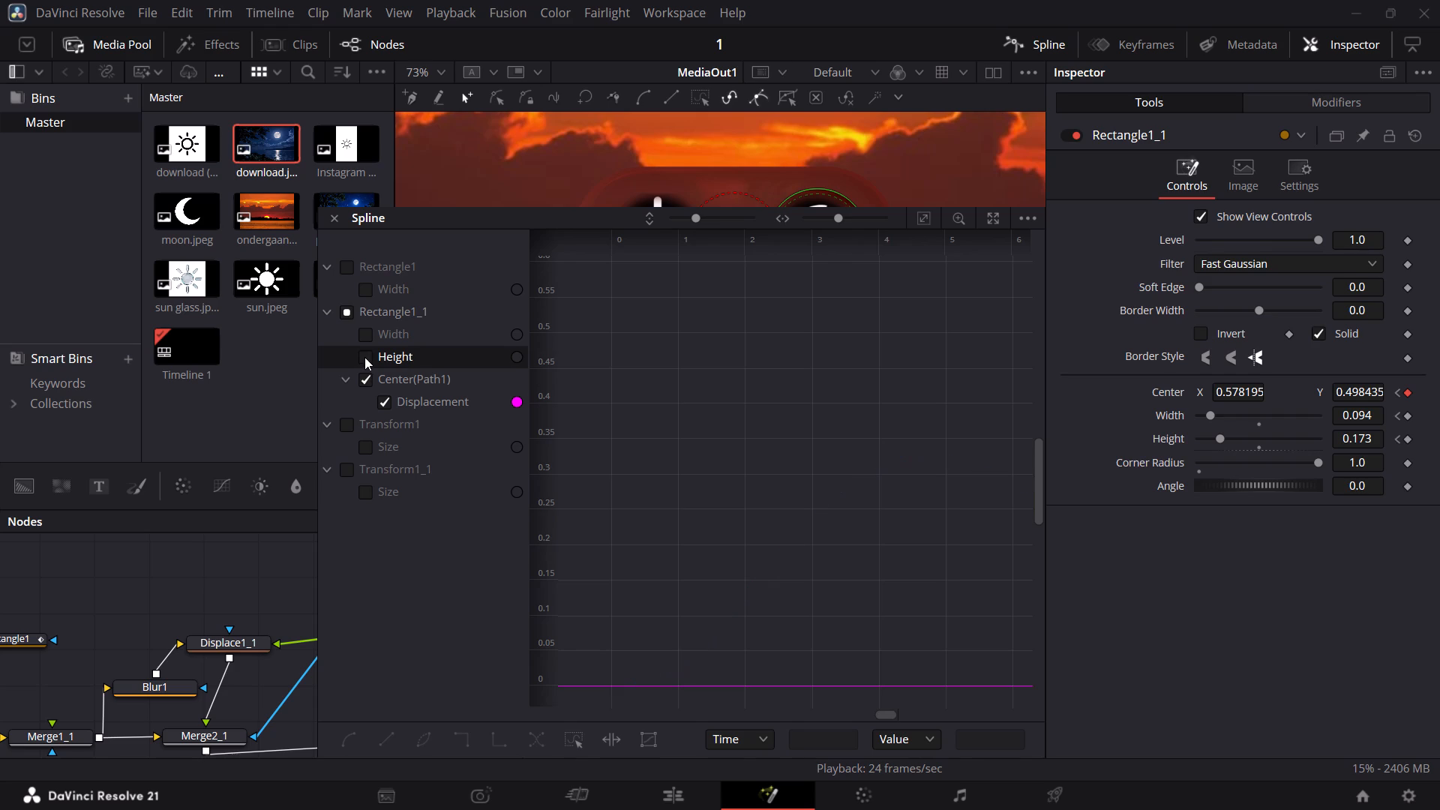
# Smooth the Displacement curve of Rectangle1_1's Center path at its frame 15 and frame 30 keyframes, and close the spline editor.
pyautogui.scroll(-2, 628, 427)
pyautogui.hscroll(-2, 628, 427)
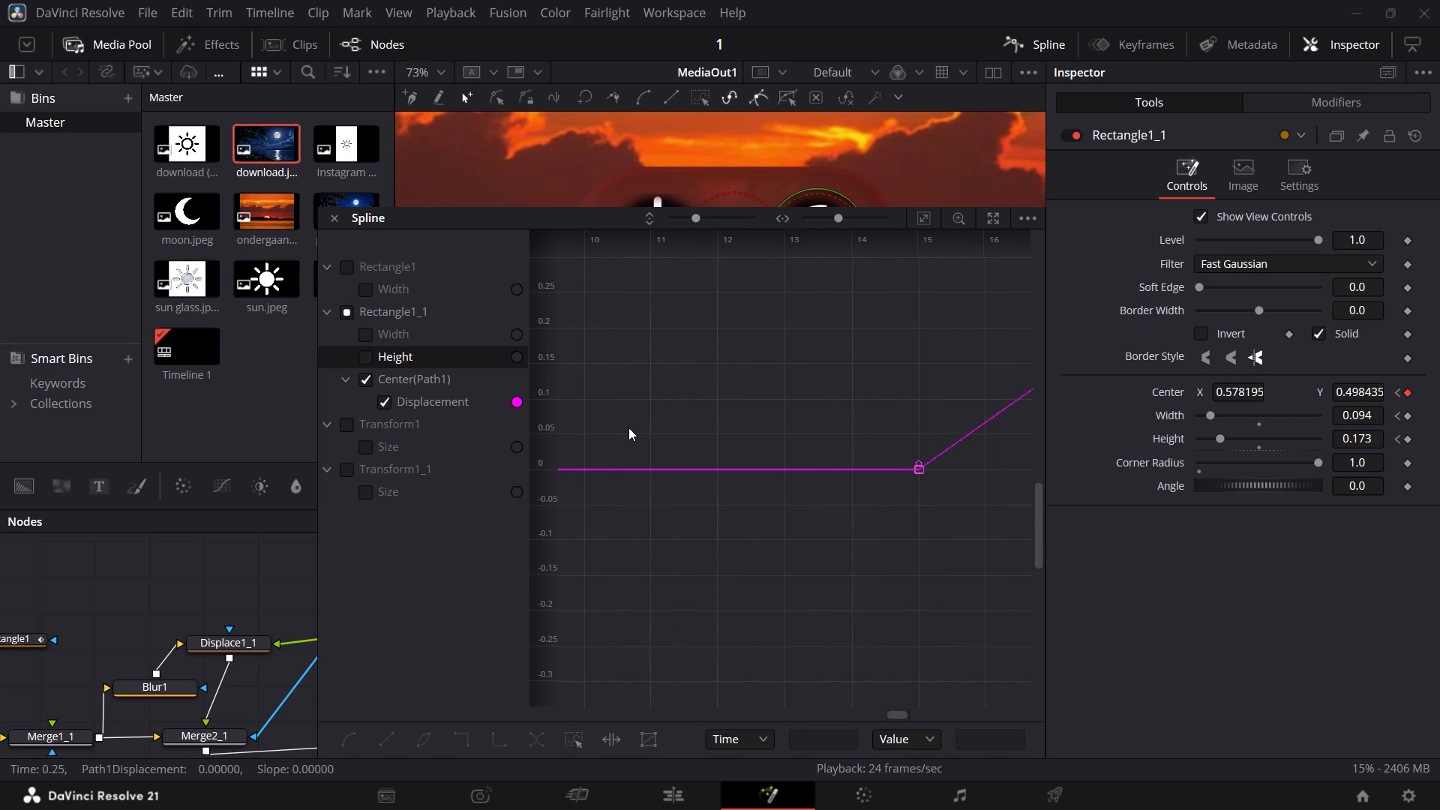
pyautogui.hscroll(-2, 628, 427)
pyautogui.hscroll(1, 628, 427)
pyautogui.keyDown('ctrl'); pyautogui.scroll(-3, 628, 427); pyautogui.keyUp('ctrl')
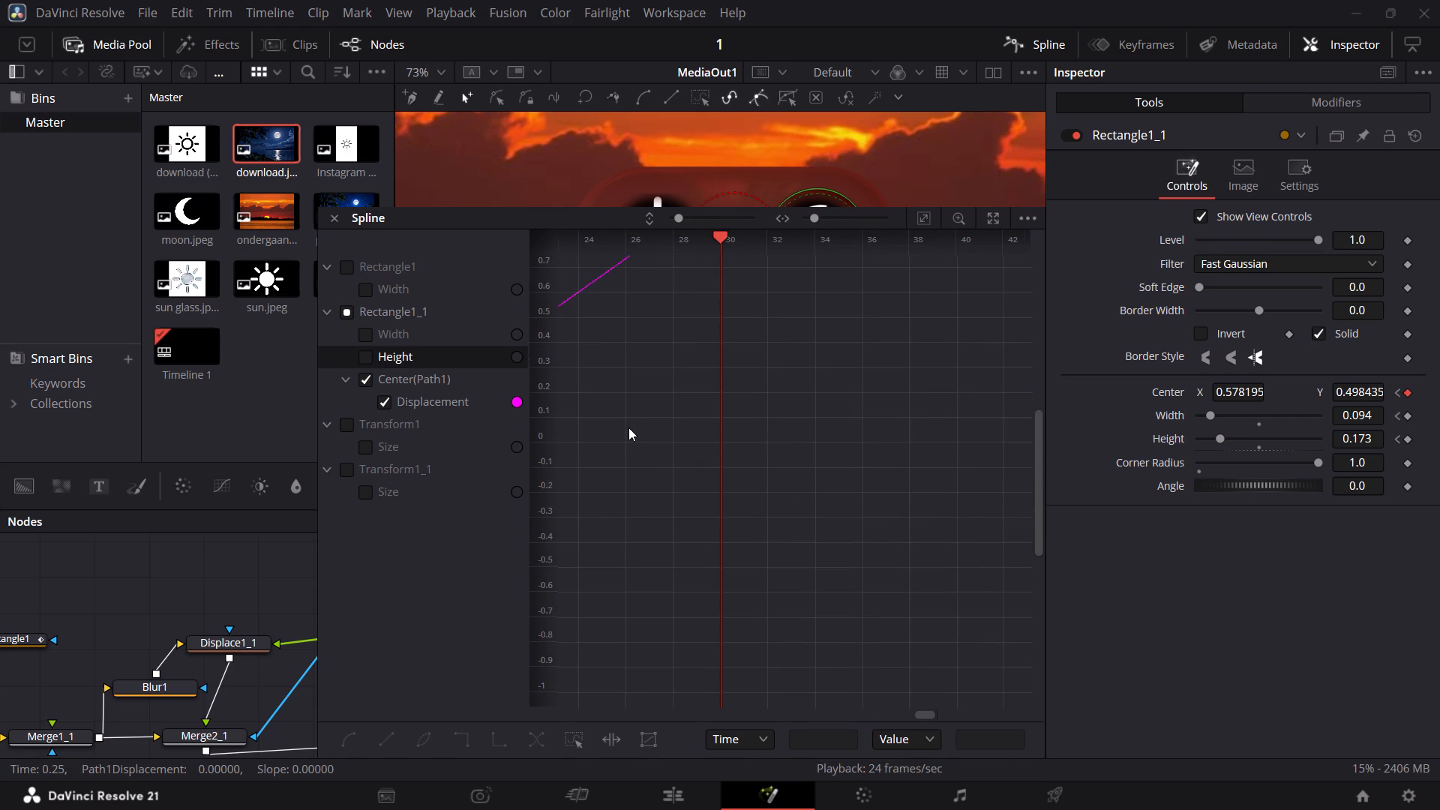
pyautogui.scroll(1, 628, 427)
pyautogui.hscroll(1, 628, 427)
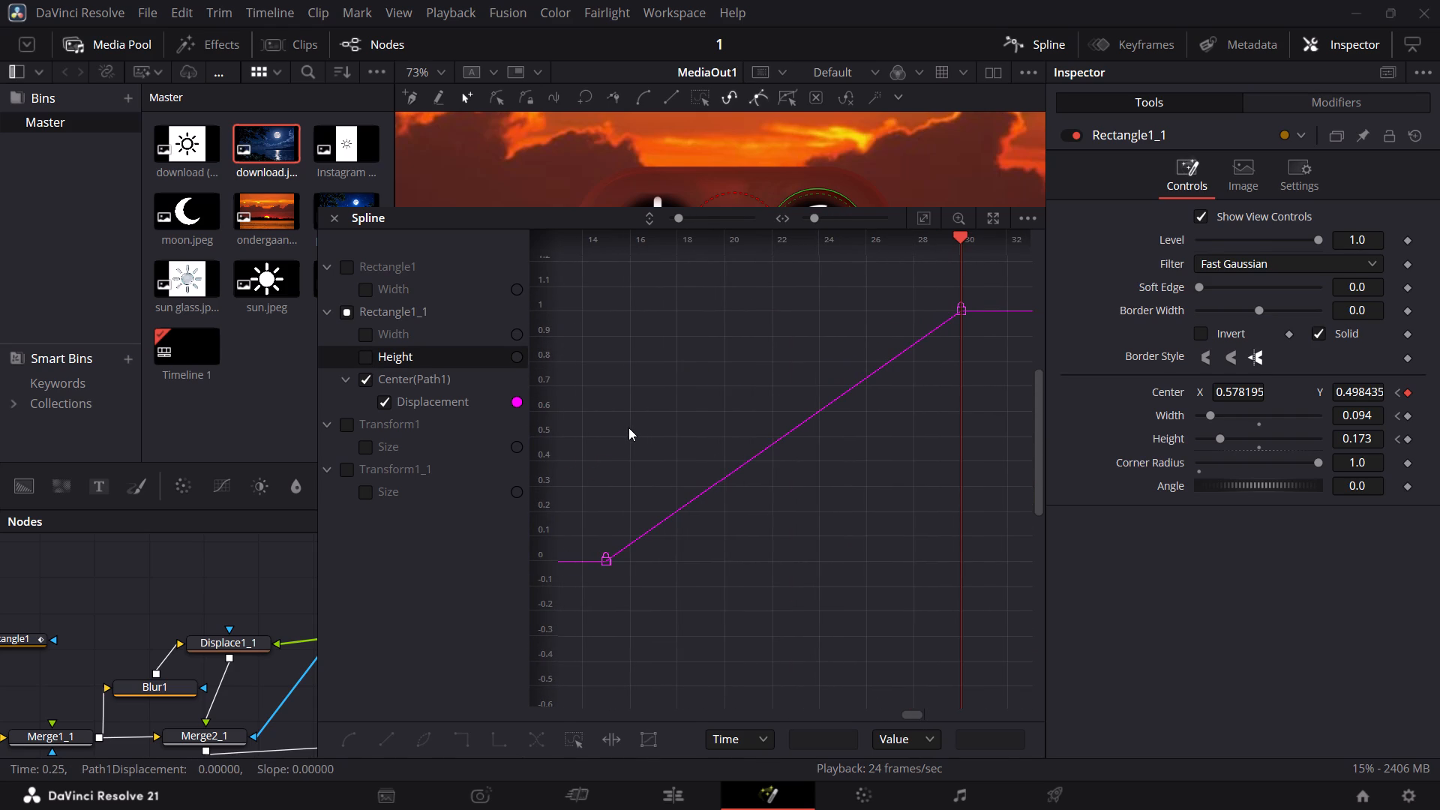
pyautogui.keyDown('ctrl'); pyautogui.scroll(-1, 627, 428); pyautogui.keyUp('ctrl')
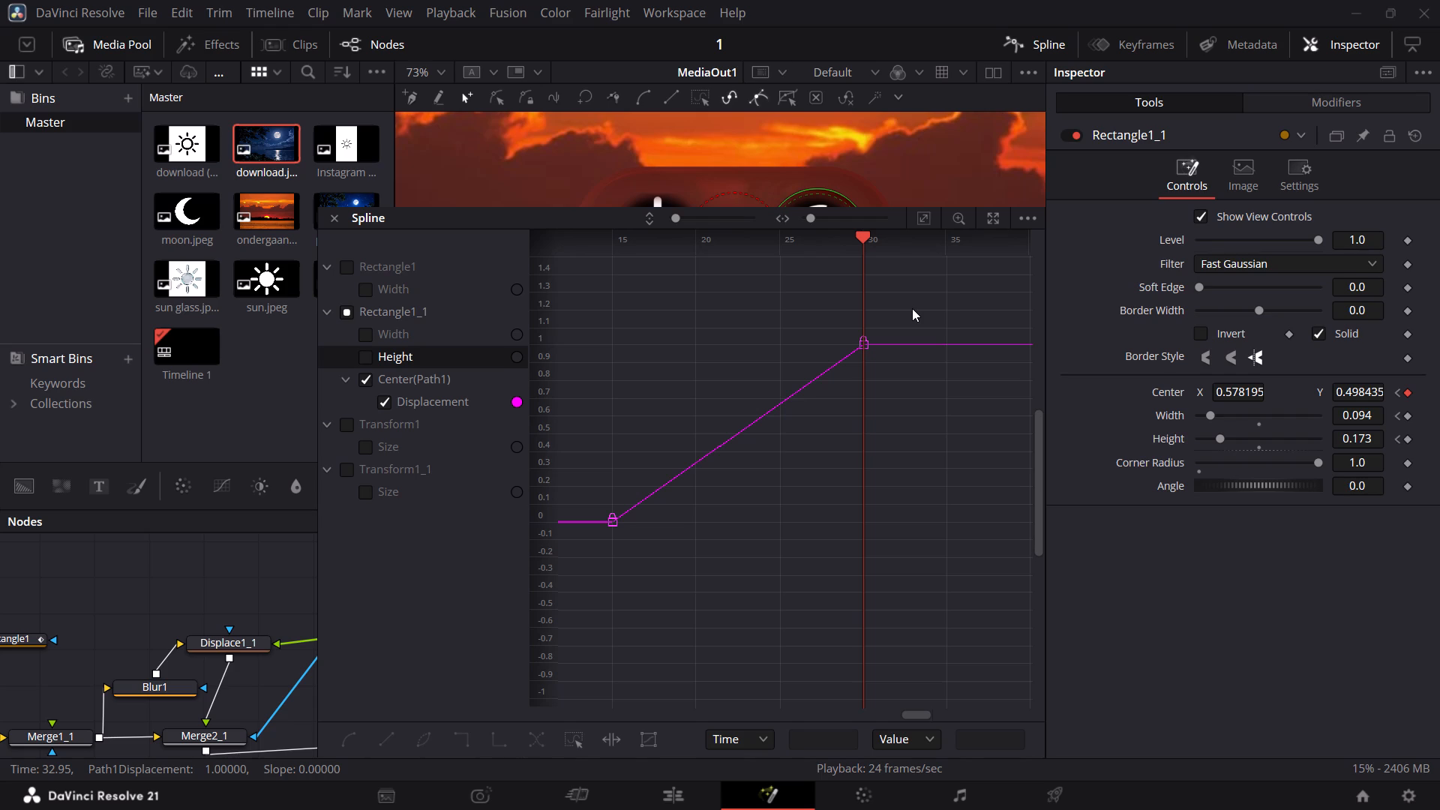
pyautogui.moveTo(875, 314); pyautogui.dragTo(607, 530)
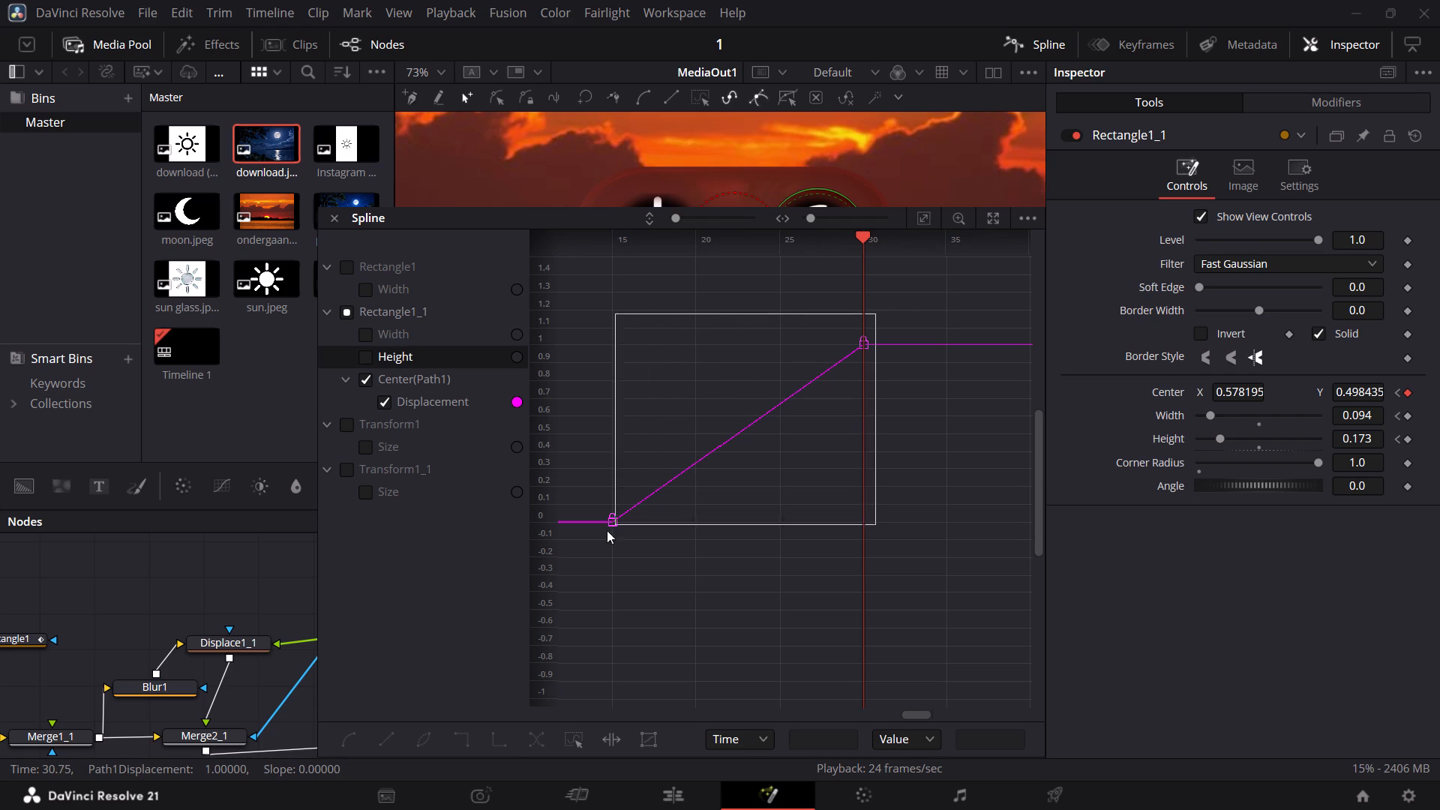
pyautogui.moveTo(607, 530); pyautogui.dragTo(576, 548)
pyautogui.press('s')
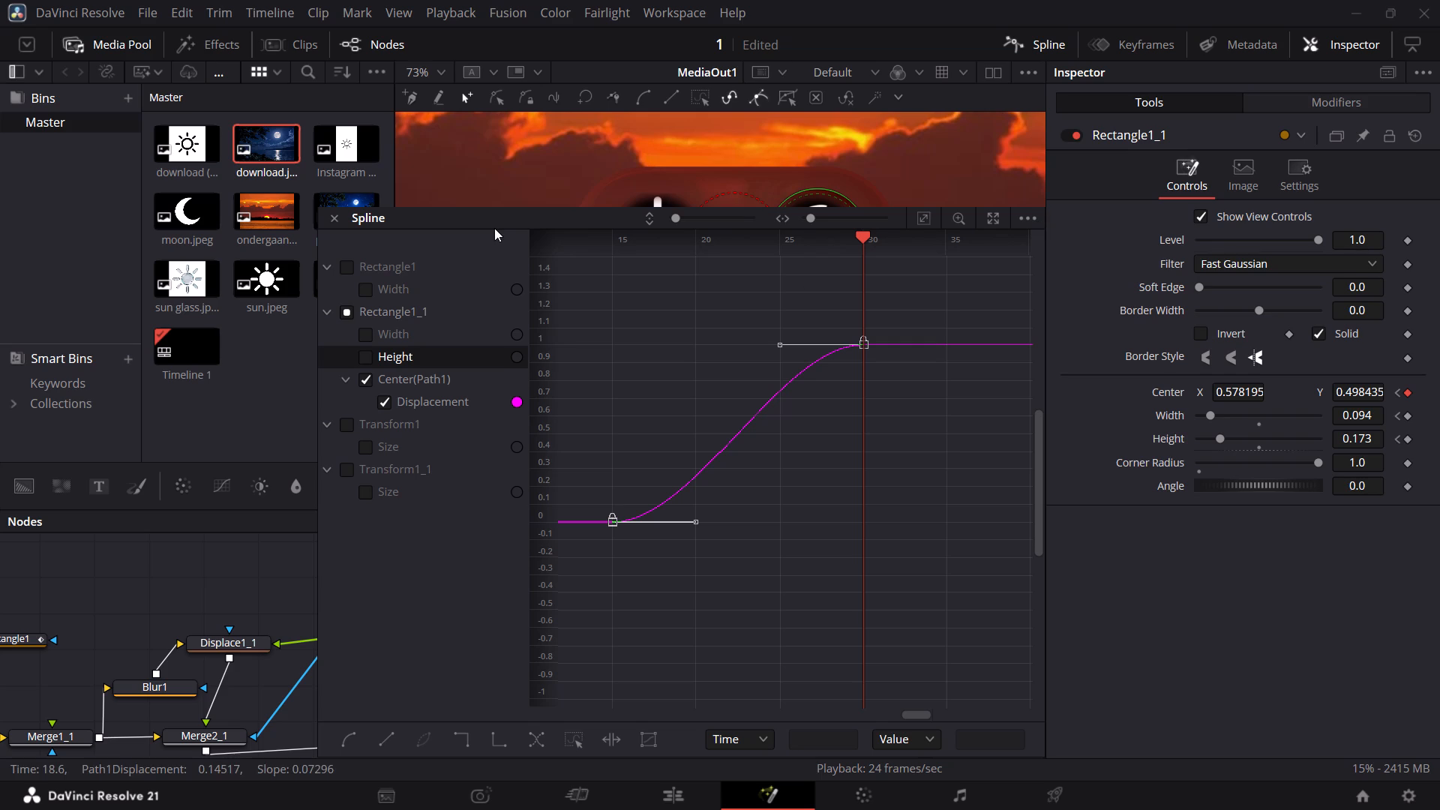
pyautogui.click(331, 220)
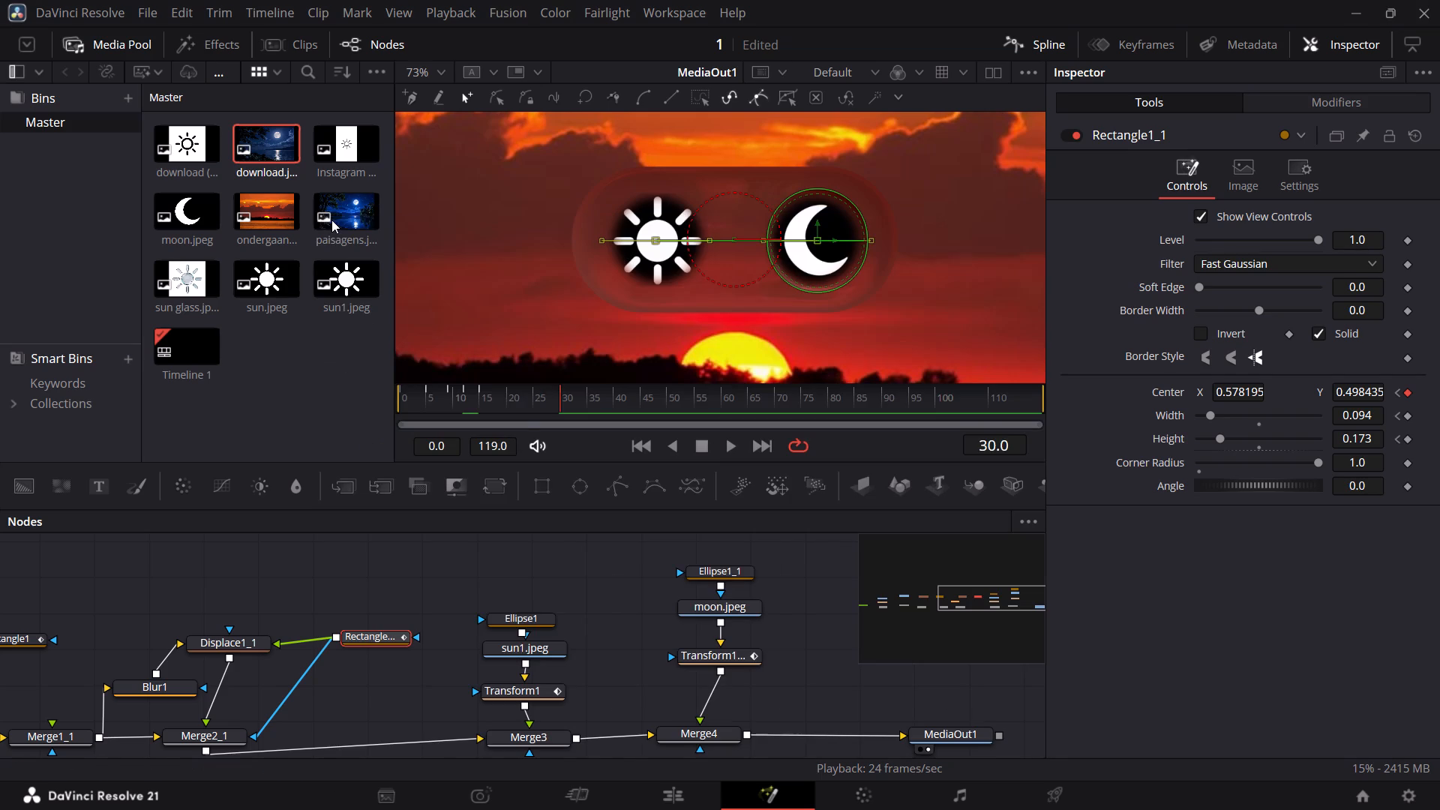
# Play the animation from frame 0 to check the glass knob's smoothed slide from sun to moon.
pyautogui.moveTo(560, 401); pyautogui.dragTo(343, 411)
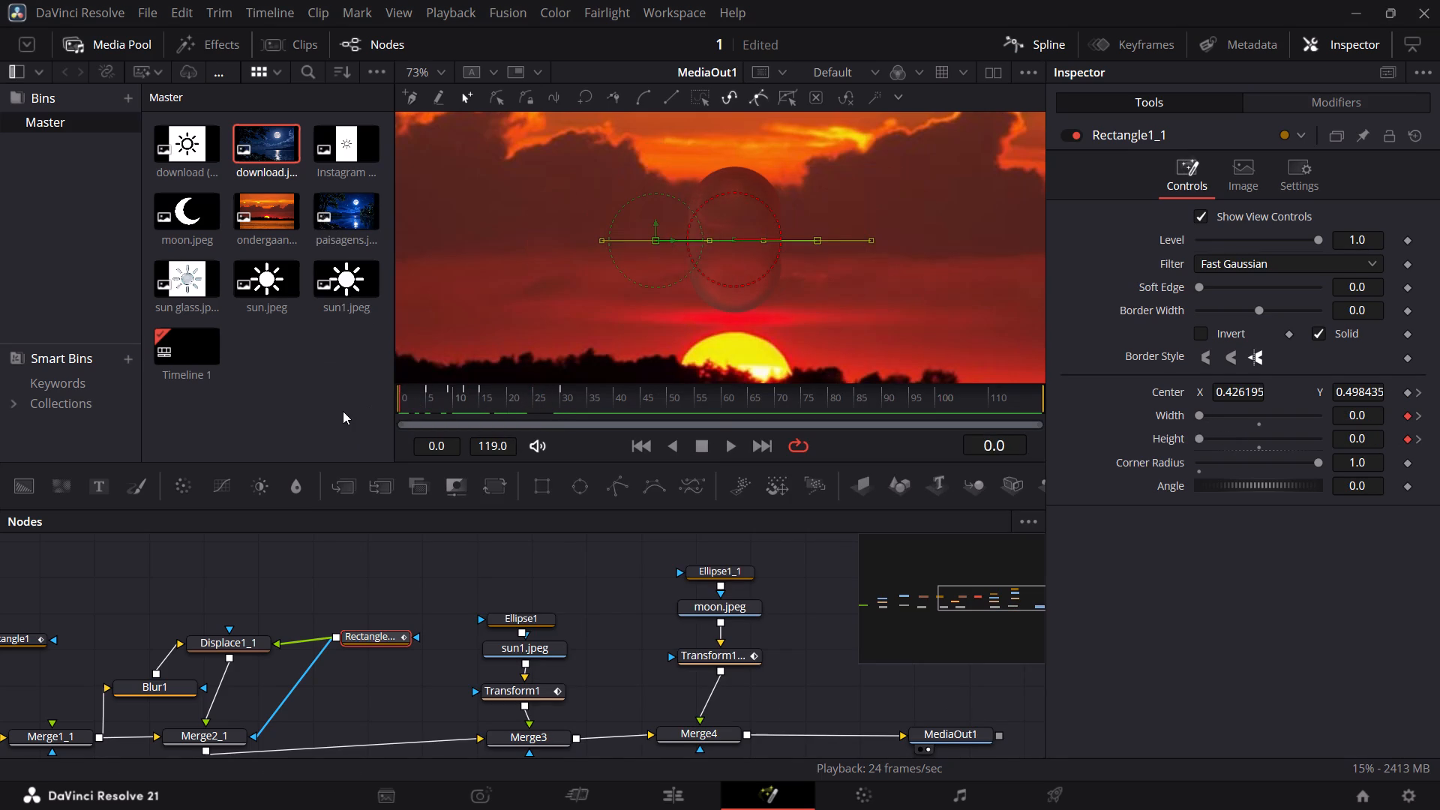
pyautogui.press('space')
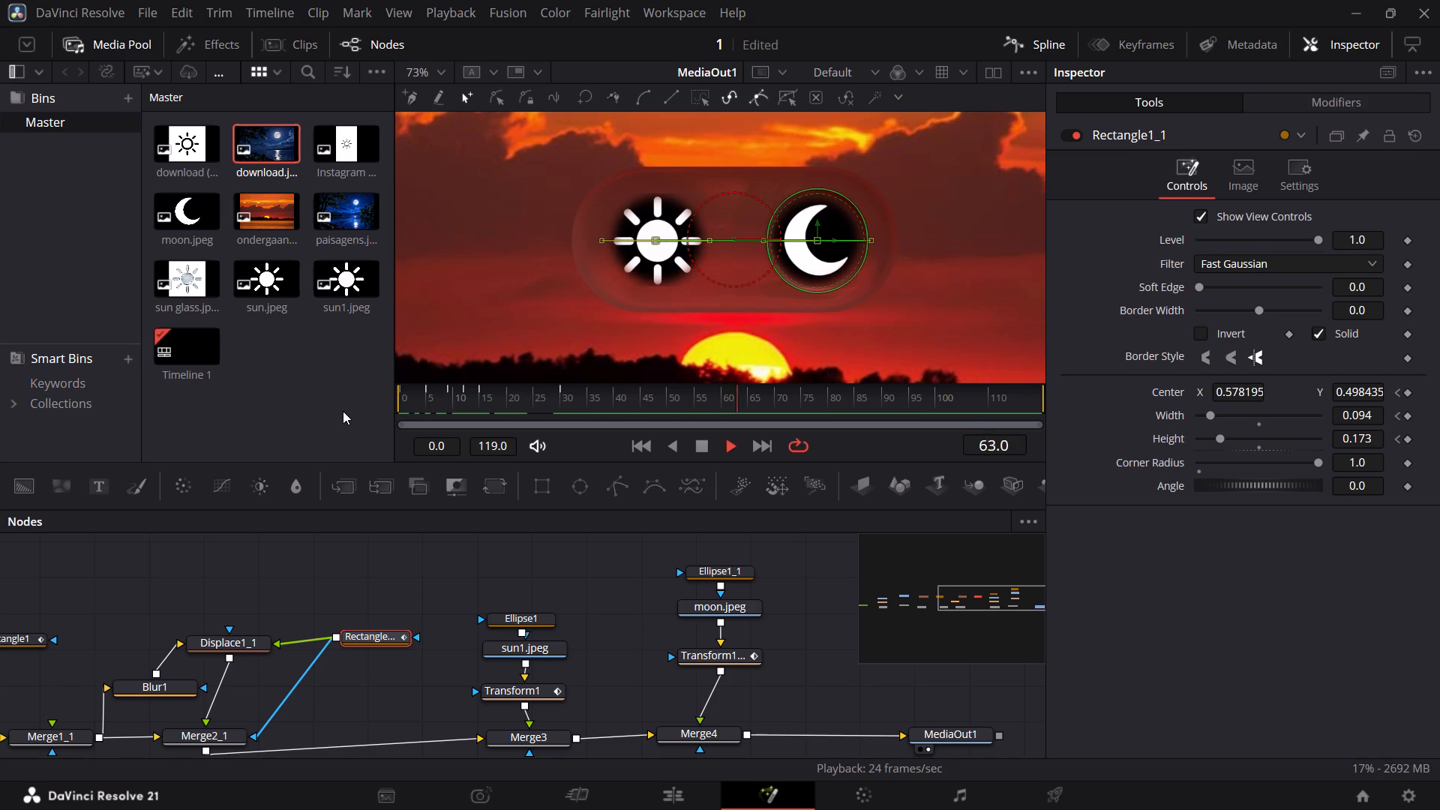
pyautogui.press('space')
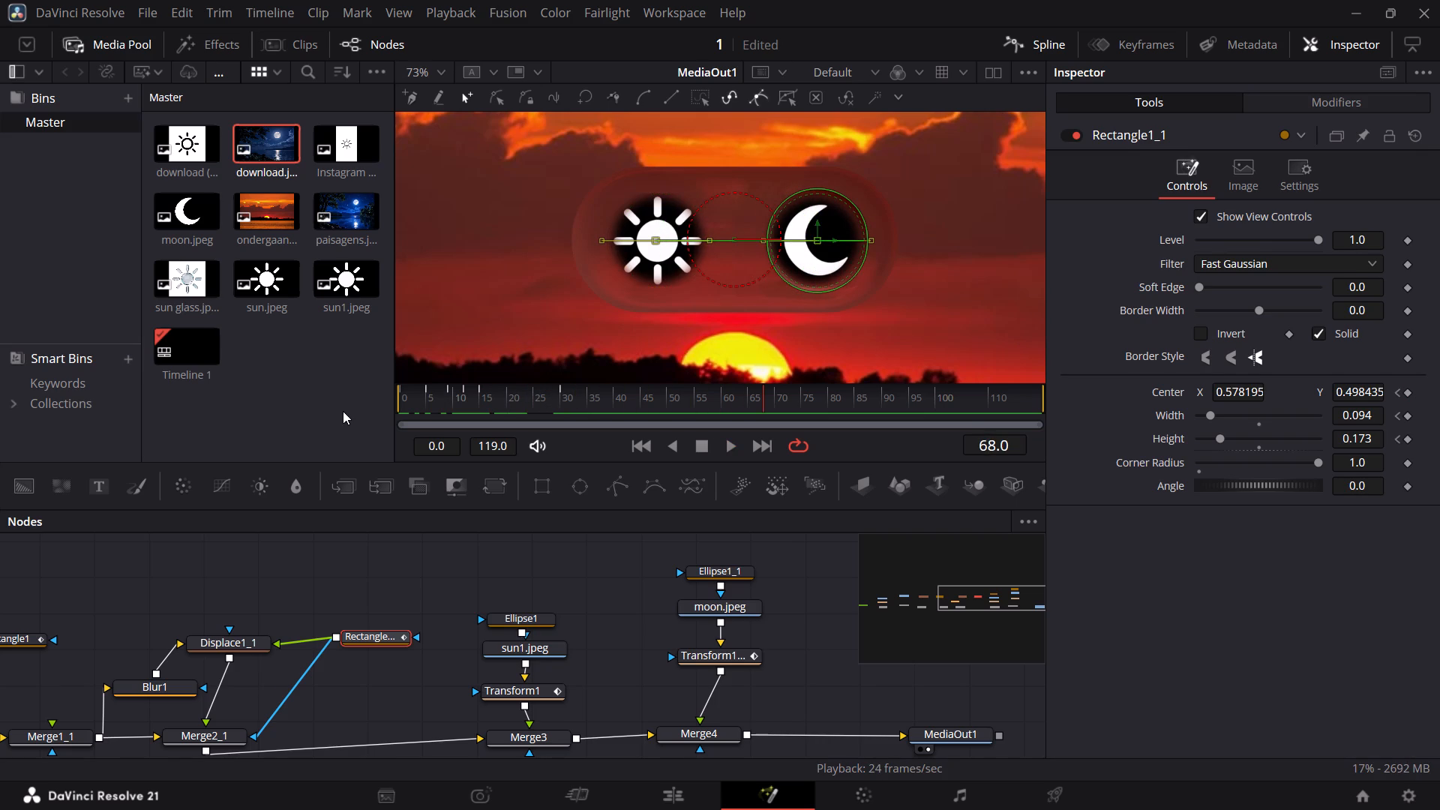
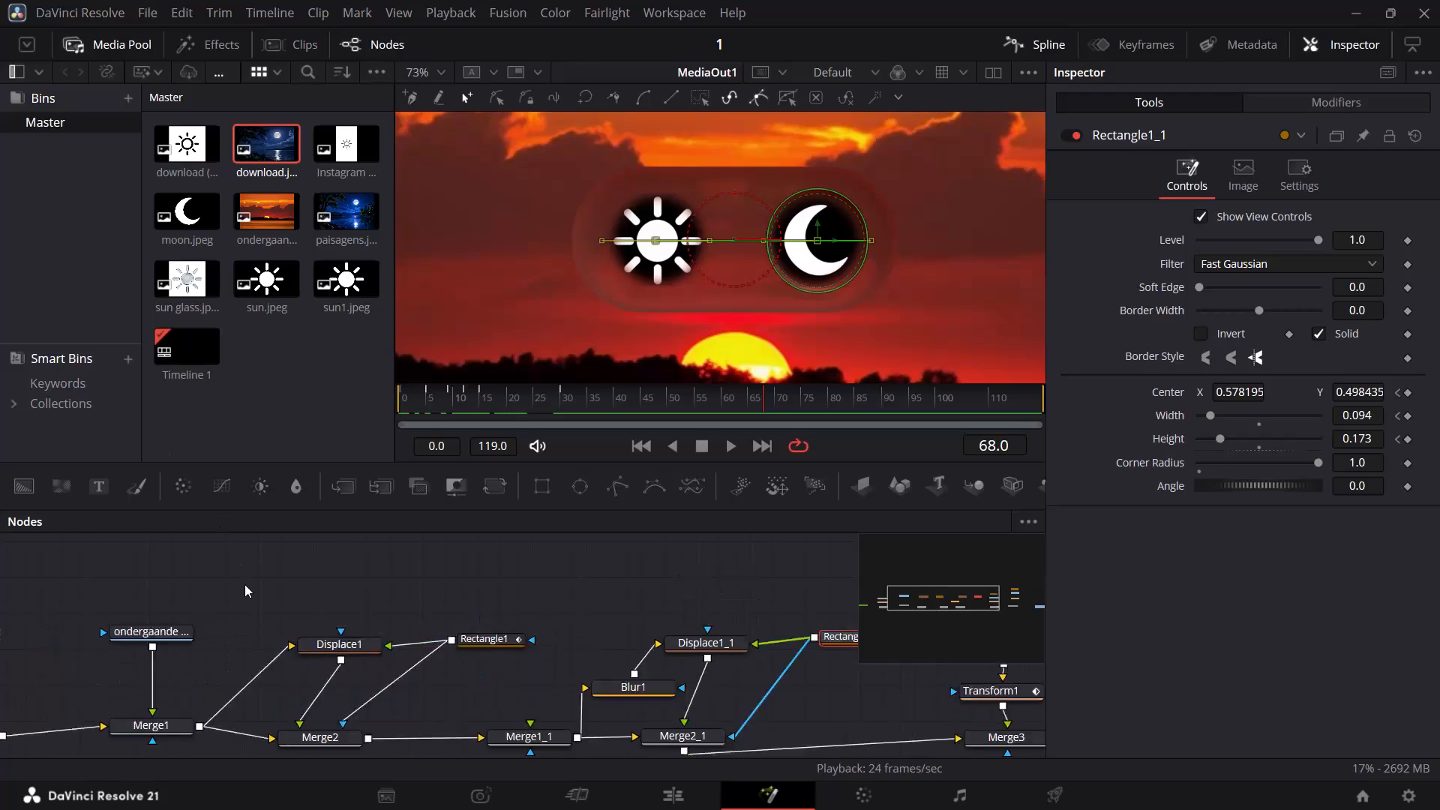
# Add a Radial Blur node between the sunset image node (ondergaande zon) and Merge1.
pyautogui.scroll(-1, 244, 584)
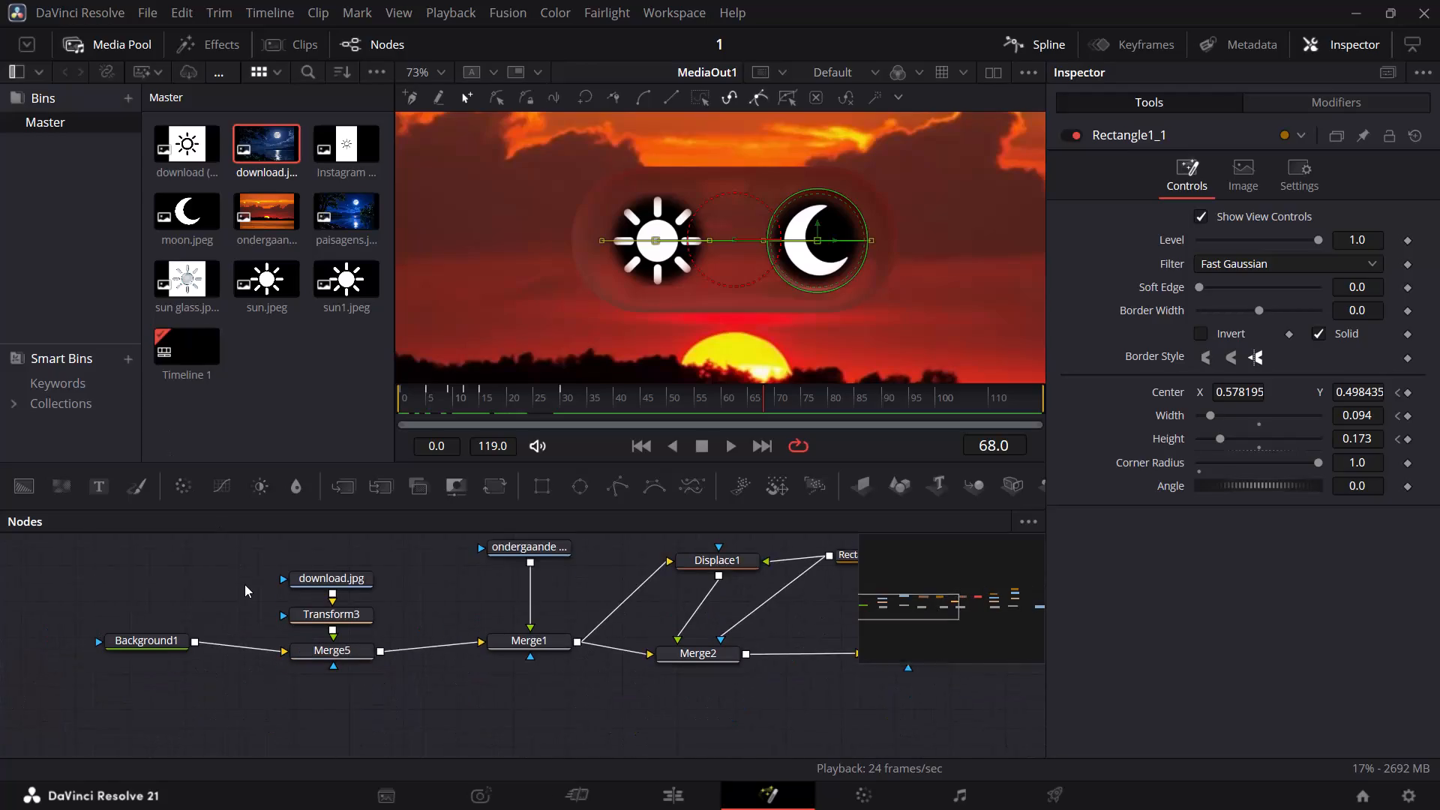
pyautogui.scroll(-1, 244, 584)
pyautogui.scroll(1, 244, 584)
pyautogui.scroll(-1, 430, 547)
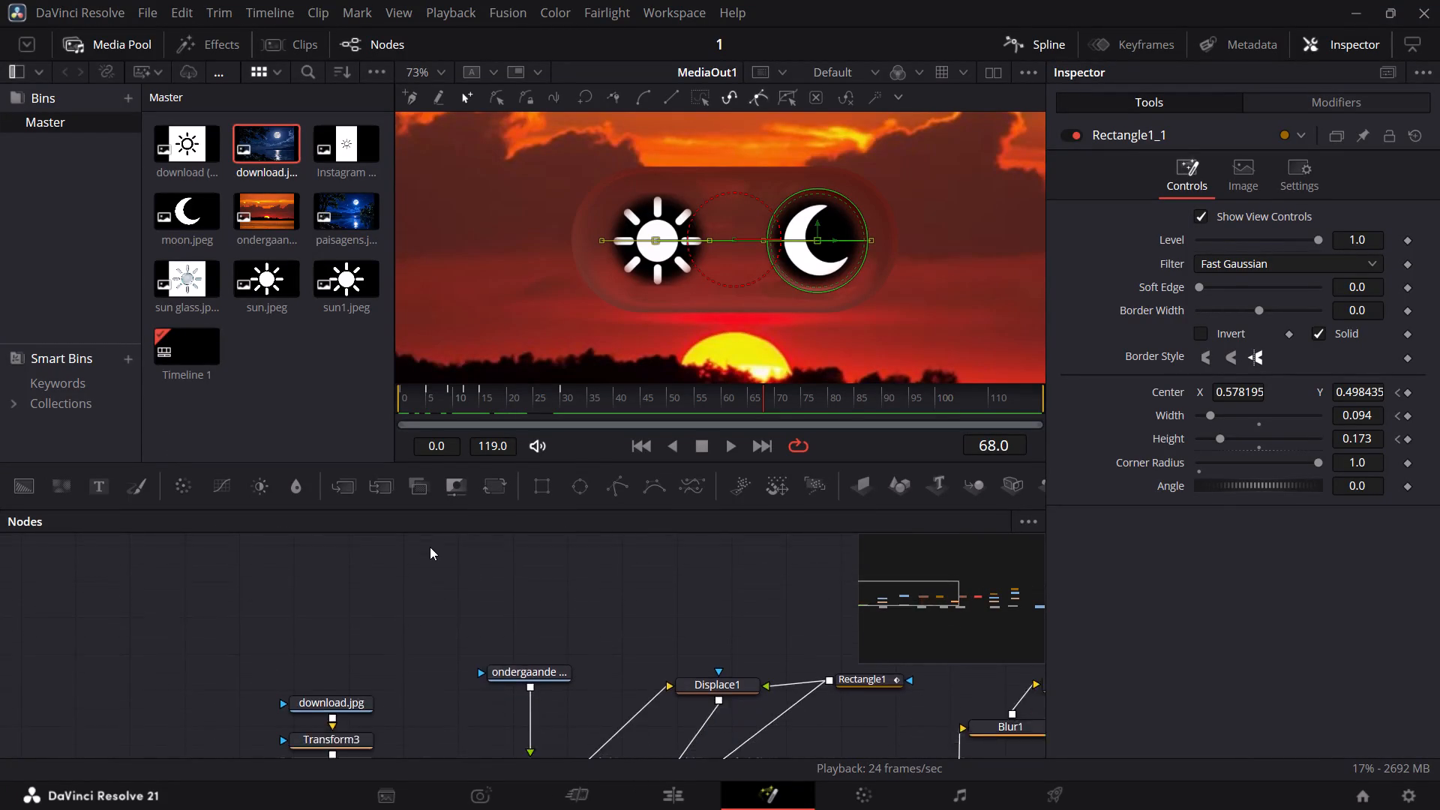
pyautogui.scroll(-1, 430, 547)
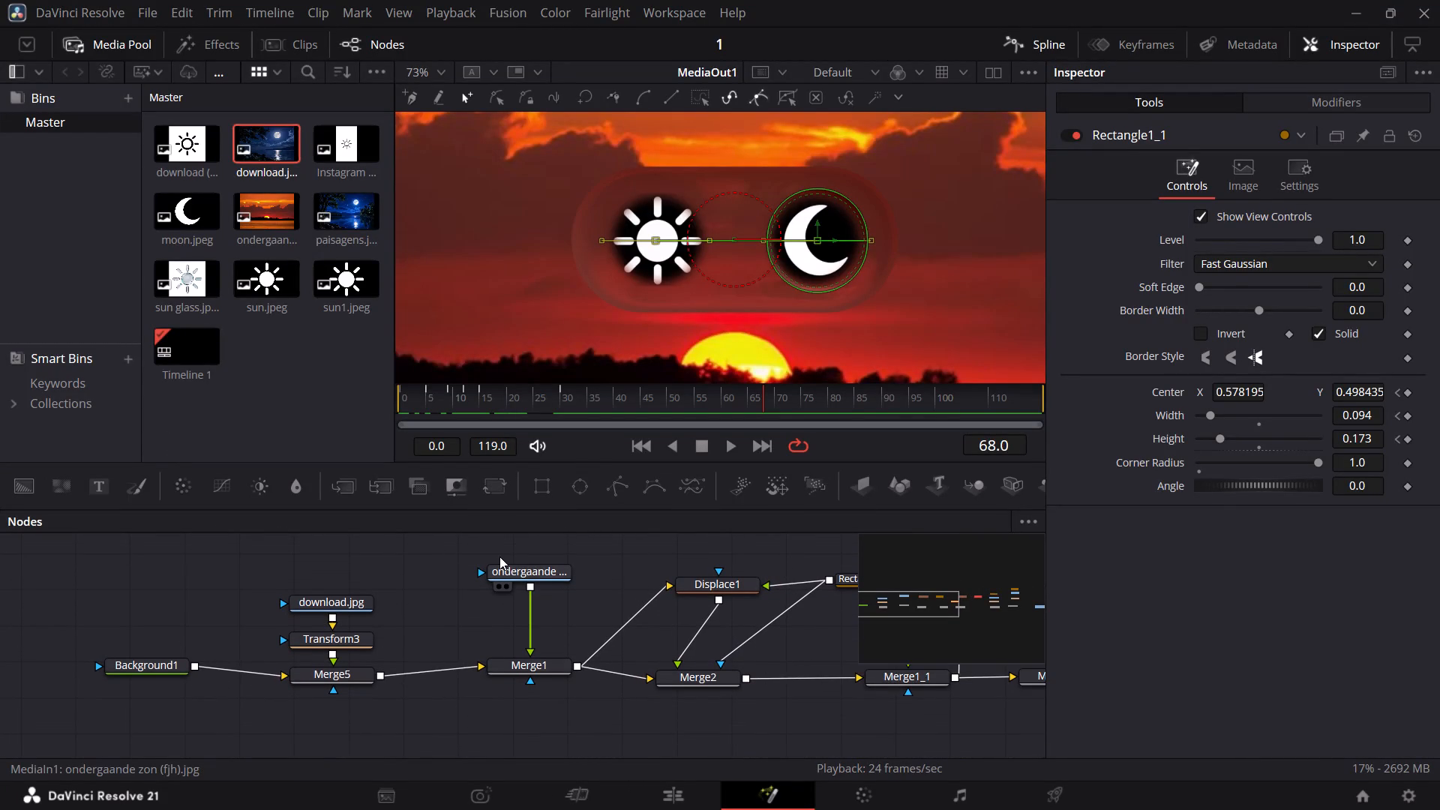
pyautogui.click(541, 572)
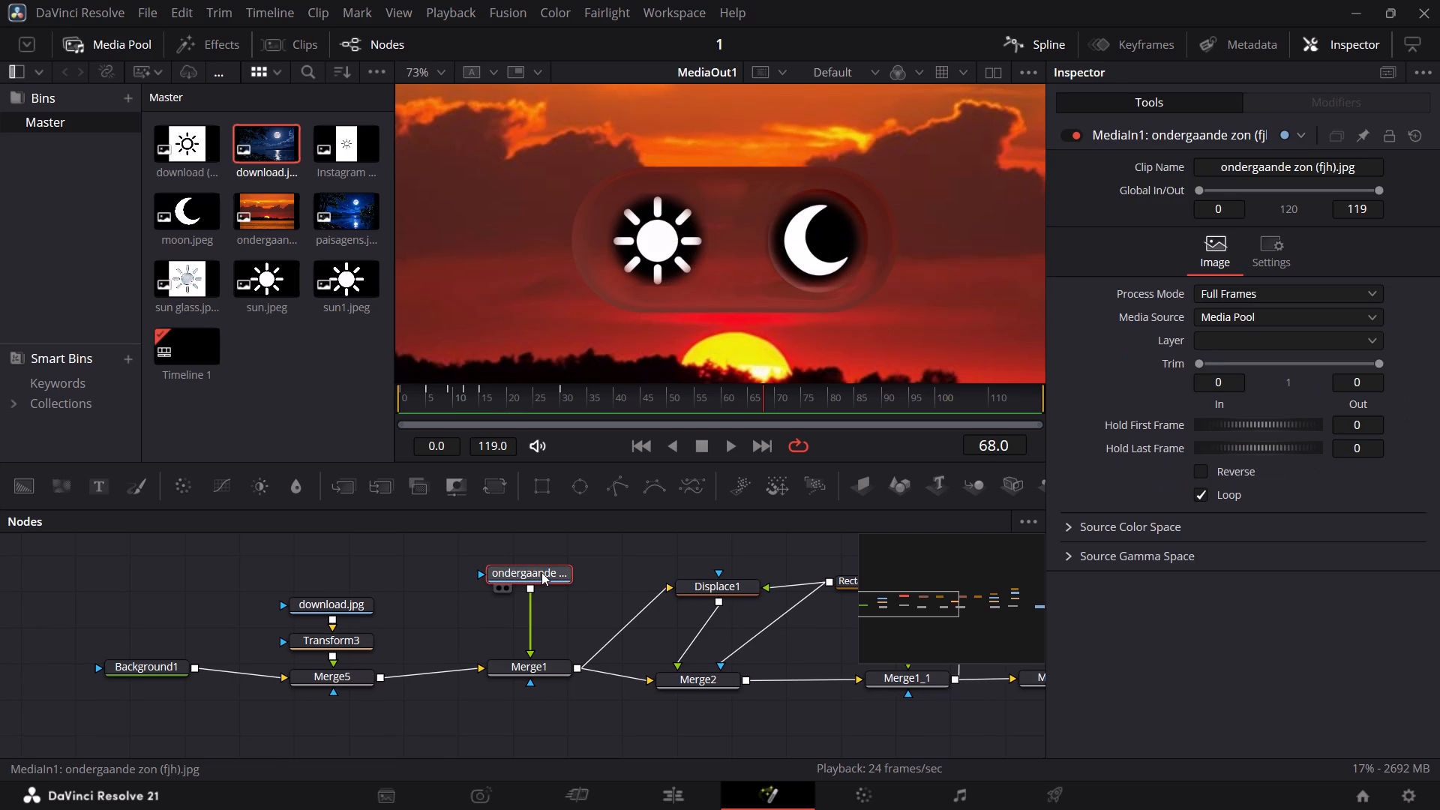
pyautogui.hotkey('shift', 'space')
pyautogui.press('r')
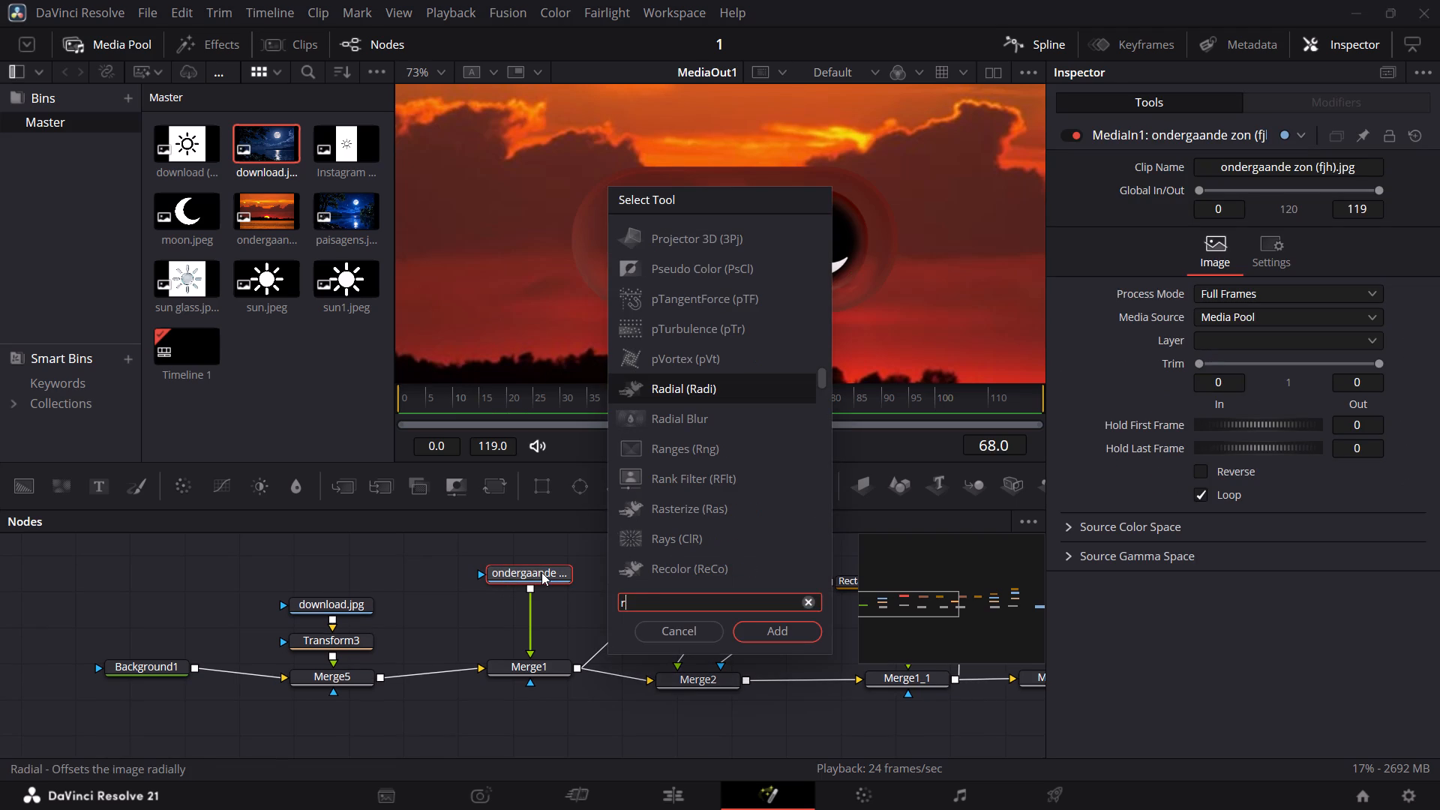
pyautogui.press('a')
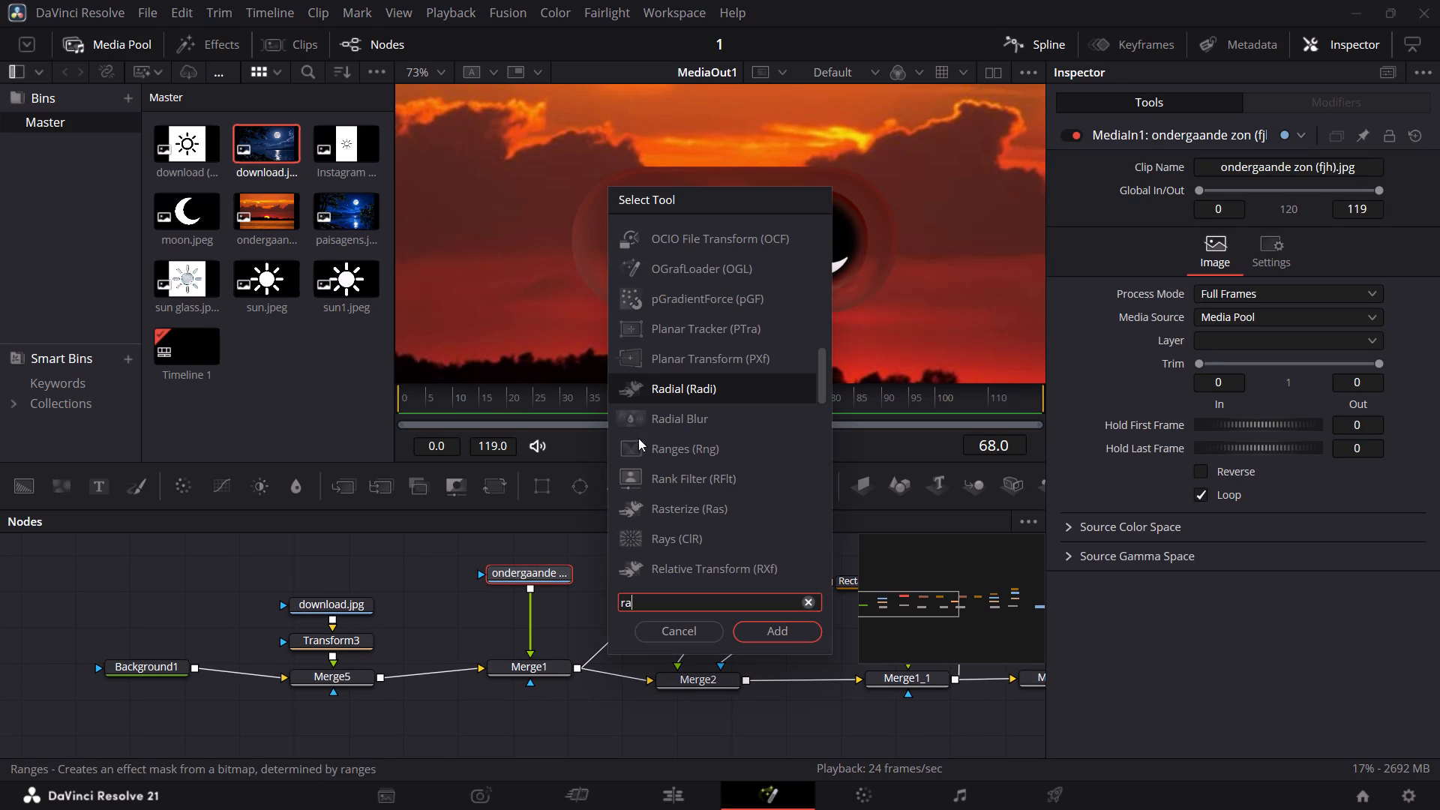
pyautogui.click(683, 421)
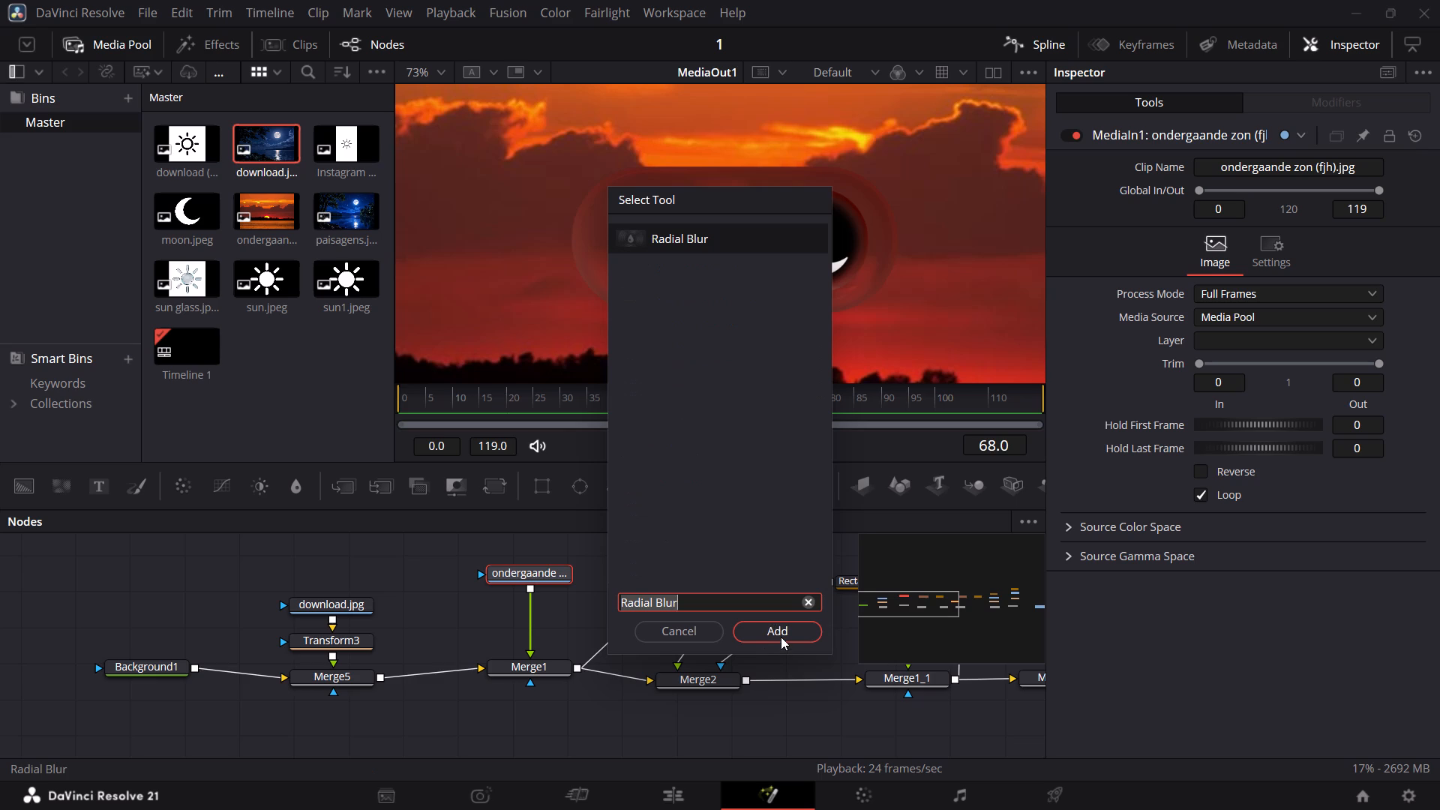
pyautogui.click(782, 637)
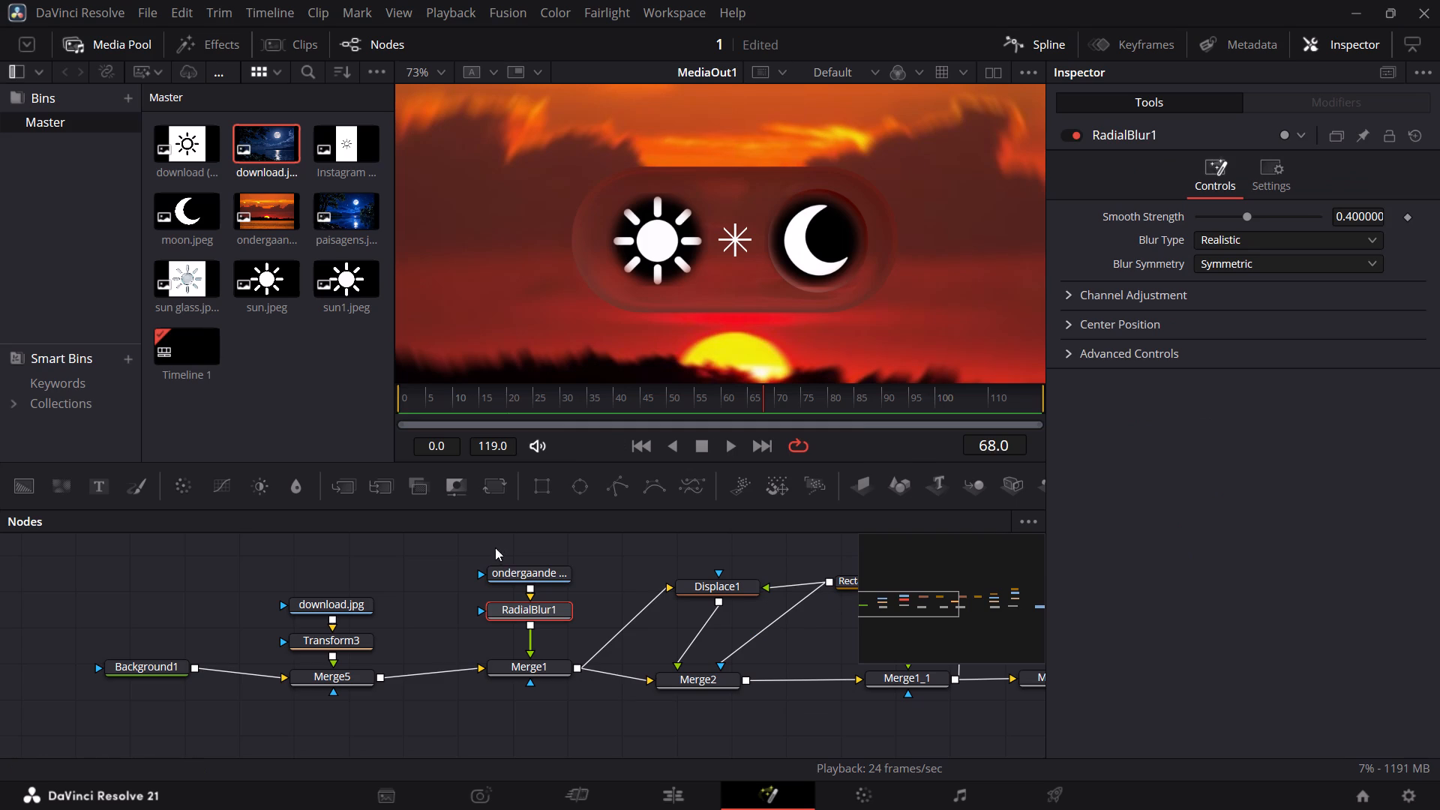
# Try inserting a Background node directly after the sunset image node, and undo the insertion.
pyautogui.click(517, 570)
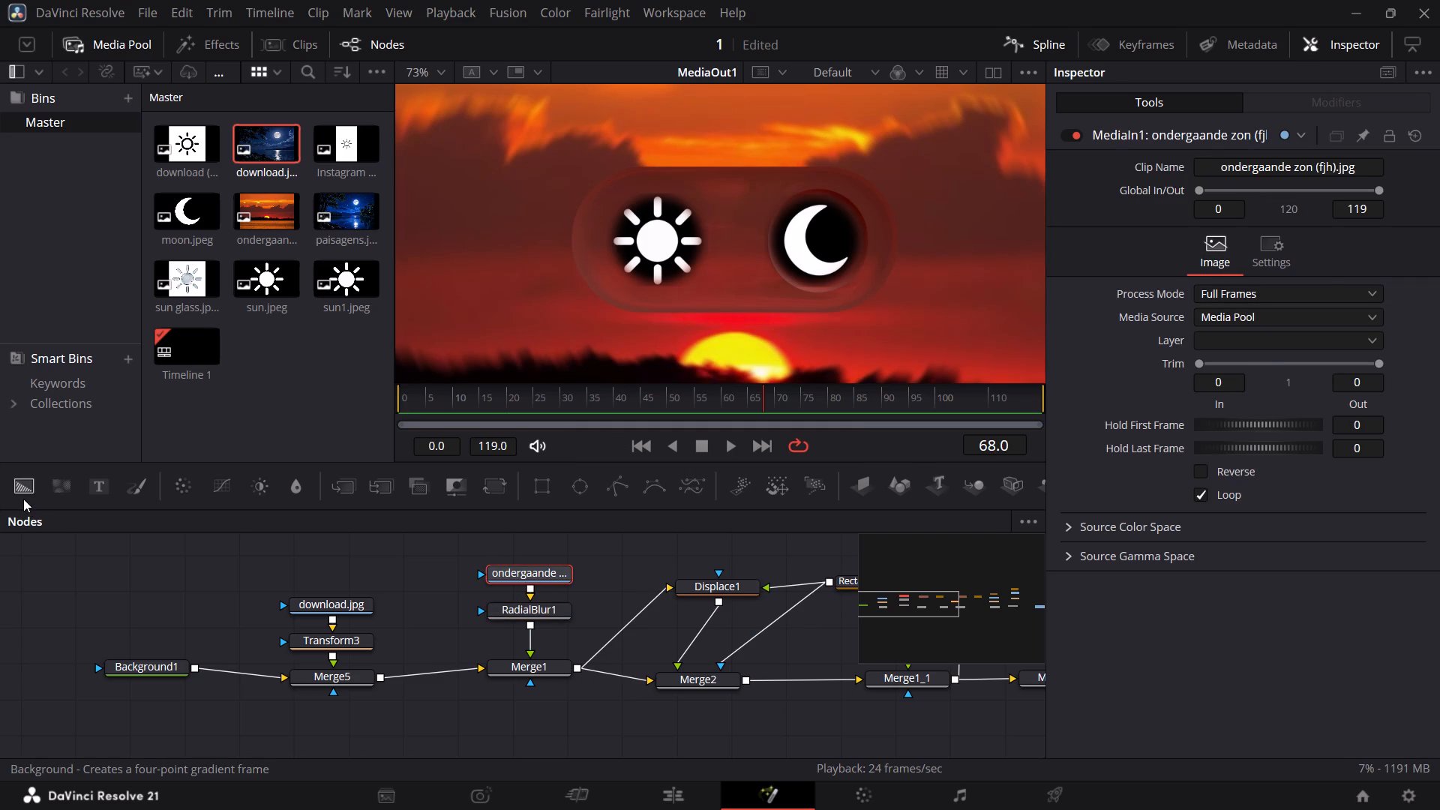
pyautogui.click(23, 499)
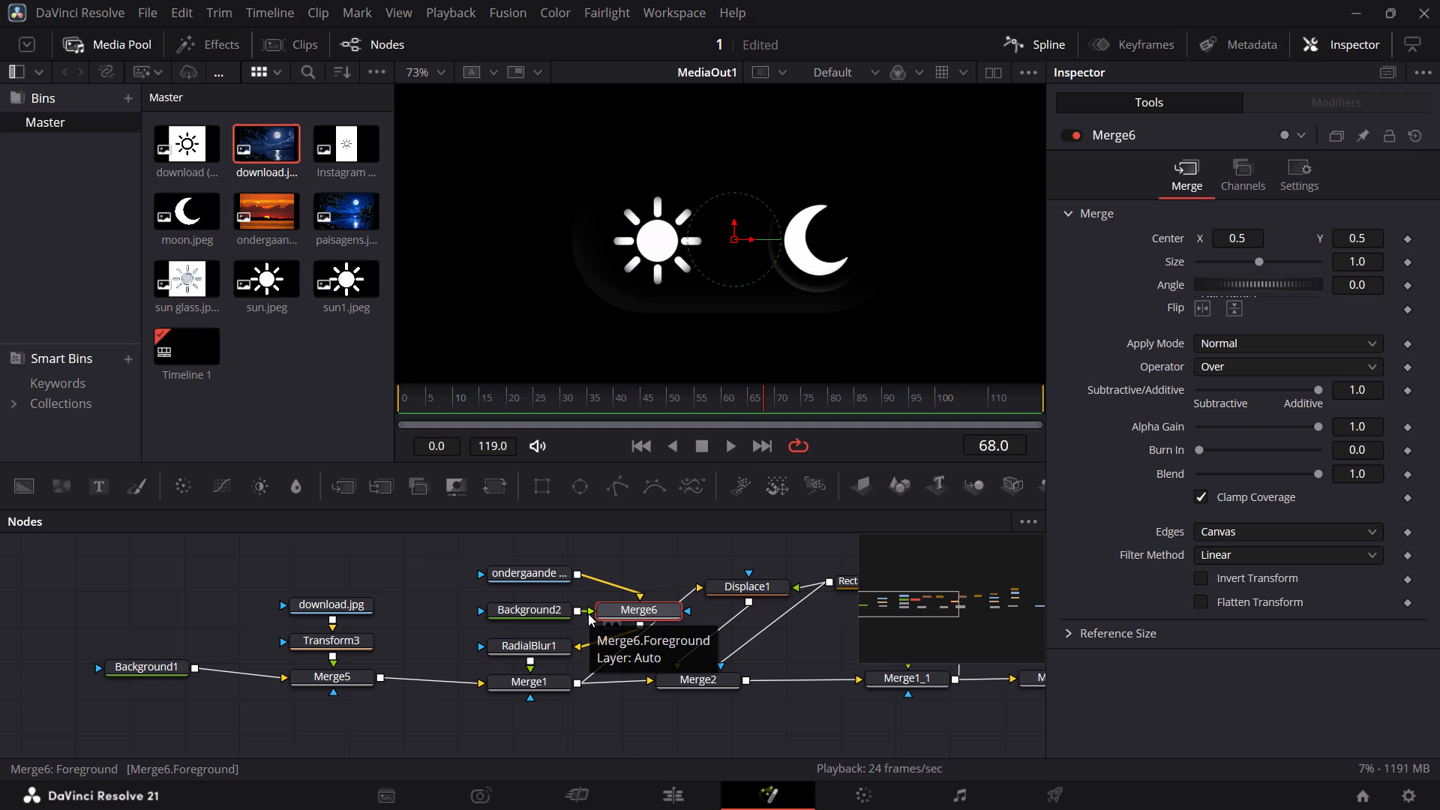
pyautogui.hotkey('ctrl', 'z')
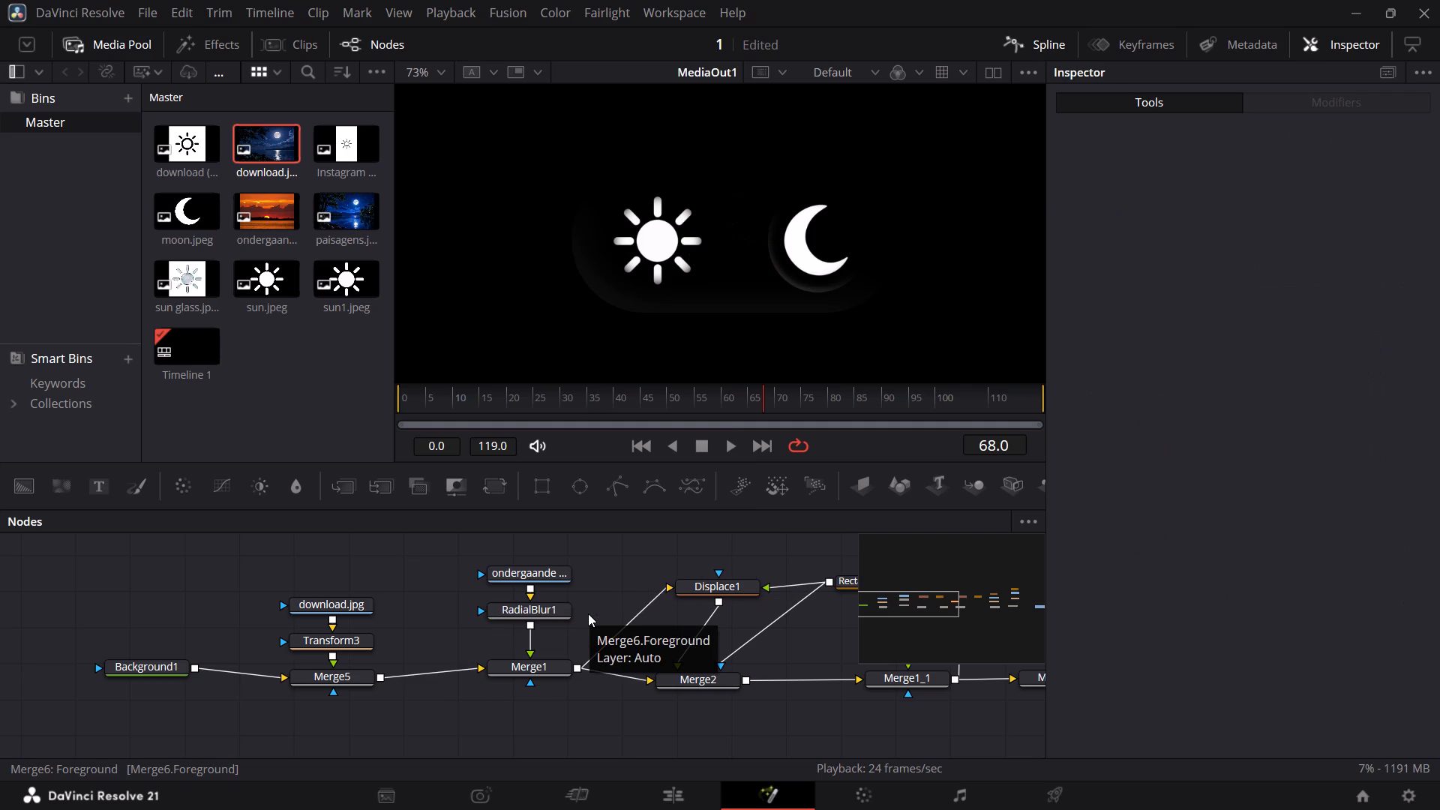
# Add a separate Background node just above the sunset image node and connect its output to the image's effect mask input.
pyautogui.scroll(1, 615, 583)
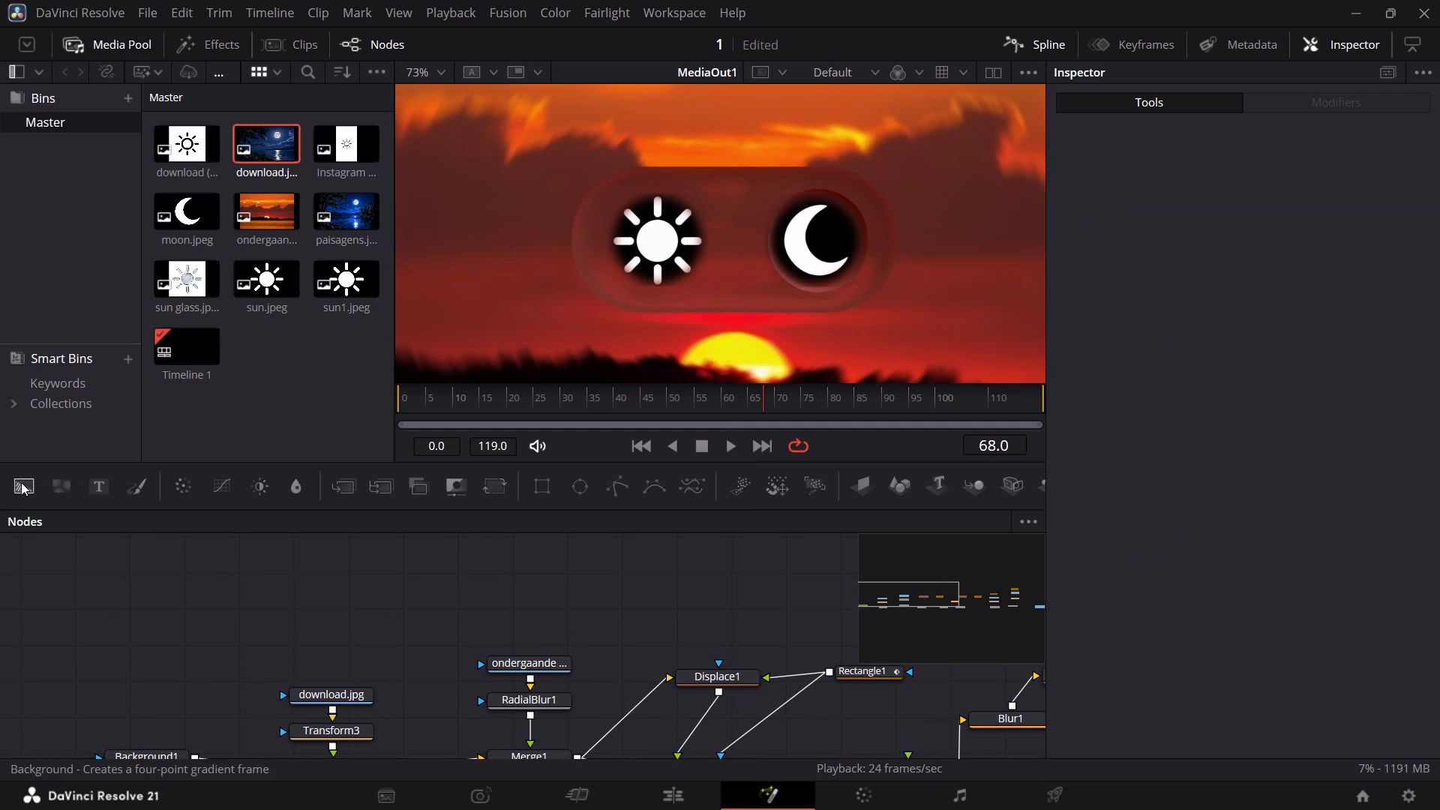
pyautogui.moveTo(22, 484); pyautogui.dragTo(530, 598)
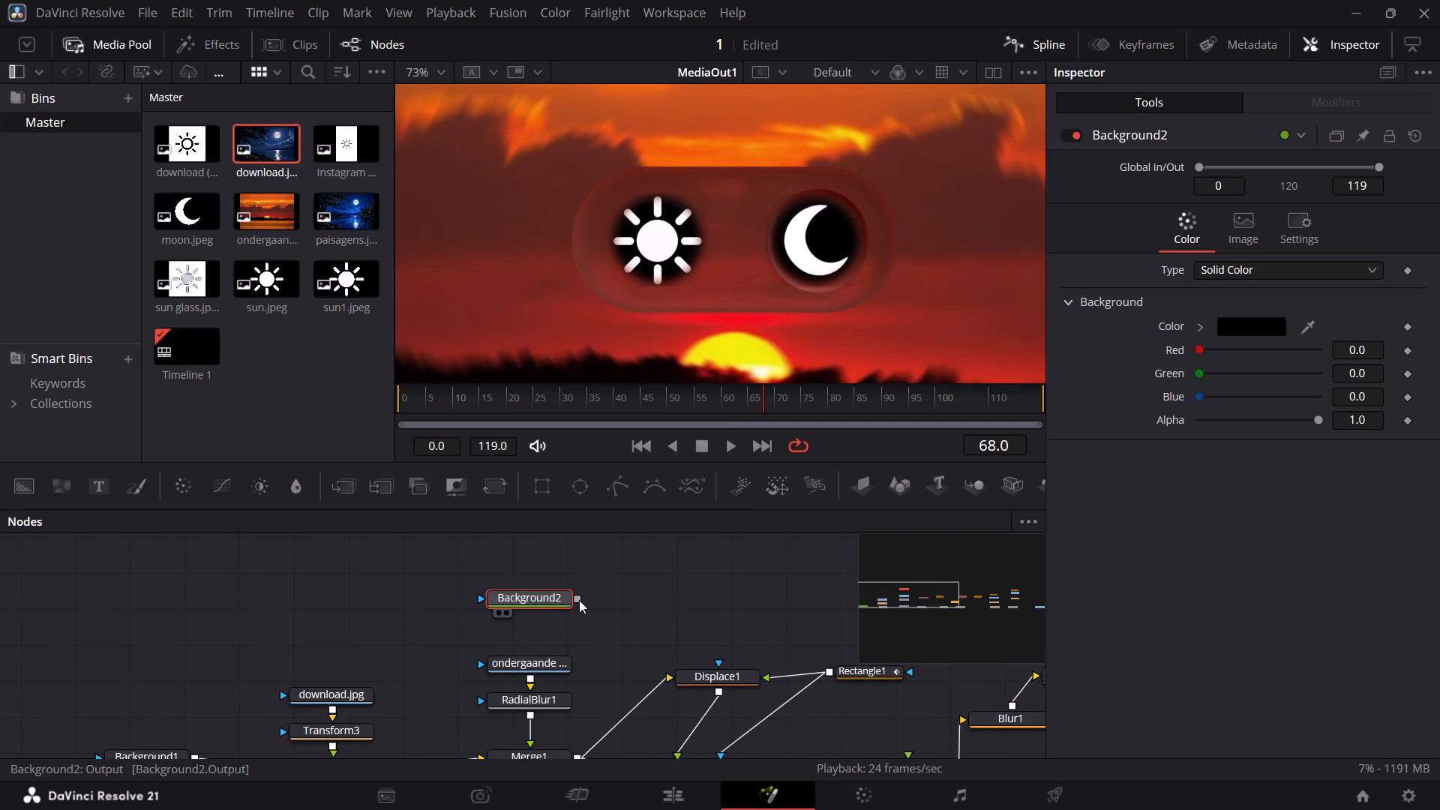
pyautogui.moveTo(579, 600); pyautogui.dragTo(482, 661)
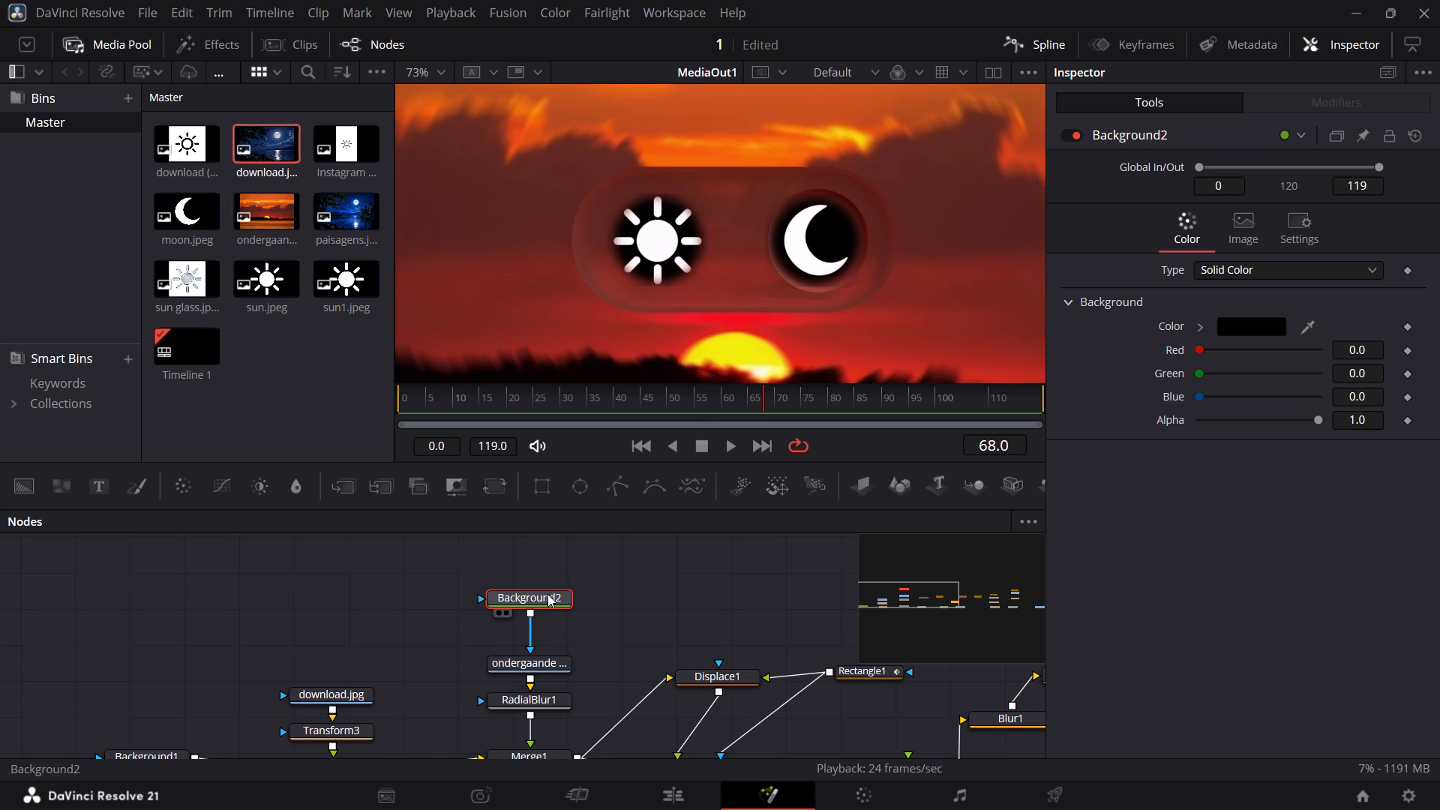
pyautogui.moveTo(547, 594); pyautogui.dragTo(547, 619)
pyautogui.click(547, 619)
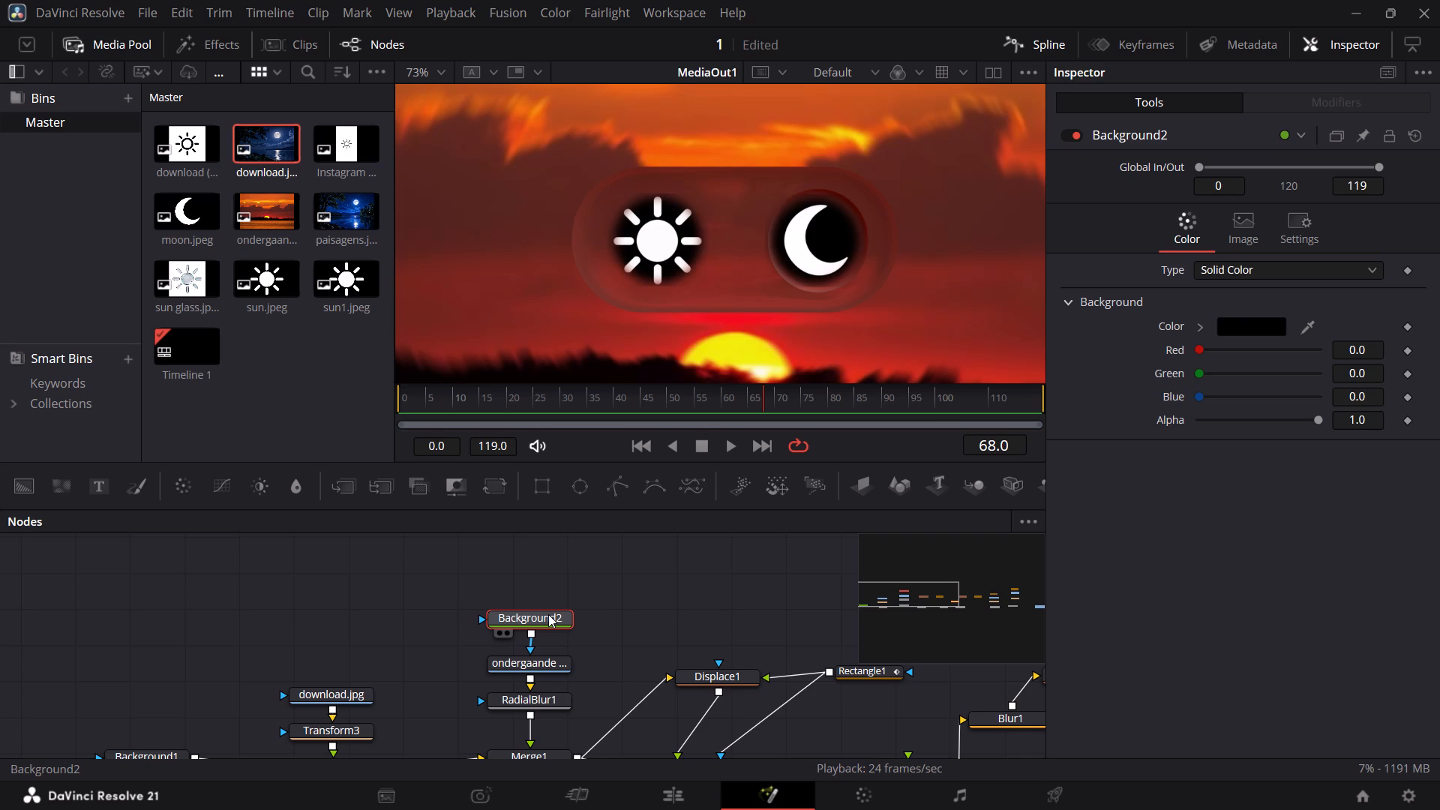
pyautogui.scroll(-1, 444, 667)
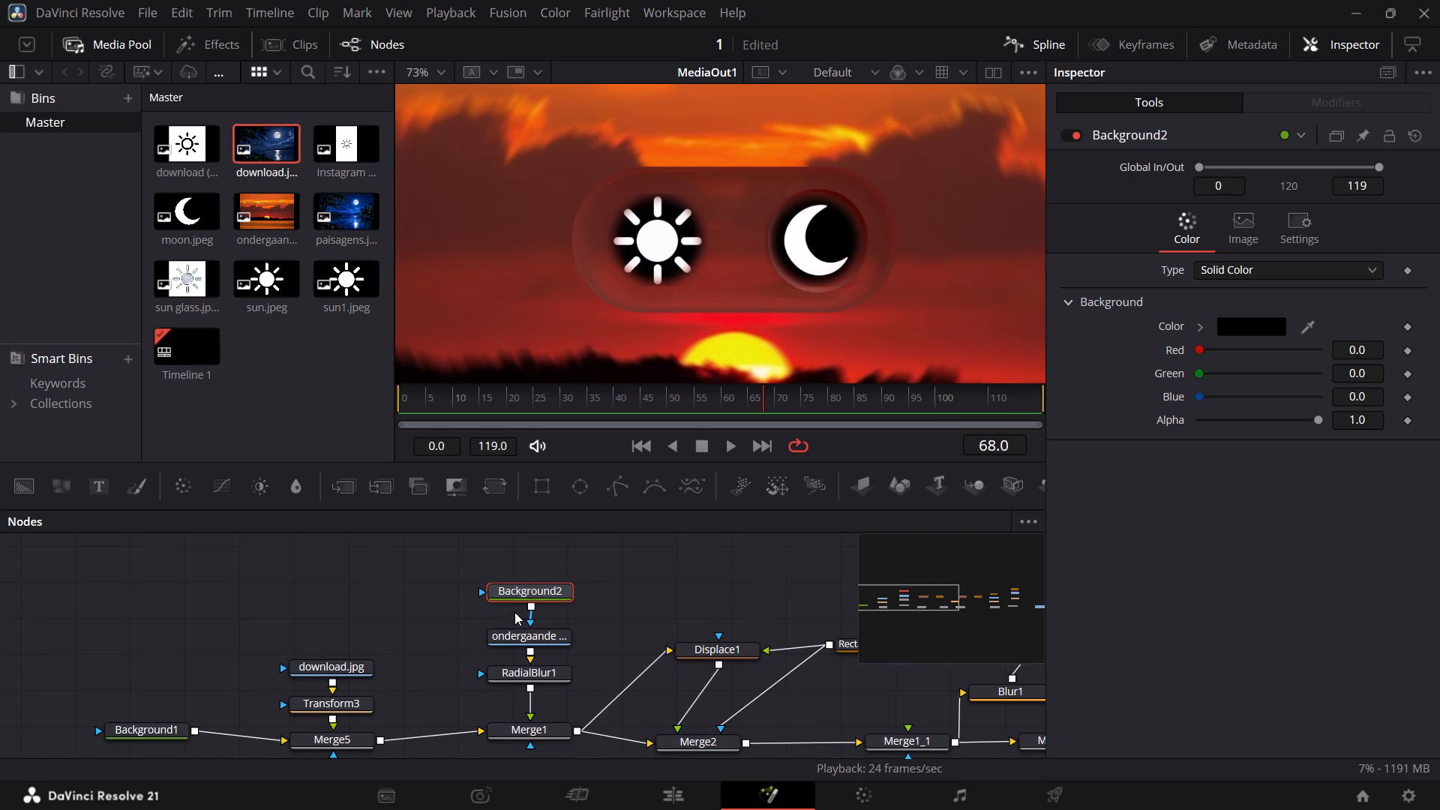
pyautogui.click(545, 586)
# Play the animation from frame 0 to check the knob's slide over the blurred sunset.
pyautogui.moveTo(761, 408); pyautogui.dragTo(478, 385)
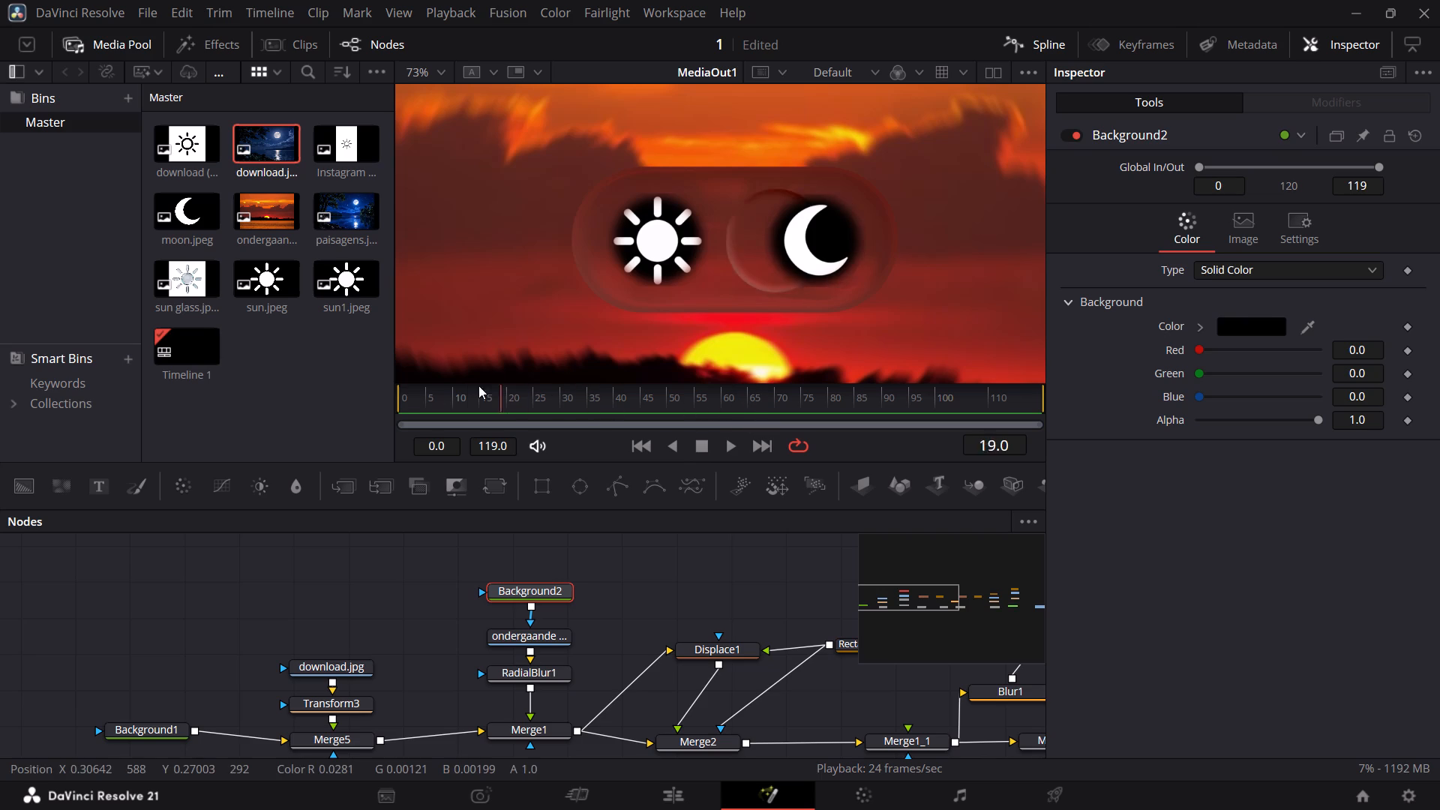
pyautogui.moveTo(478, 385); pyautogui.dragTo(320, 413)
pyautogui.press('space')
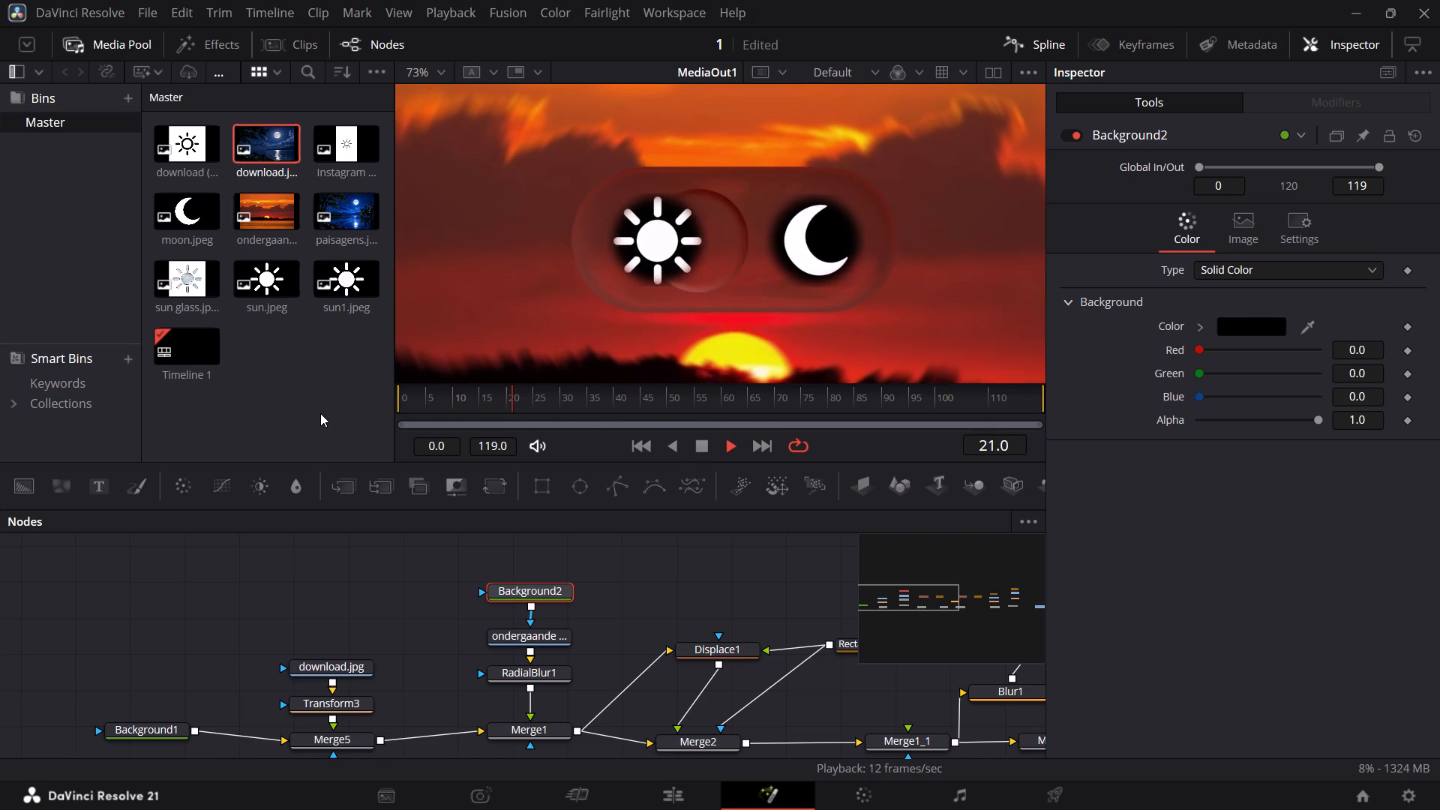
pyautogui.press('space')
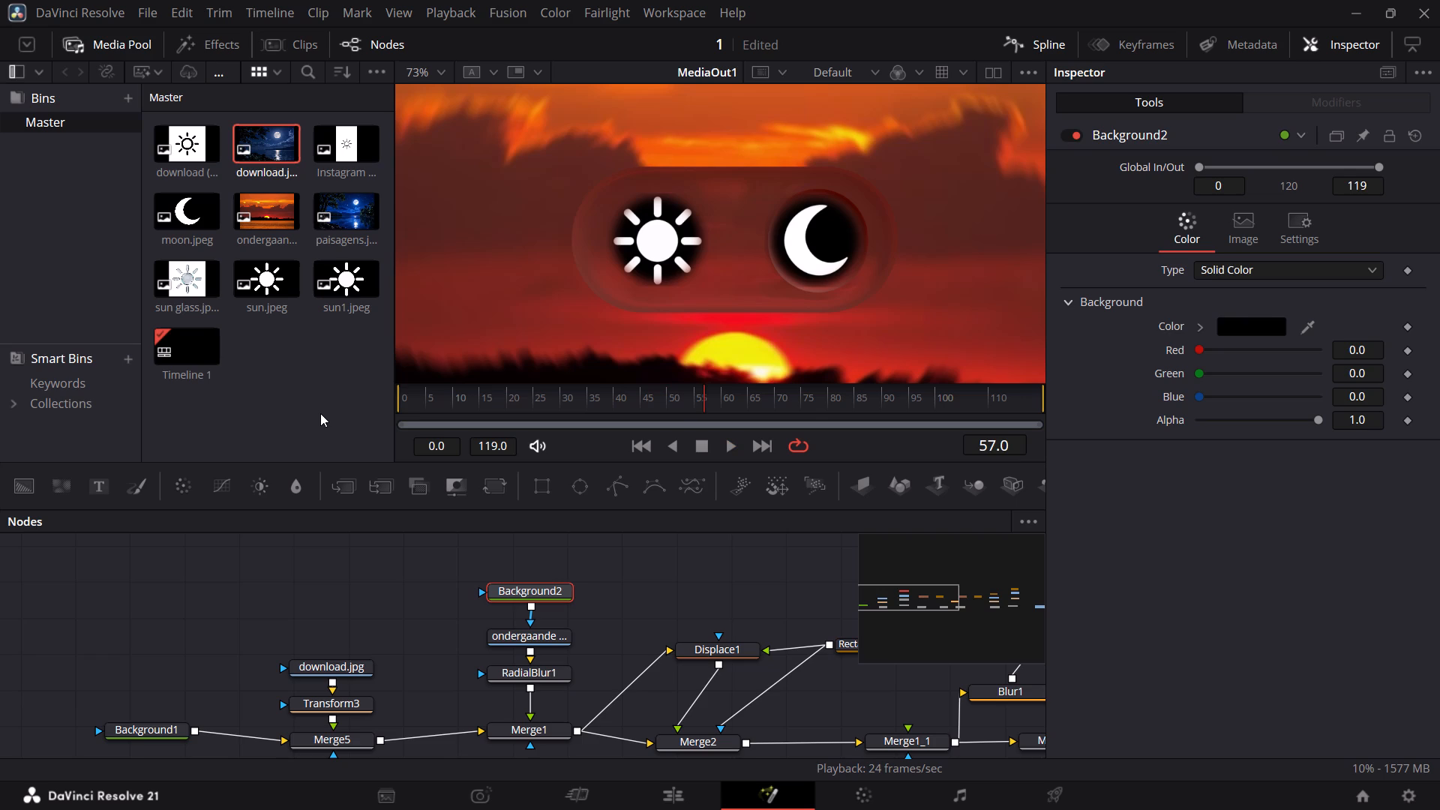
# Set RadialBlur1's Alpha channel adjustment to about 0.346 and expand its advanced controls.
pyautogui.click(539, 668)
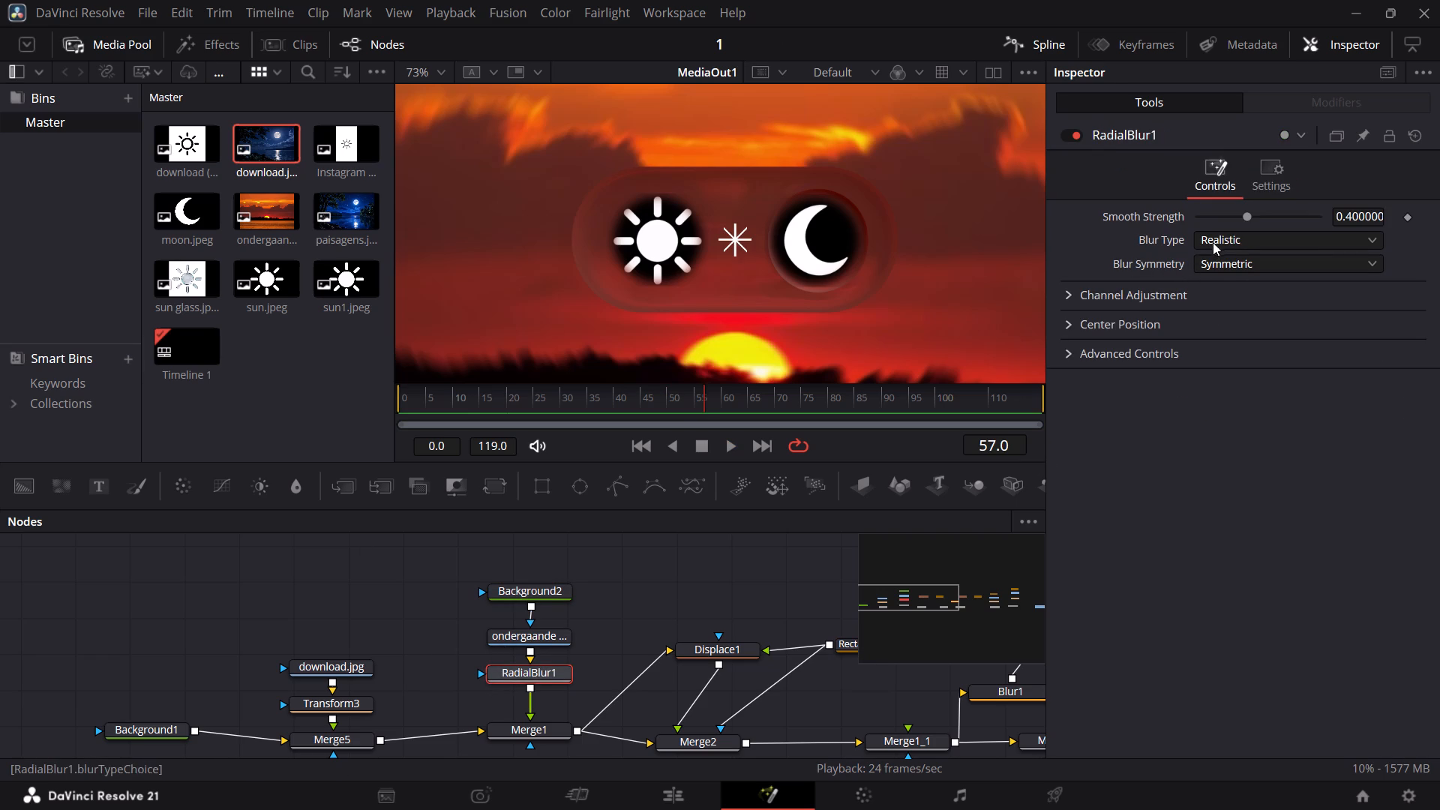
pyautogui.click(1194, 262)
pyautogui.click(1194, 262)
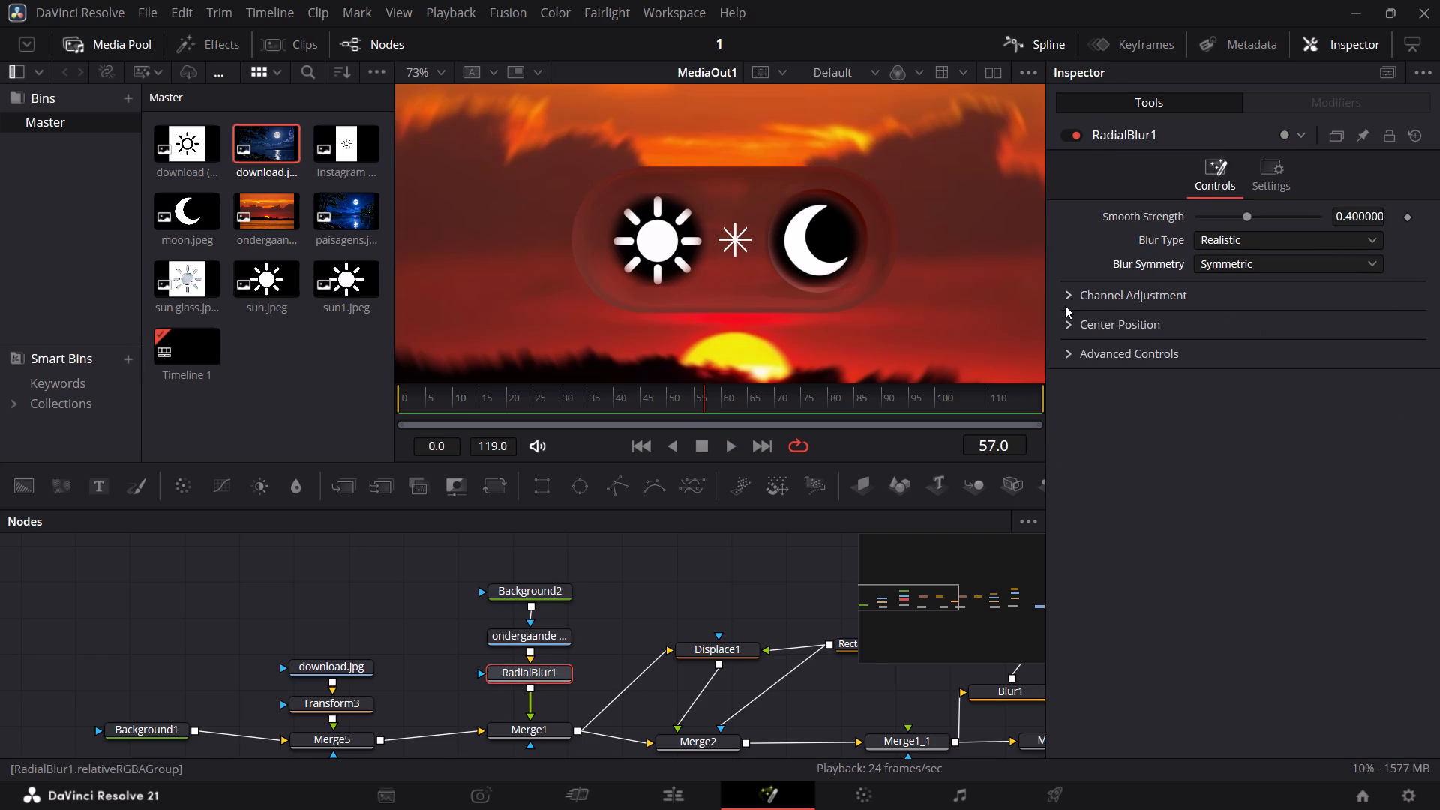
pyautogui.click(1065, 305)
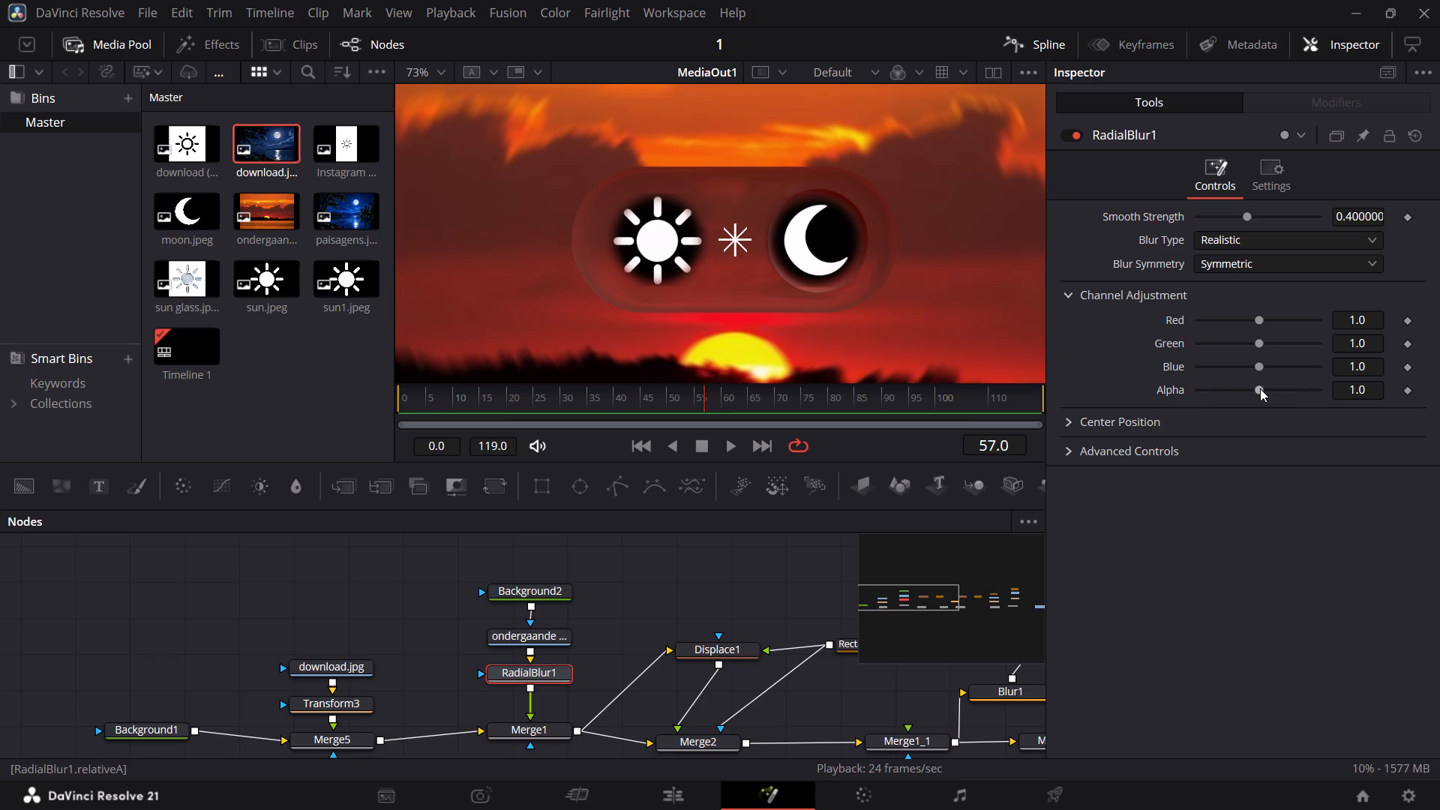
pyautogui.moveTo(1260, 388); pyautogui.dragTo(1221, 395)
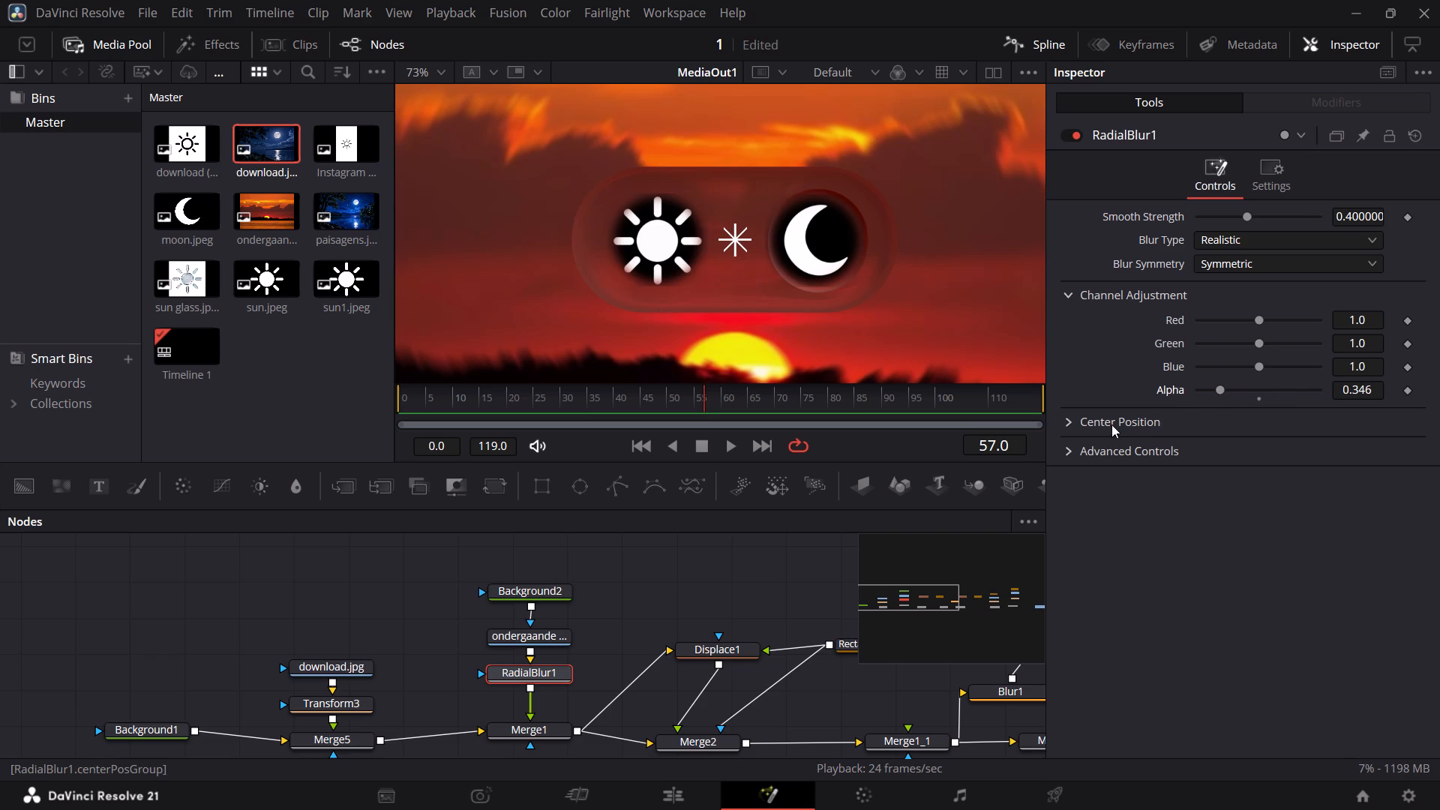
pyautogui.click(1083, 446)
pyautogui.click(1069, 451)
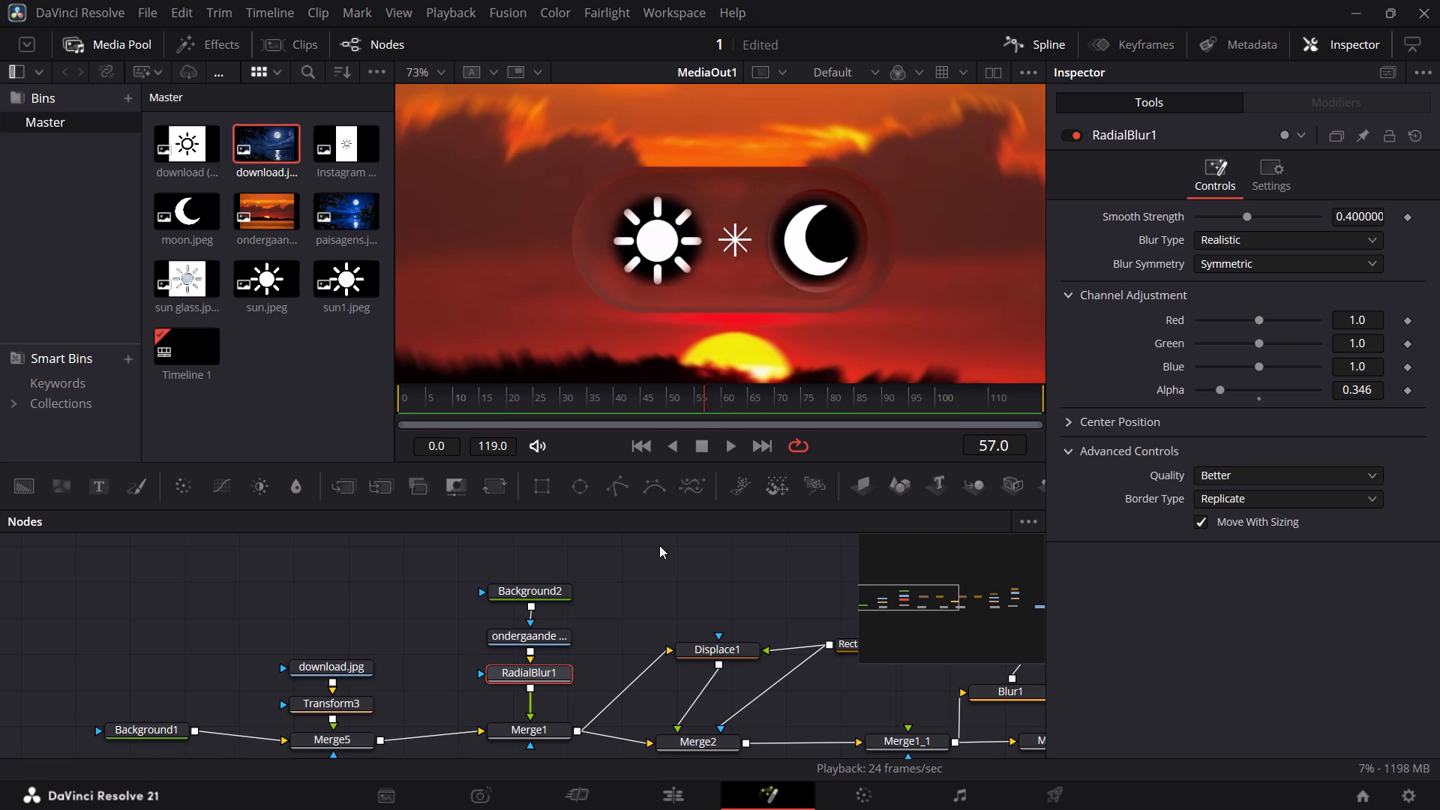
# Set RadialBlur1's Blend to about 0.504, comparing the blur on the sunset at different strengths.
pyautogui.click(1258, 178)
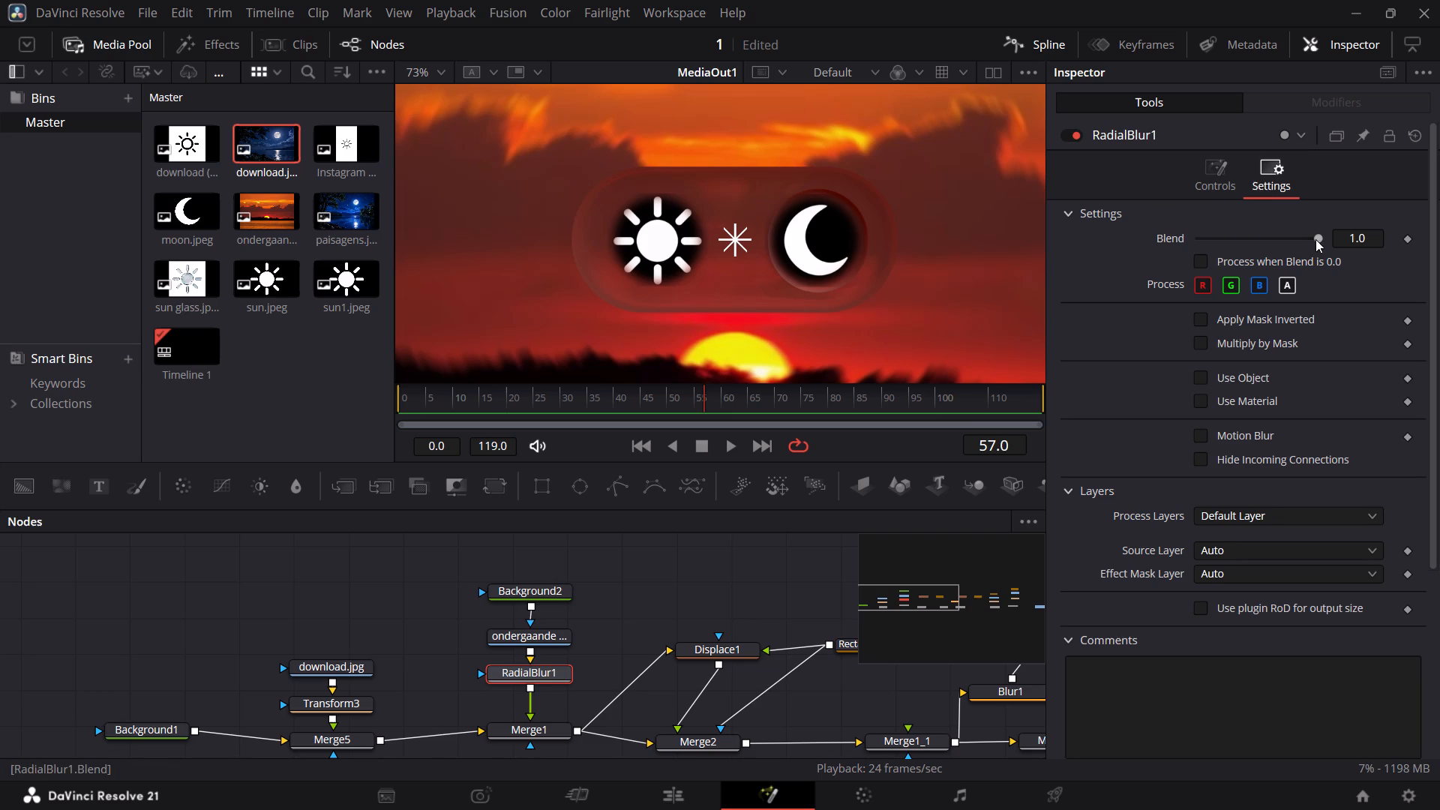
pyautogui.moveTo(1315, 239); pyautogui.dragTo(1189, 272)
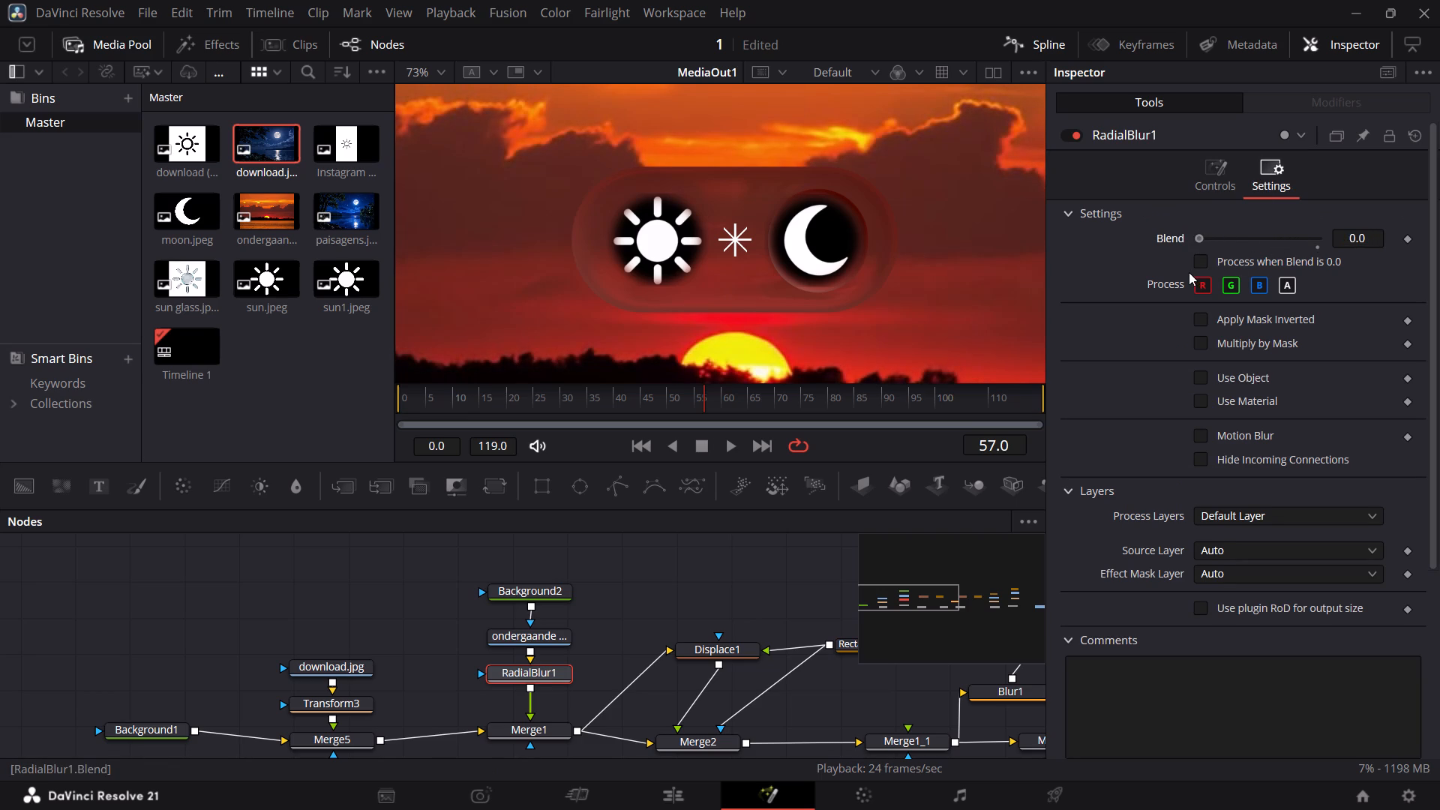
pyautogui.moveTo(1189, 272); pyautogui.dragTo(1363, 250)
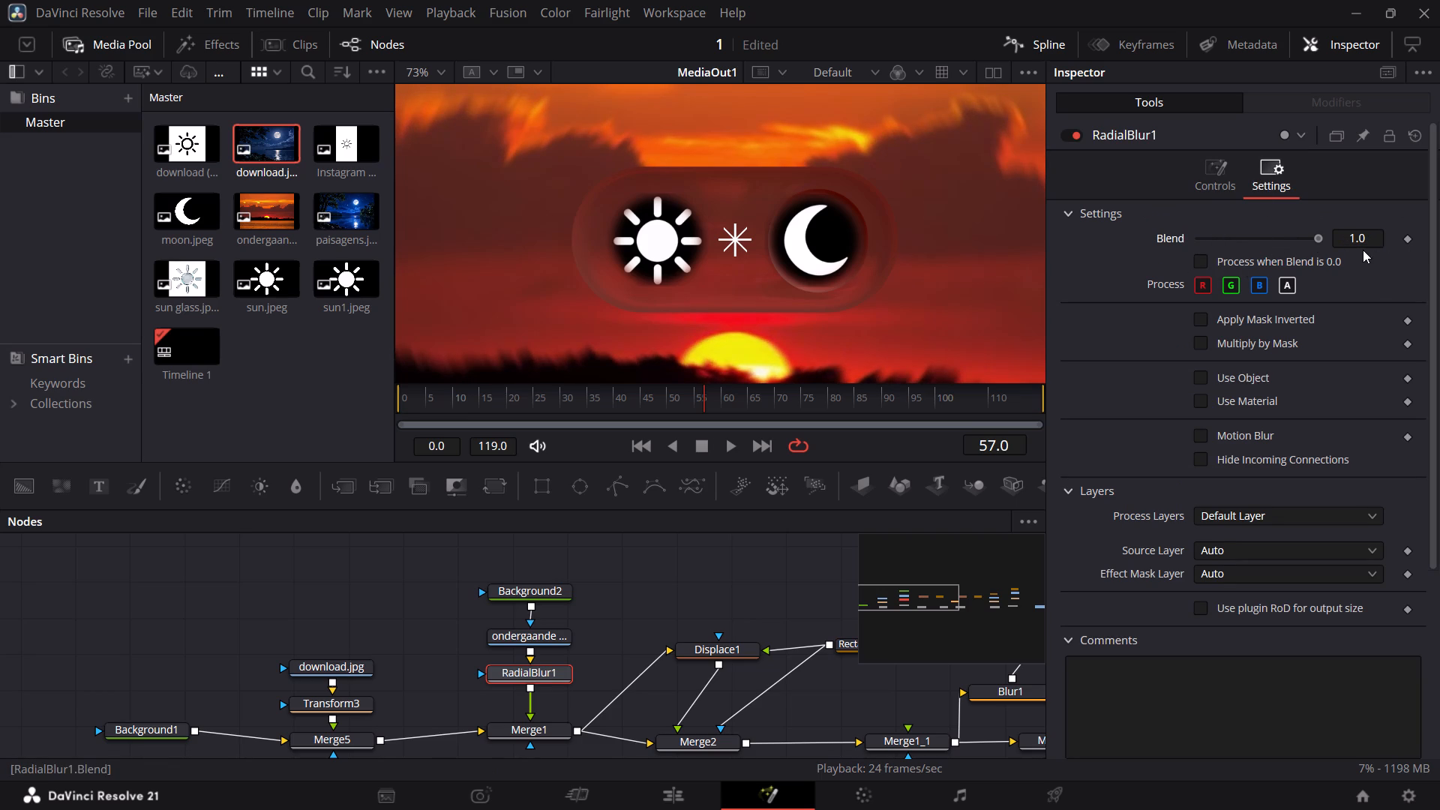
pyautogui.moveTo(1363, 250); pyautogui.dragTo(1251, 256)
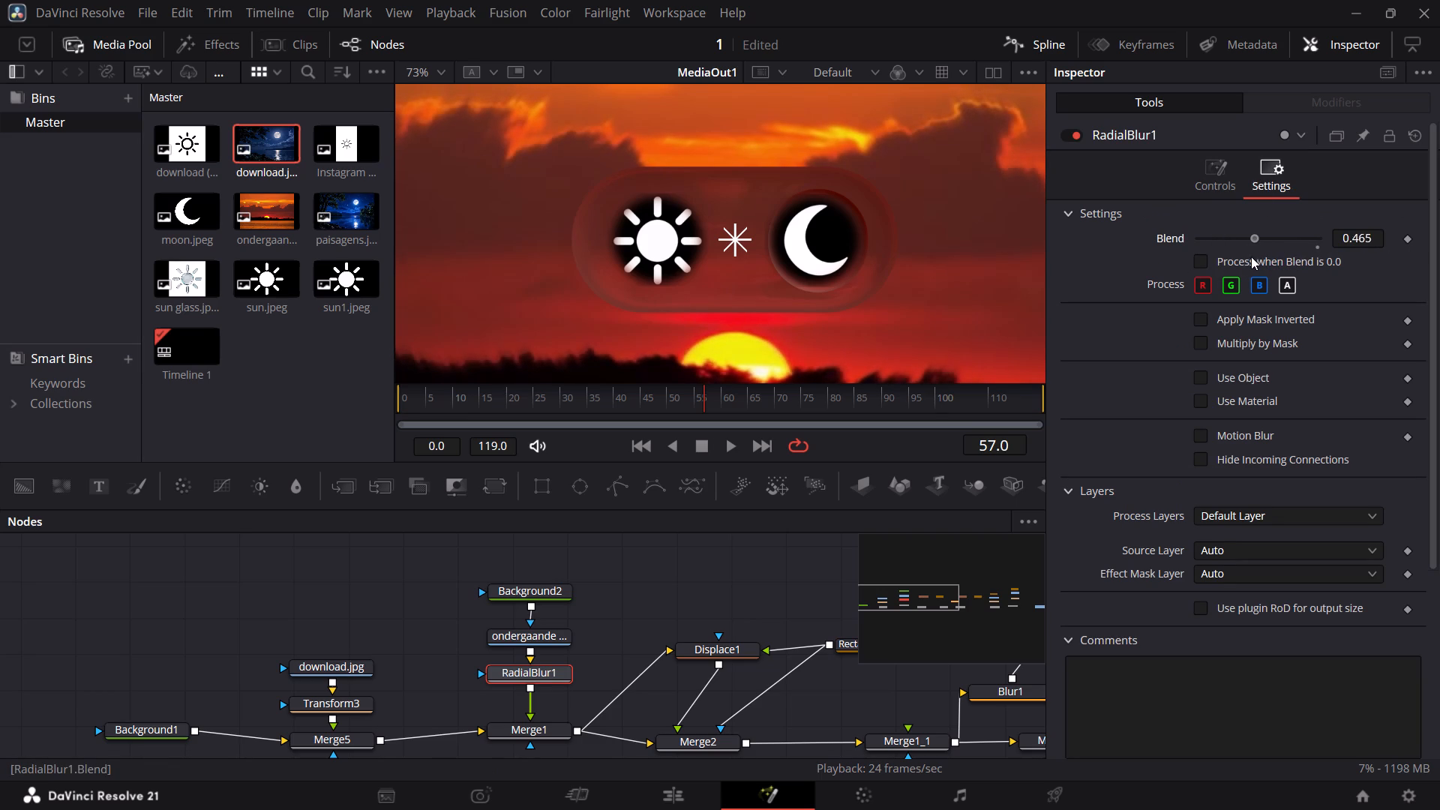
pyautogui.moveTo(1251, 256); pyautogui.dragTo(1234, 256)
pyautogui.moveTo(1234, 256); pyautogui.dragTo(1321, 253)
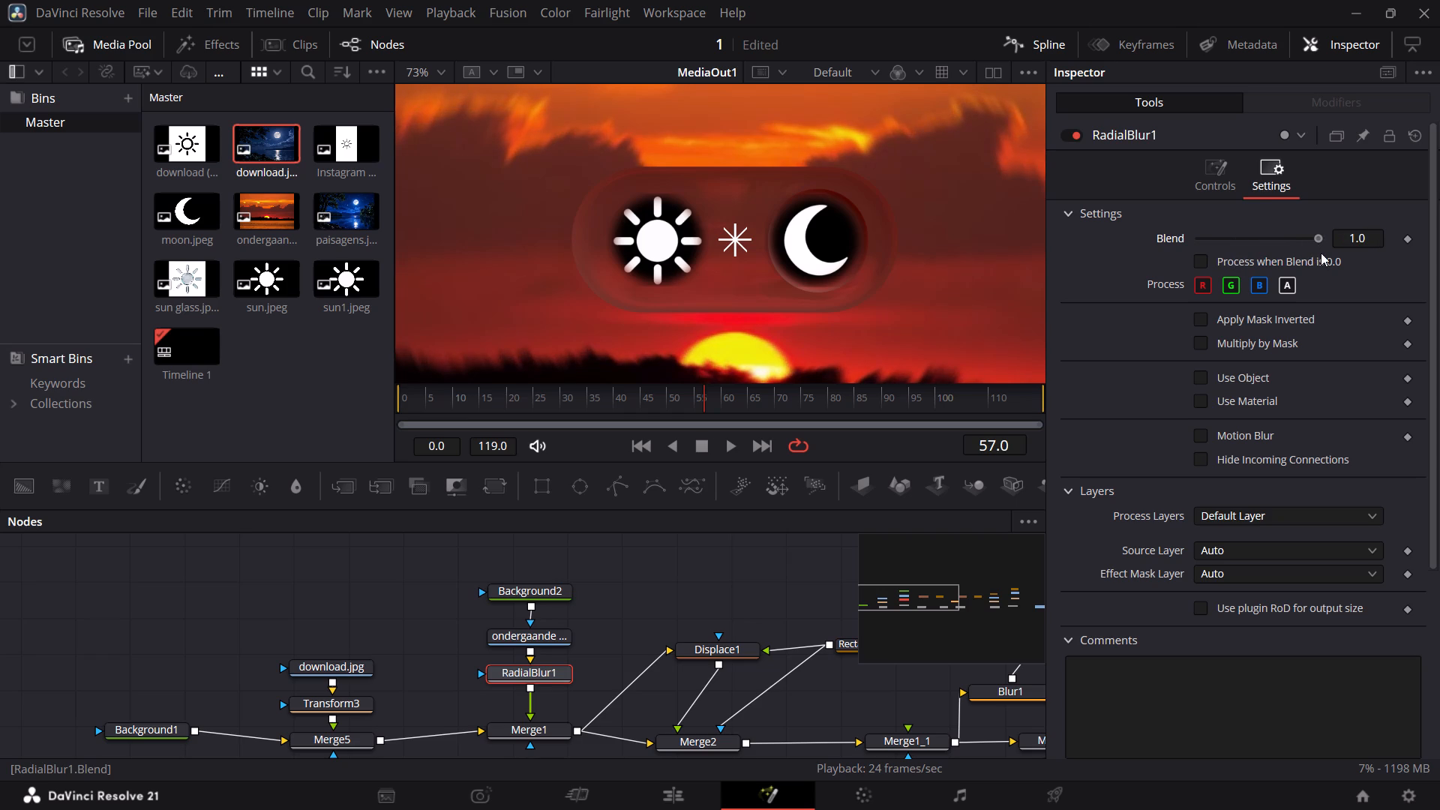
pyautogui.moveTo(1321, 253); pyautogui.dragTo(1256, 256)
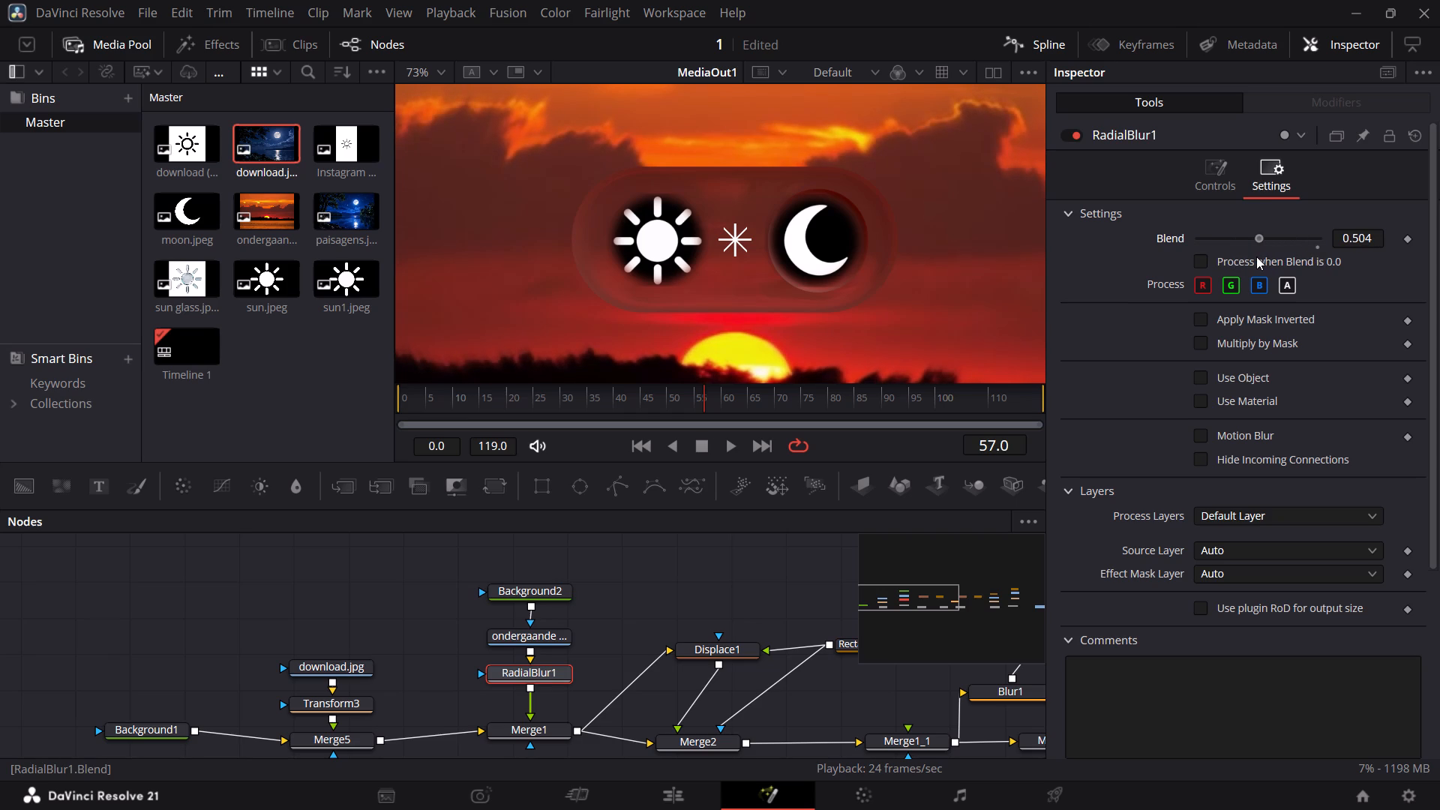
pyautogui.moveTo(1256, 256); pyautogui.dragTo(1256, 256)
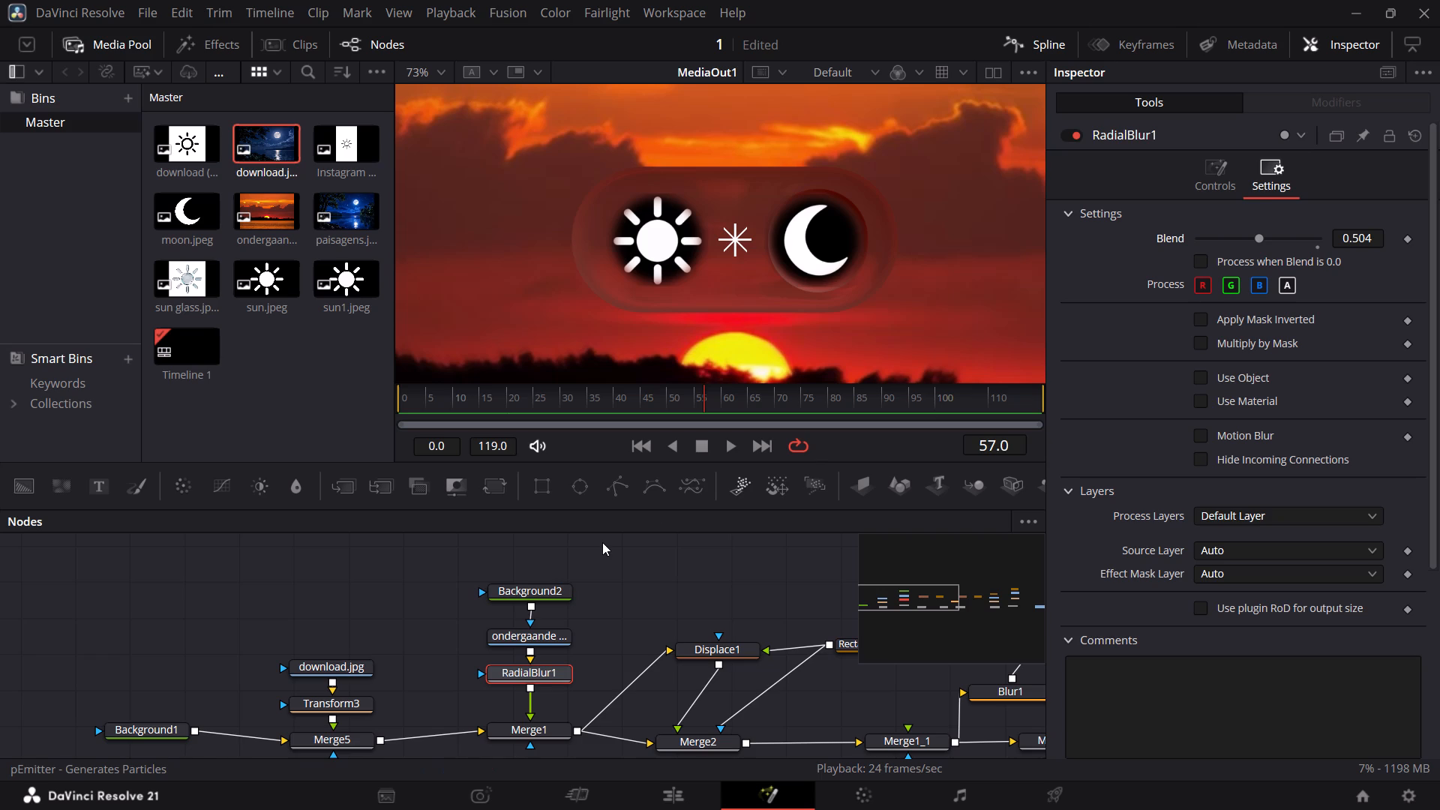
# Keyframe Background2's Alpha at 1.0 on frame 0, after scrubbing to find where the knob's slide ends.
pyautogui.click(547, 592)
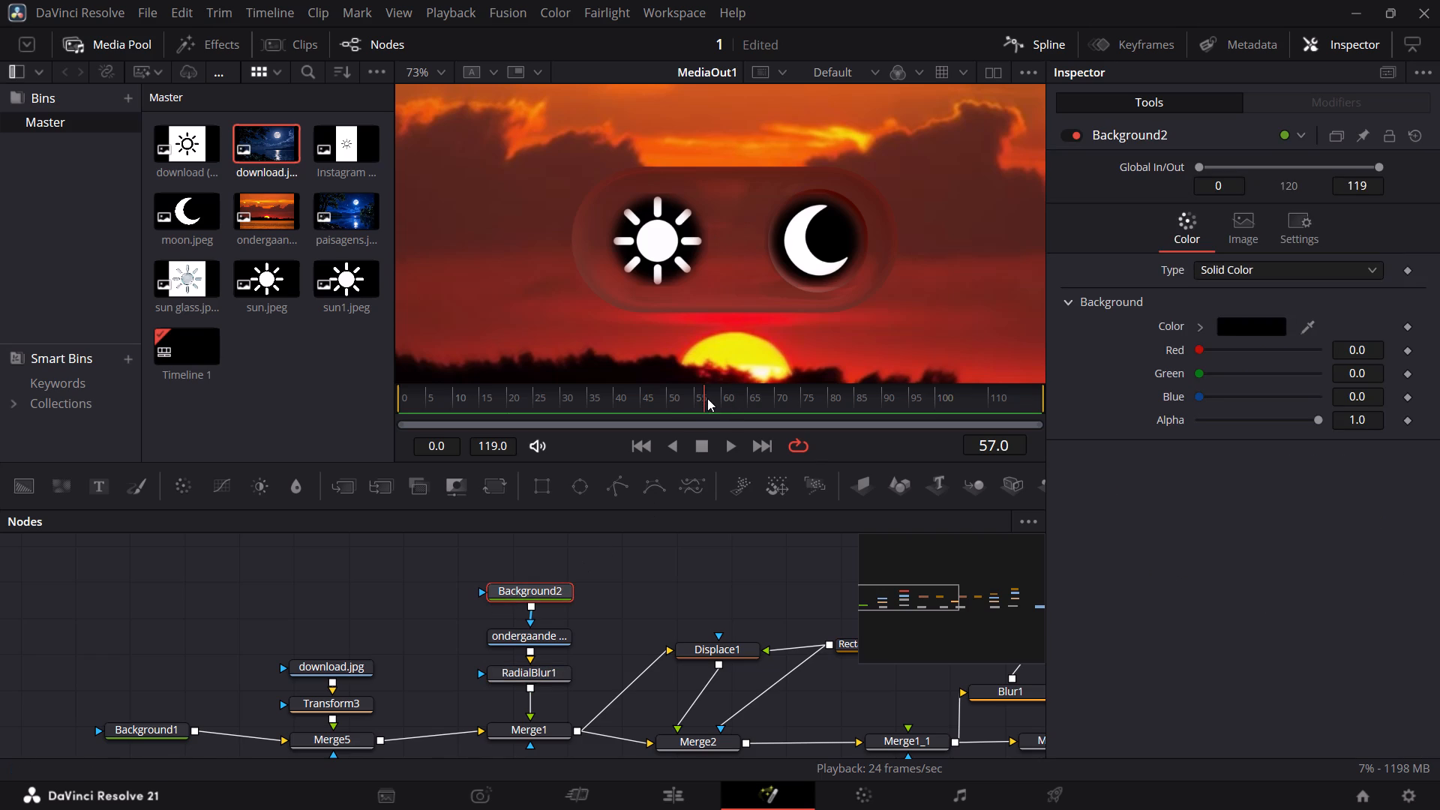
pyautogui.moveTo(707, 398); pyautogui.dragTo(574, 406)
pyautogui.moveTo(574, 406); pyautogui.dragTo(509, 403)
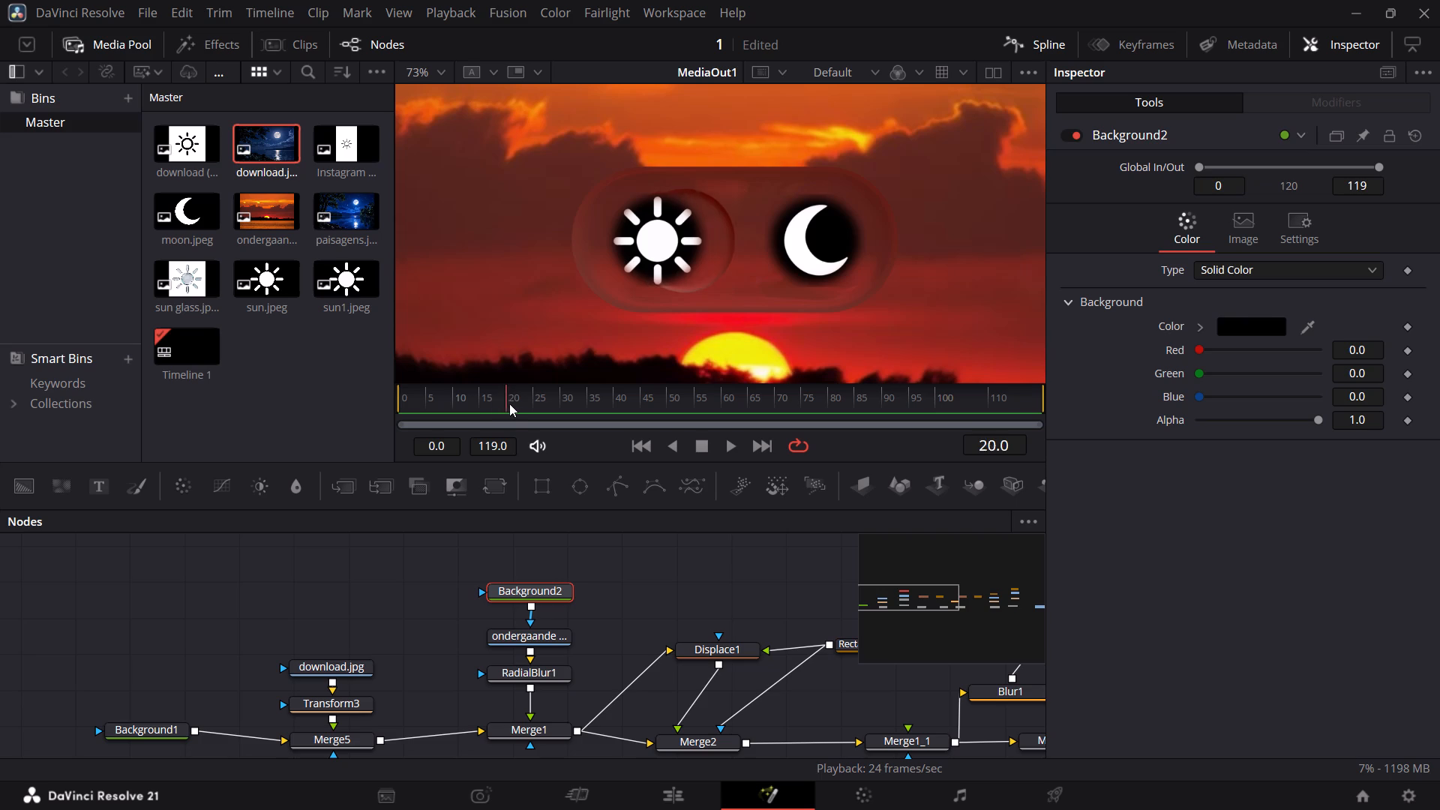
pyautogui.moveTo(509, 403); pyautogui.dragTo(555, 406)
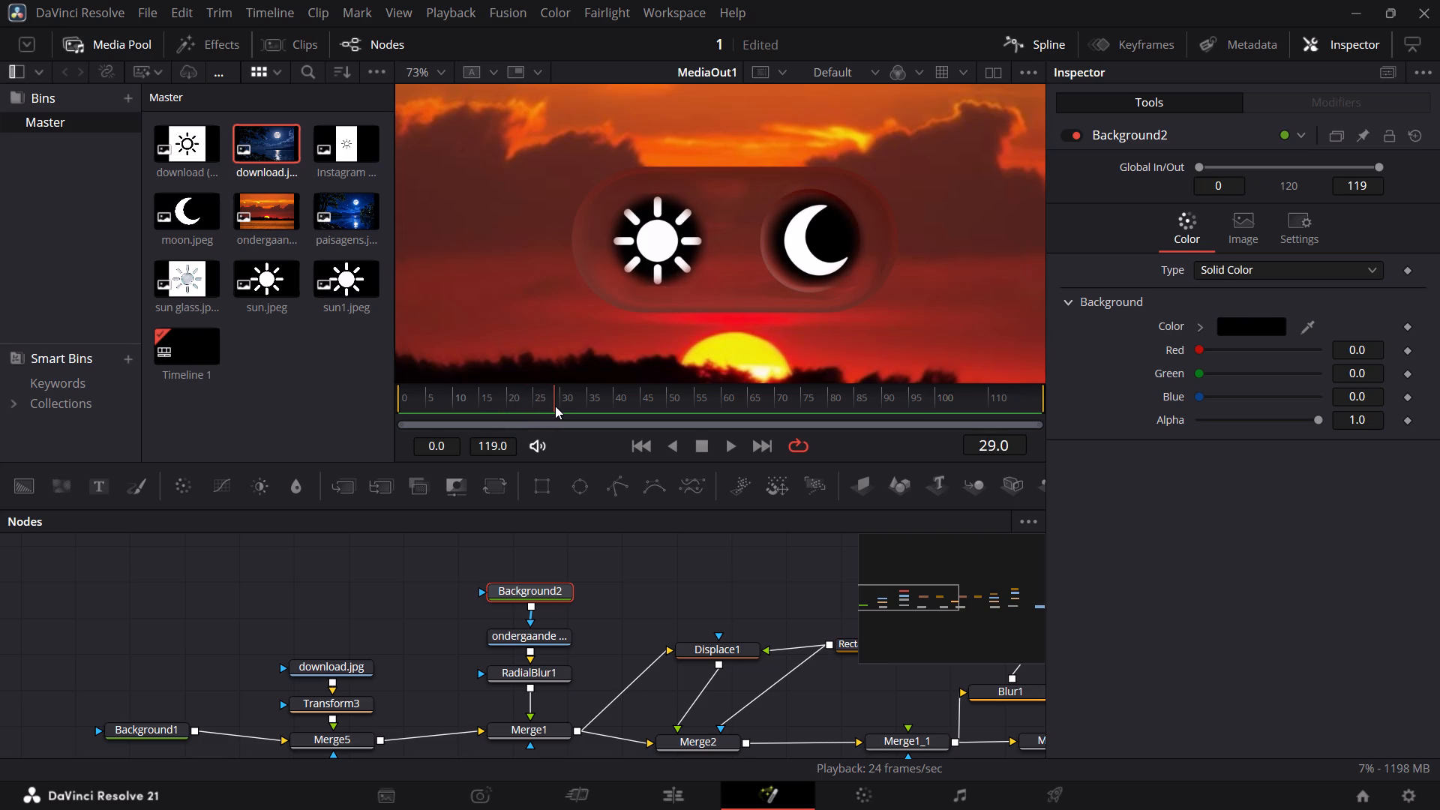
pyautogui.moveTo(555, 406); pyautogui.dragTo(562, 403)
pyautogui.press('Right')
pyautogui.moveTo(565, 393); pyautogui.dragTo(398, 392)
pyautogui.click(559, 586)
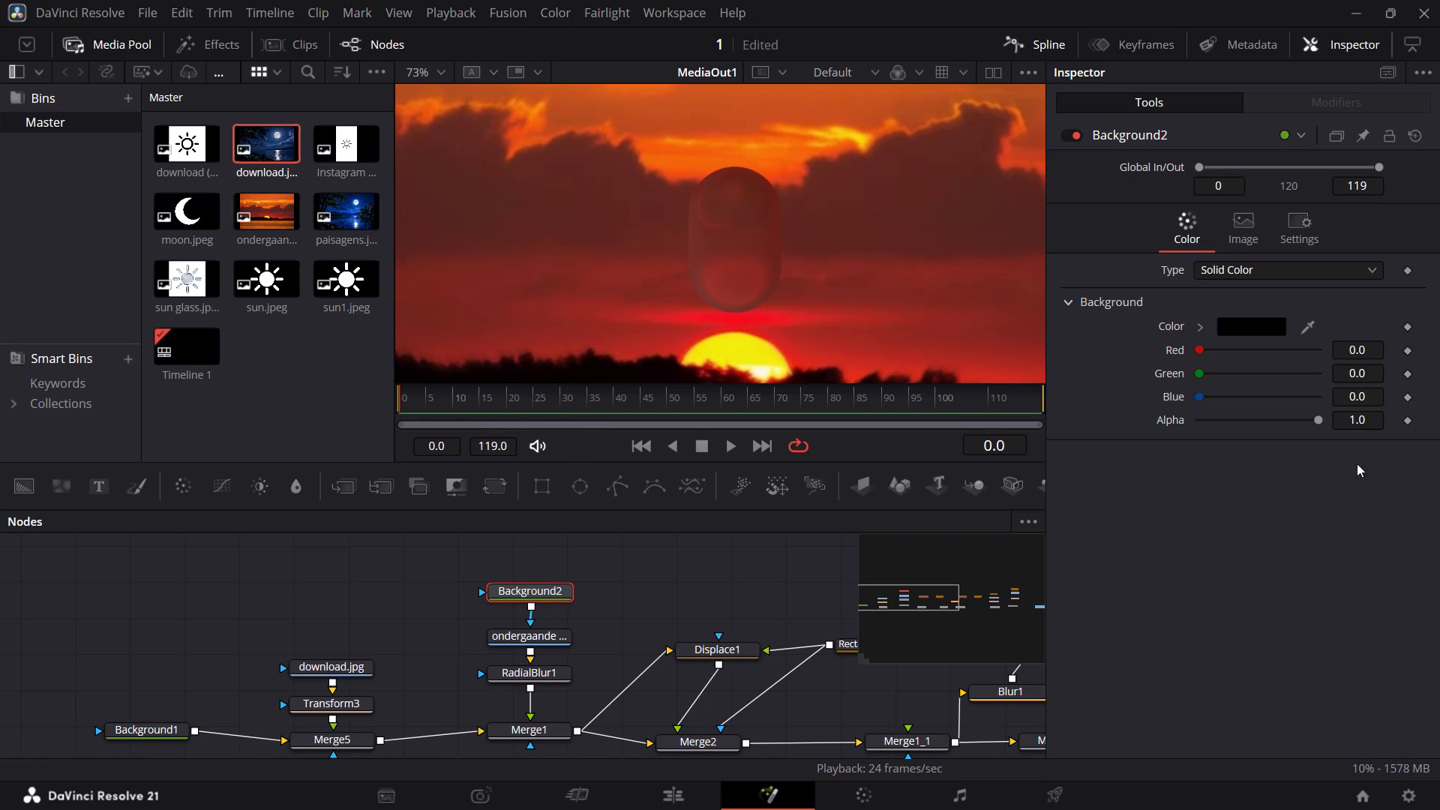
pyautogui.click(1404, 421)
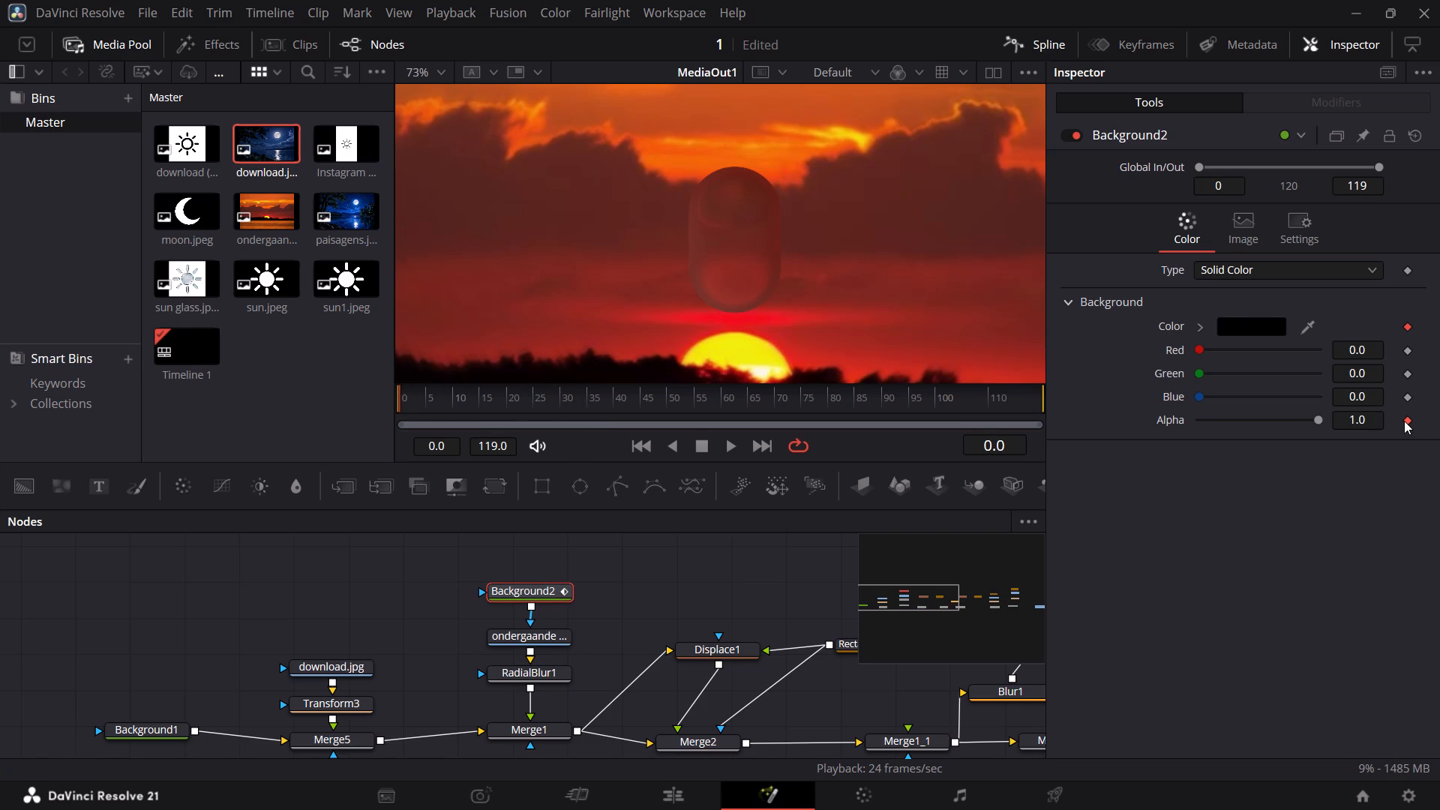
# Set Background2's Alpha to 0.0 at frame 31 so the sunset fades out over the knob's slide.
pyautogui.press('Right')
pyautogui.press('Right')
pyautogui.press('Right')
pyautogui.press('Right')
pyautogui.press('Right')
pyautogui.press('Right')
pyautogui.press('Right')
pyautogui.press('Right')
pyautogui.press('Right')
pyautogui.press('Right')
pyautogui.press('Right')
pyautogui.press('Right')
pyautogui.press('Right')
pyautogui.press('Right')
pyautogui.press('Right')
pyautogui.press('Right')
pyautogui.press('Right')
pyautogui.press('Right')
pyautogui.press('Right')
pyautogui.press('Right')
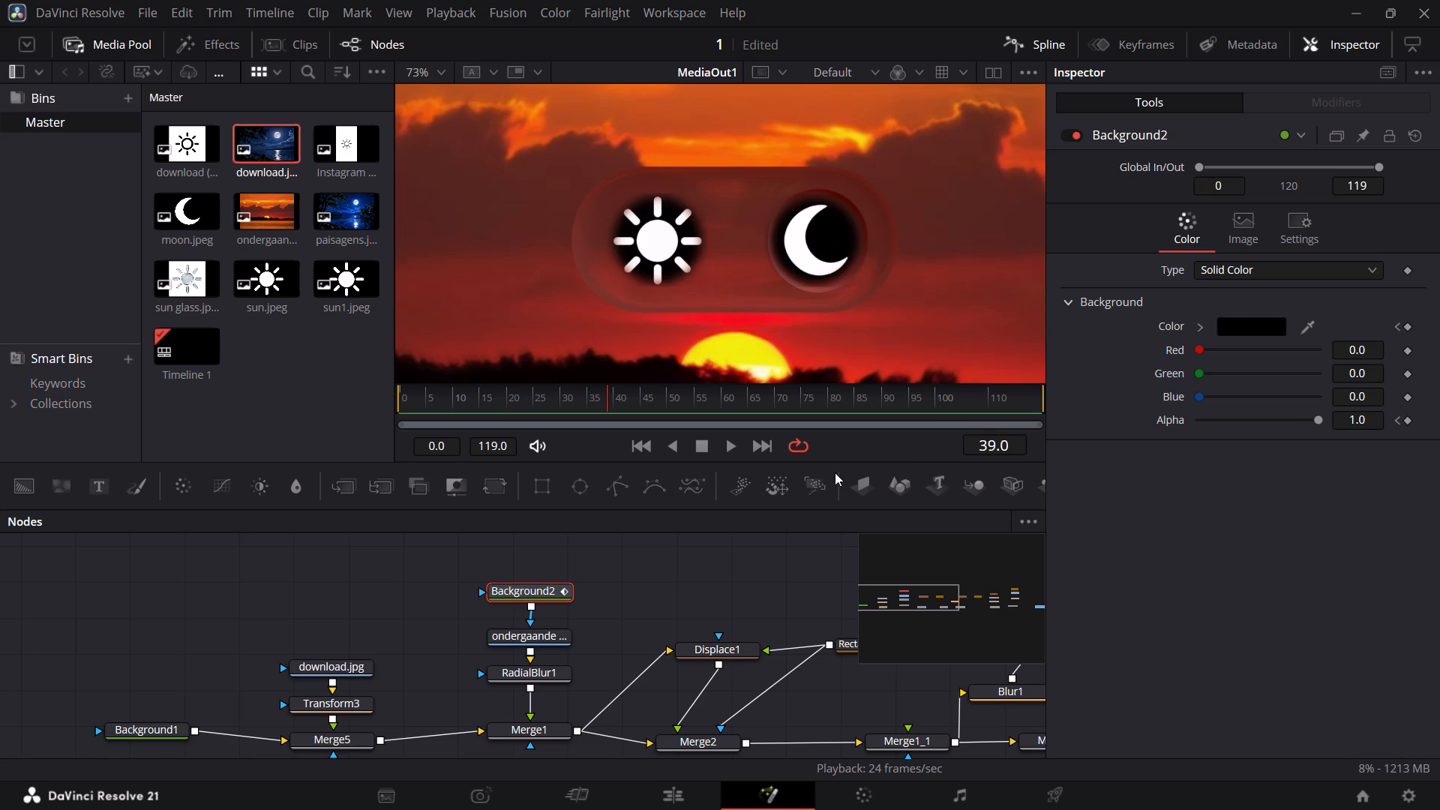
pyautogui.press('Left')
pyautogui.press('Left')
pyautogui.press('Left')
pyautogui.press('Left')
pyautogui.press('Left')
pyautogui.press('Left')
pyautogui.press('Left')
pyautogui.press('Left')
pyautogui.press('Left')
pyautogui.press('Left')
pyautogui.press('Left')
pyautogui.press('Left')
pyautogui.press('Right')
pyautogui.press('Right')
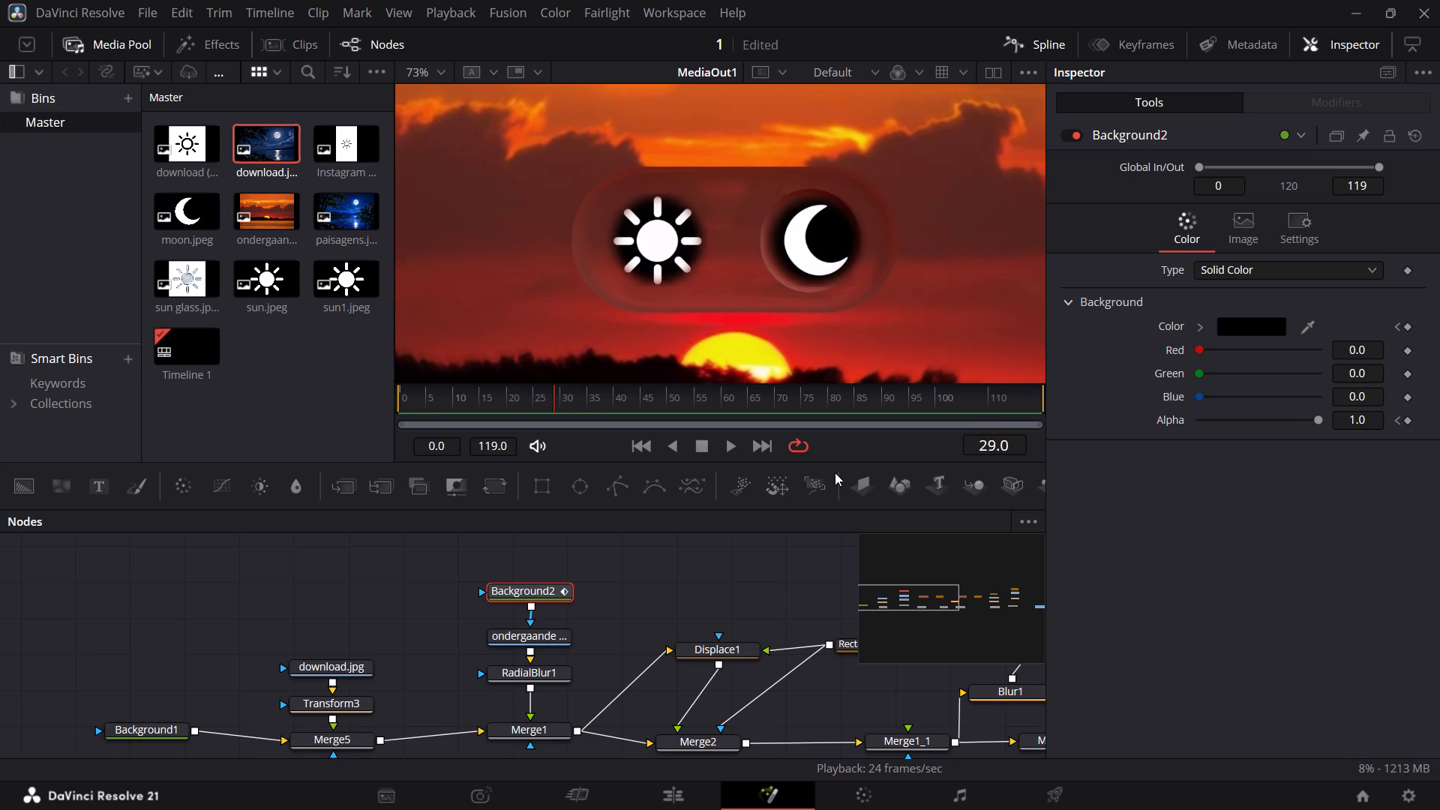
pyautogui.press('Right')
pyautogui.press('Right')
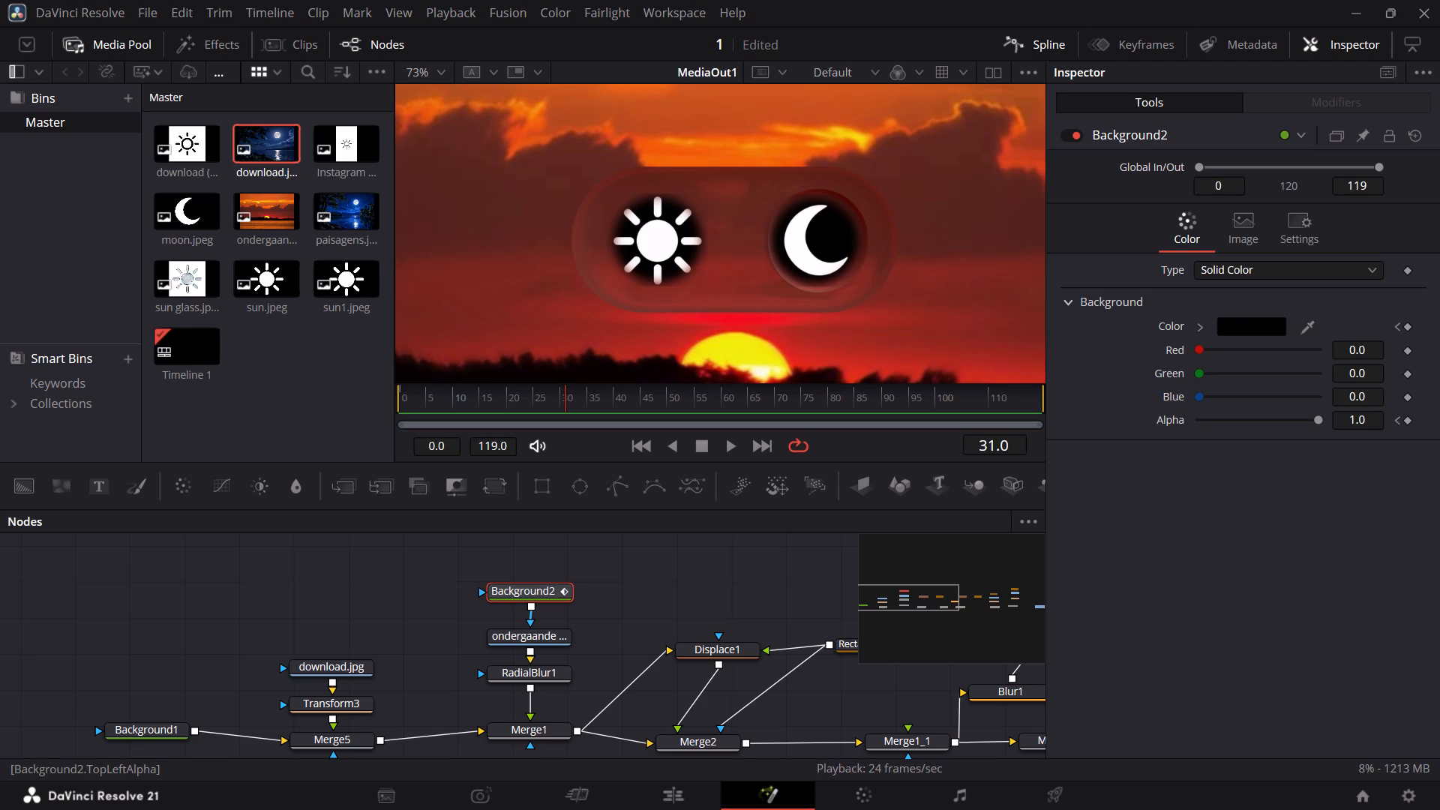
pyautogui.moveTo(1318, 419); pyautogui.dragTo(1191, 436)
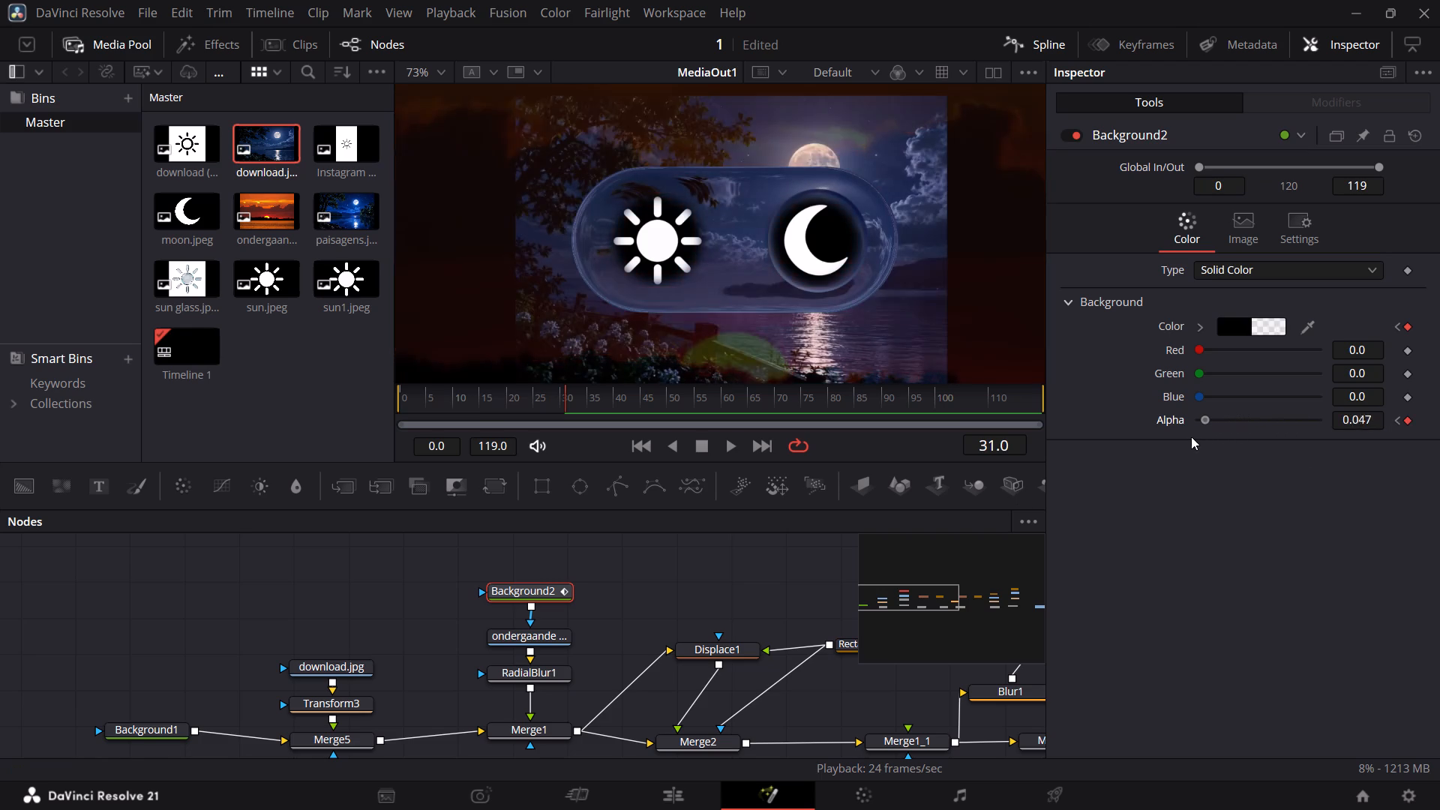
pyautogui.moveTo(1191, 436); pyautogui.dragTo(1126, 438)
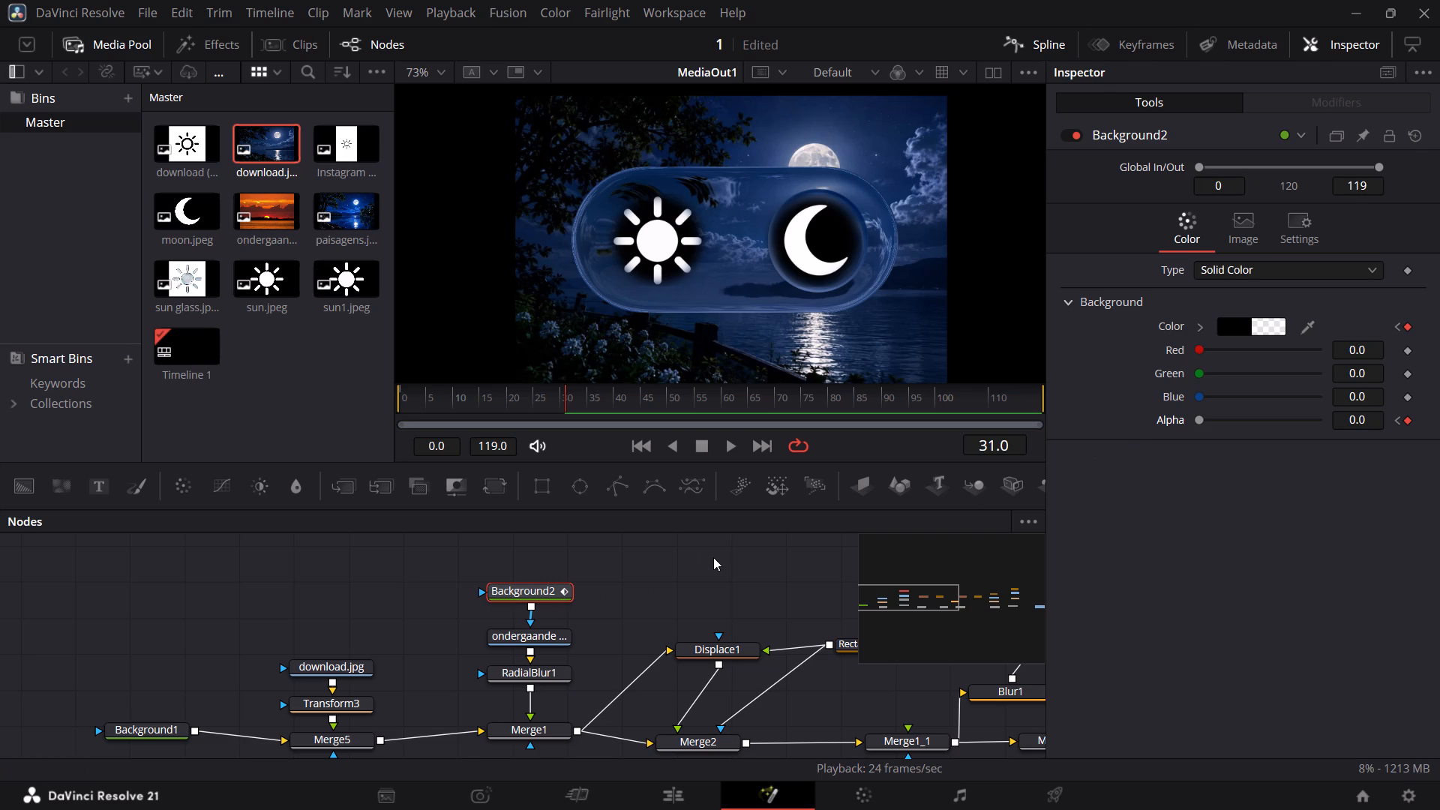
# Compare the sunset image node and the moonlit download.jpg node individually in the viewer.
pyautogui.hscroll(-1, 713, 557)
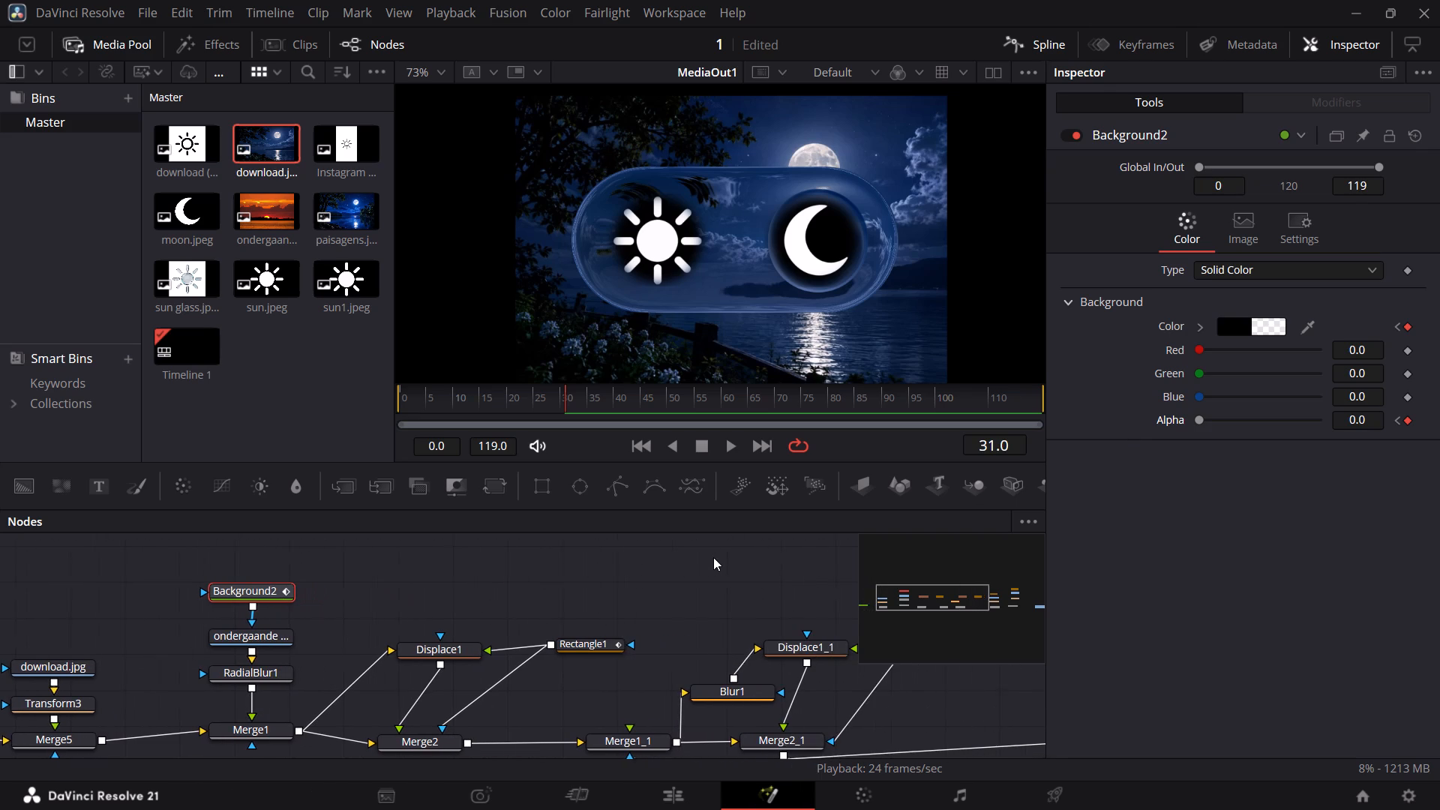
pyautogui.hscroll(-1, 713, 557)
pyautogui.scroll(-1, 713, 557)
pyautogui.keyDown('ctrl'); pyautogui.scroll(-1, 713, 557); pyautogui.keyUp('ctrl')
pyautogui.scroll(1, 713, 557)
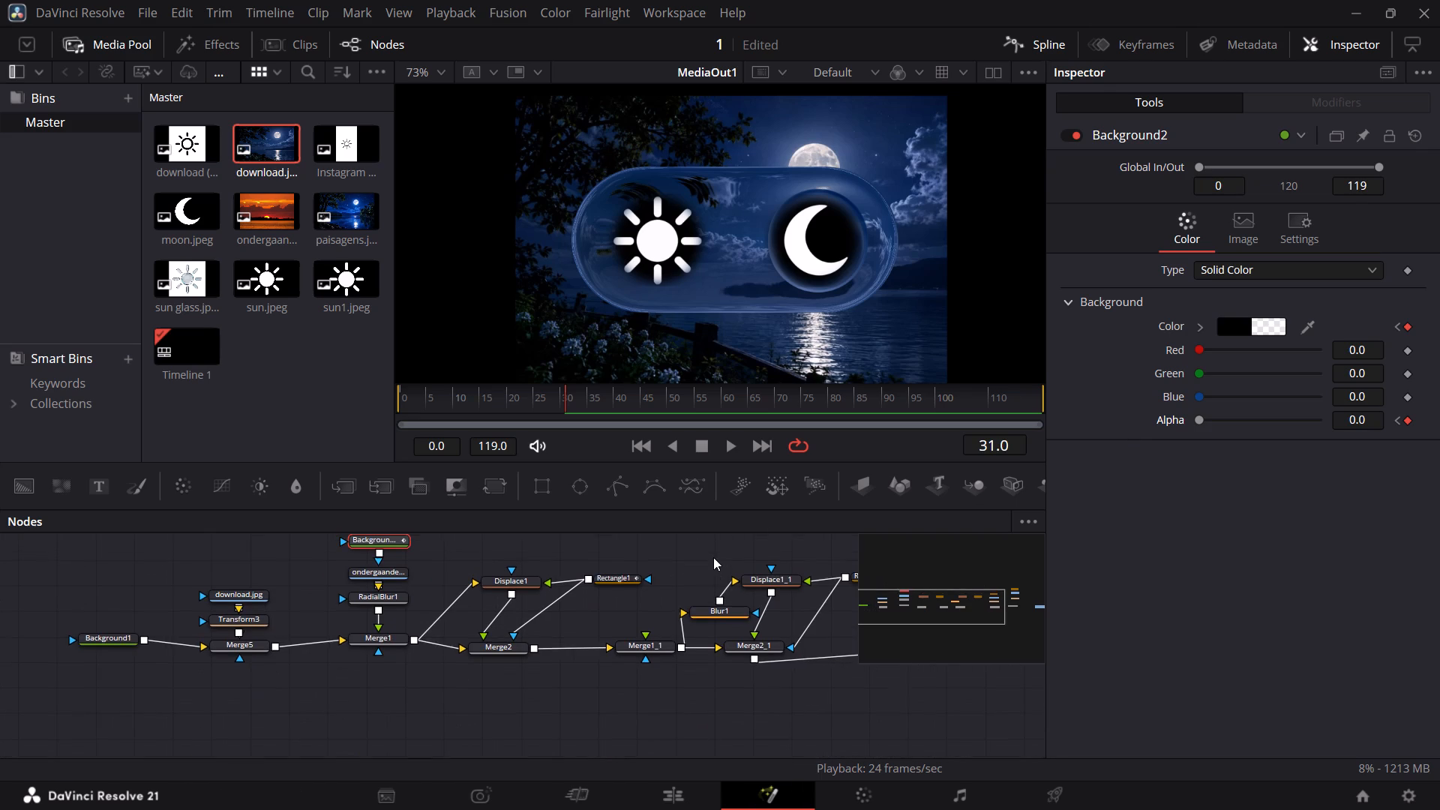
pyautogui.scroll(1, 713, 557)
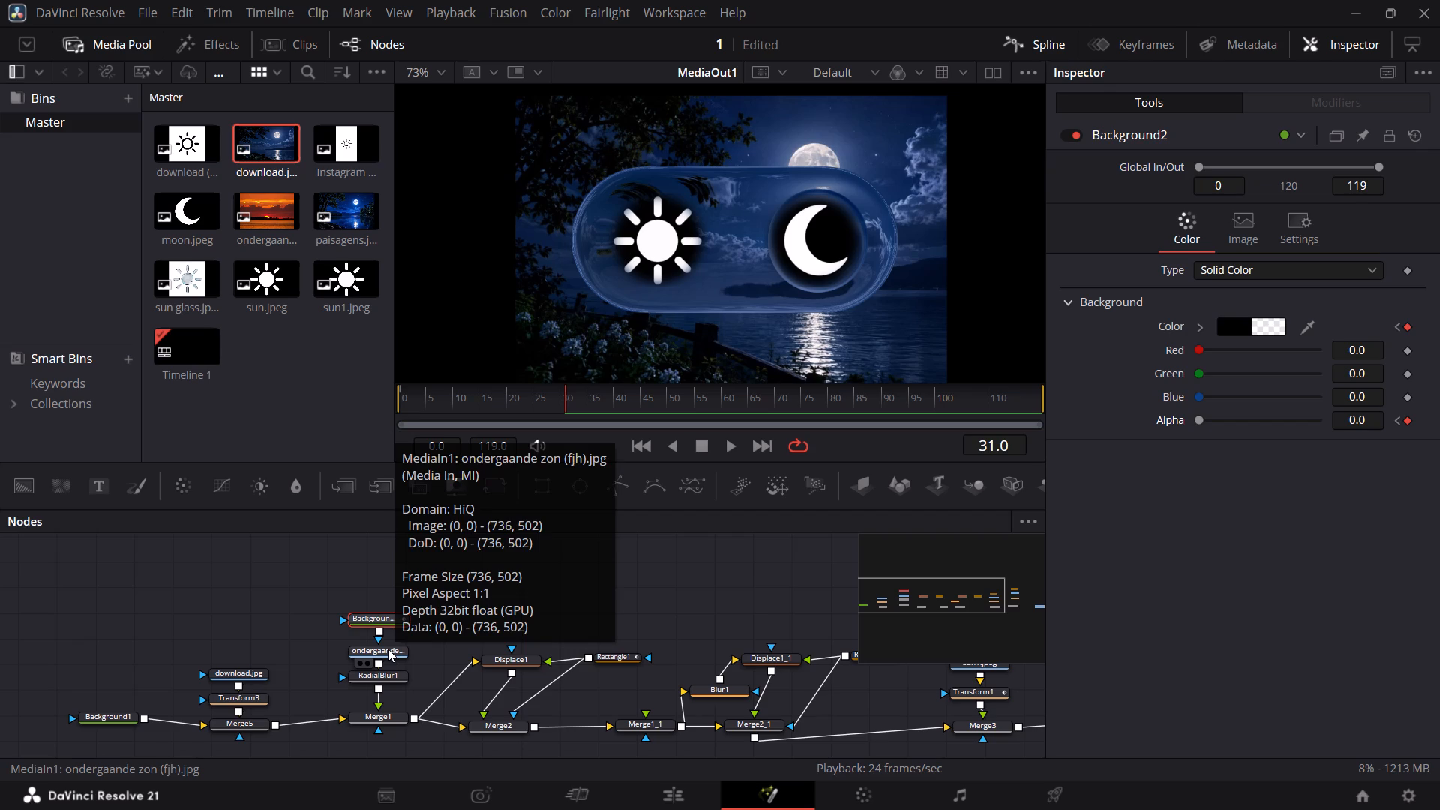
pyautogui.moveTo(388, 649); pyautogui.dragTo(644, 324)
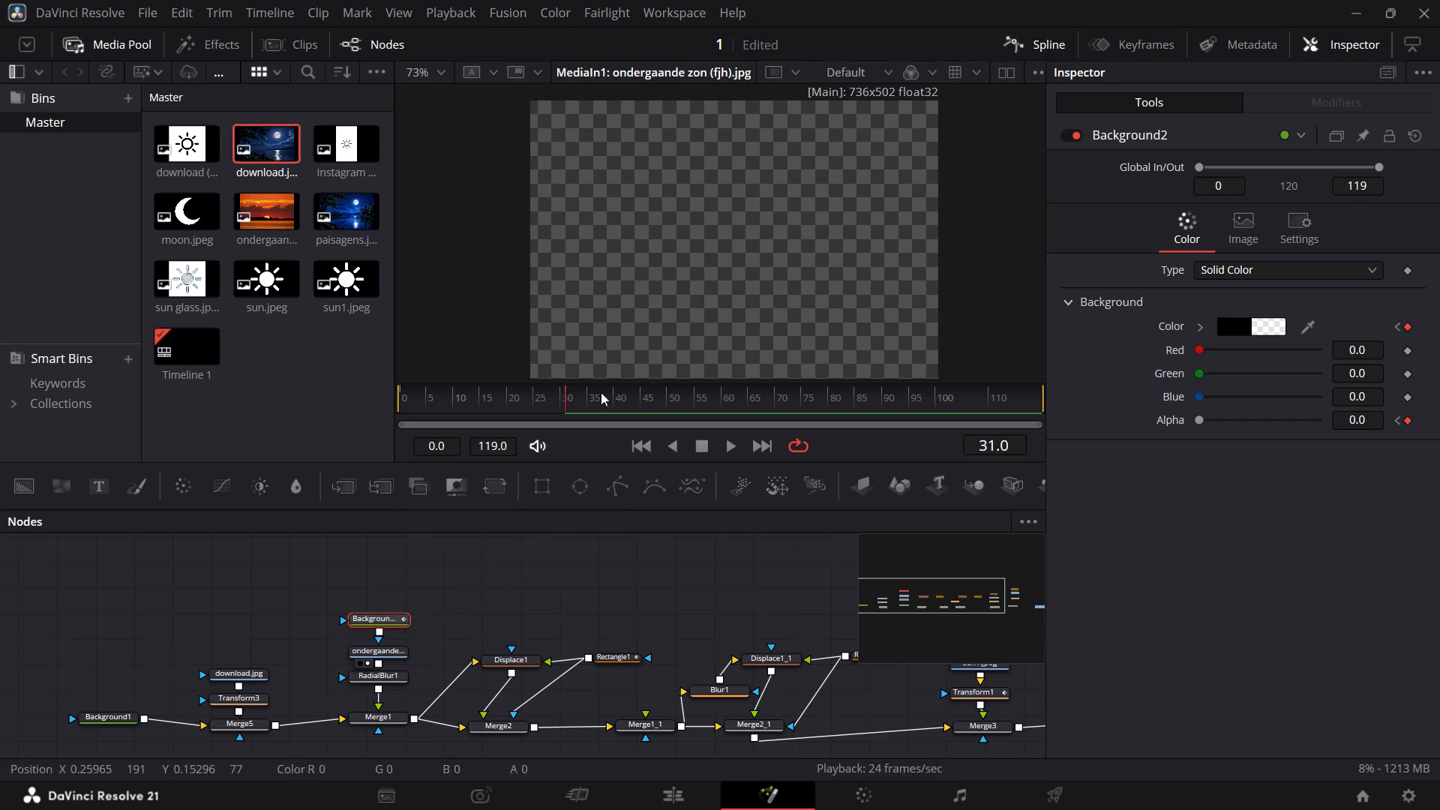
pyautogui.moveTo(378, 649); pyautogui.dragTo(720, 196)
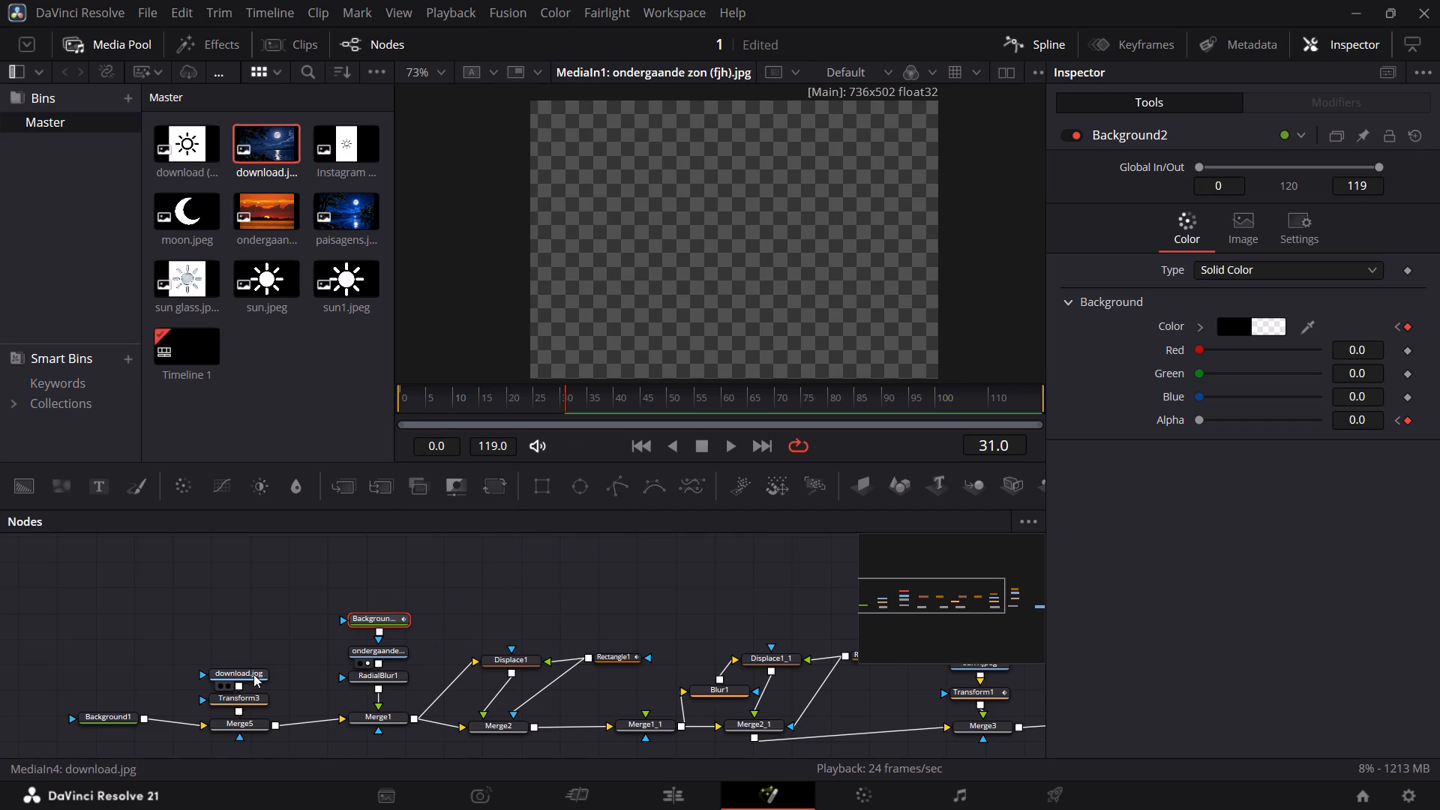
pyautogui.moveTo(253, 674); pyautogui.dragTo(665, 324)
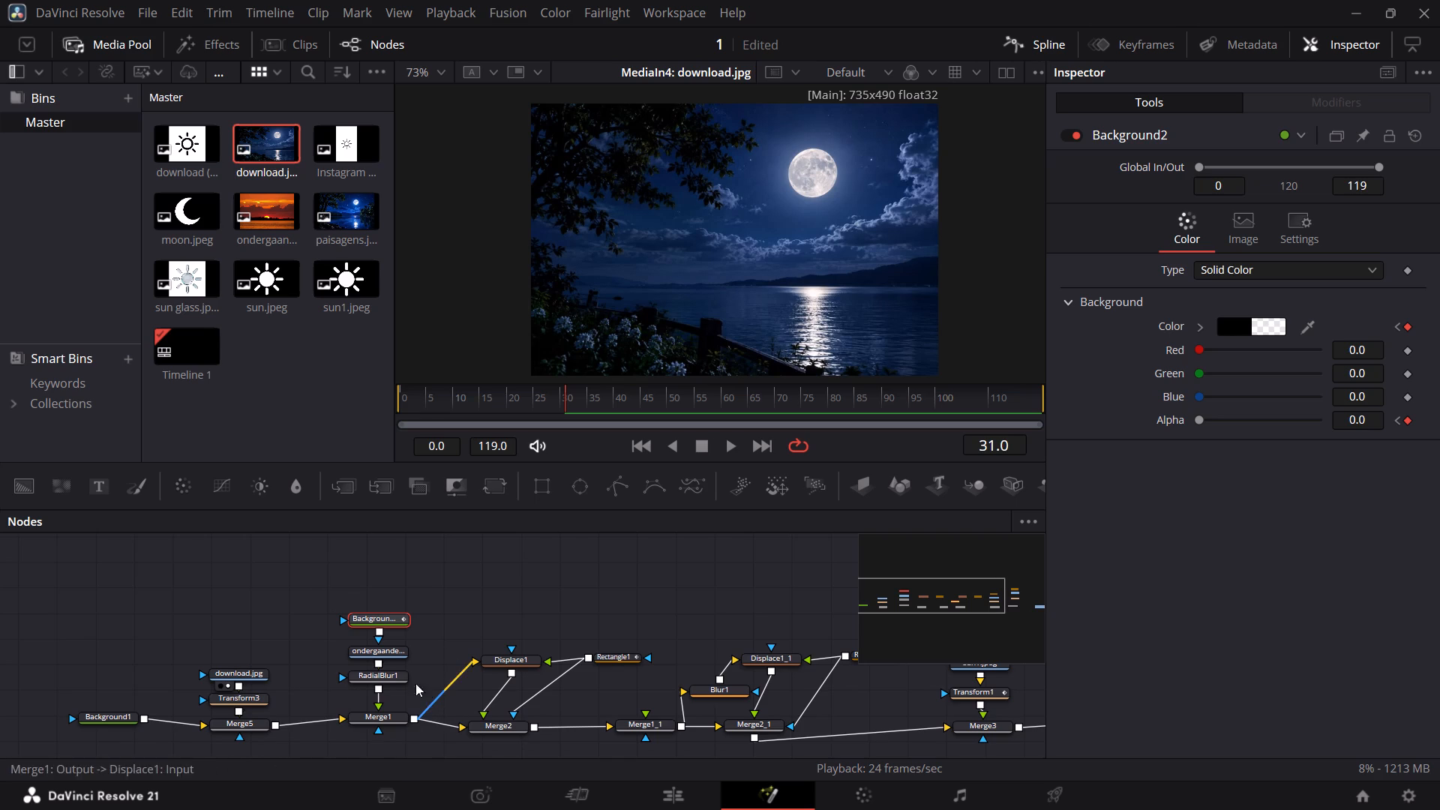
pyautogui.moveTo(394, 649); pyautogui.dragTo(717, 361)
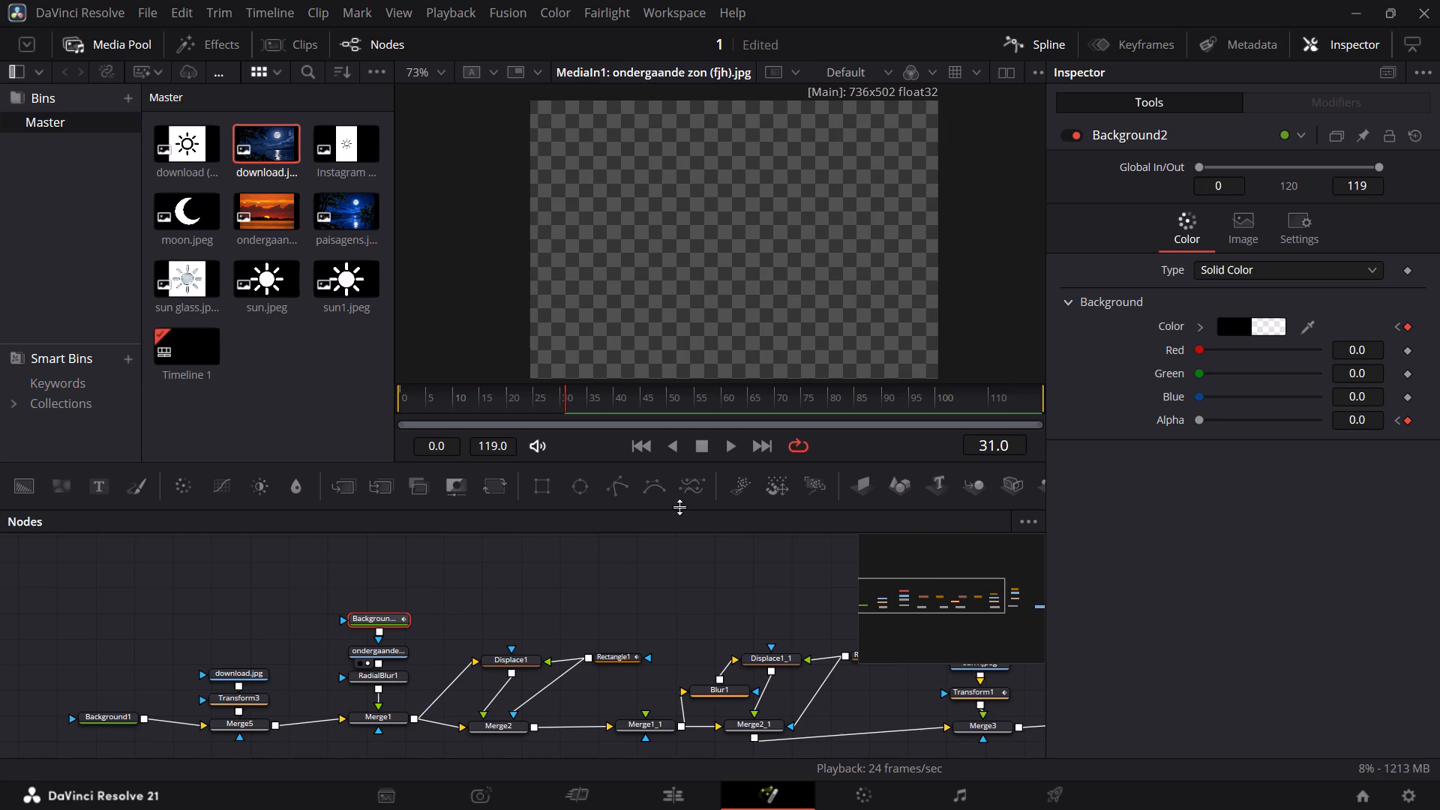
# Play the sunset image node's fade from frame 0 in the viewer.
pyautogui.moveTo(565, 407); pyautogui.dragTo(476, 416)
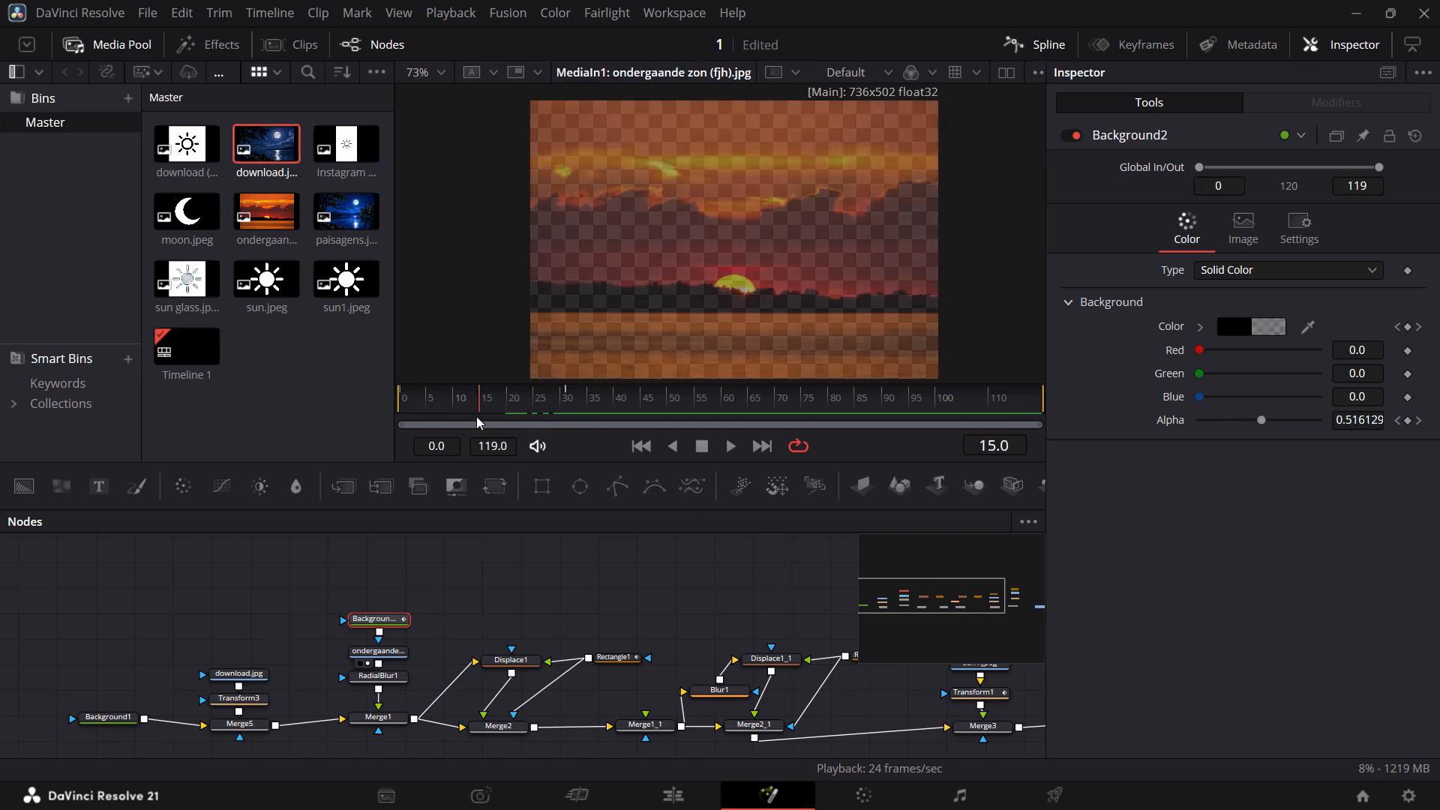
pyautogui.moveTo(476, 416); pyautogui.dragTo(314, 400)
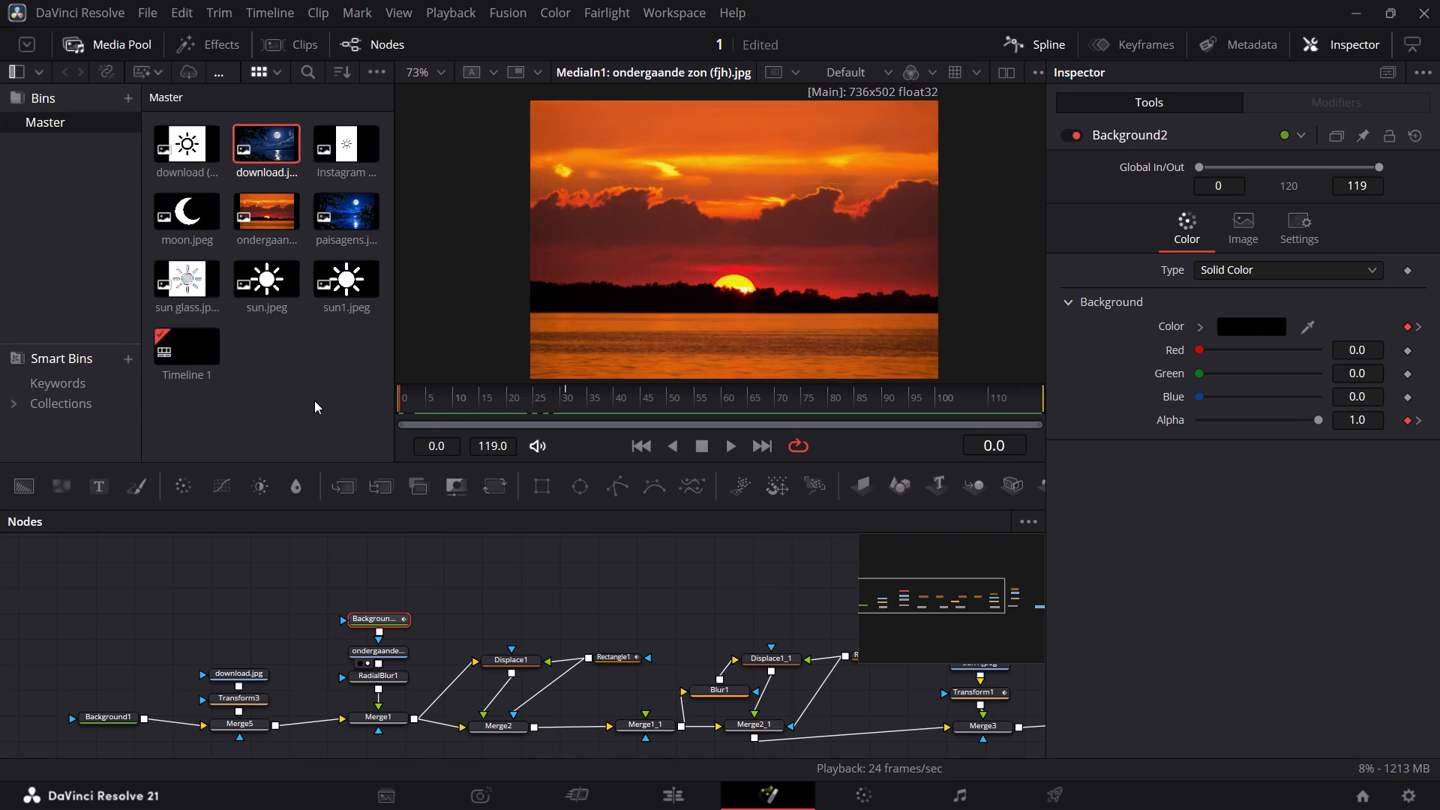
pyautogui.press('space')
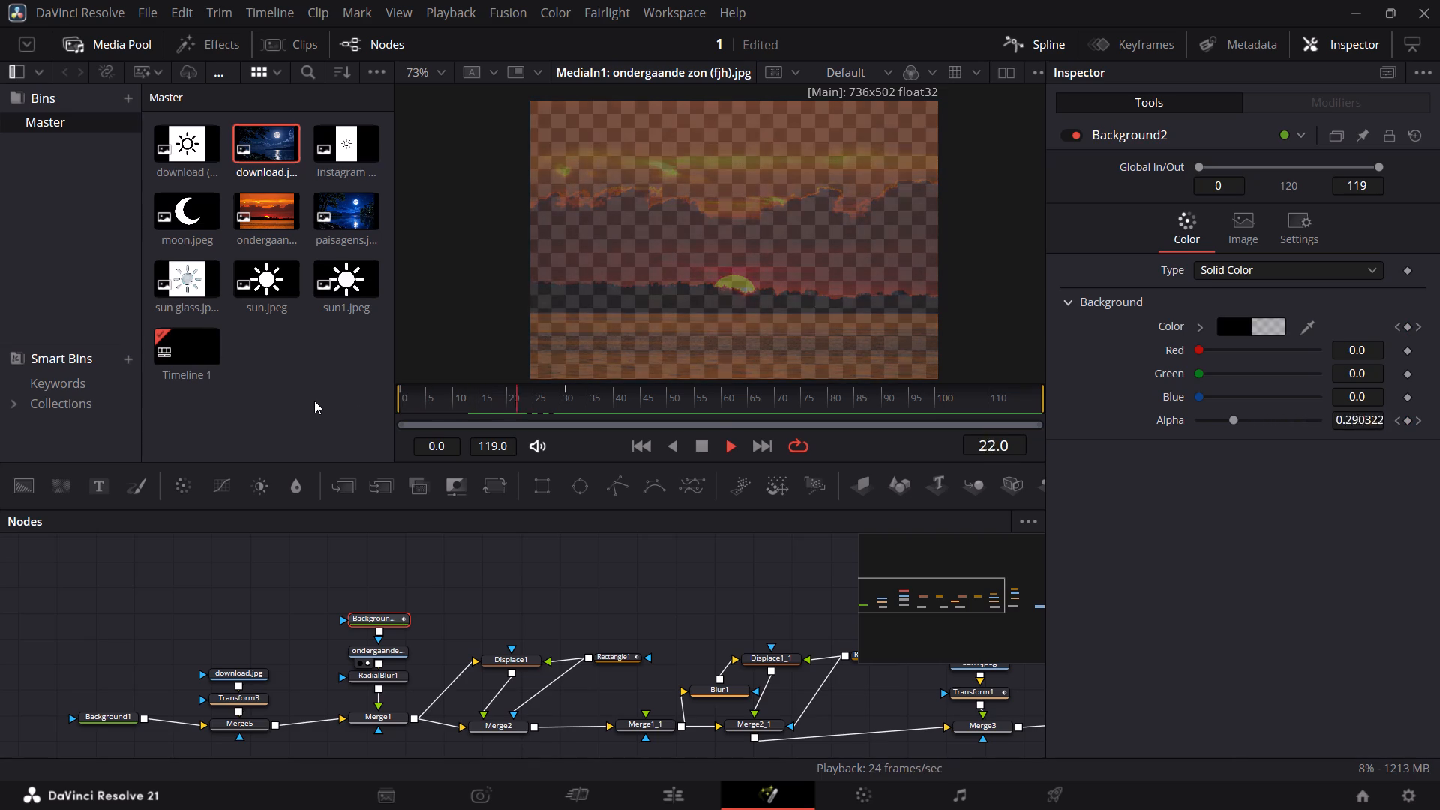
pyautogui.press('space')
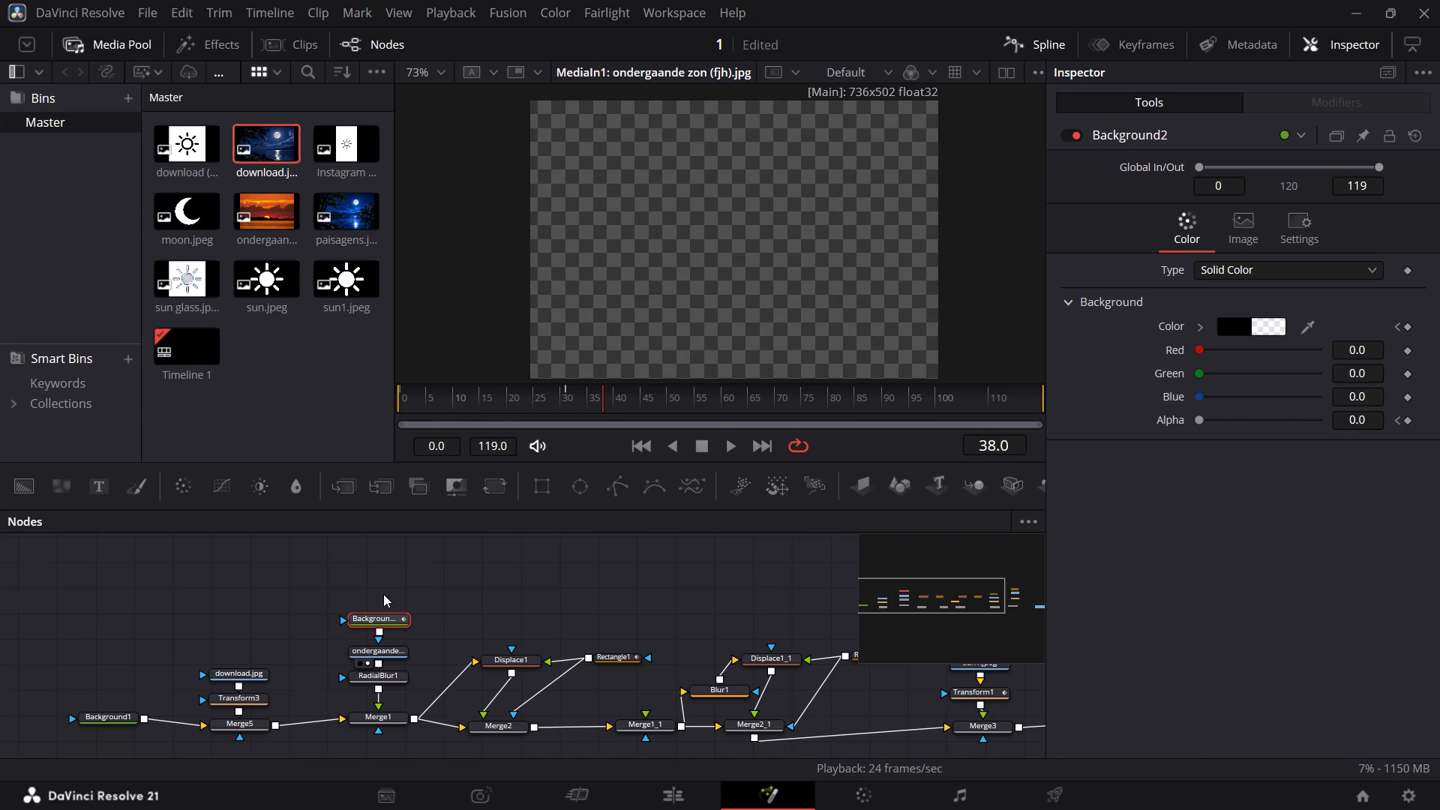
# View Background2's output and the moonlit download.jpg node separately in the viewer.
pyautogui.moveTo(380, 616); pyautogui.dragTo(671, 283)
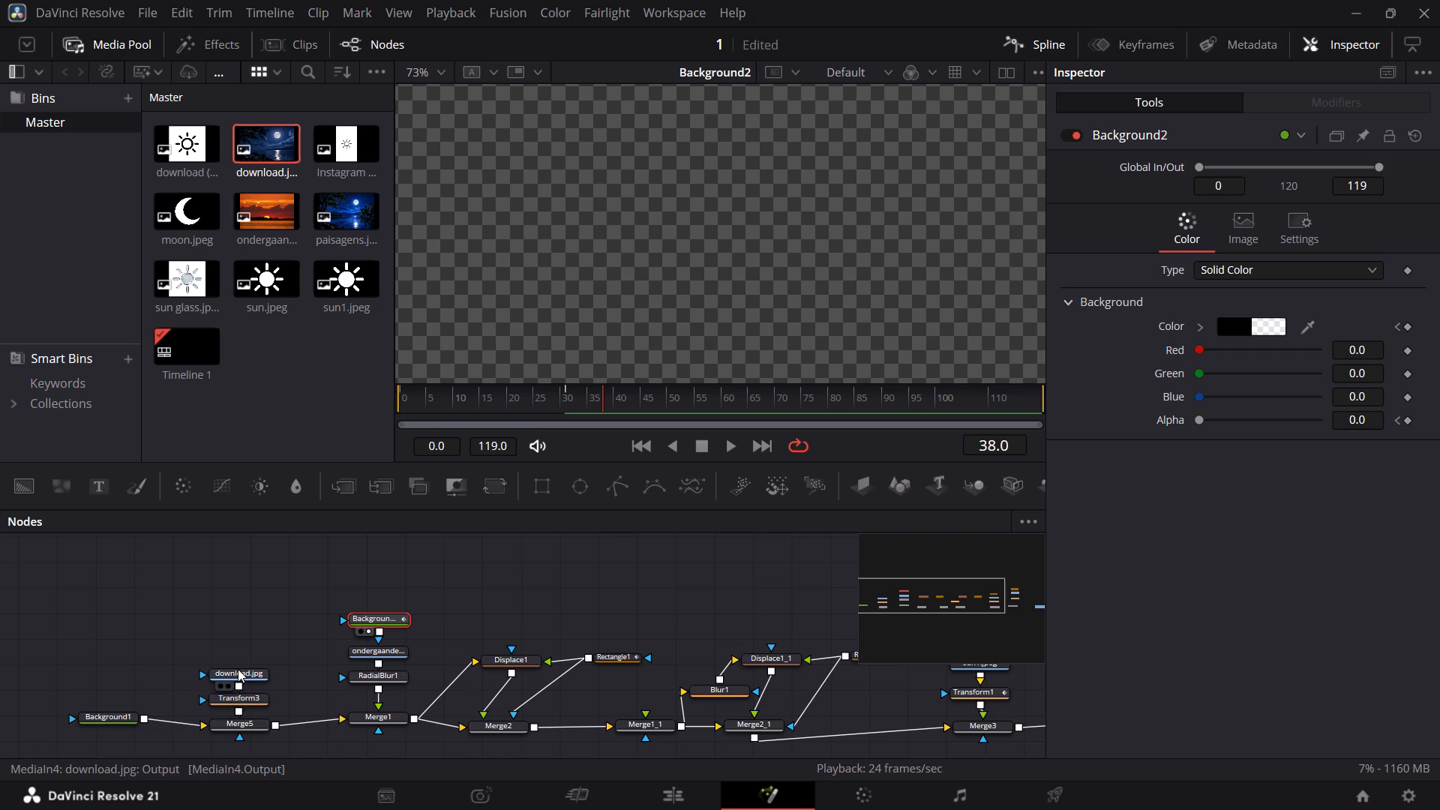
pyautogui.moveTo(238, 669); pyautogui.dragTo(680, 226)
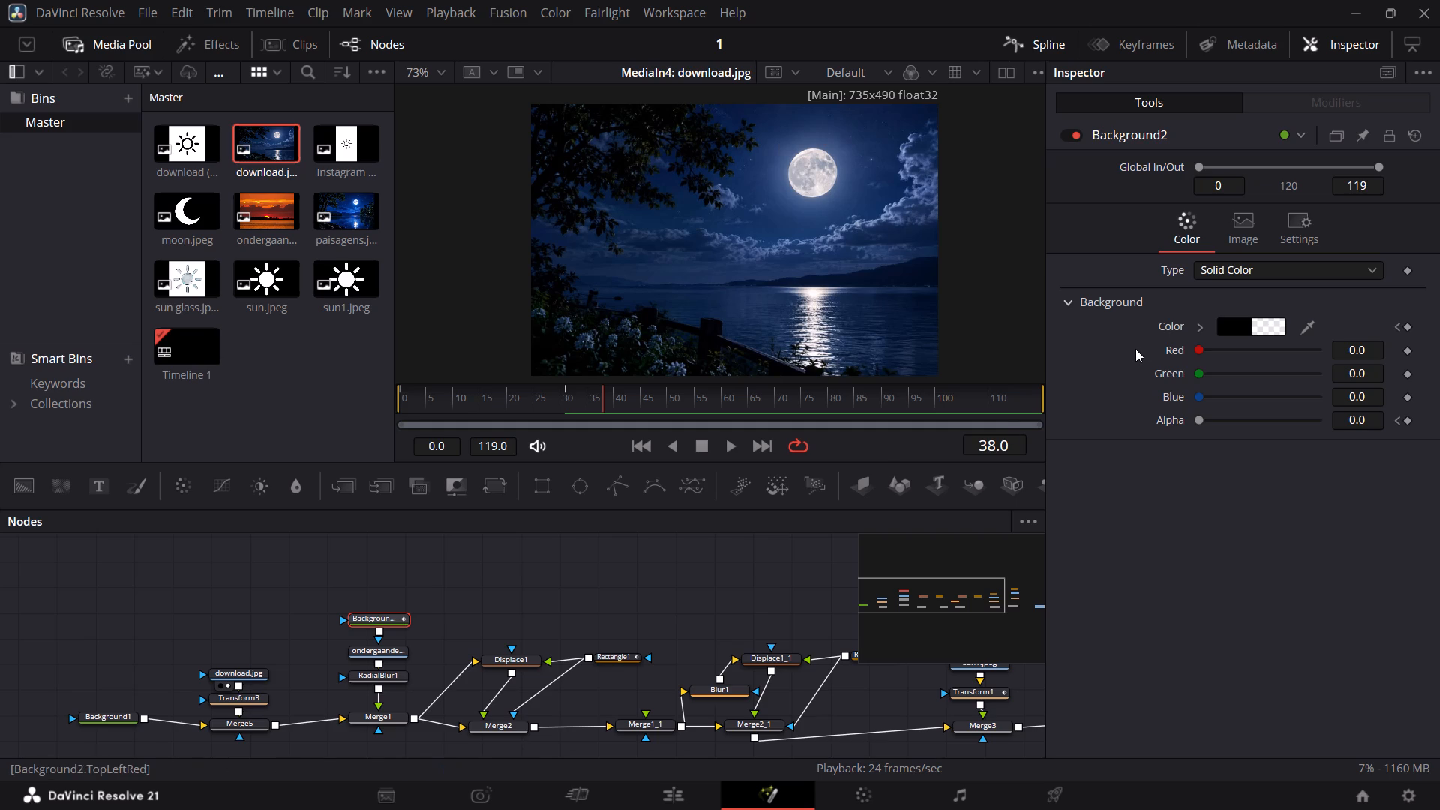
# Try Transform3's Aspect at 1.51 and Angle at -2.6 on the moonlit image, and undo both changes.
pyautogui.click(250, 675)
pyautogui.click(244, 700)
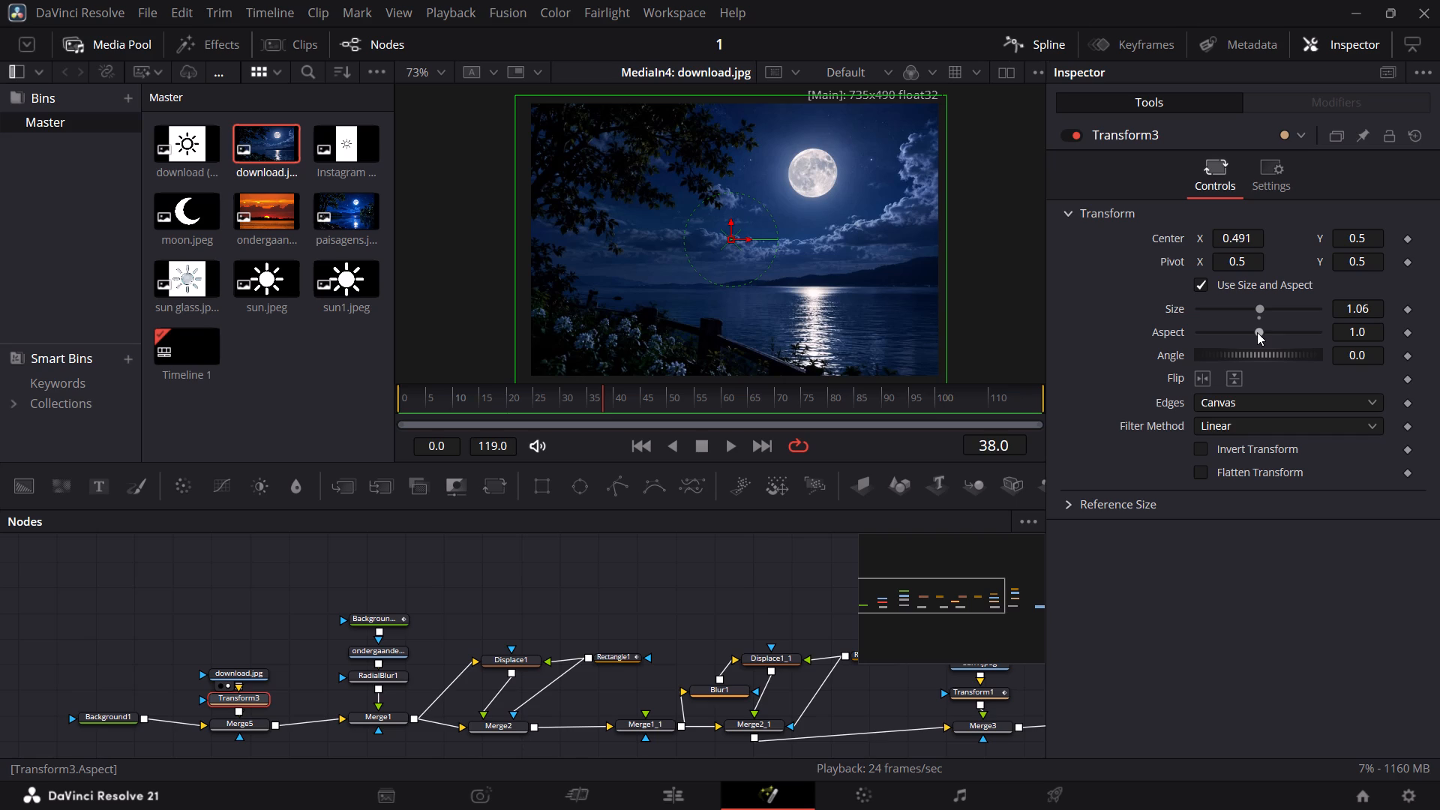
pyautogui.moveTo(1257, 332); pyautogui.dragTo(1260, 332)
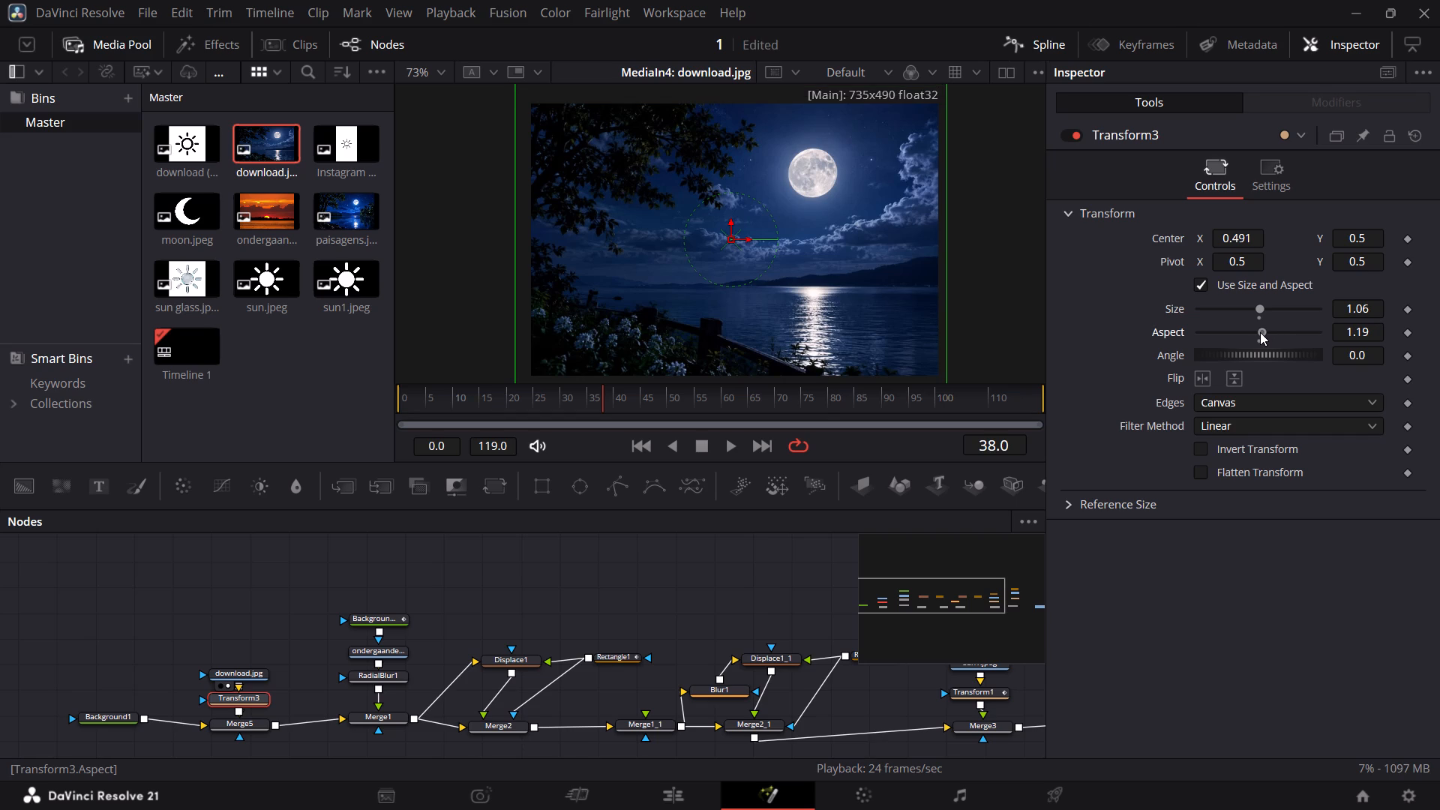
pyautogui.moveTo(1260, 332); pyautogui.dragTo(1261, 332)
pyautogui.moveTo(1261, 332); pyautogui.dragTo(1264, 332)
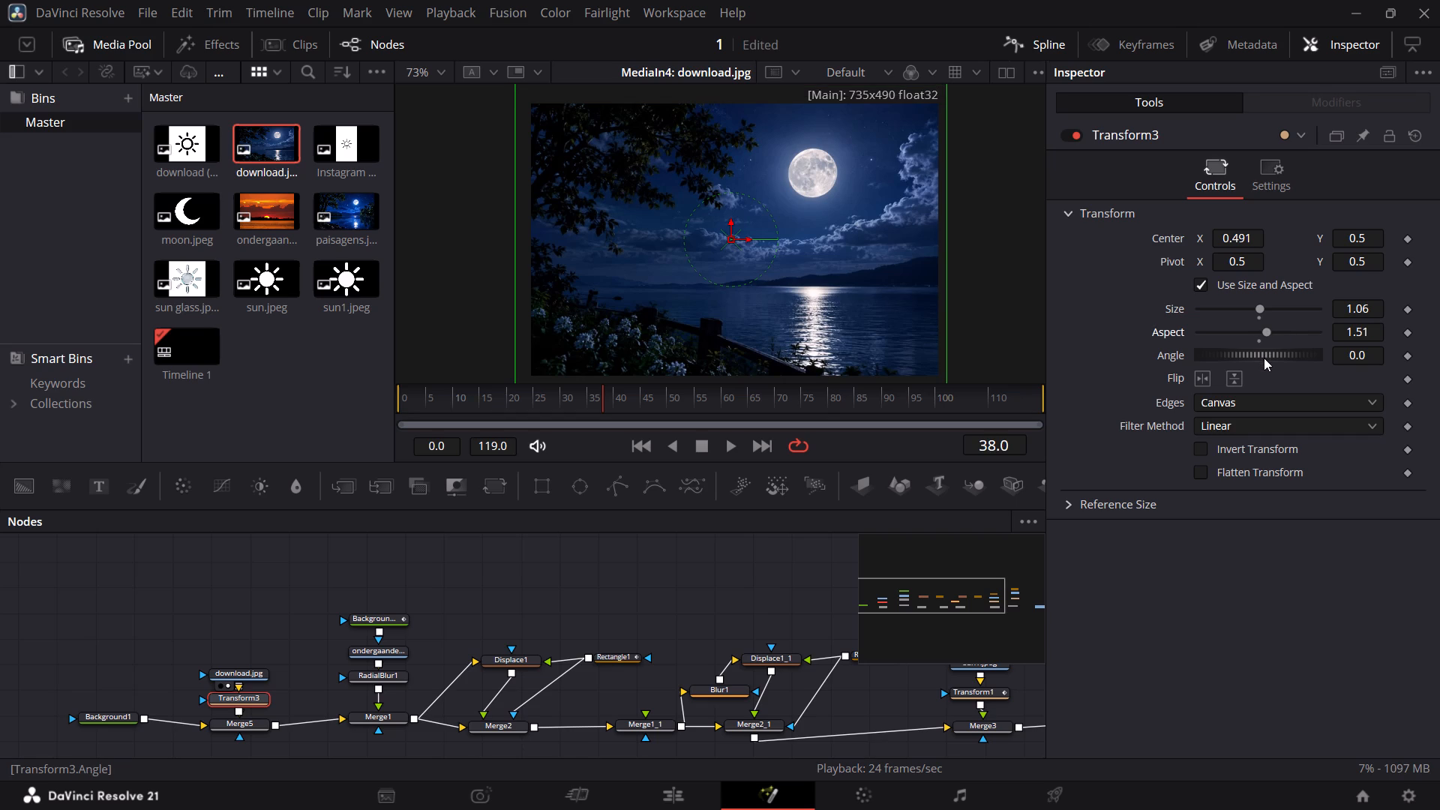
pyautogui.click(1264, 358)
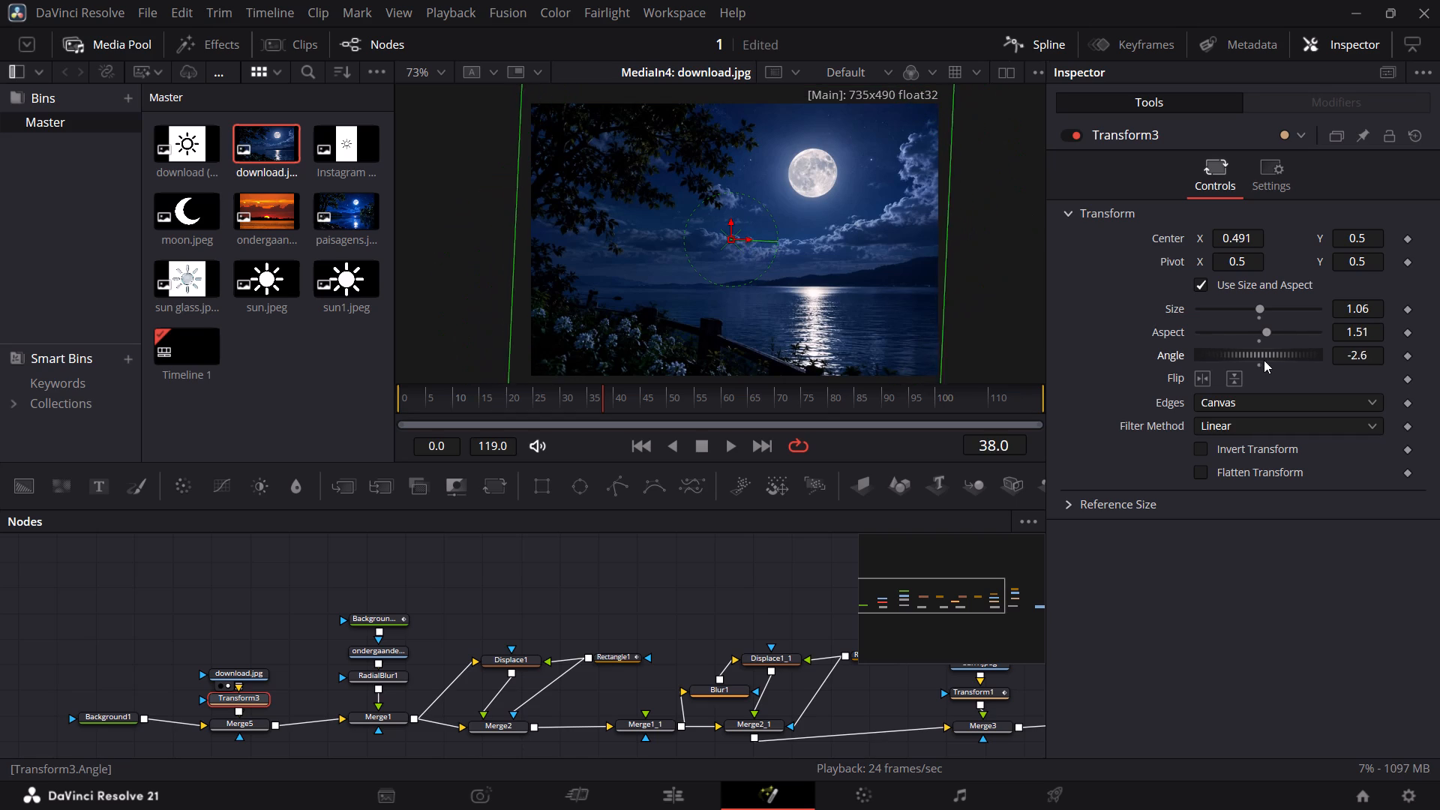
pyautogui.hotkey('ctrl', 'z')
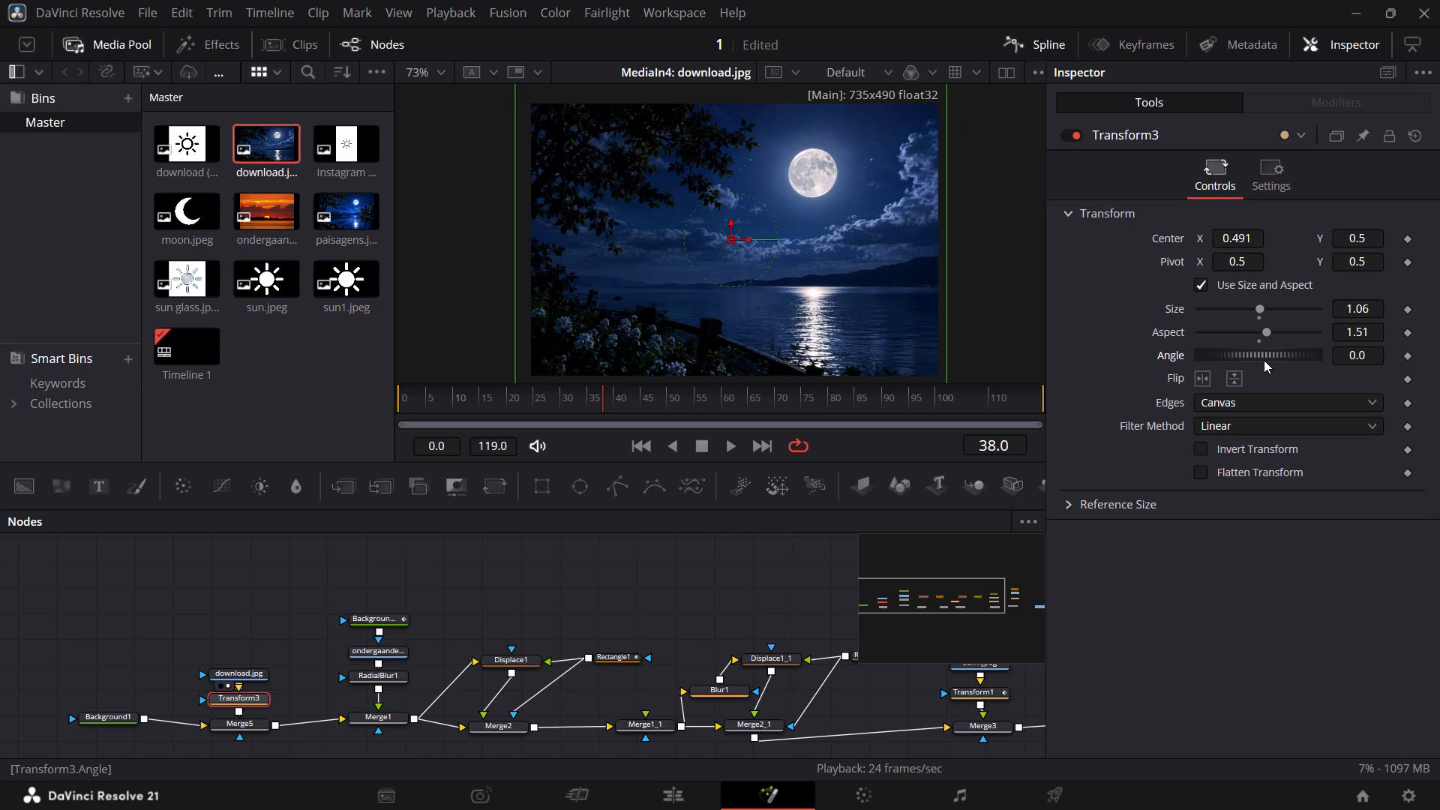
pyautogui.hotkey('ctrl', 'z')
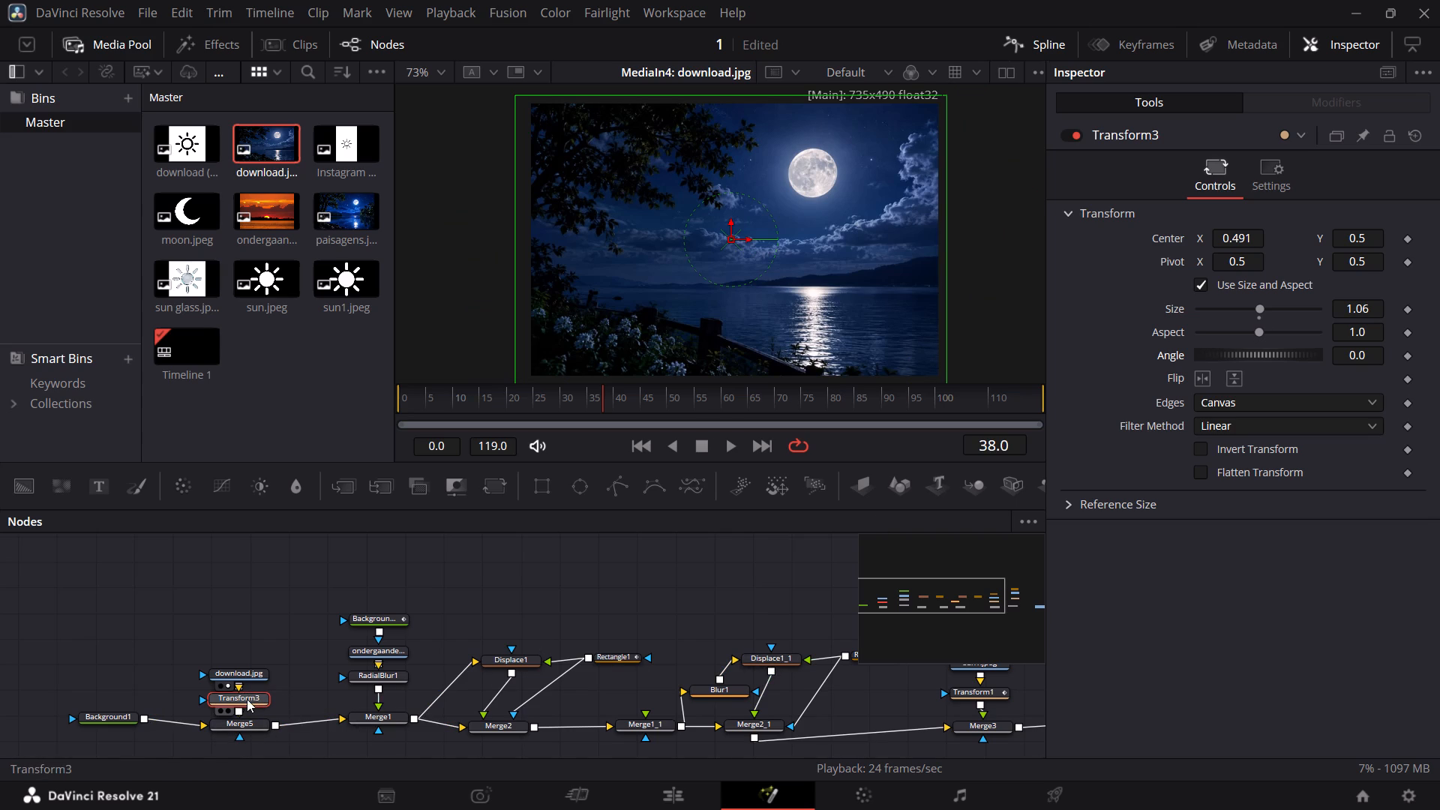
# Show Transform3's output in the viewer.
pyautogui.moveTo(247, 699); pyautogui.dragTo(842, 274)
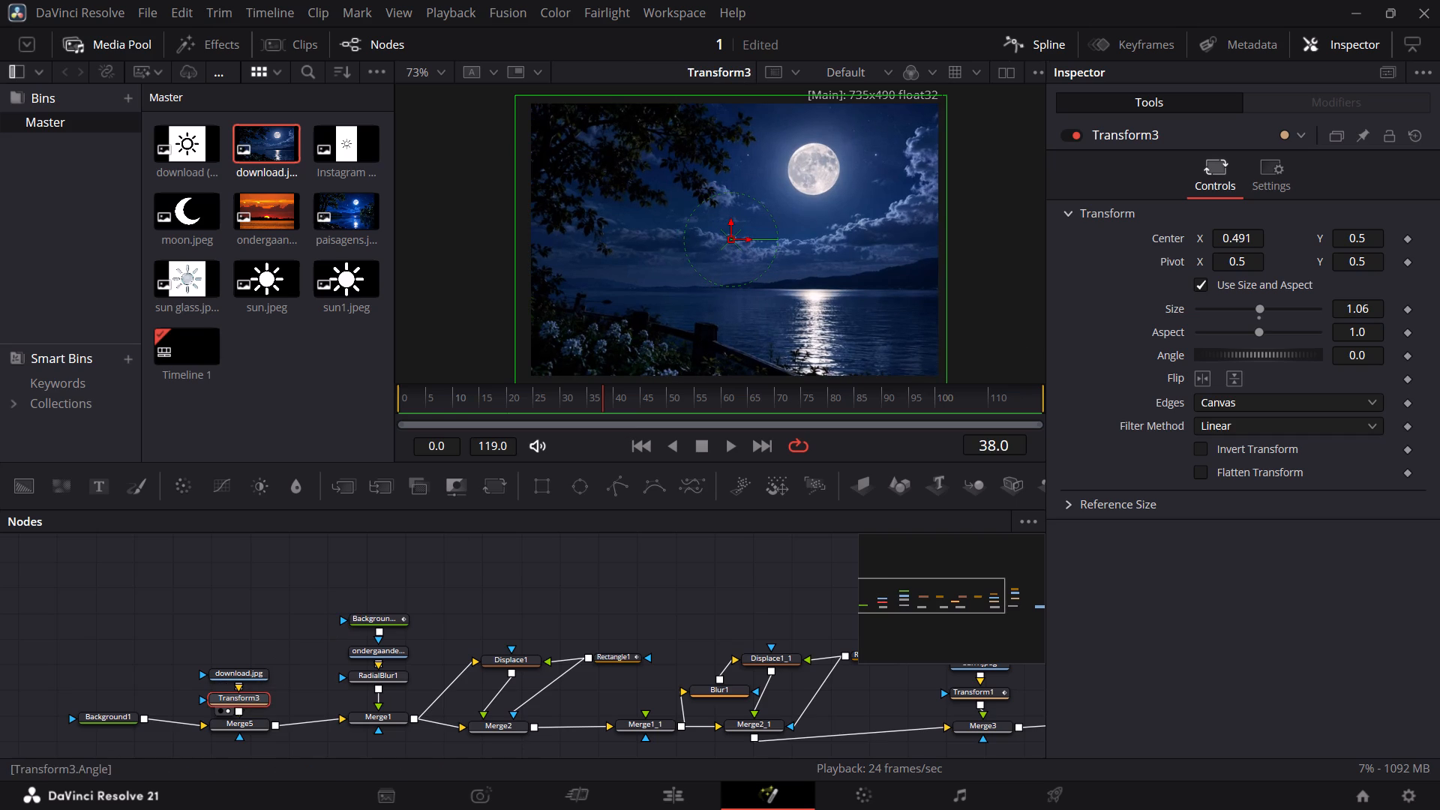
# Set Transform3's Aspect to 0.969 on the moonlit image.
pyautogui.click(1258, 330)
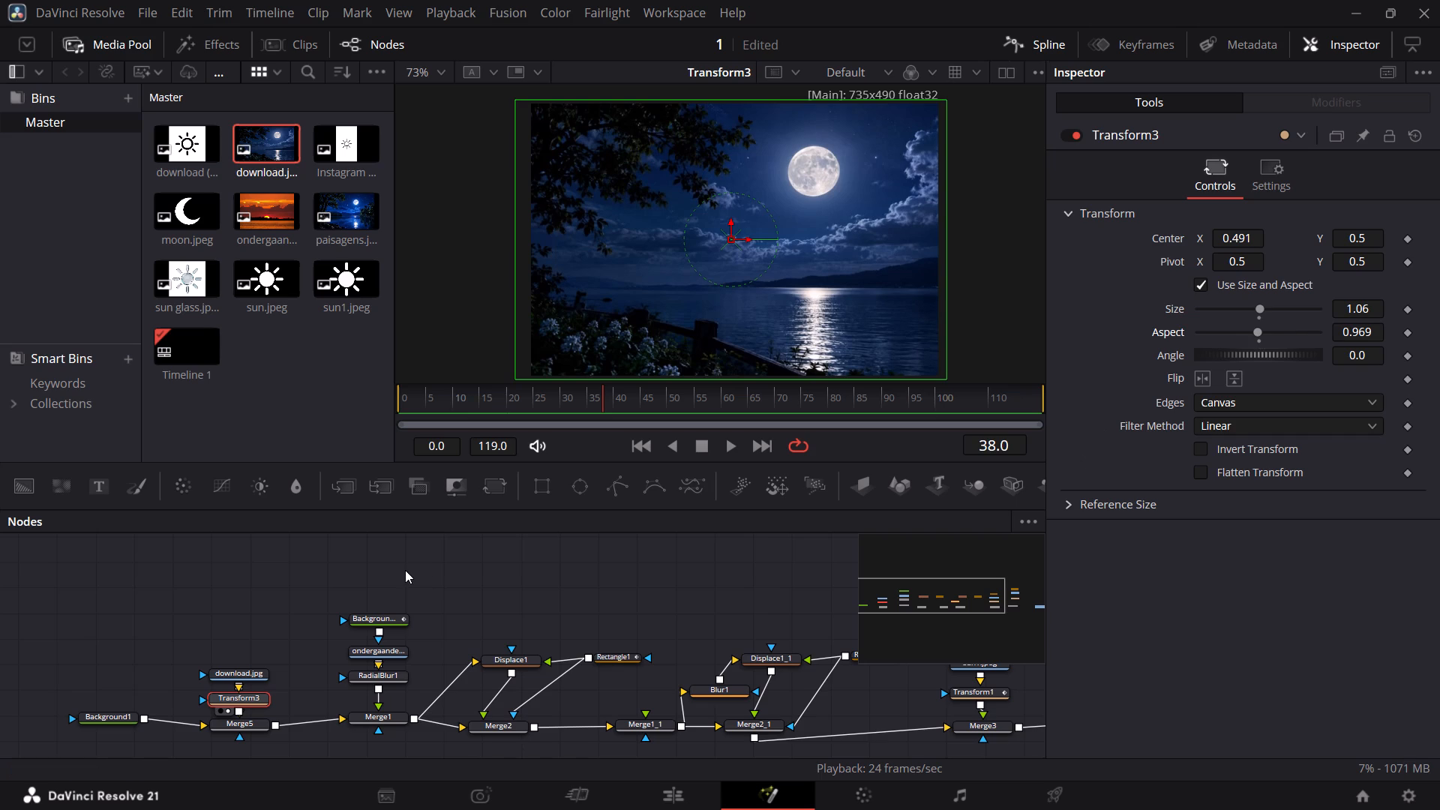
# Show MediaOut1's final output in the viewer and play the toggle animation from frame 0.
pyautogui.hscroll(-2, 834, 586)
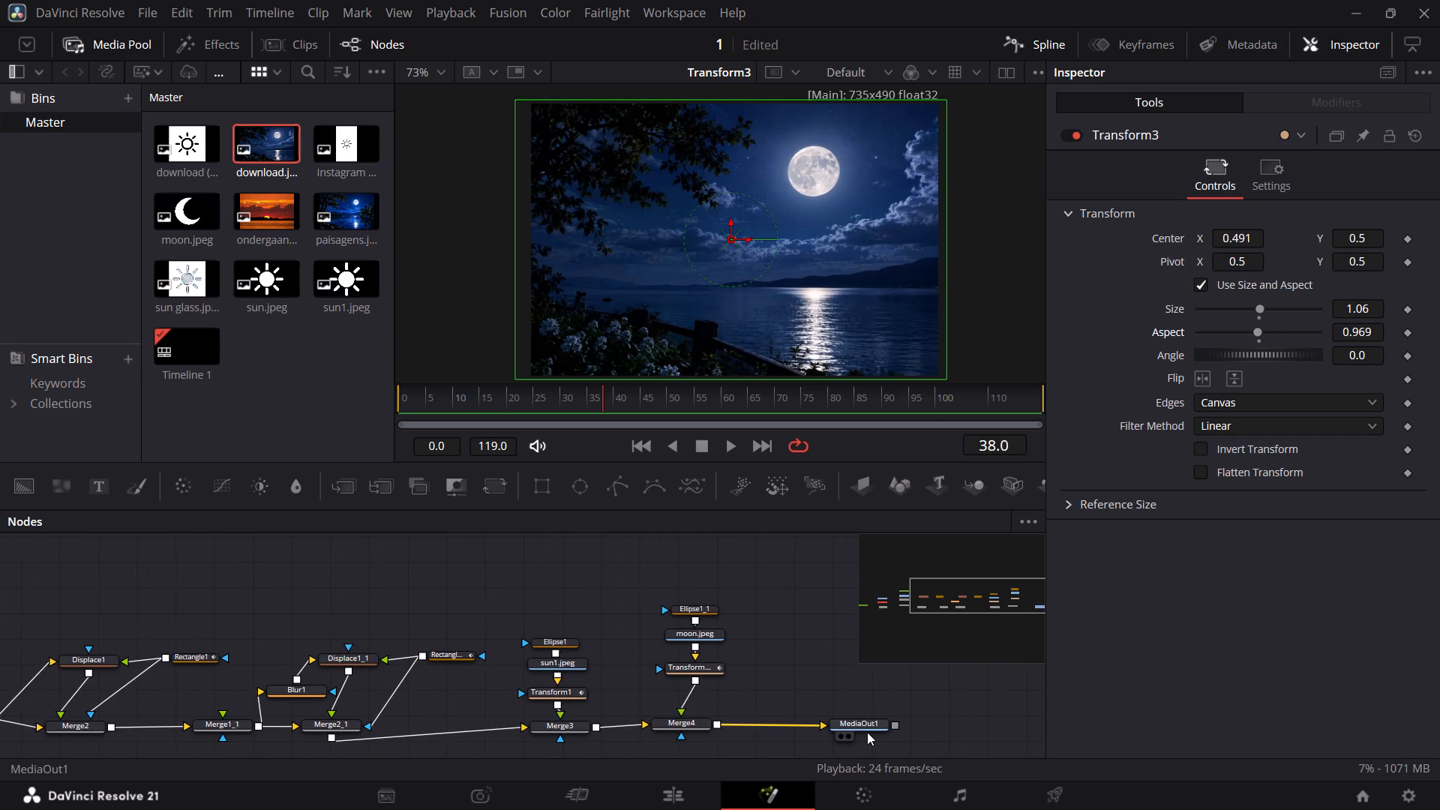
pyautogui.moveTo(869, 727); pyautogui.dragTo(799, 319)
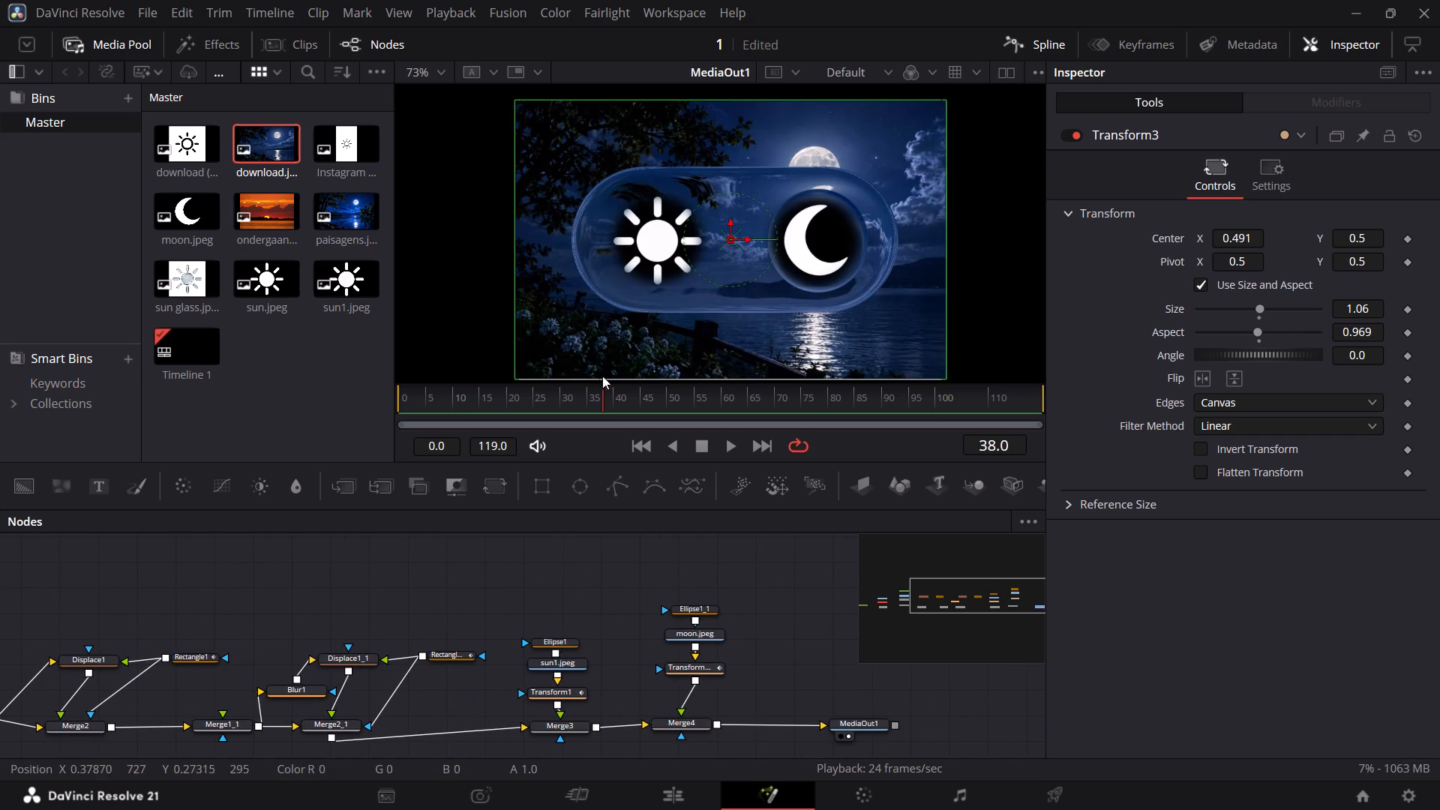
pyautogui.moveTo(600, 397); pyautogui.dragTo(407, 391)
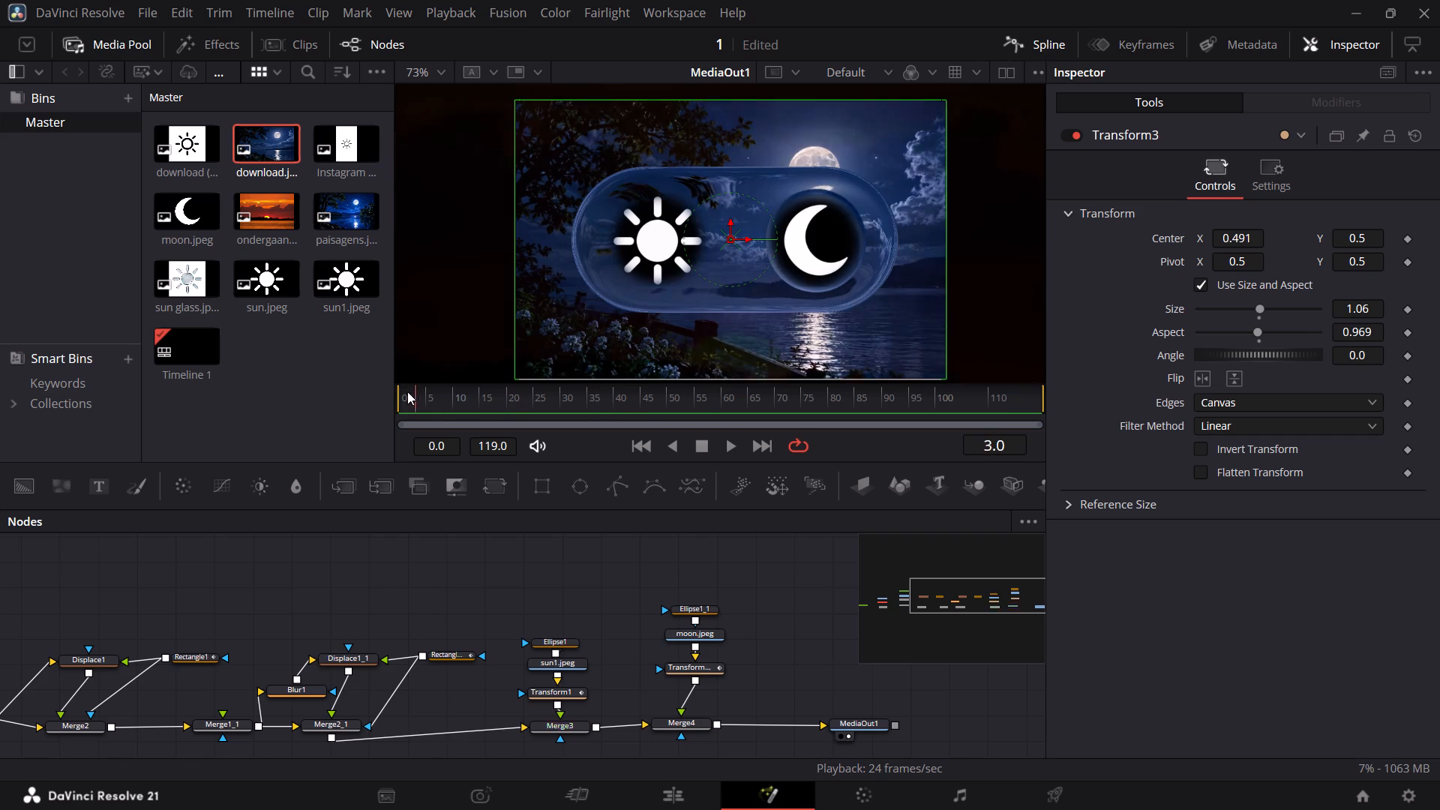
pyautogui.moveTo(407, 391); pyautogui.dragTo(376, 385)
pyautogui.press('space')
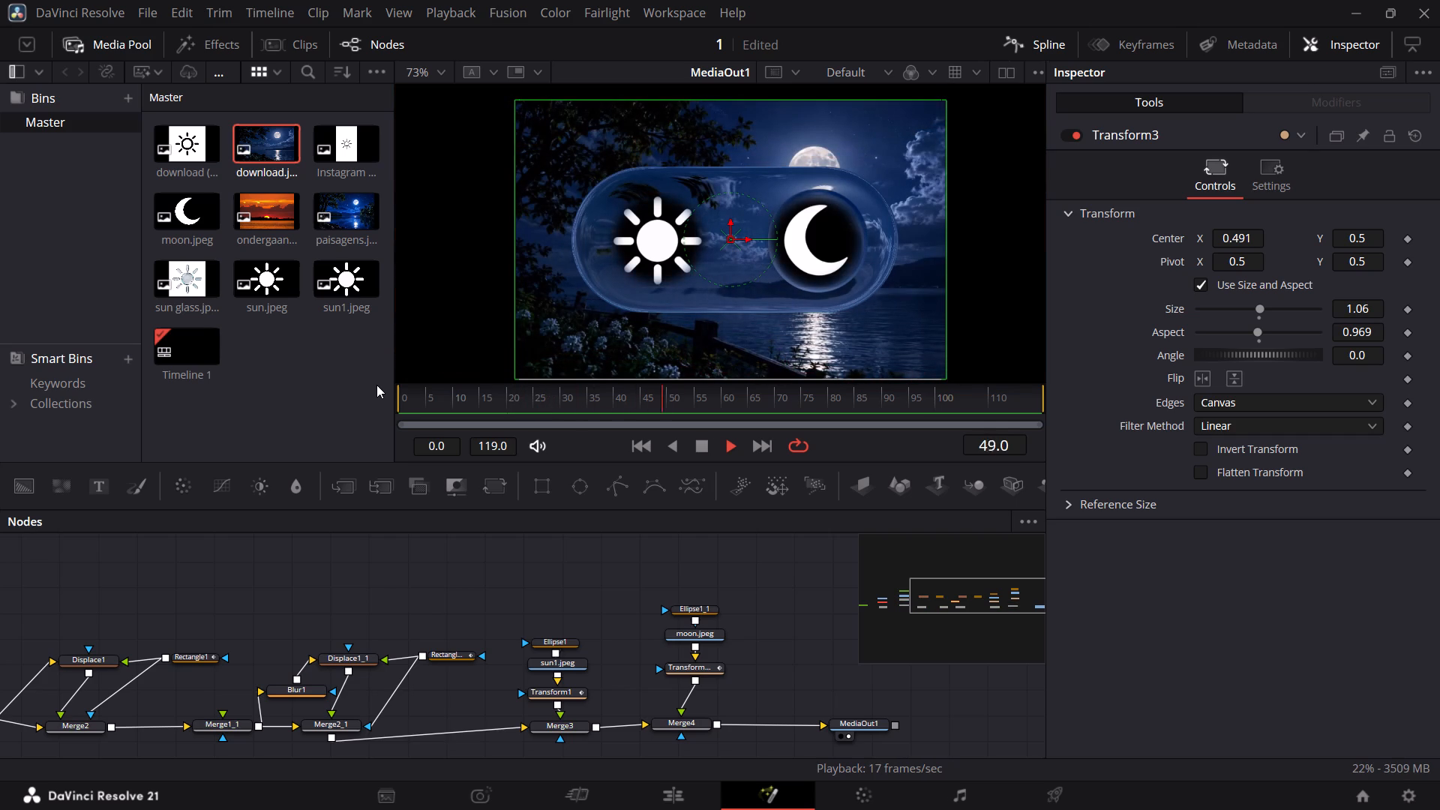
pyautogui.press('space')
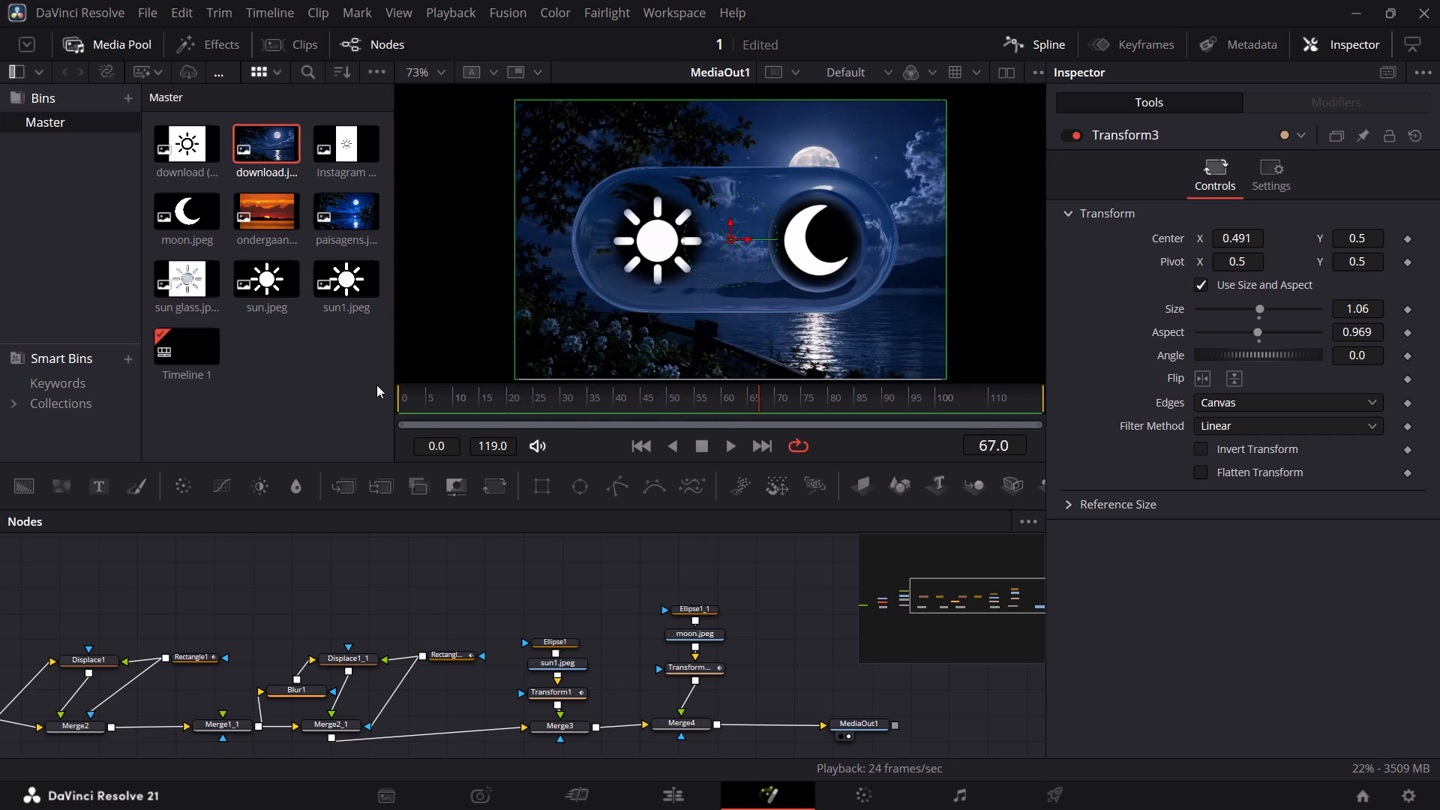
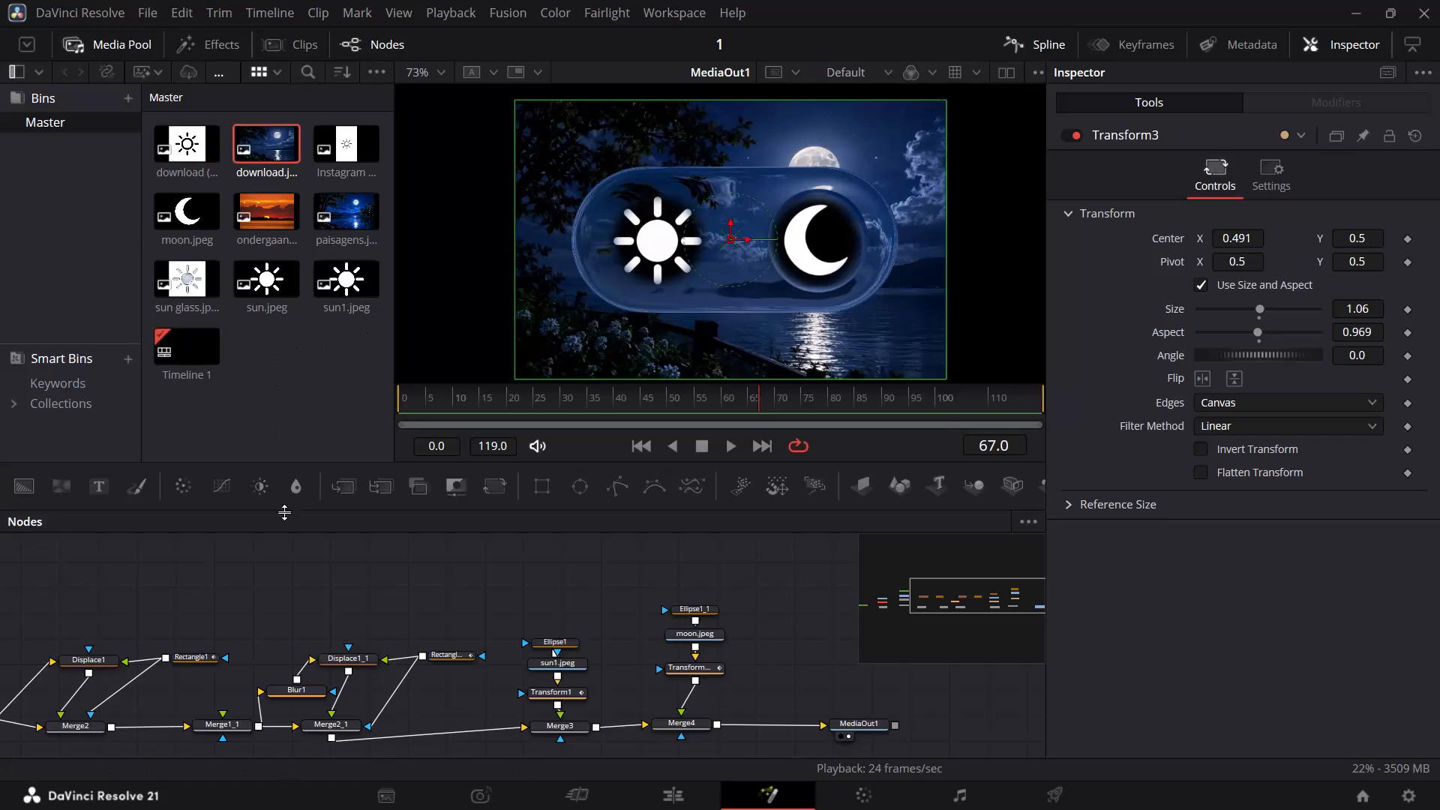
# Select the download.jpg moonlit image node that feeds Transform3.
pyautogui.hscroll(2, 305, 585)
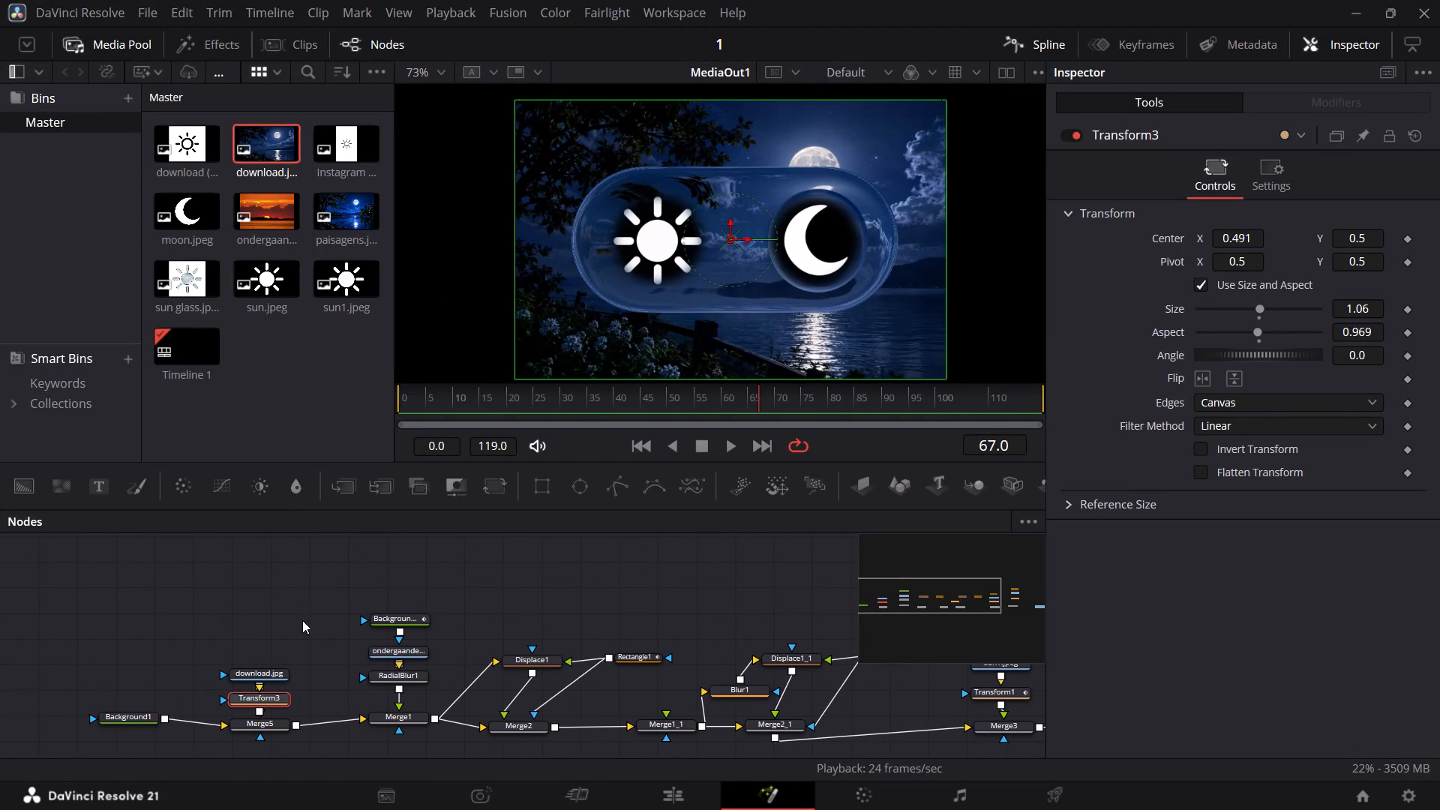
pyautogui.click(271, 669)
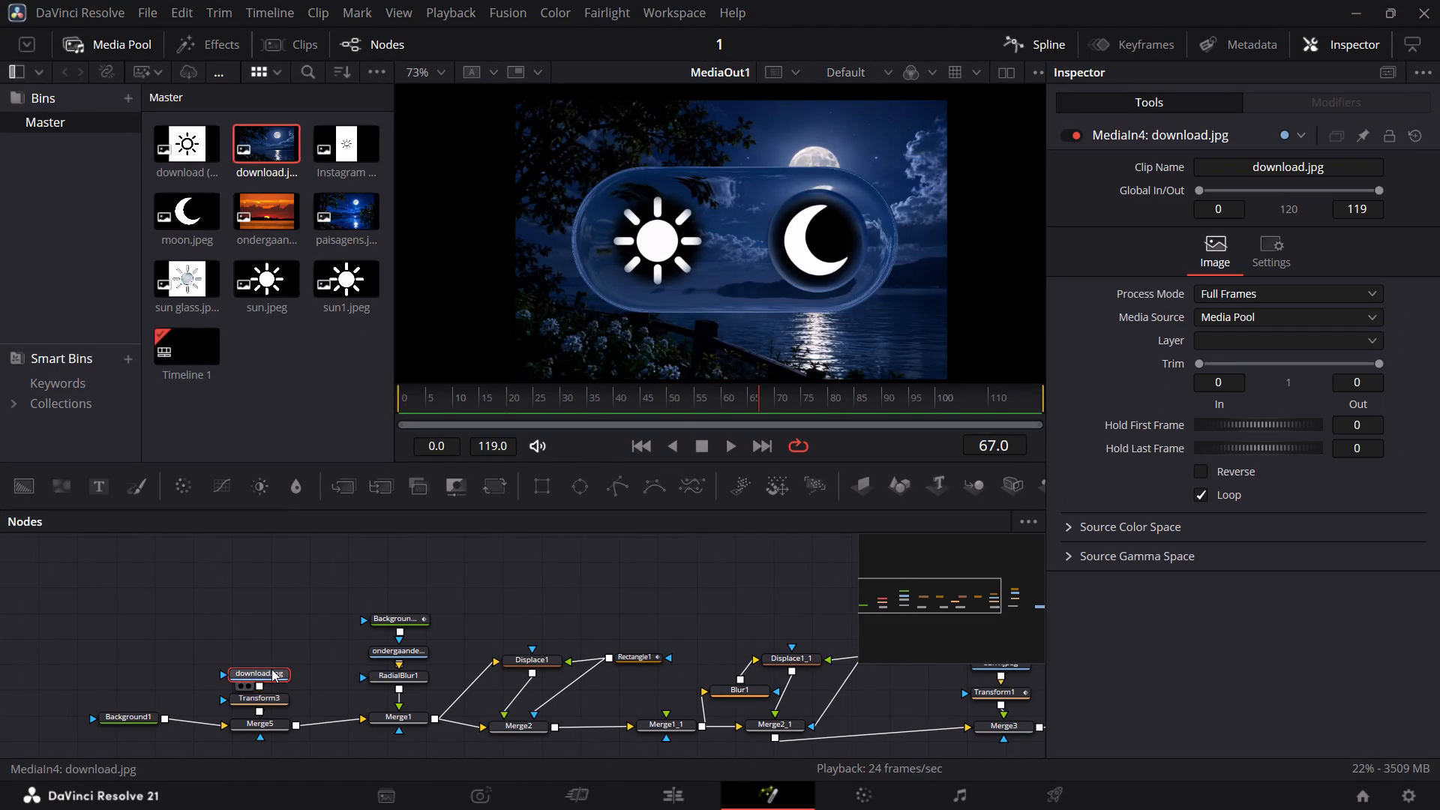
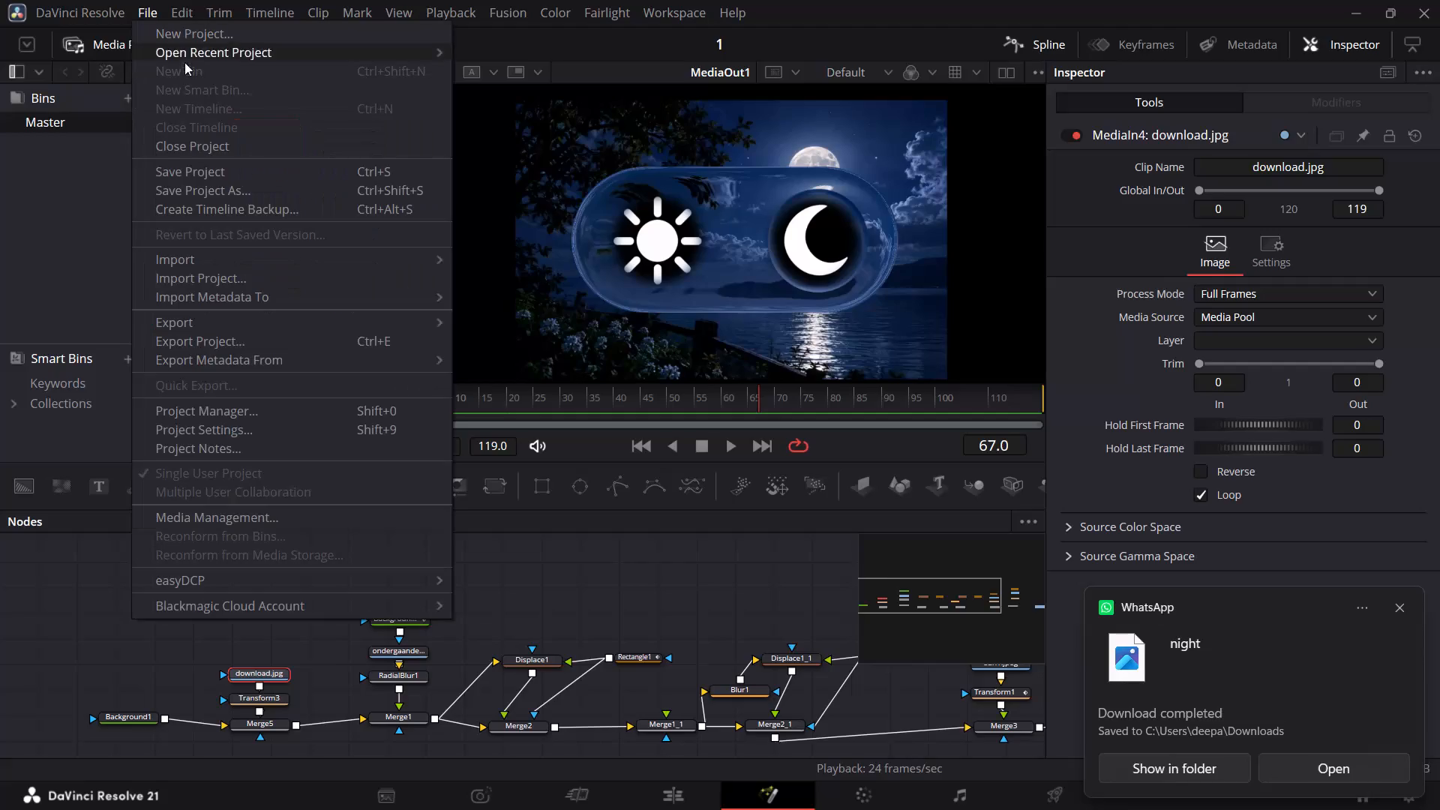
# Import the night JPEG image from the Downloads folder into the media pool.
pyautogui.click(487, 279)
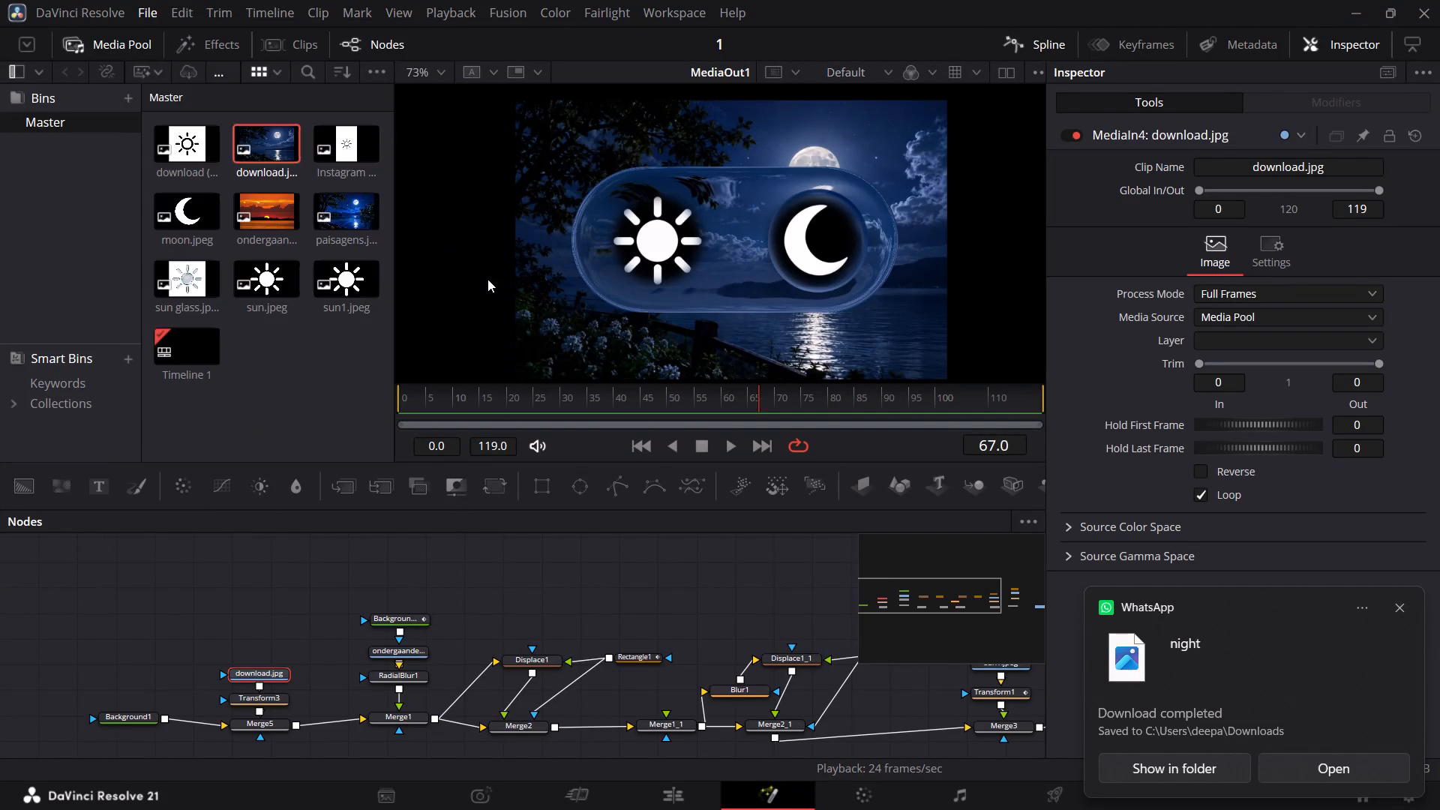
pyautogui.click(302, 166)
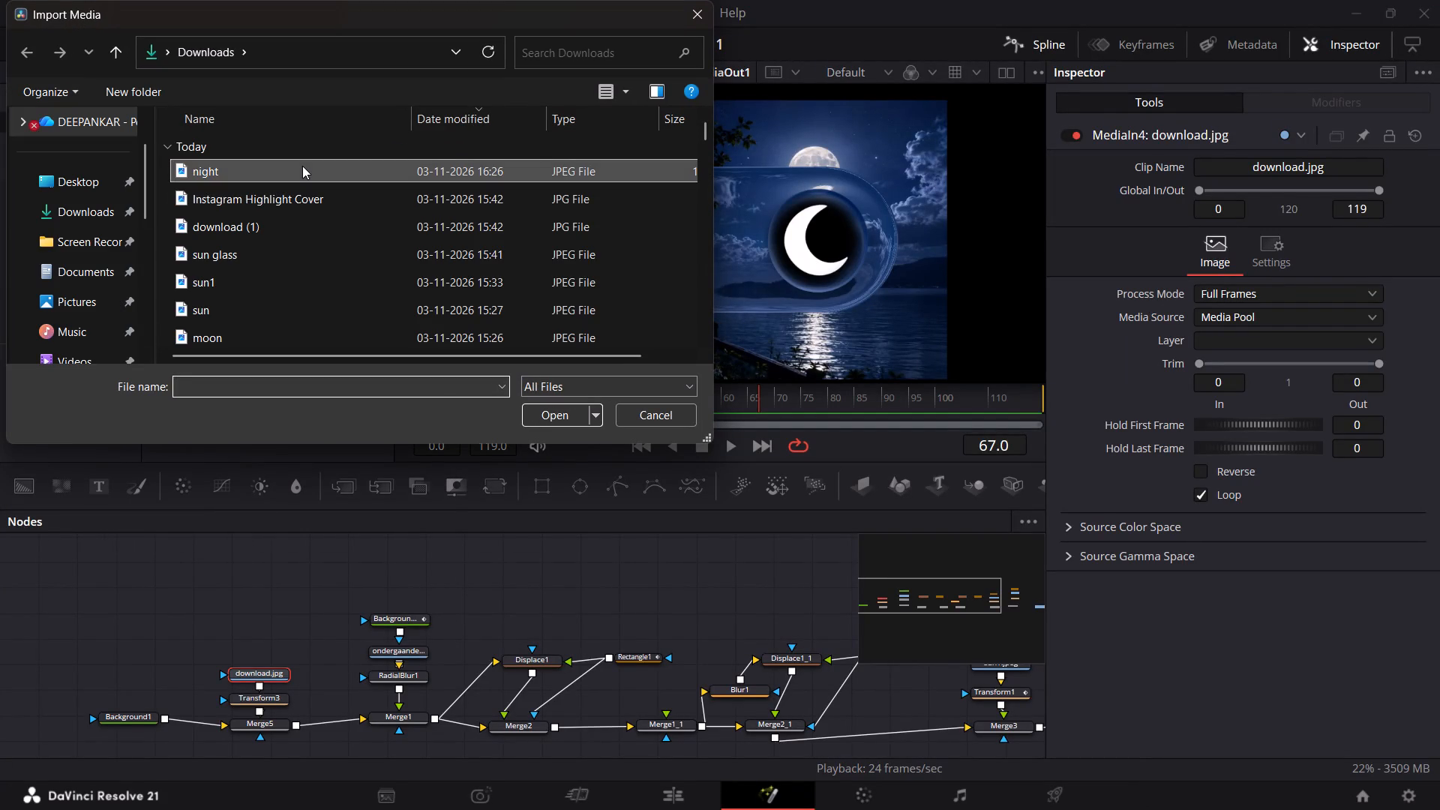
pyautogui.click(563, 412)
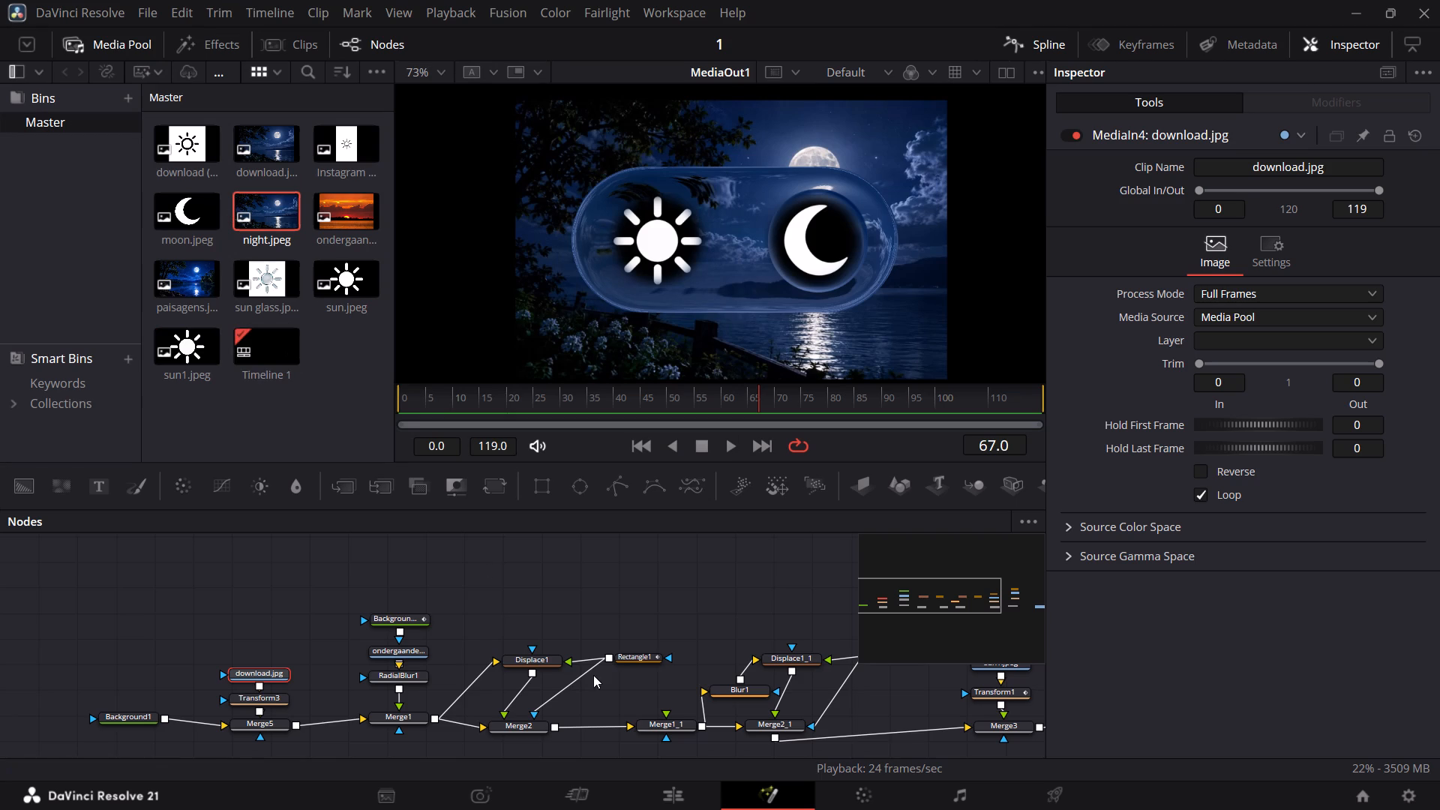
# Replace the download.jpg node above Transform3 with the night.jpeg image from the media pool.
pyautogui.click(266, 670)
pyautogui.press('BackSpace')
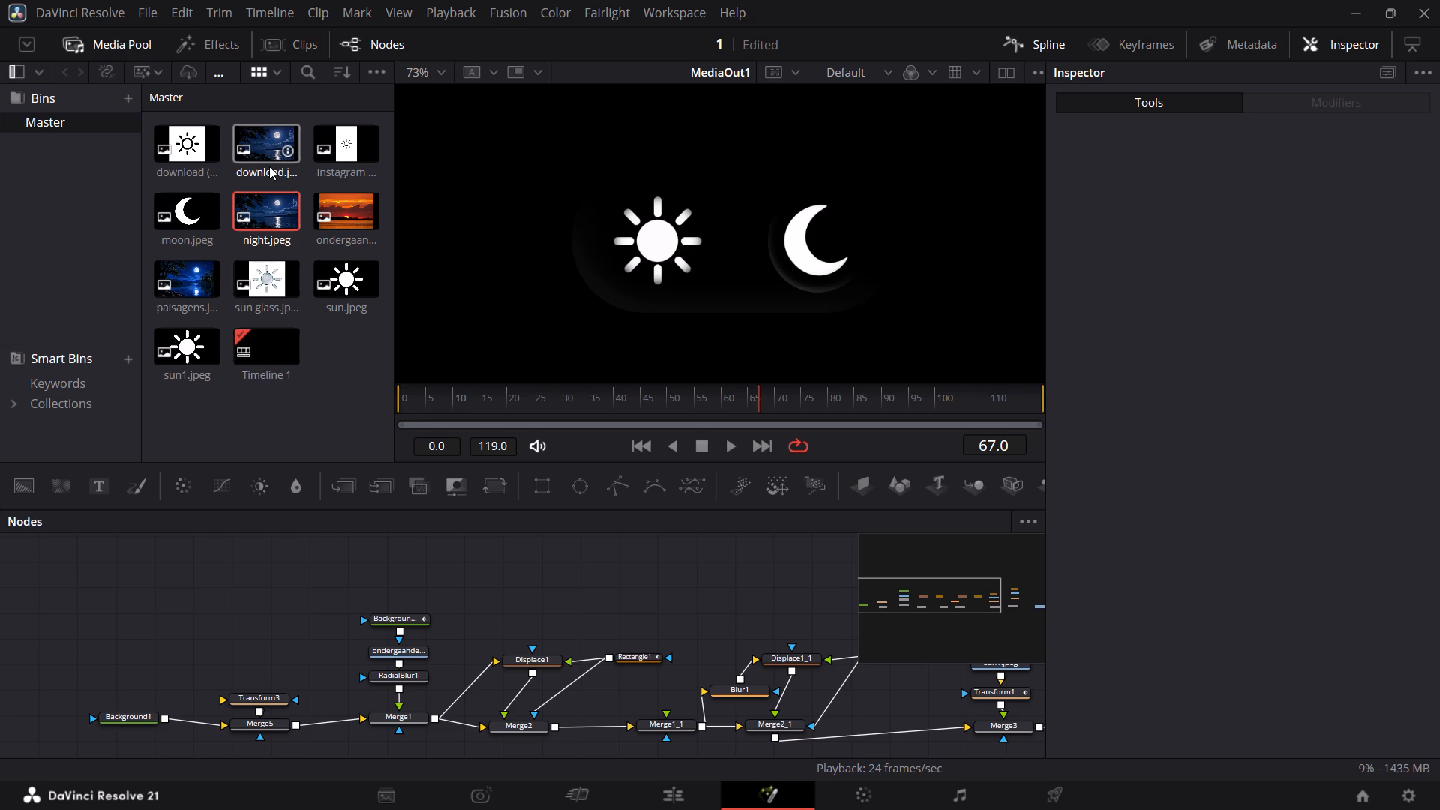
pyautogui.moveTo(276, 220); pyautogui.dragTo(268, 660)
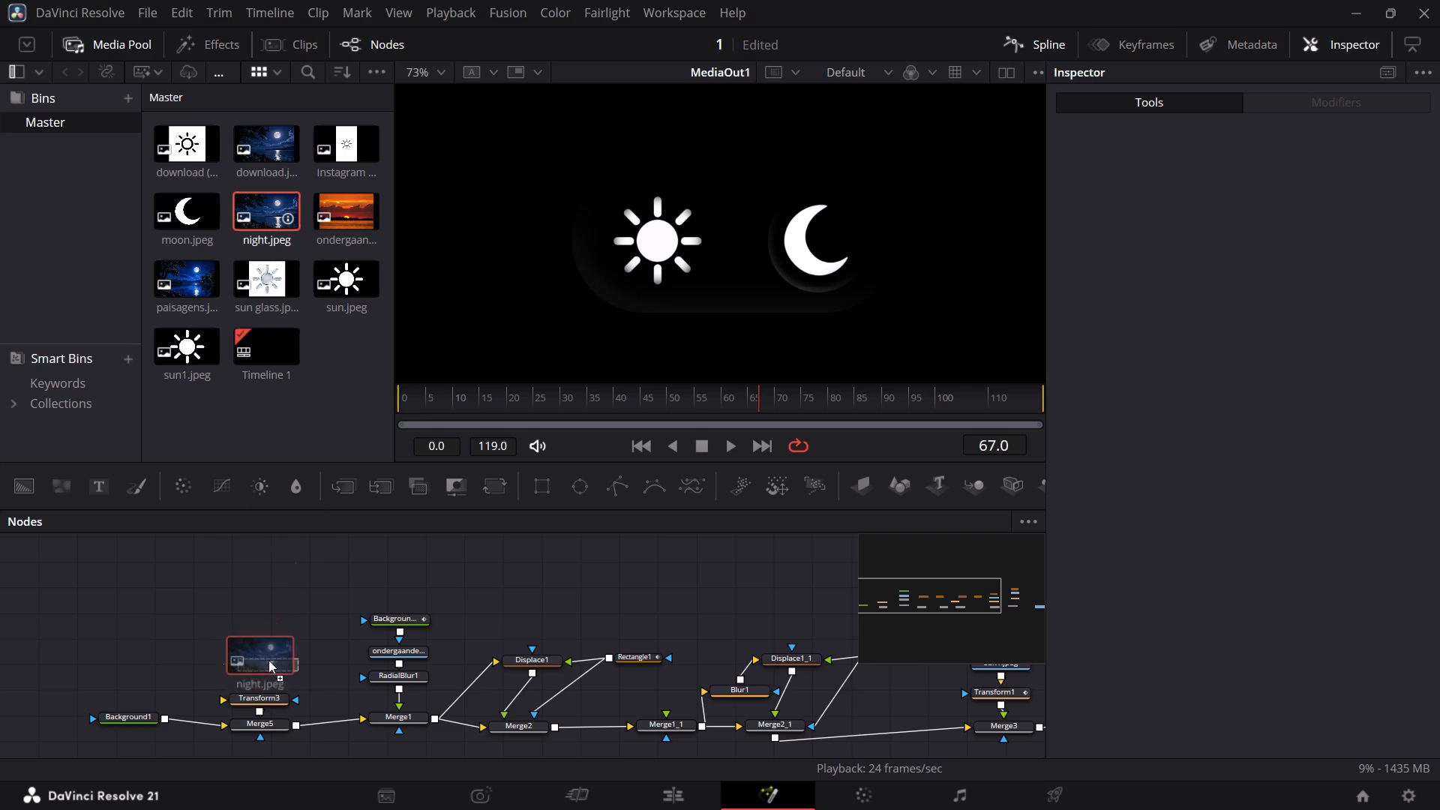
# Place night.jpeg in the node graph above Transform3 and connect its output to Transform3's image input.
pyautogui.moveTo(268, 660); pyautogui.dragTo(265, 649)
pyautogui.moveTo(300, 645); pyautogui.dragTo(241, 691)
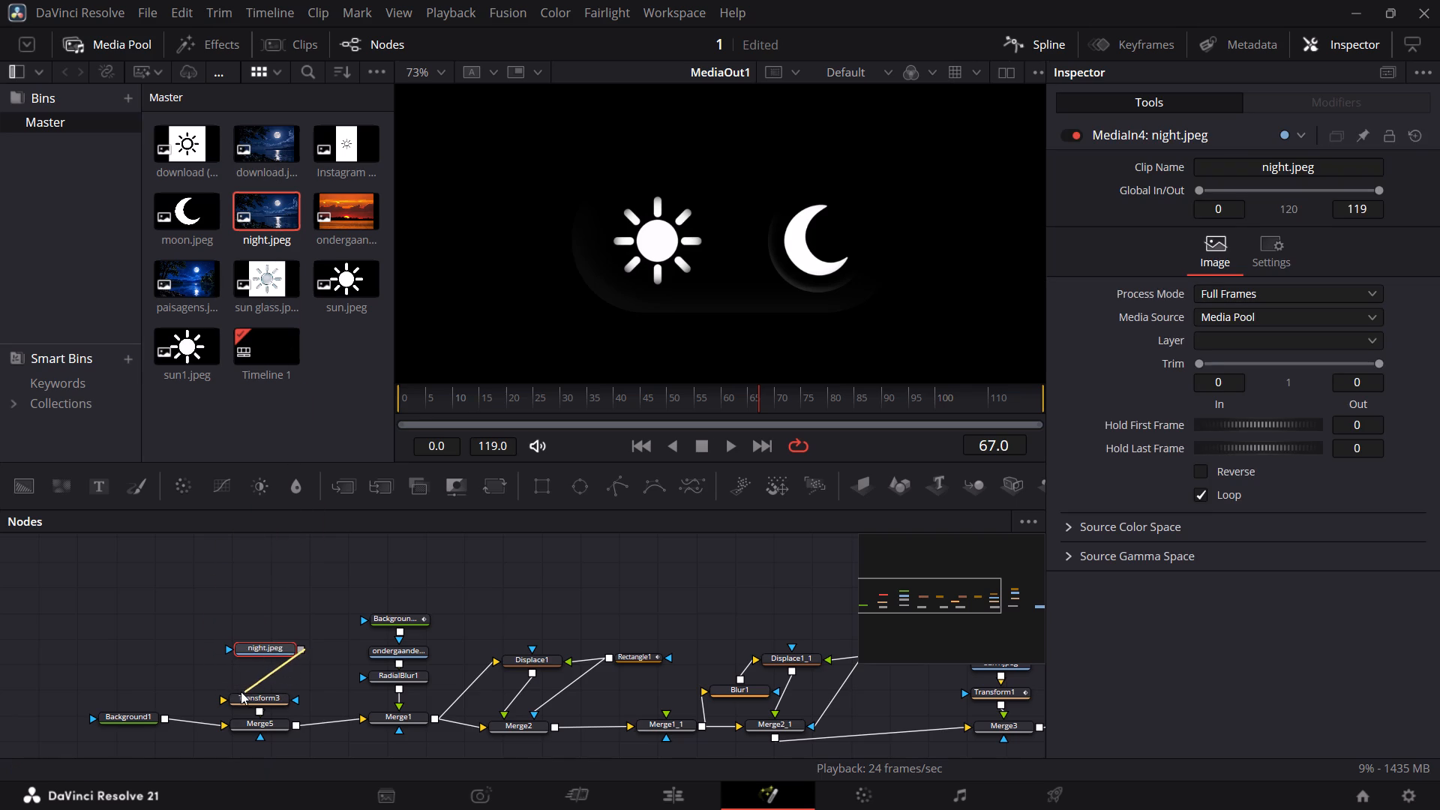
pyautogui.moveTo(241, 691); pyautogui.dragTo(239, 697)
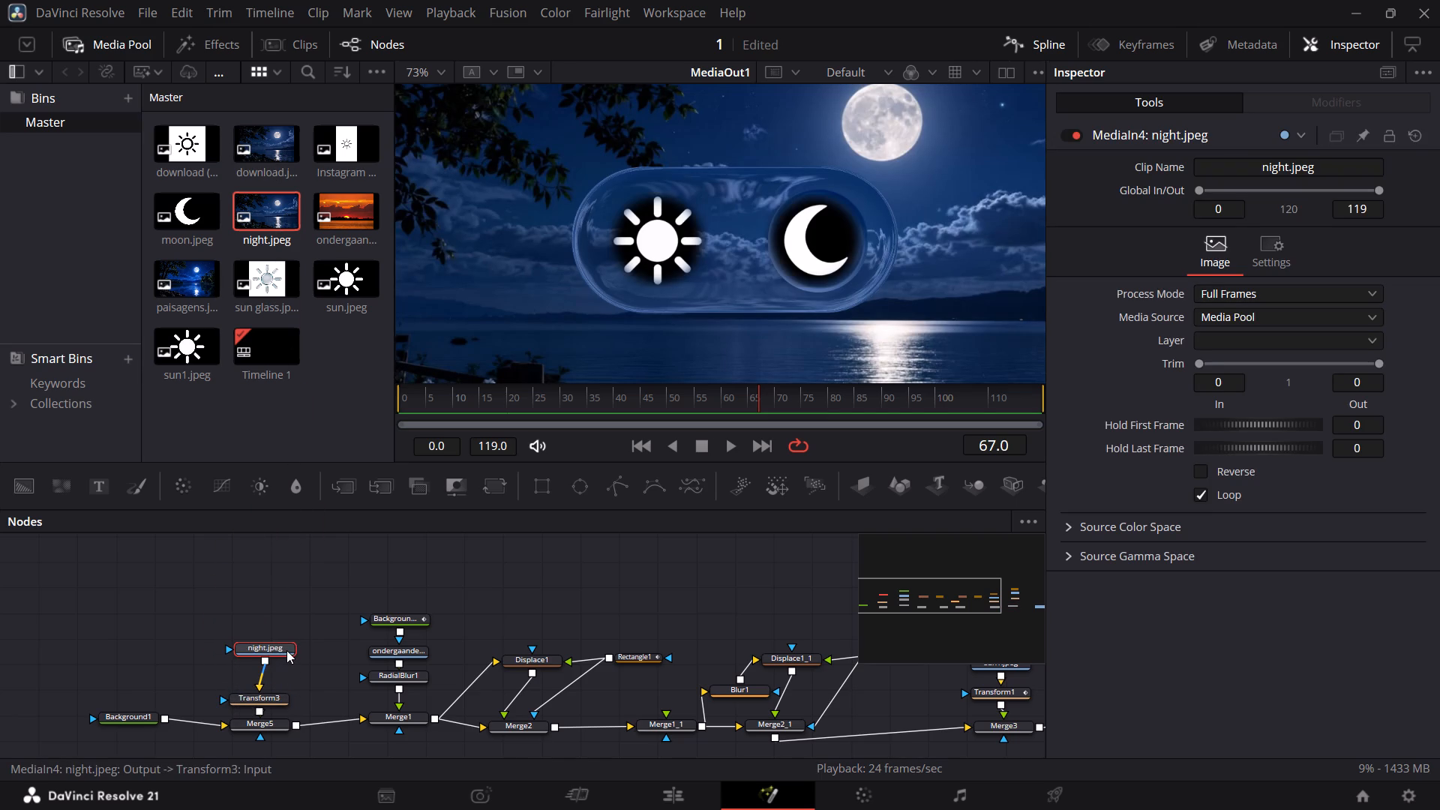
pyautogui.click(278, 648)
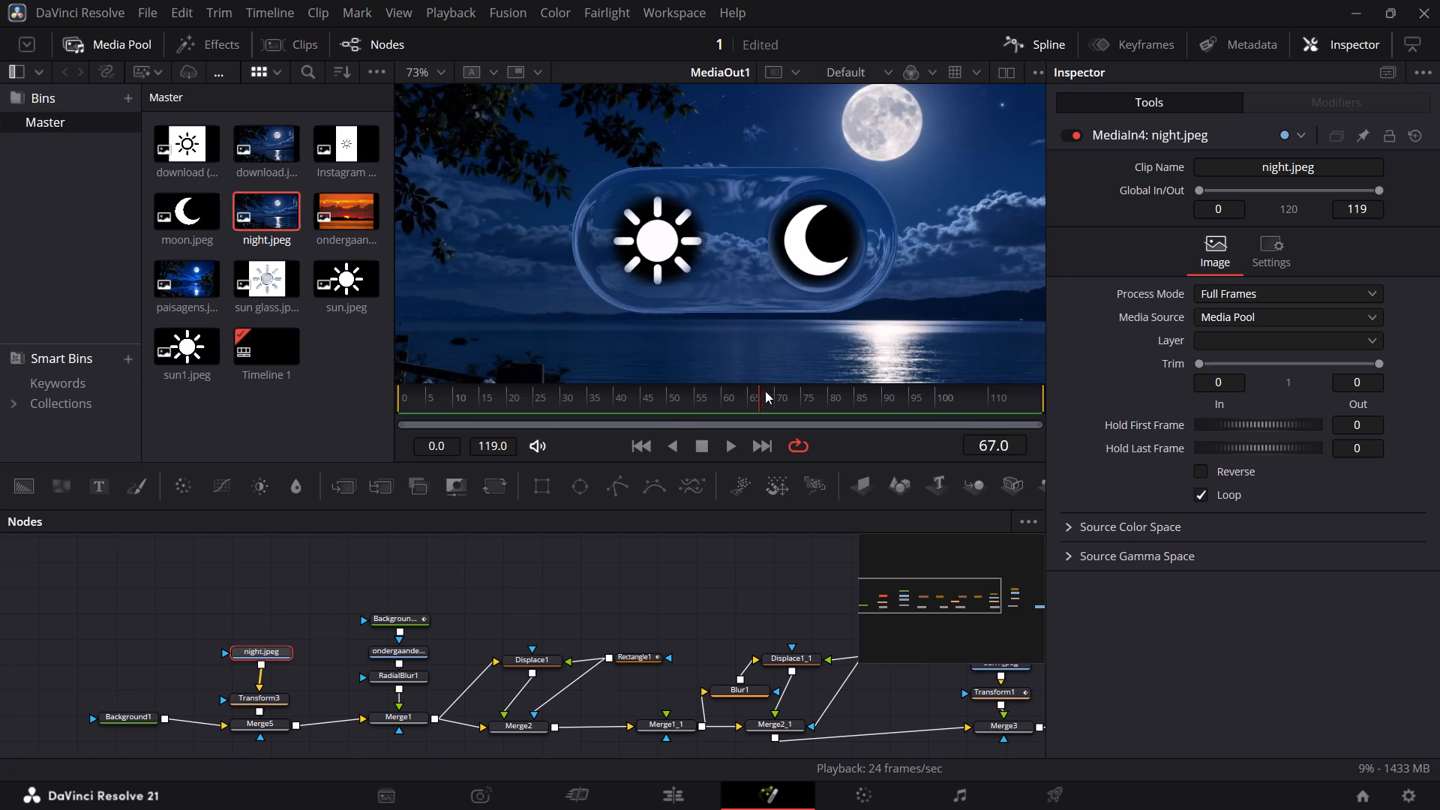
# Scrub back to frame 0 and play the sunset-to-night transition to review the new background.
pyautogui.moveTo(759, 393); pyautogui.dragTo(565, 389)
pyautogui.moveTo(565, 389); pyautogui.dragTo(397, 406)
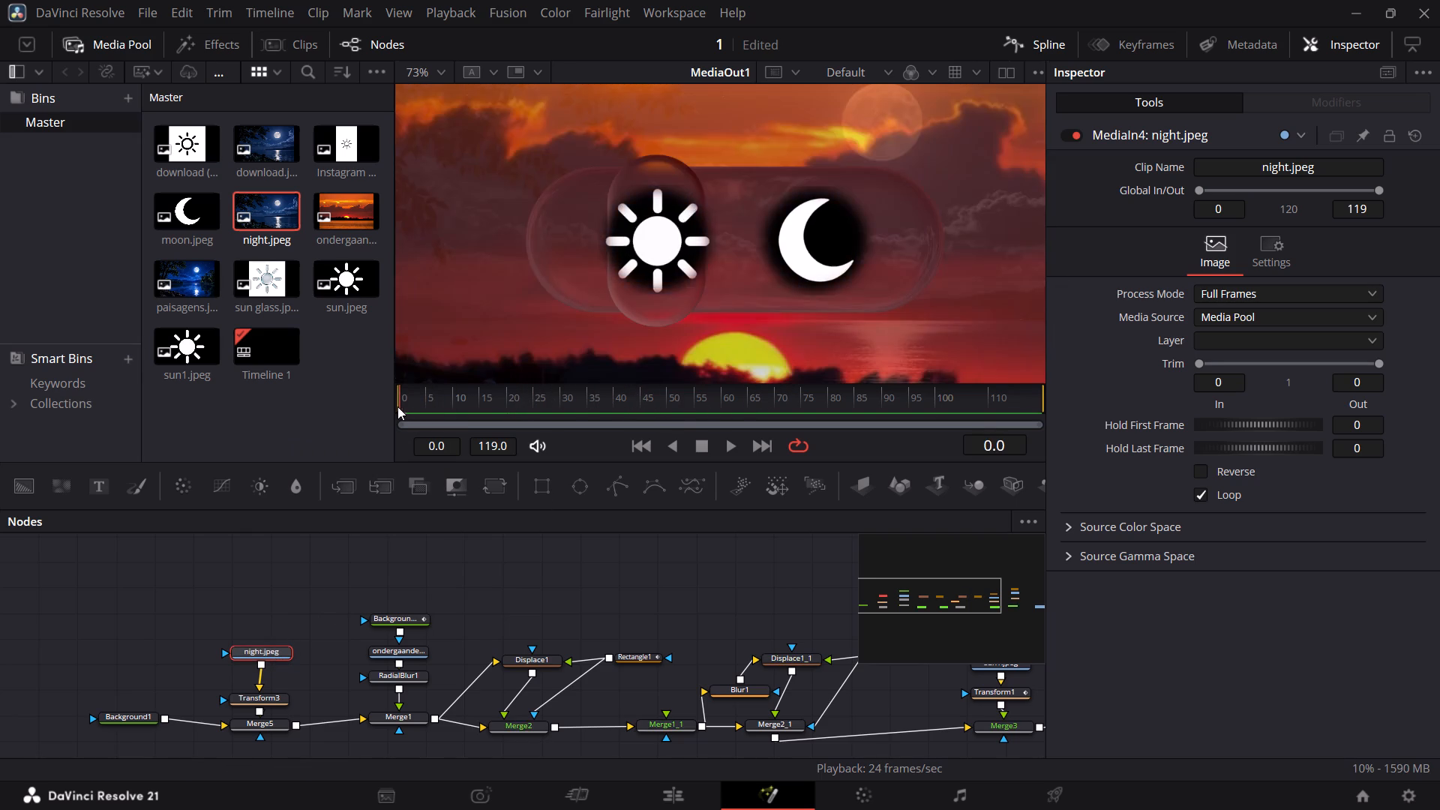
pyautogui.moveTo(397, 406); pyautogui.dragTo(394, 406)
pyautogui.press('space')
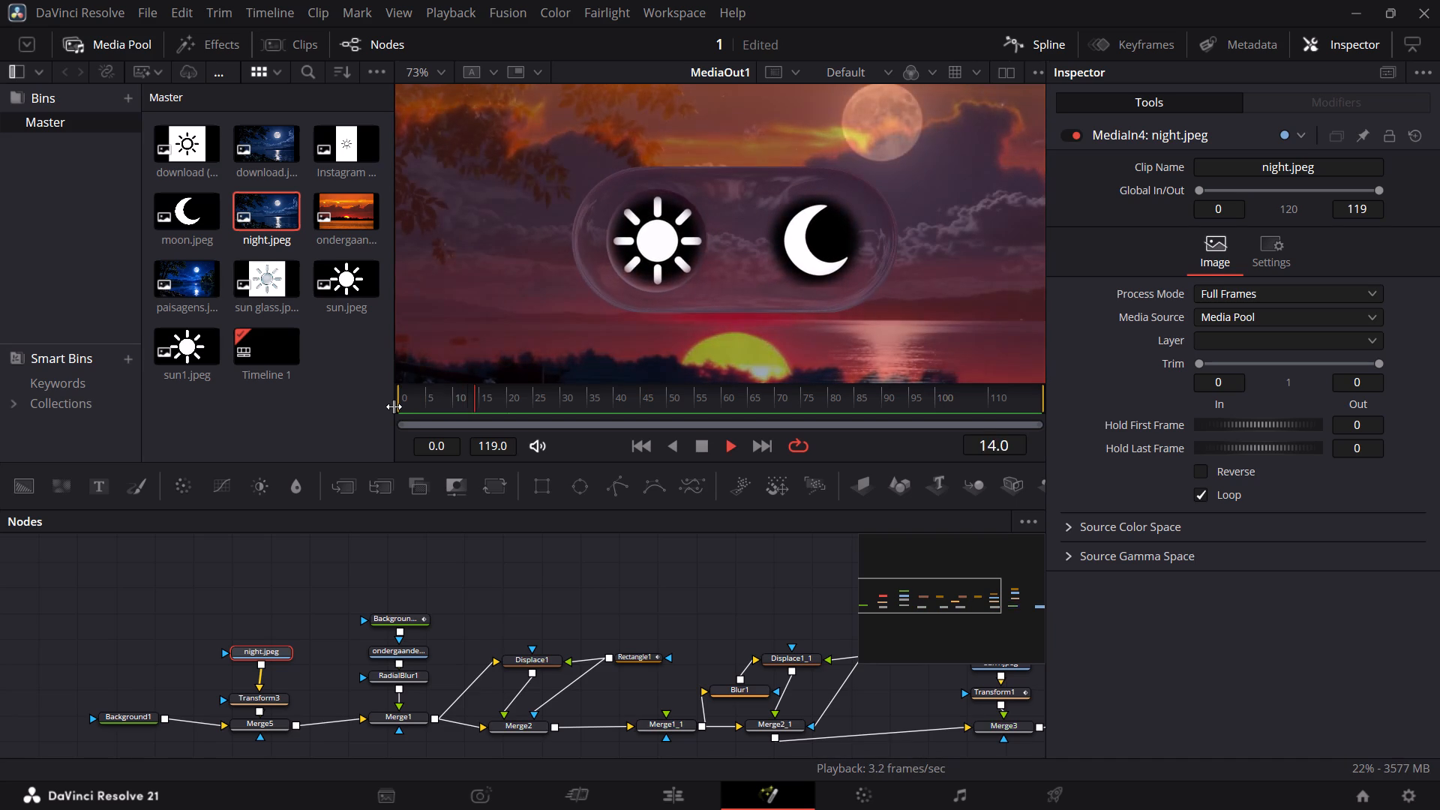
pyautogui.press('space')
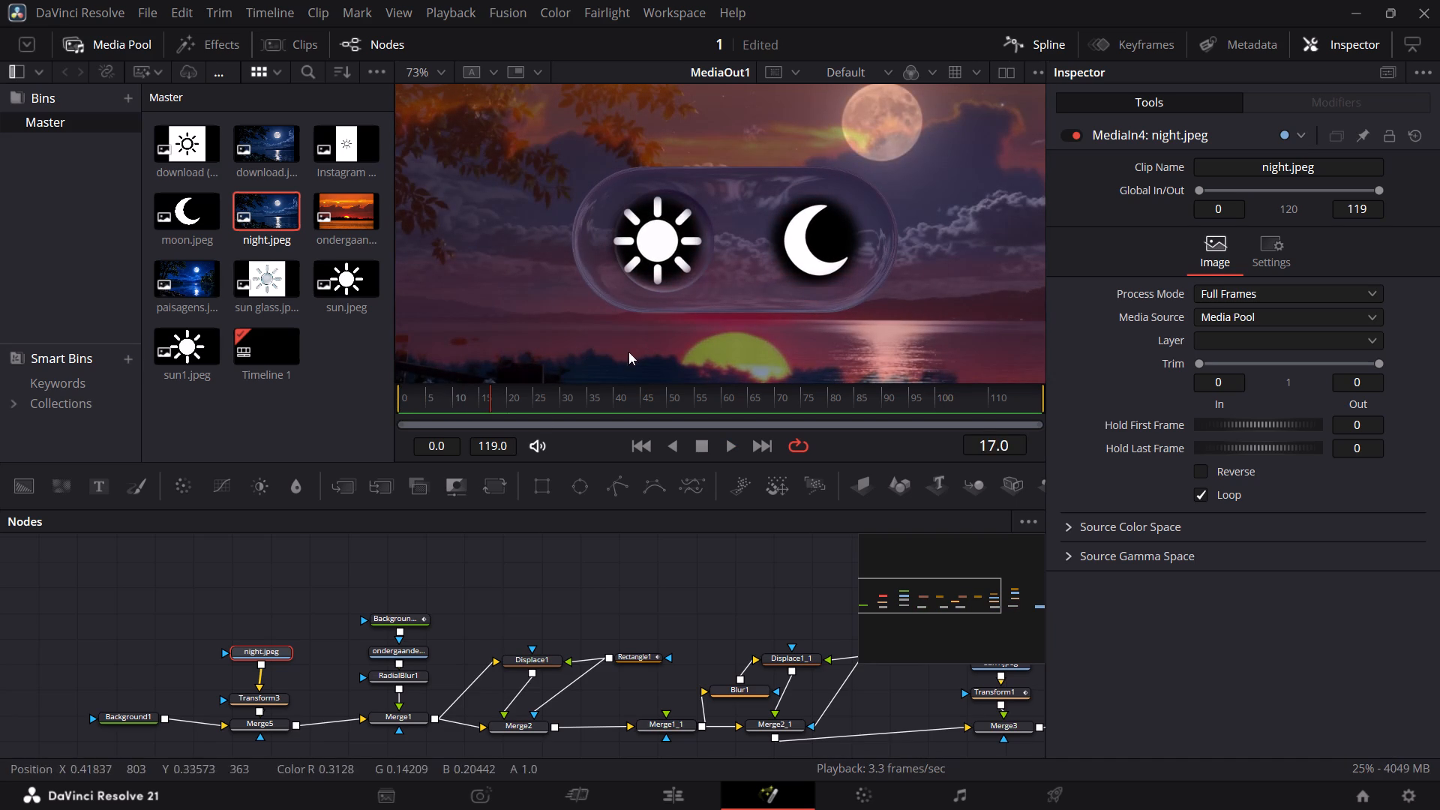
# Remove the Alpha keyframes at frames 0 and 31 from the Background2 node masking the sunset image.
pyautogui.click(410, 618)
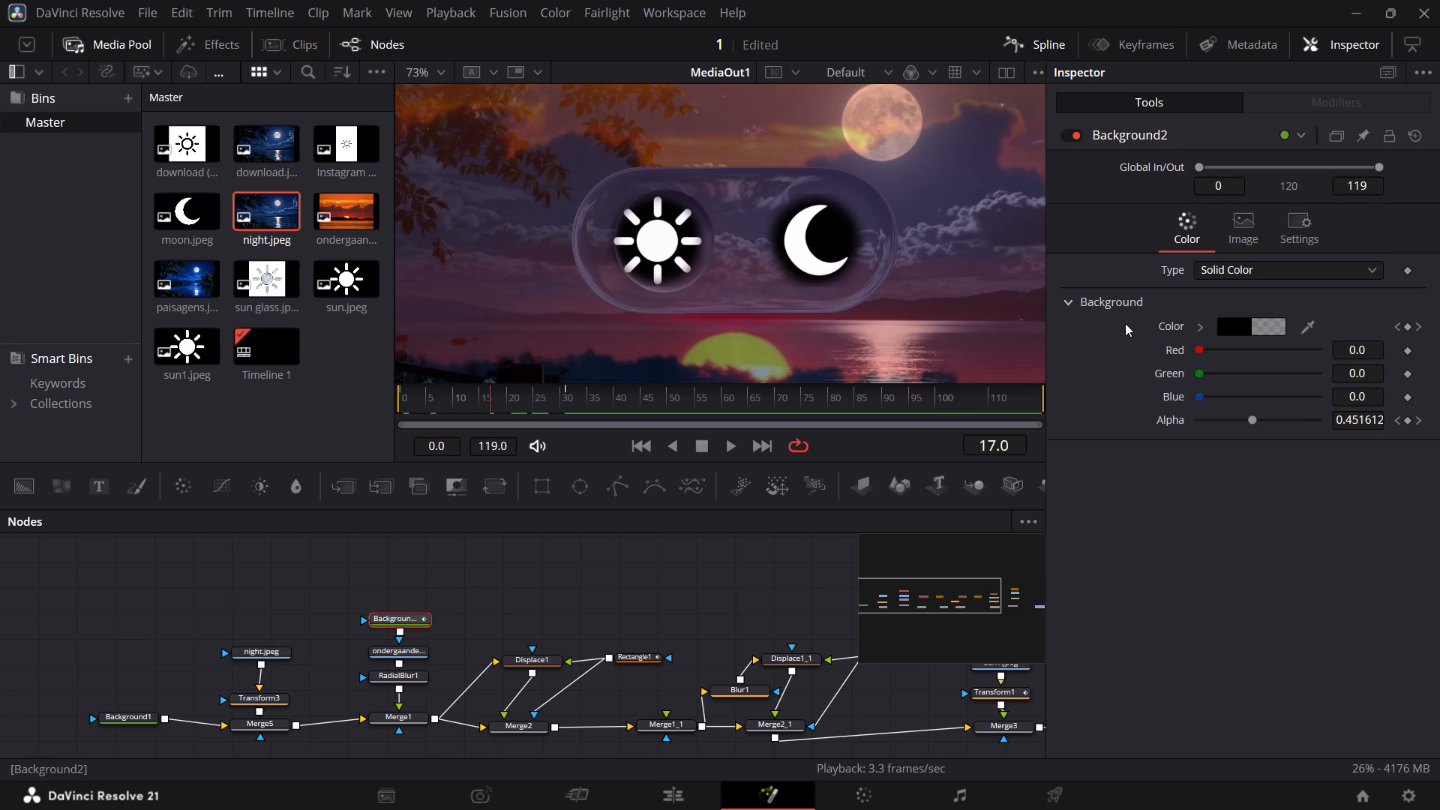
pyautogui.click(1390, 422)
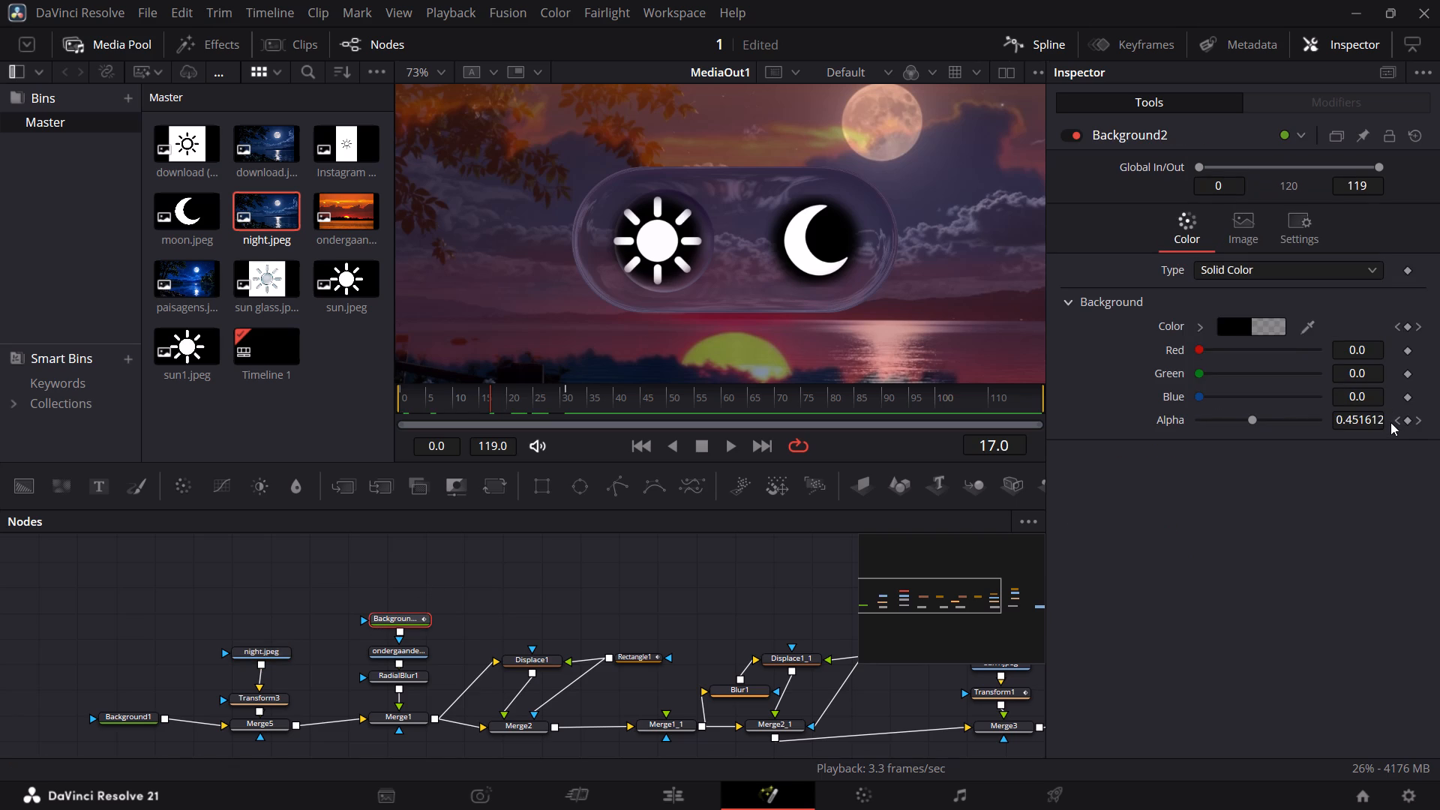
pyautogui.click(1398, 420)
pyautogui.click(1403, 420)
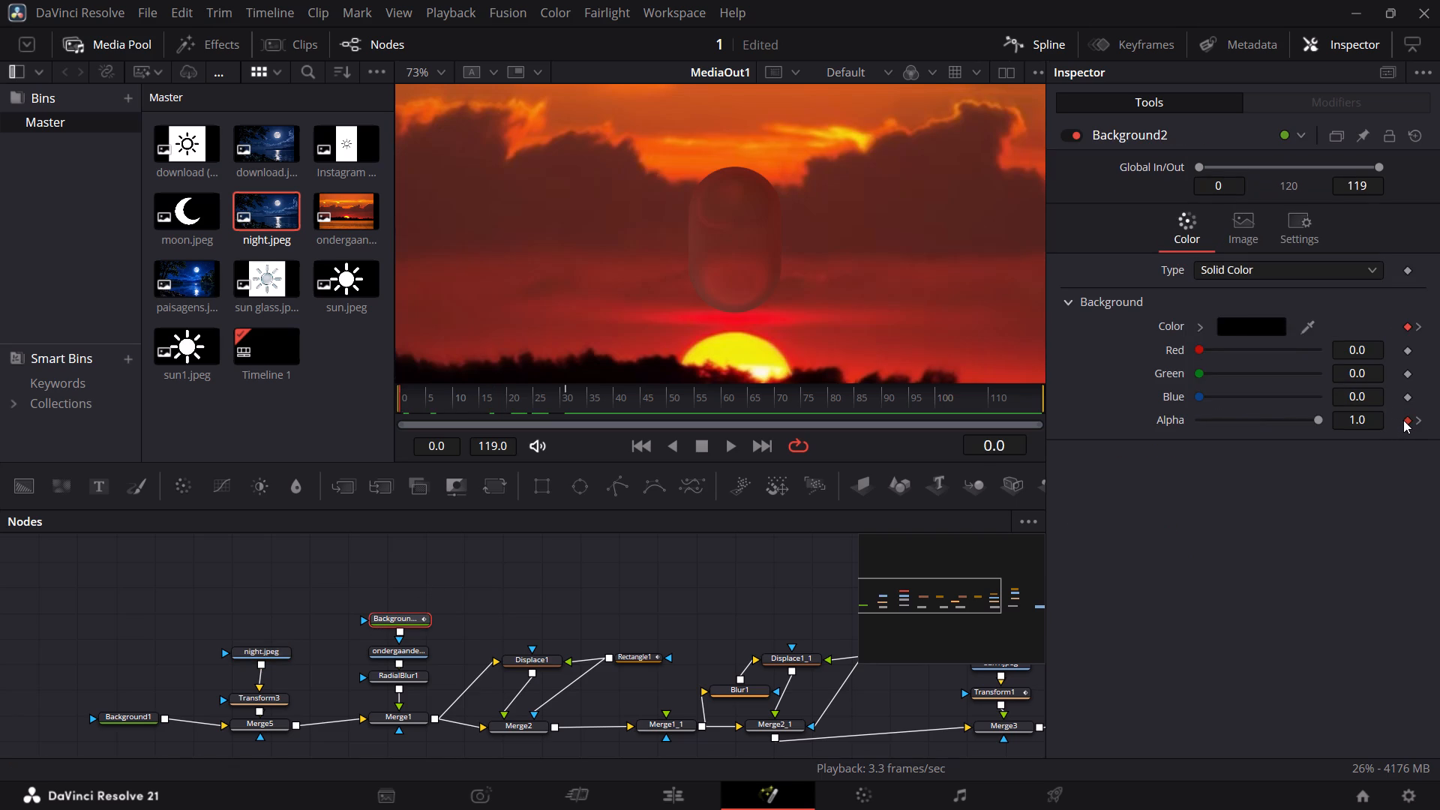
pyautogui.click(1408, 421)
pyautogui.click(1408, 421)
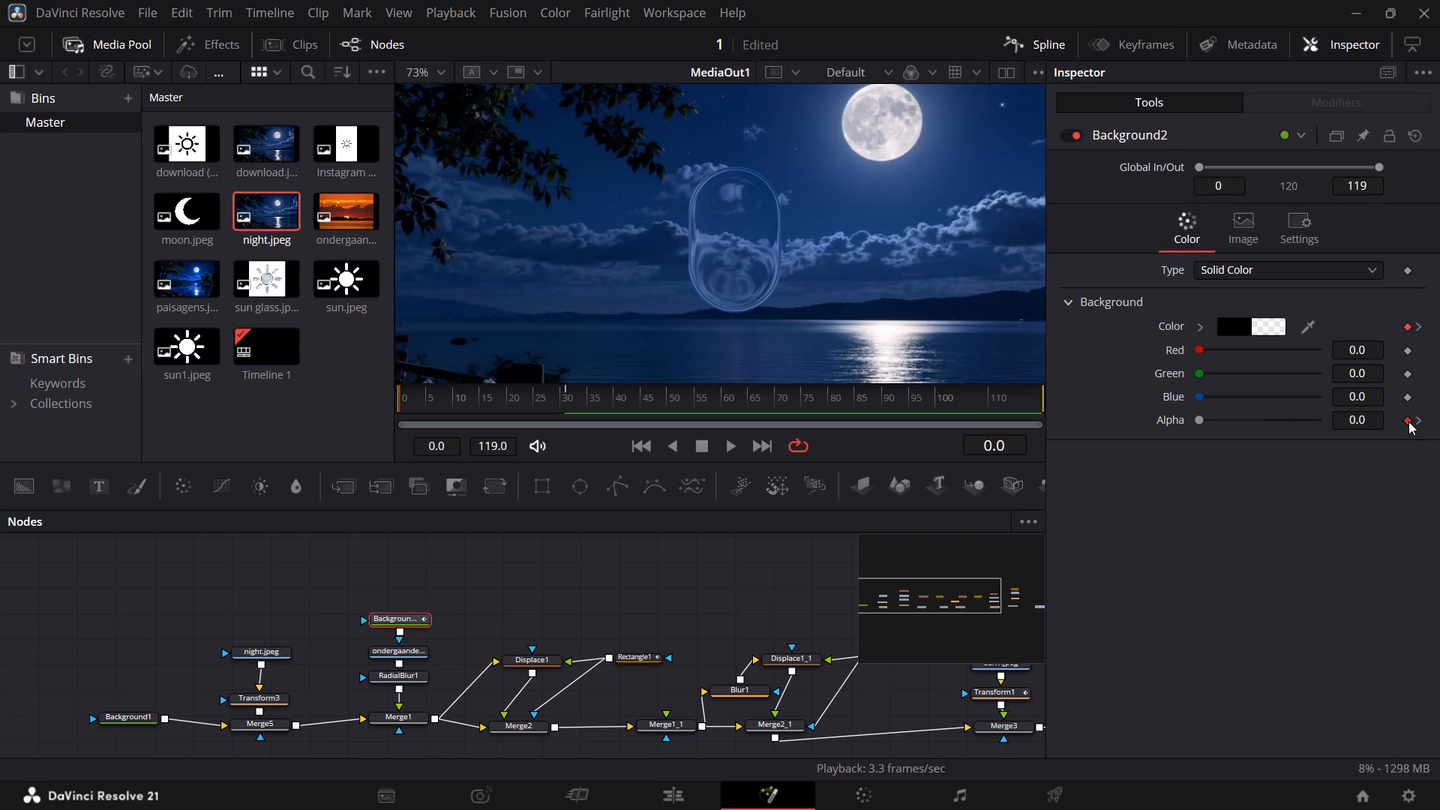
pyautogui.click(1420, 421)
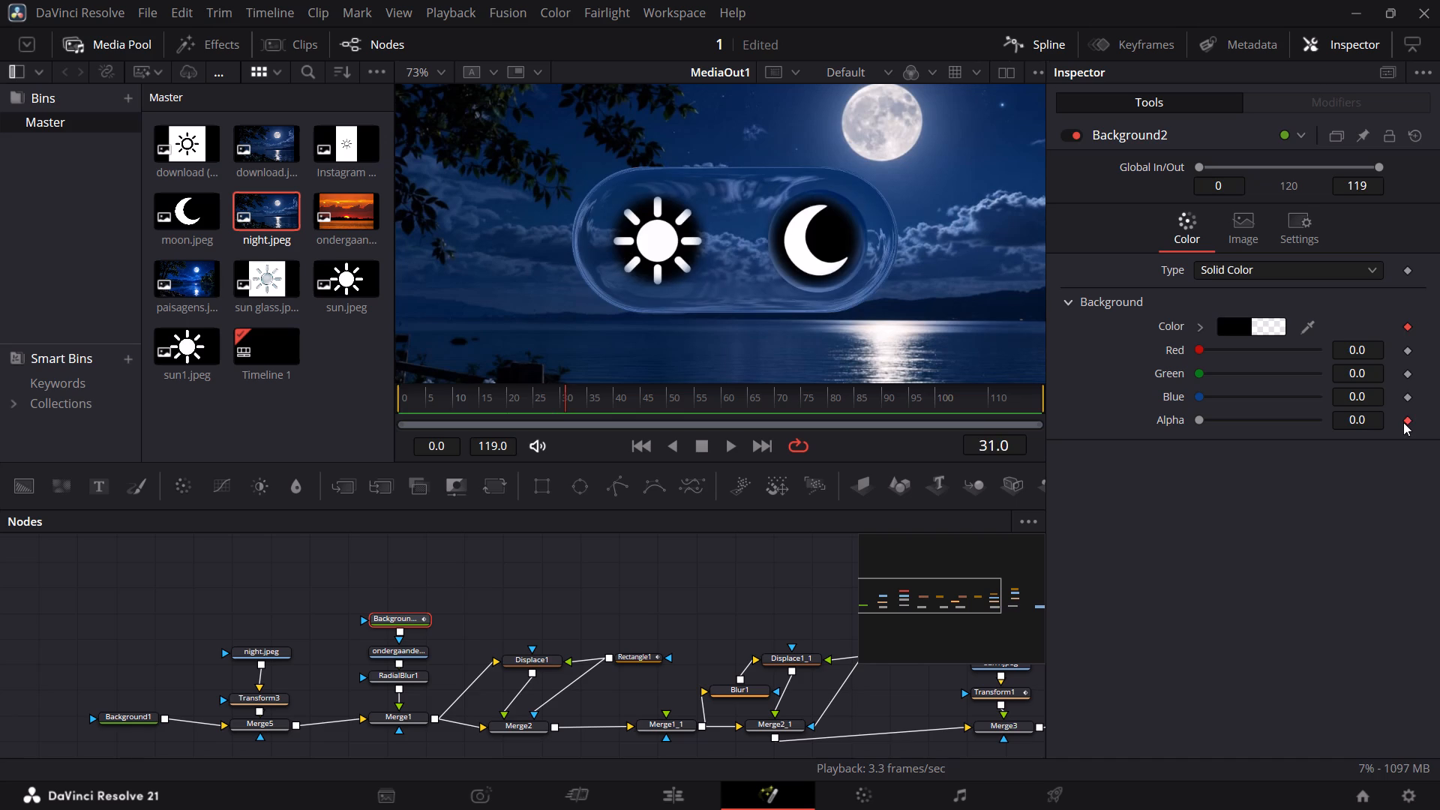
pyautogui.click(1406, 424)
# Play the animation from frame 0, review the MediaOut1 output, and return the playhead to frame 0.
pyautogui.moveTo(566, 399); pyautogui.dragTo(380, 404)
pyautogui.press('space')
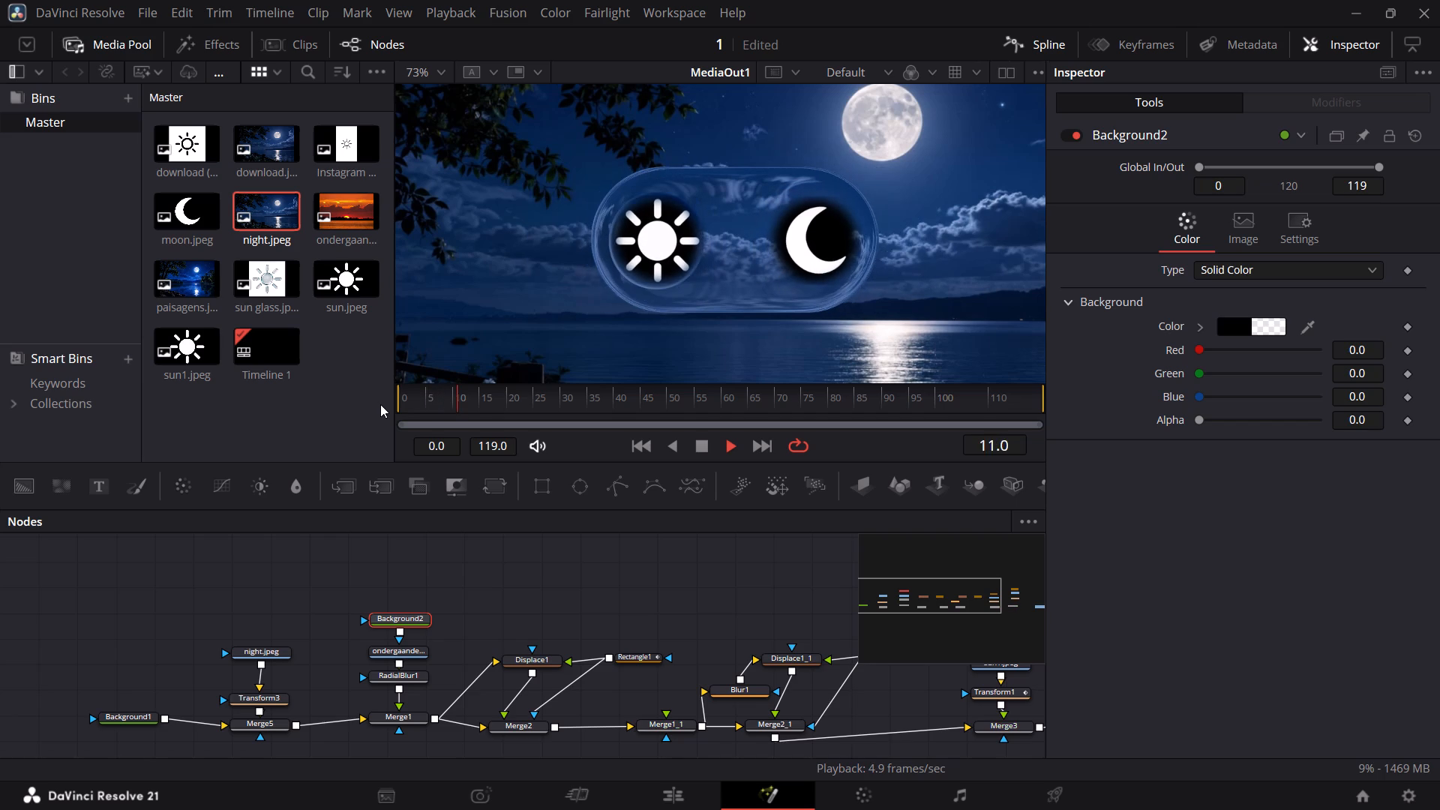
pyautogui.press('space')
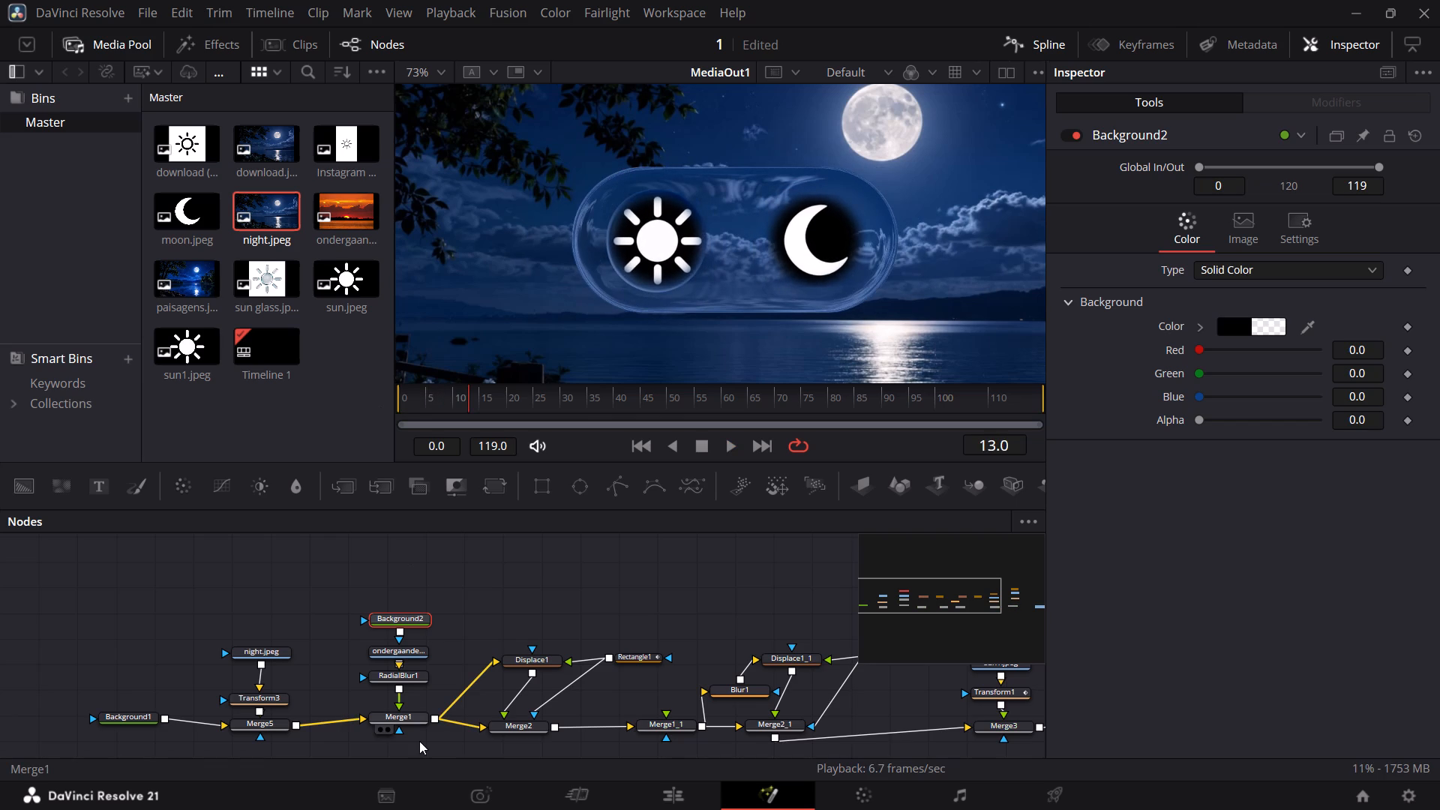
pyautogui.hscroll(-3, 668, 575)
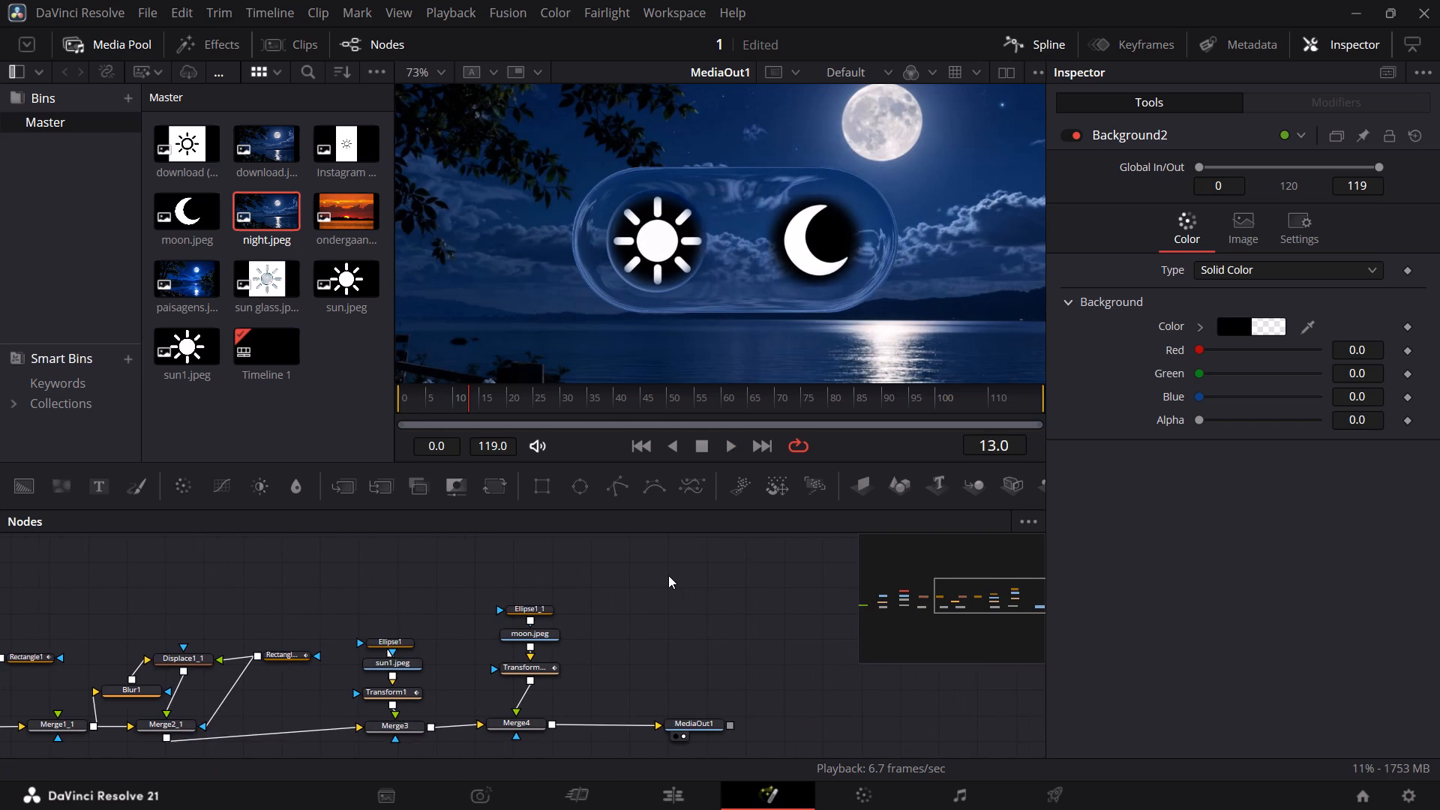
pyautogui.moveTo(693, 722); pyautogui.dragTo(790, 190)
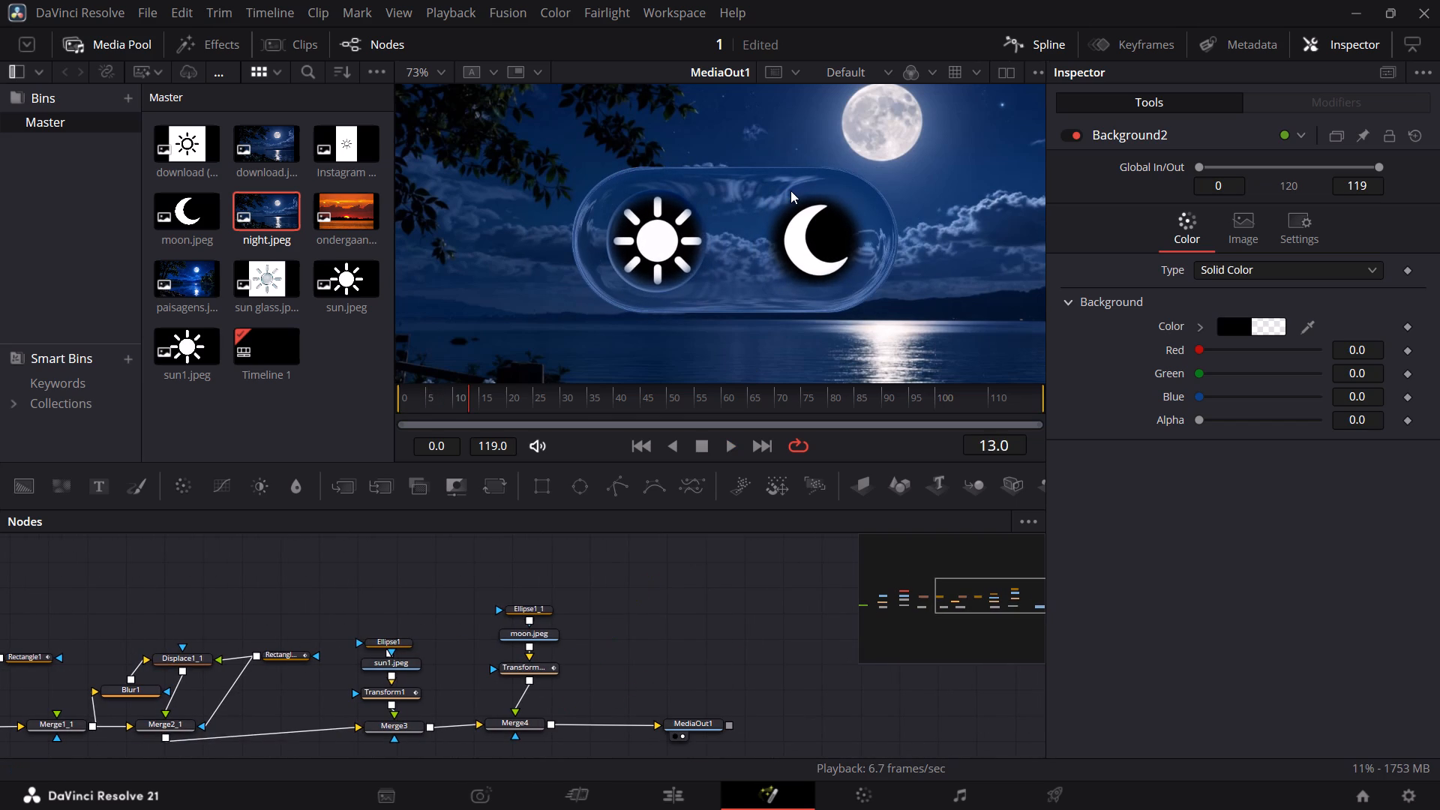
pyautogui.hscroll(3, 434, 547)
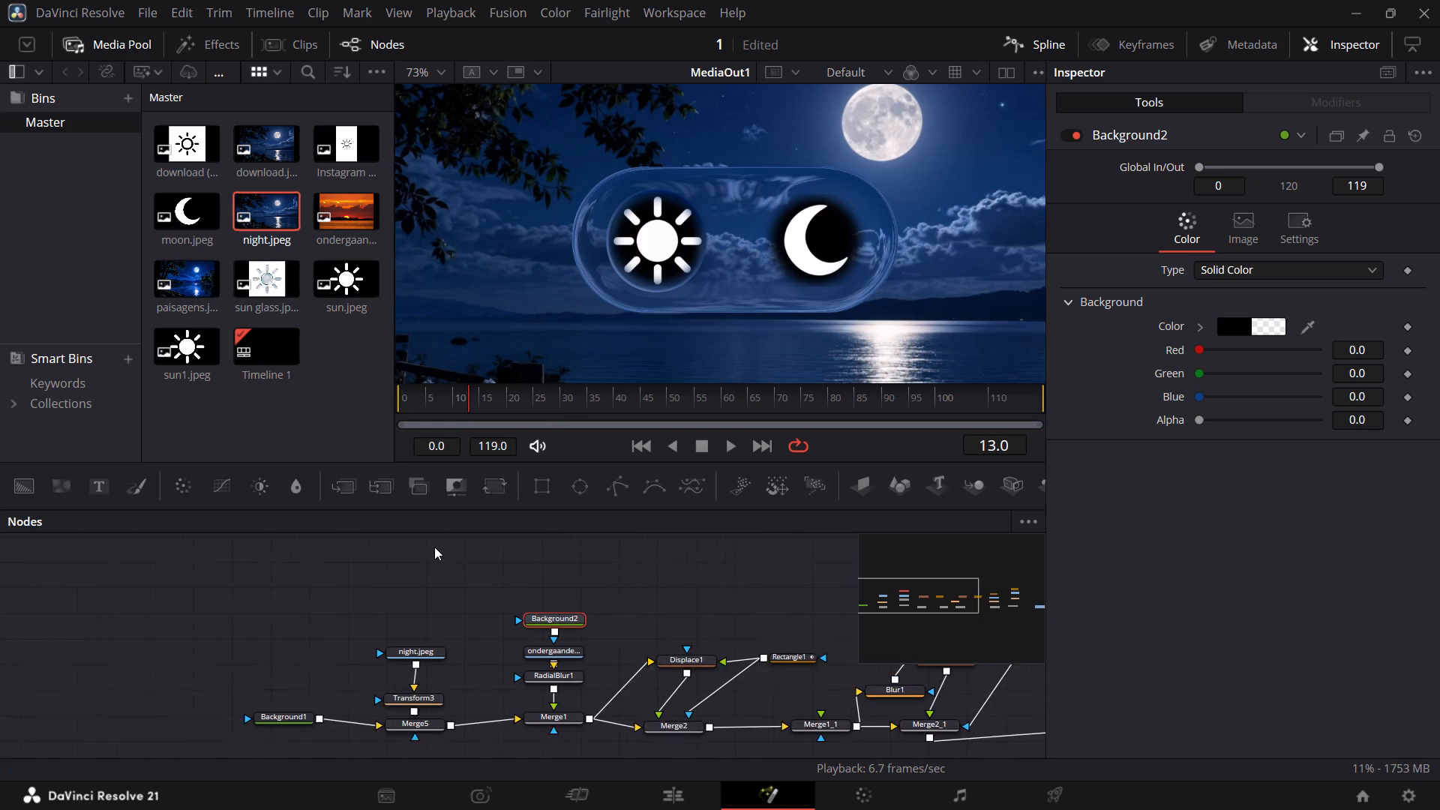
pyautogui.hscroll(1, 434, 547)
pyautogui.moveTo(475, 408); pyautogui.dragTo(409, 414)
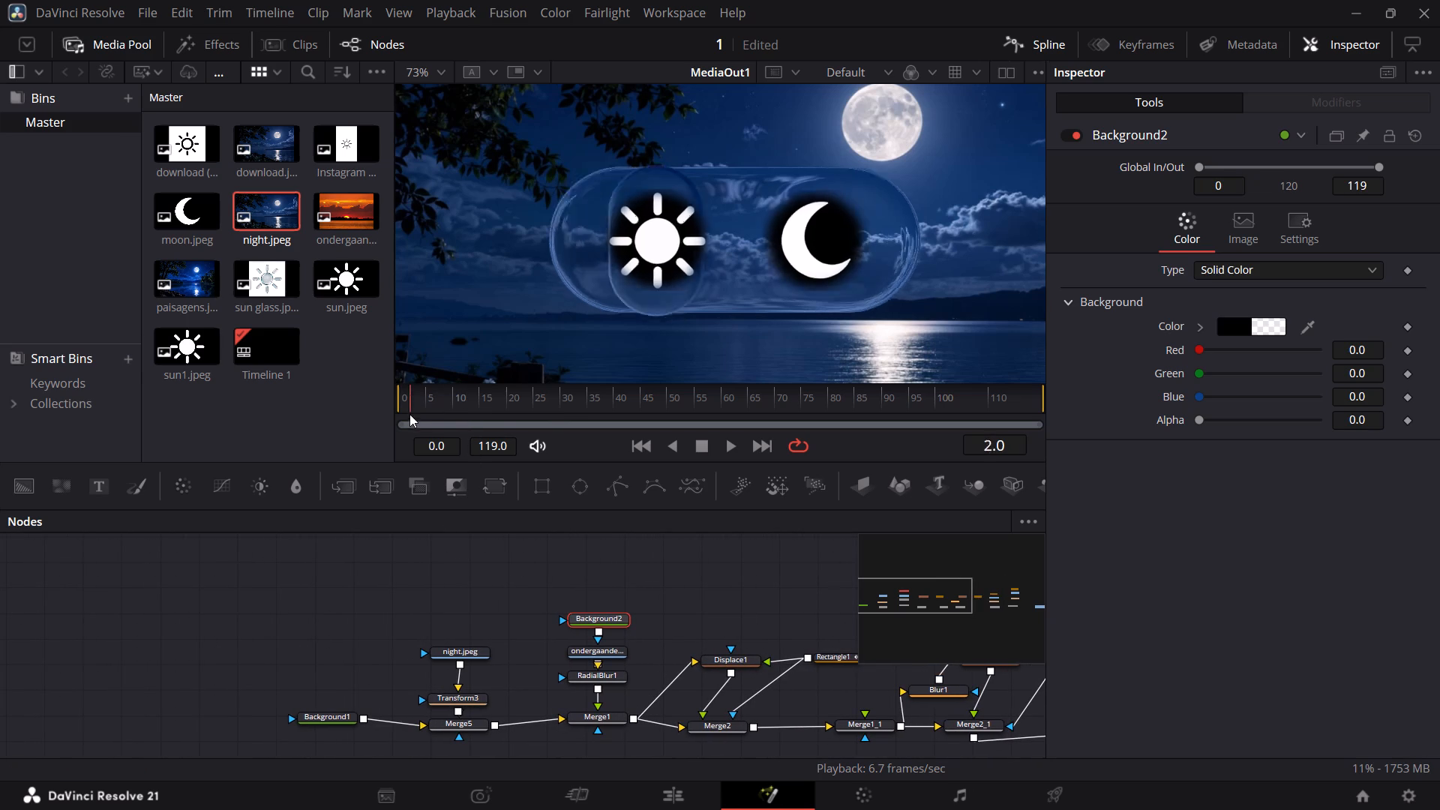
pyautogui.moveTo(409, 414); pyautogui.dragTo(382, 418)
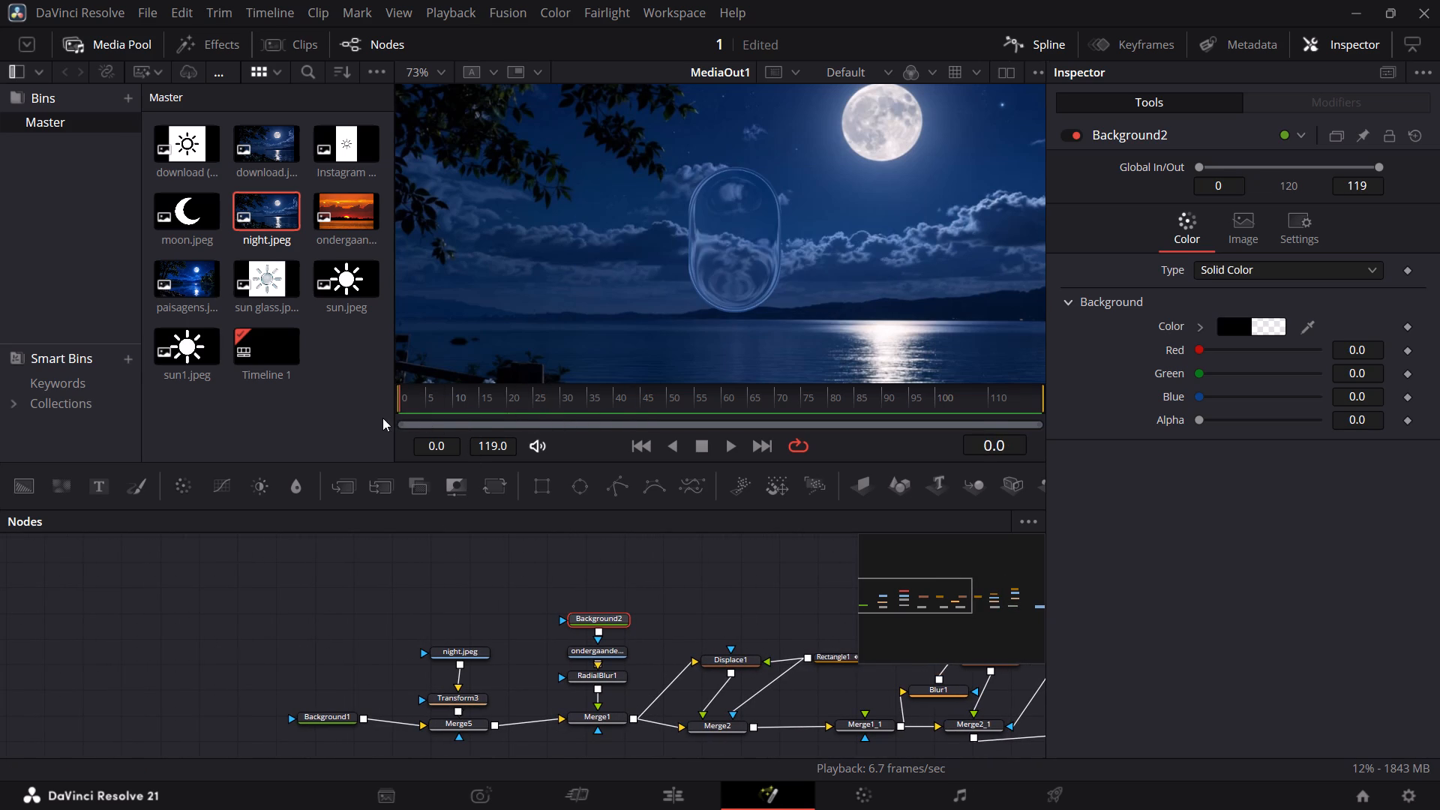
pyautogui.moveTo(382, 418); pyautogui.dragTo(361, 424)
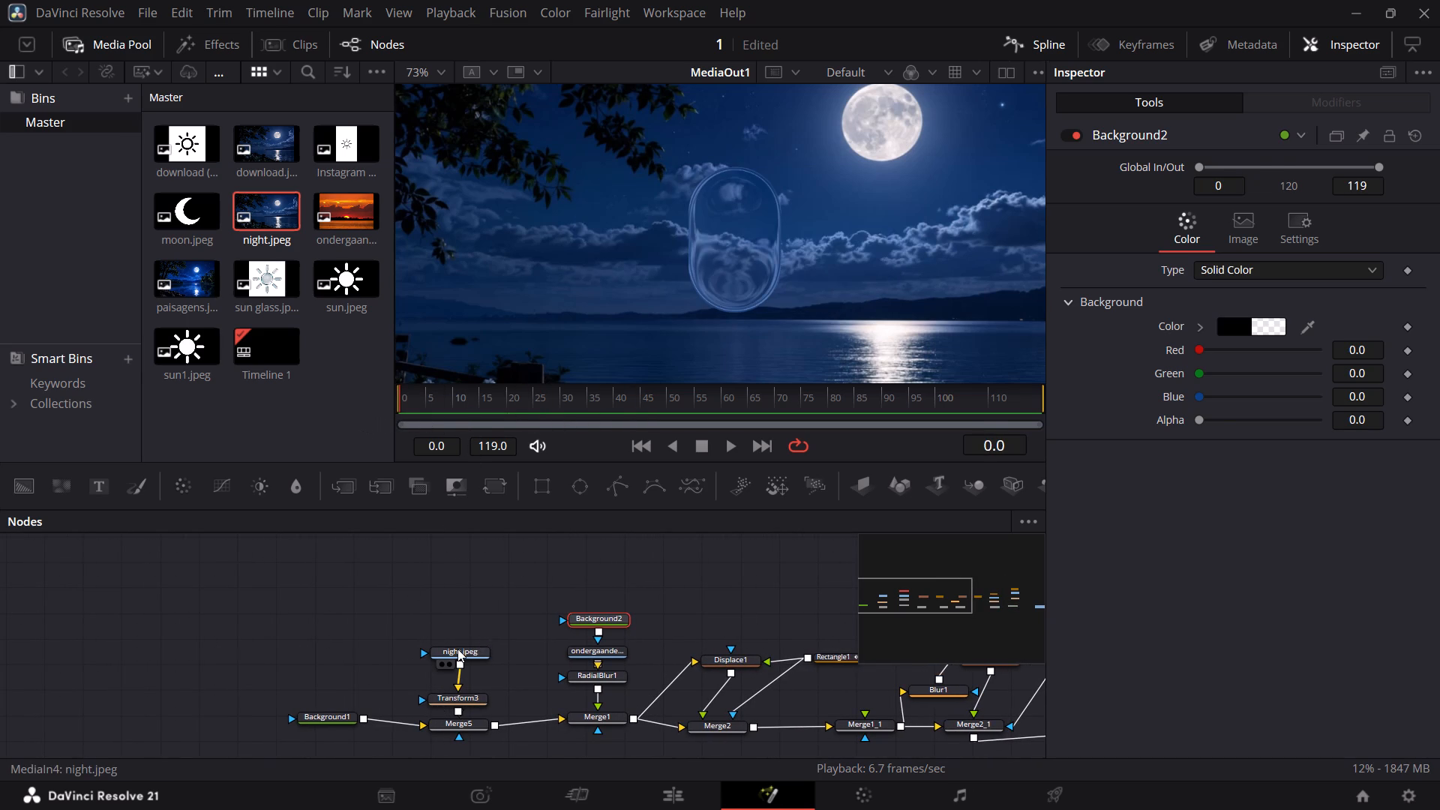
# Move the night.jpeg connection on Transform3 from the image input to the effect mask input.
pyautogui.click(457, 649)
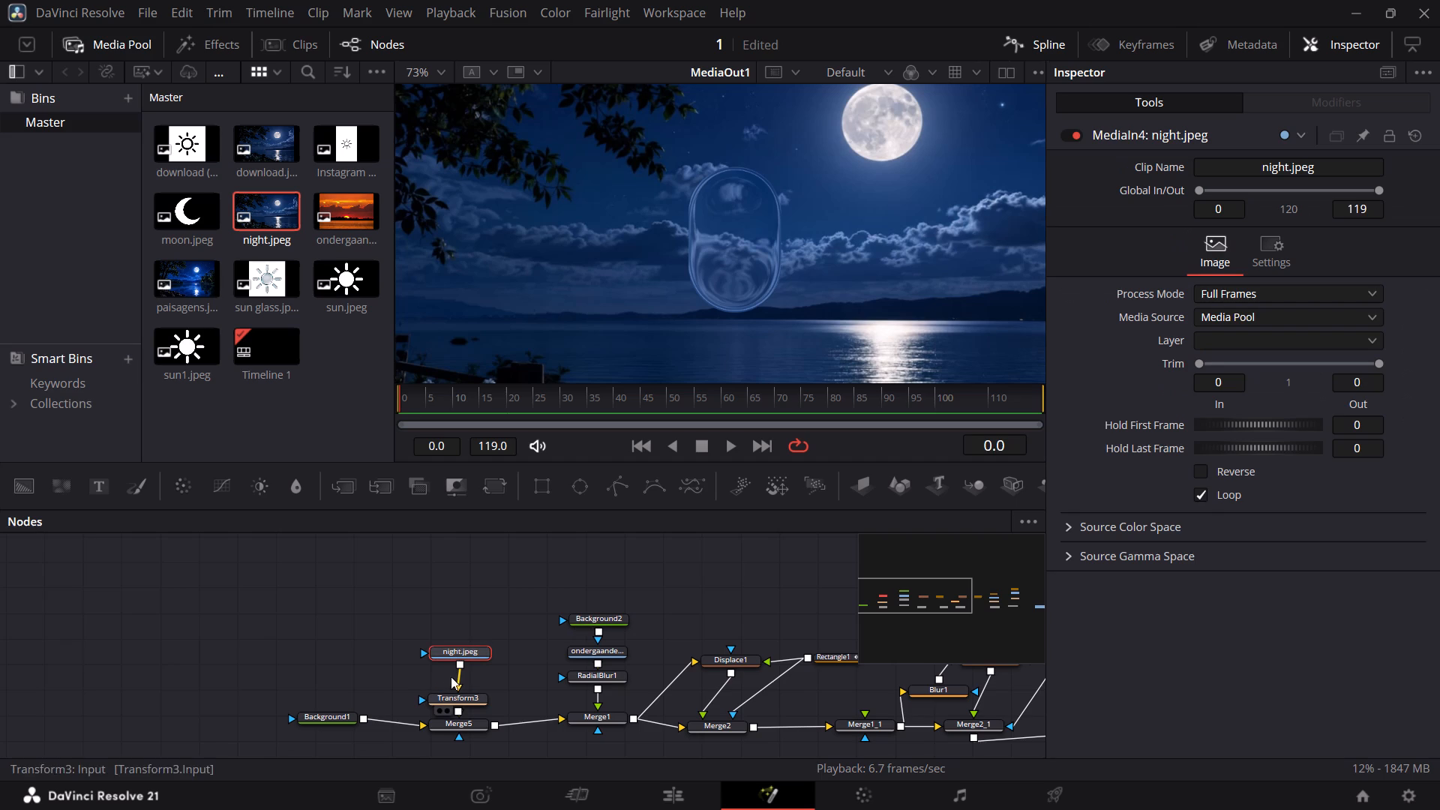
pyautogui.moveTo(454, 685); pyautogui.dragTo(421, 700)
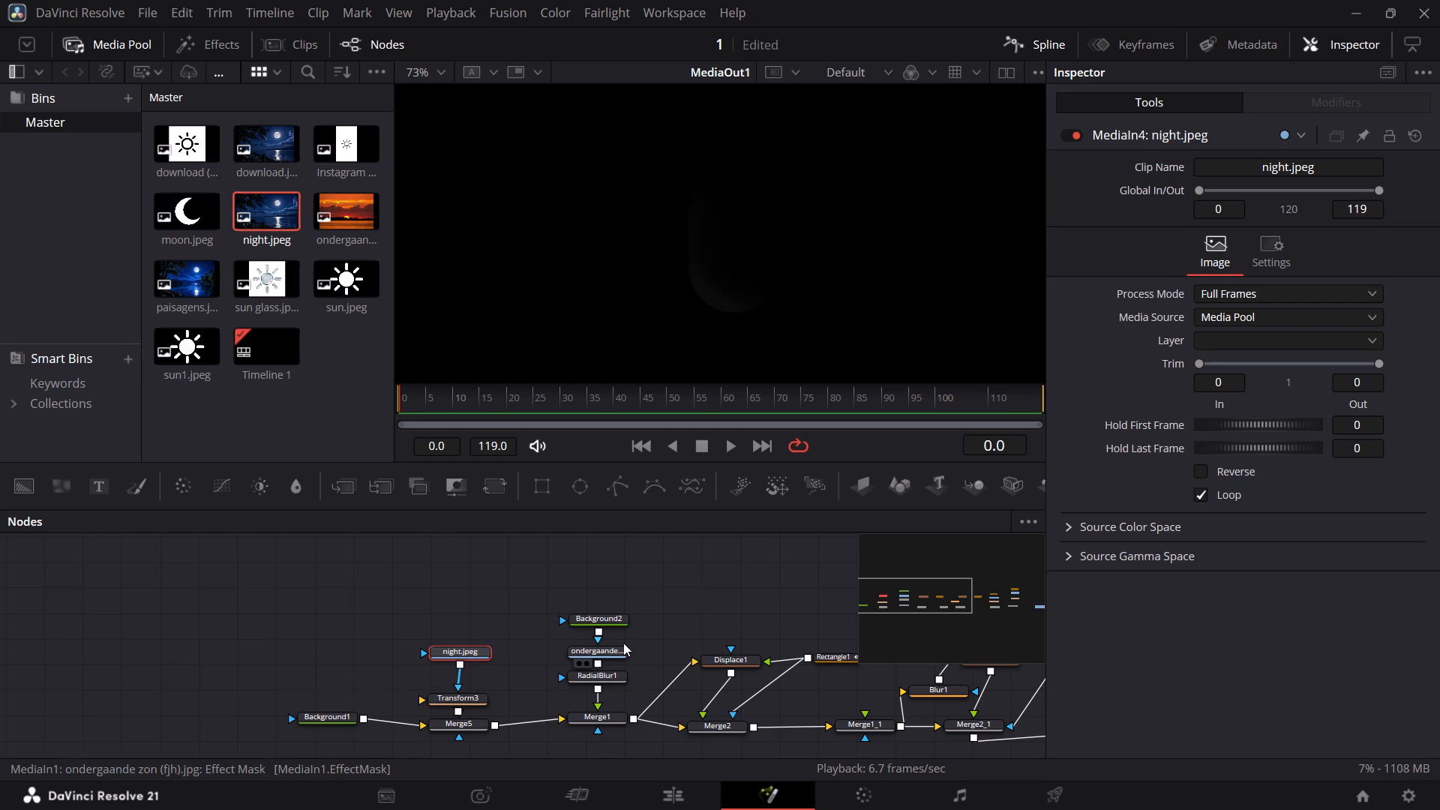
# View MediaOut1 and play the animation from frame 0 to check the output with the rewired night image.
pyautogui.hscroll(-3, 626, 643)
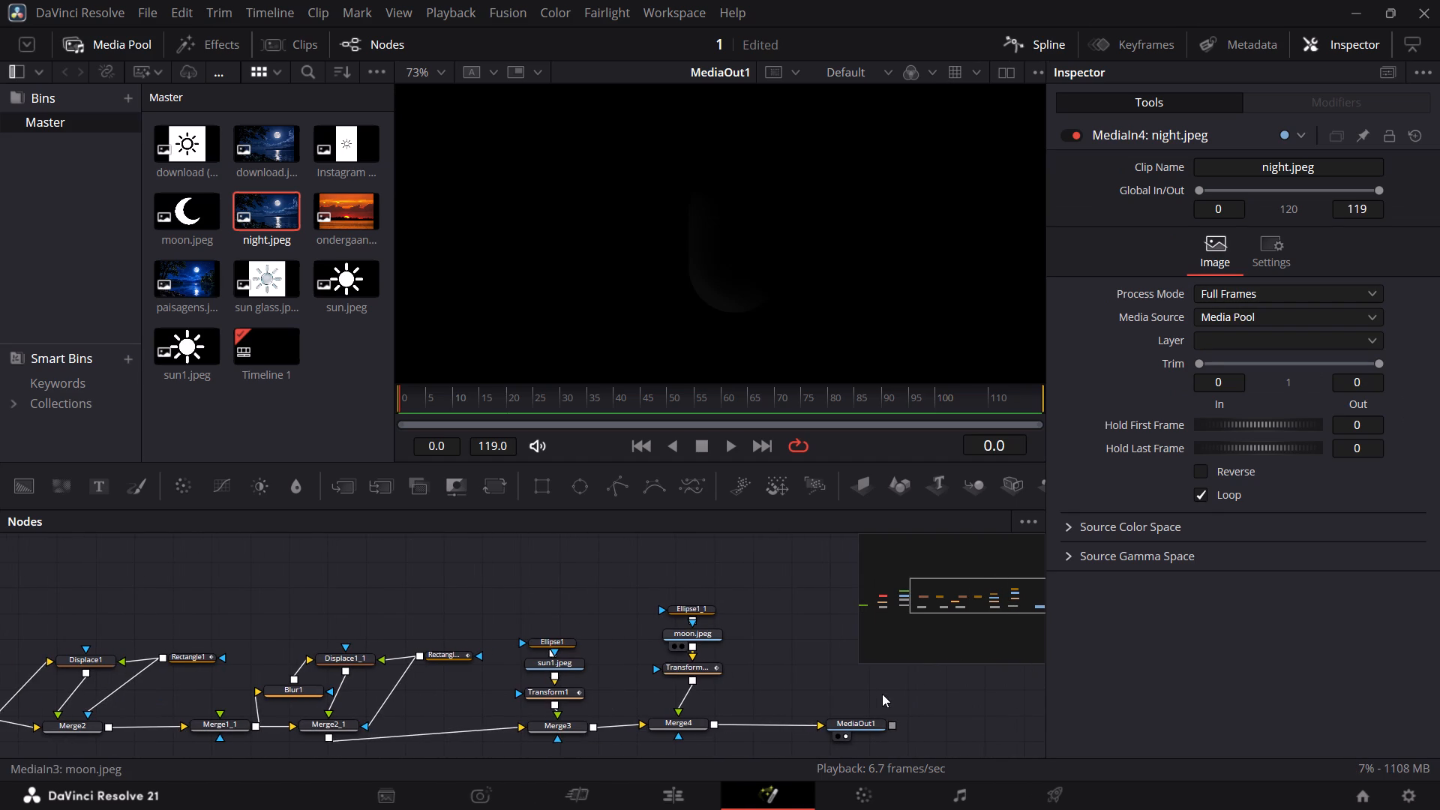
pyautogui.moveTo(866, 717); pyautogui.dragTo(814, 705)
pyautogui.scroll(-1, 814, 705)
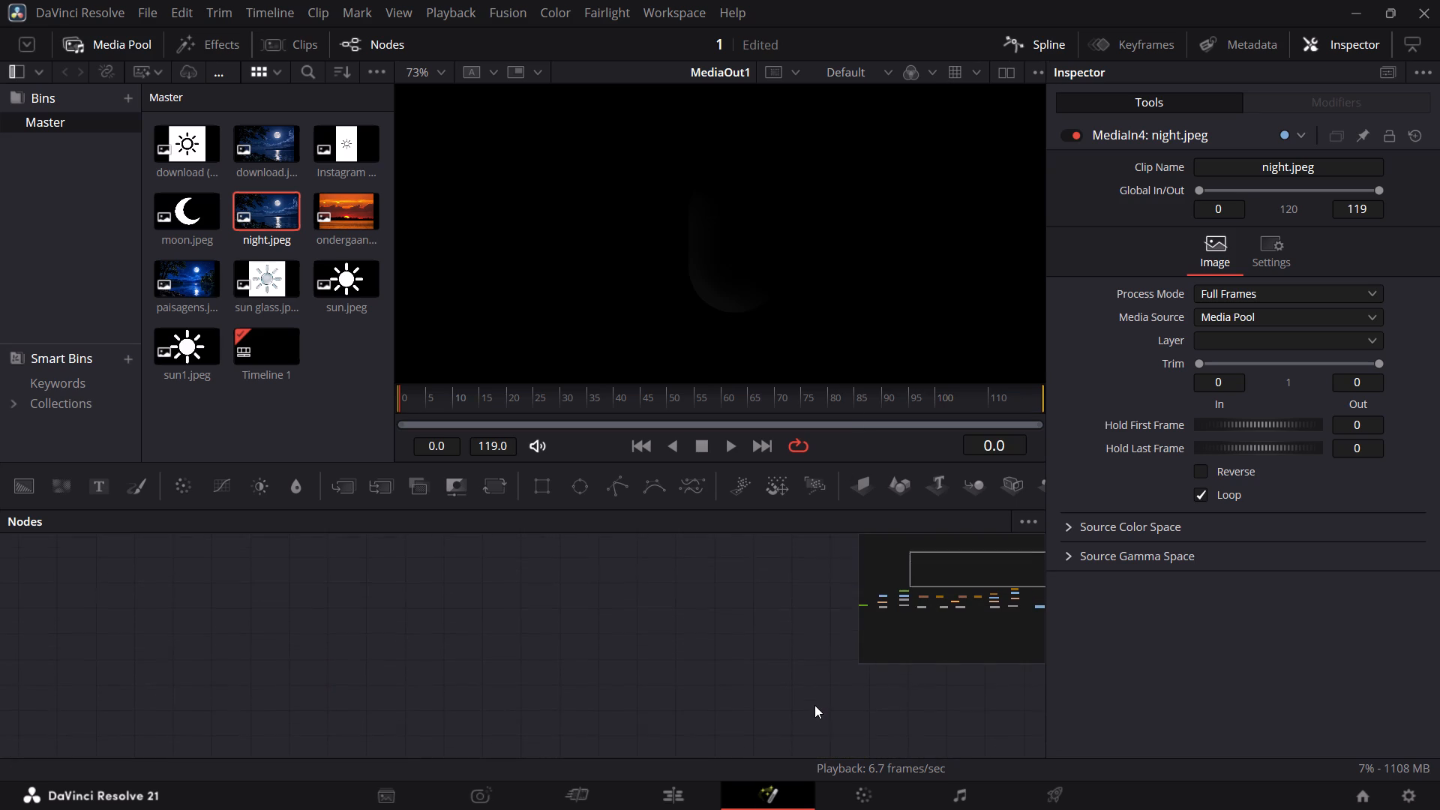
pyautogui.scroll(-2, 814, 705)
pyautogui.scroll(1, 814, 705)
pyautogui.moveTo(853, 731); pyautogui.dragTo(805, 234)
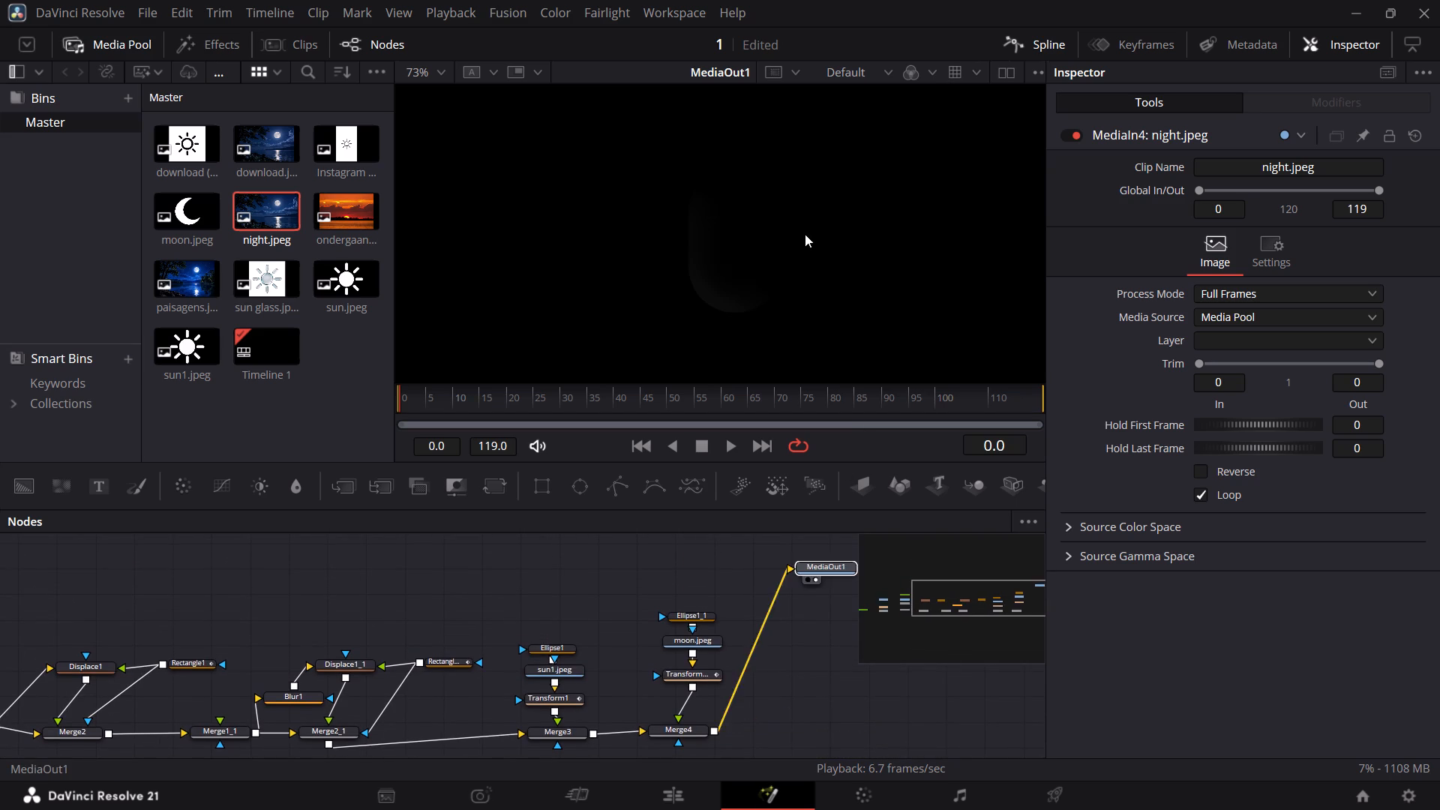
pyautogui.moveTo(805, 234); pyautogui.dragTo(804, 234)
pyautogui.press('space')
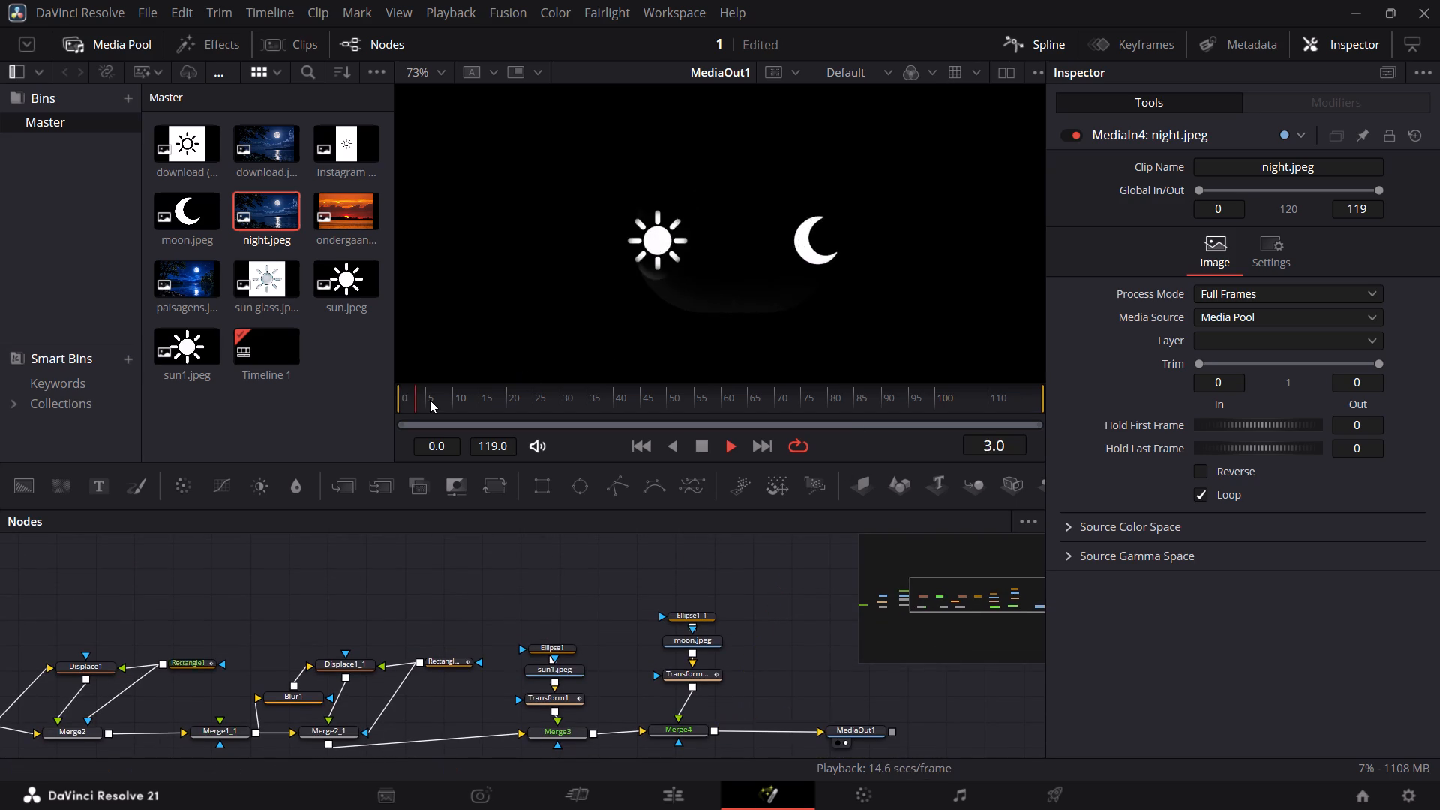
pyautogui.press('space')
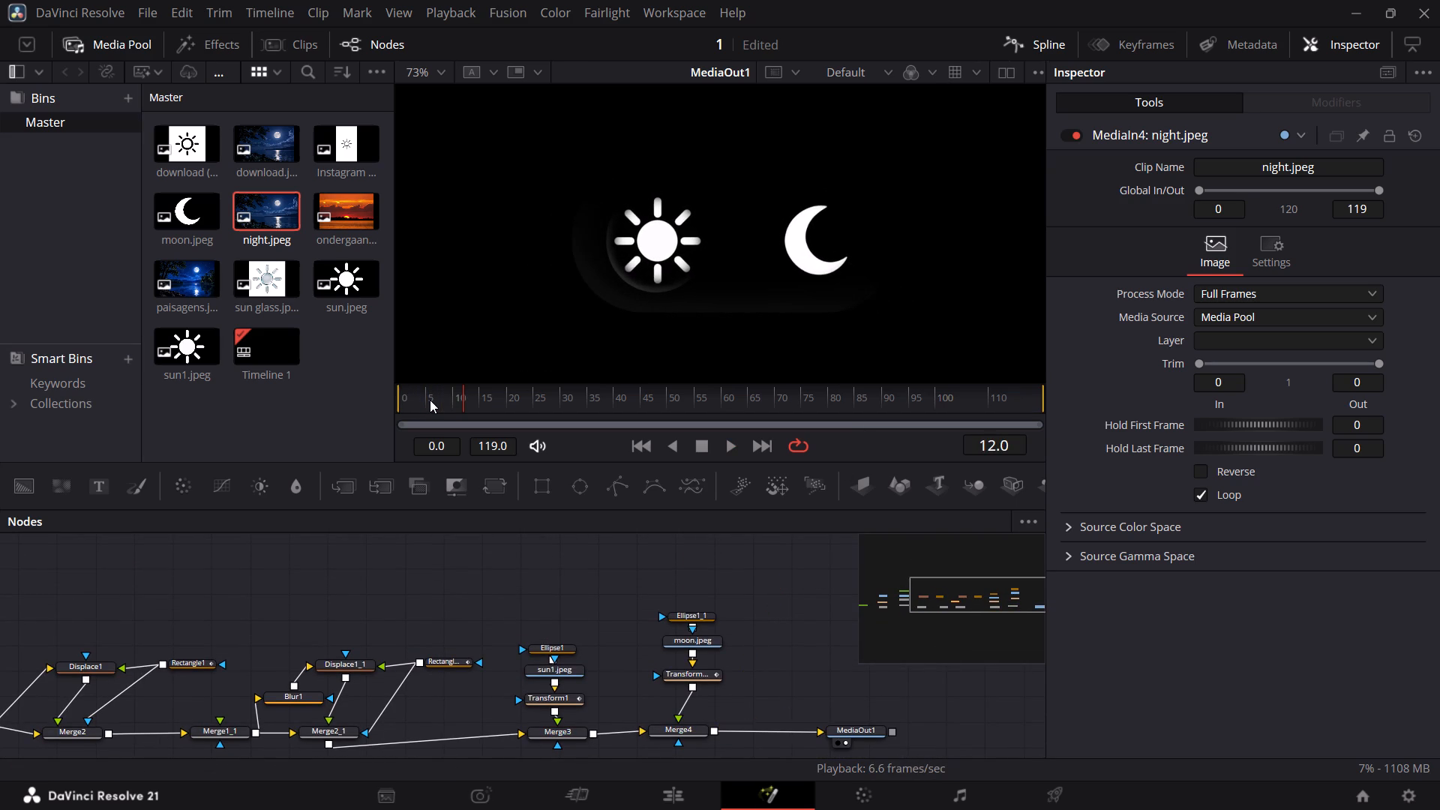
# Inspect the sunset image node in the viewer, followed by the Background2 node that masks it.
pyautogui.hscroll(2, 341, 575)
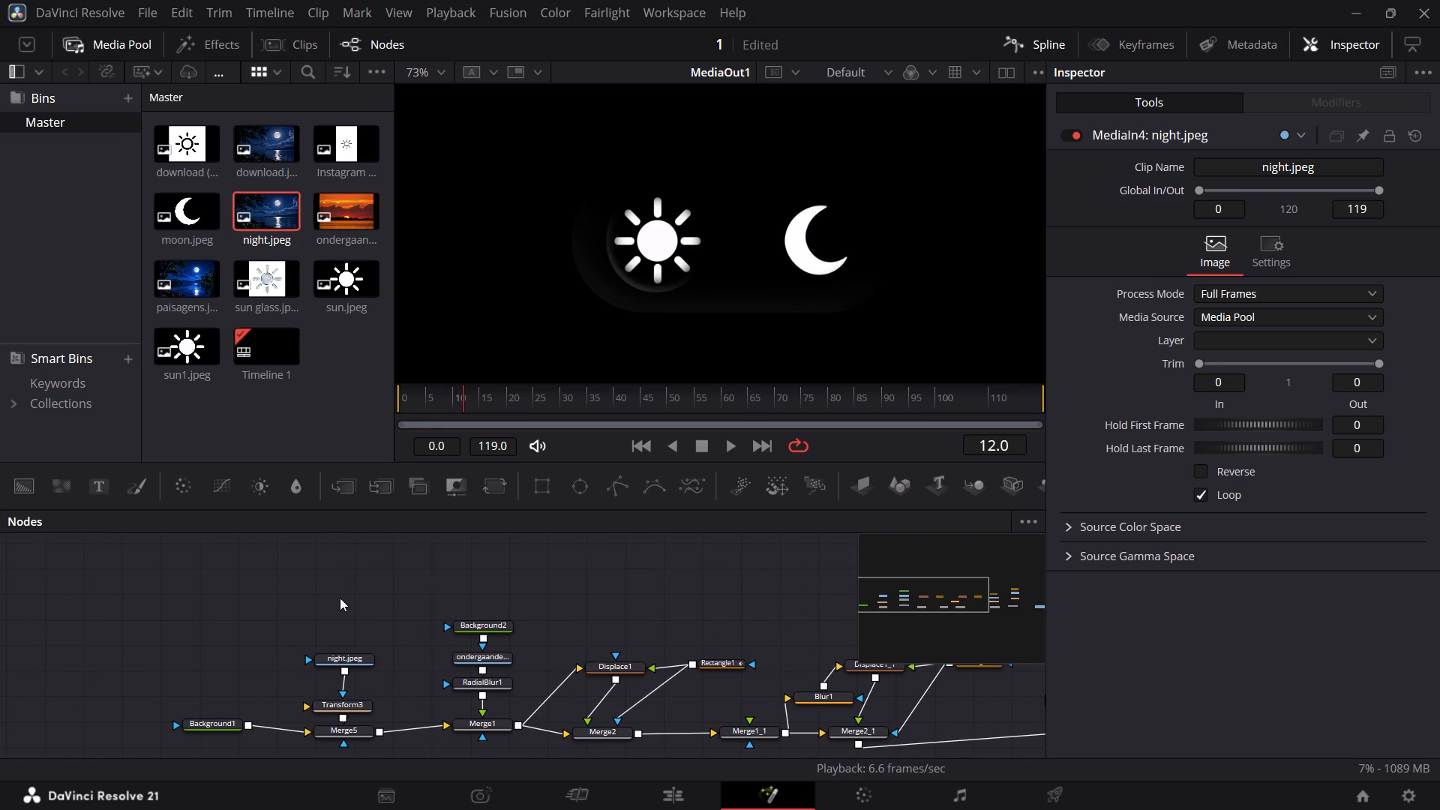
pyautogui.click(478, 655)
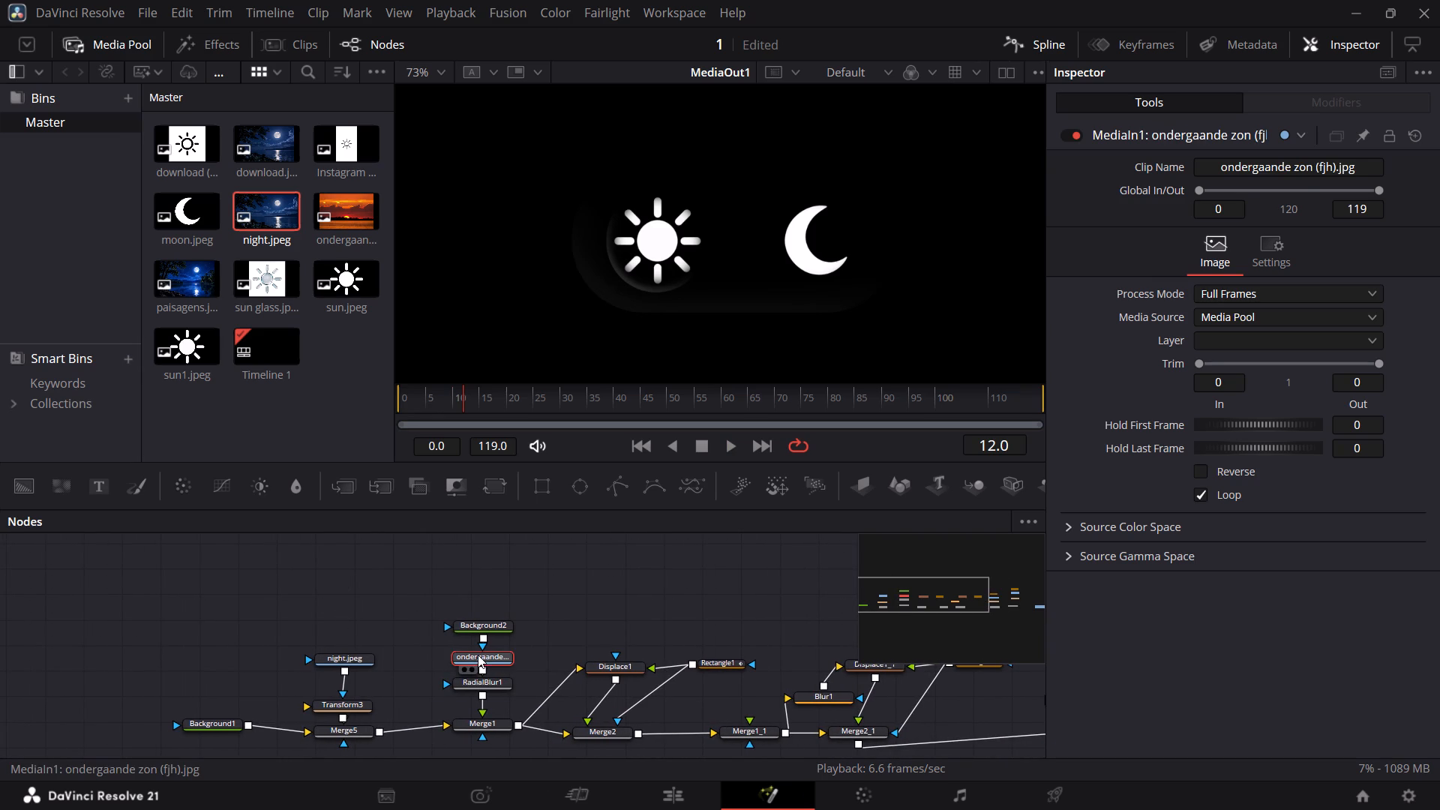
pyautogui.moveTo(478, 655); pyautogui.dragTo(656, 238)
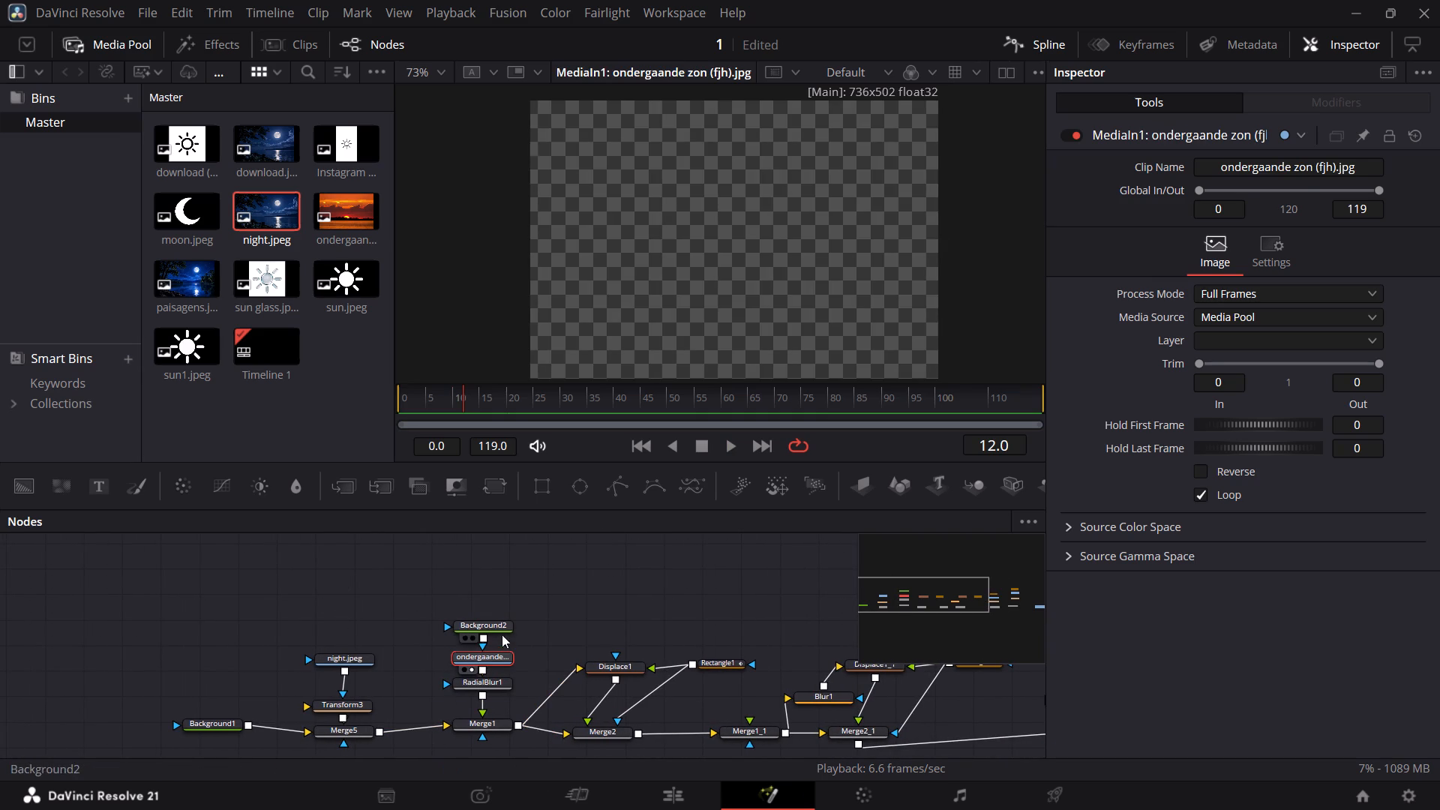
pyautogui.moveTo(493, 619); pyautogui.dragTo(652, 277)
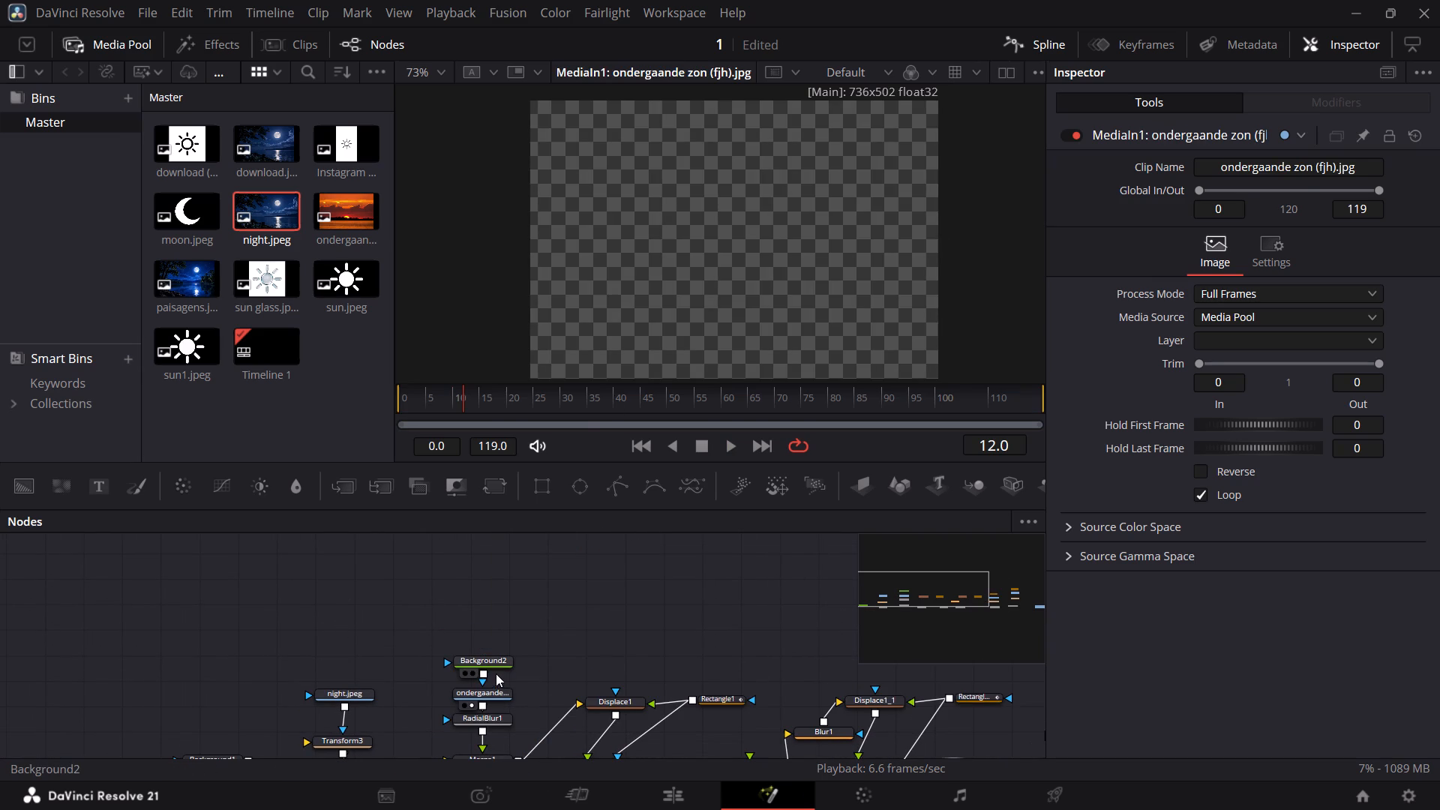
pyautogui.moveTo(493, 655); pyautogui.dragTo(648, 323)
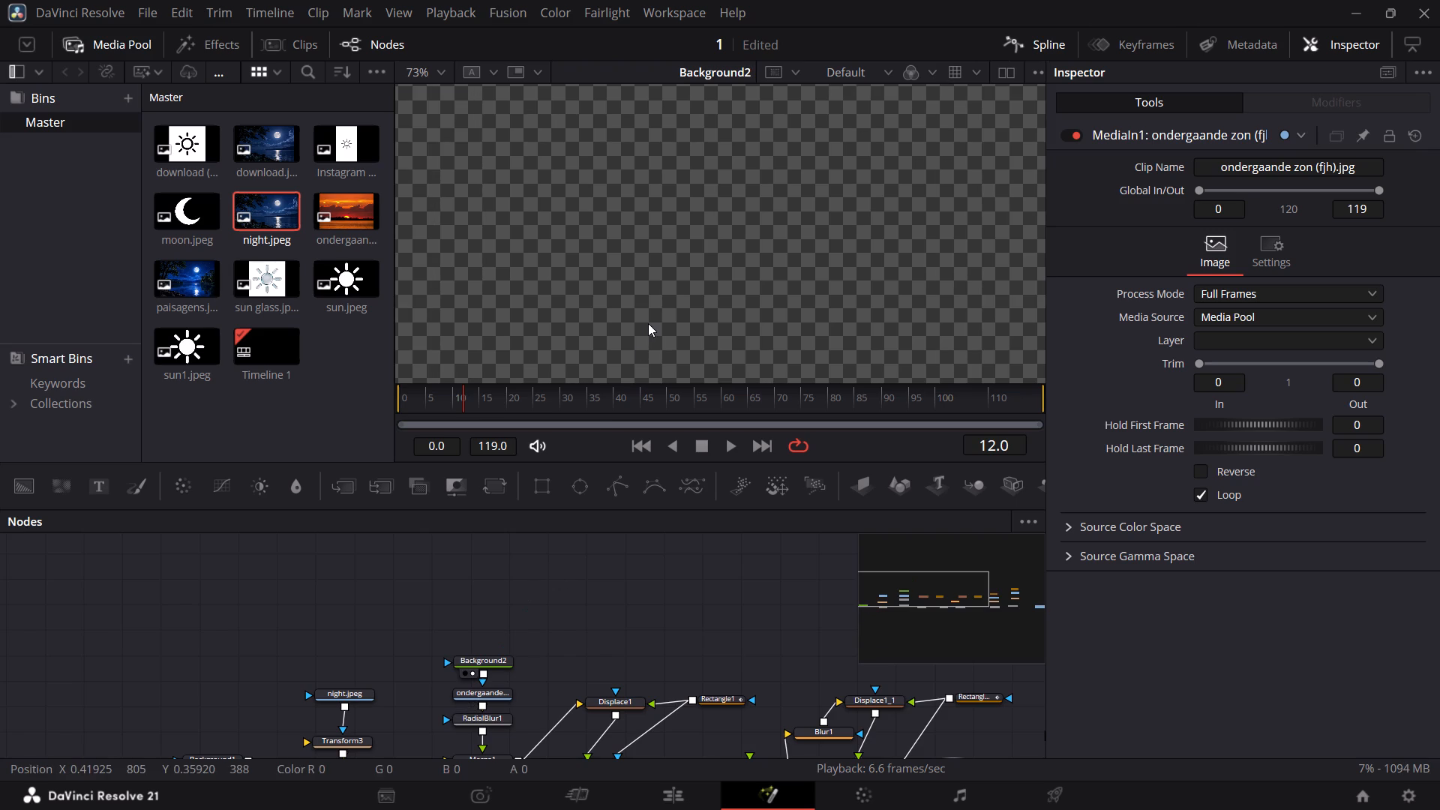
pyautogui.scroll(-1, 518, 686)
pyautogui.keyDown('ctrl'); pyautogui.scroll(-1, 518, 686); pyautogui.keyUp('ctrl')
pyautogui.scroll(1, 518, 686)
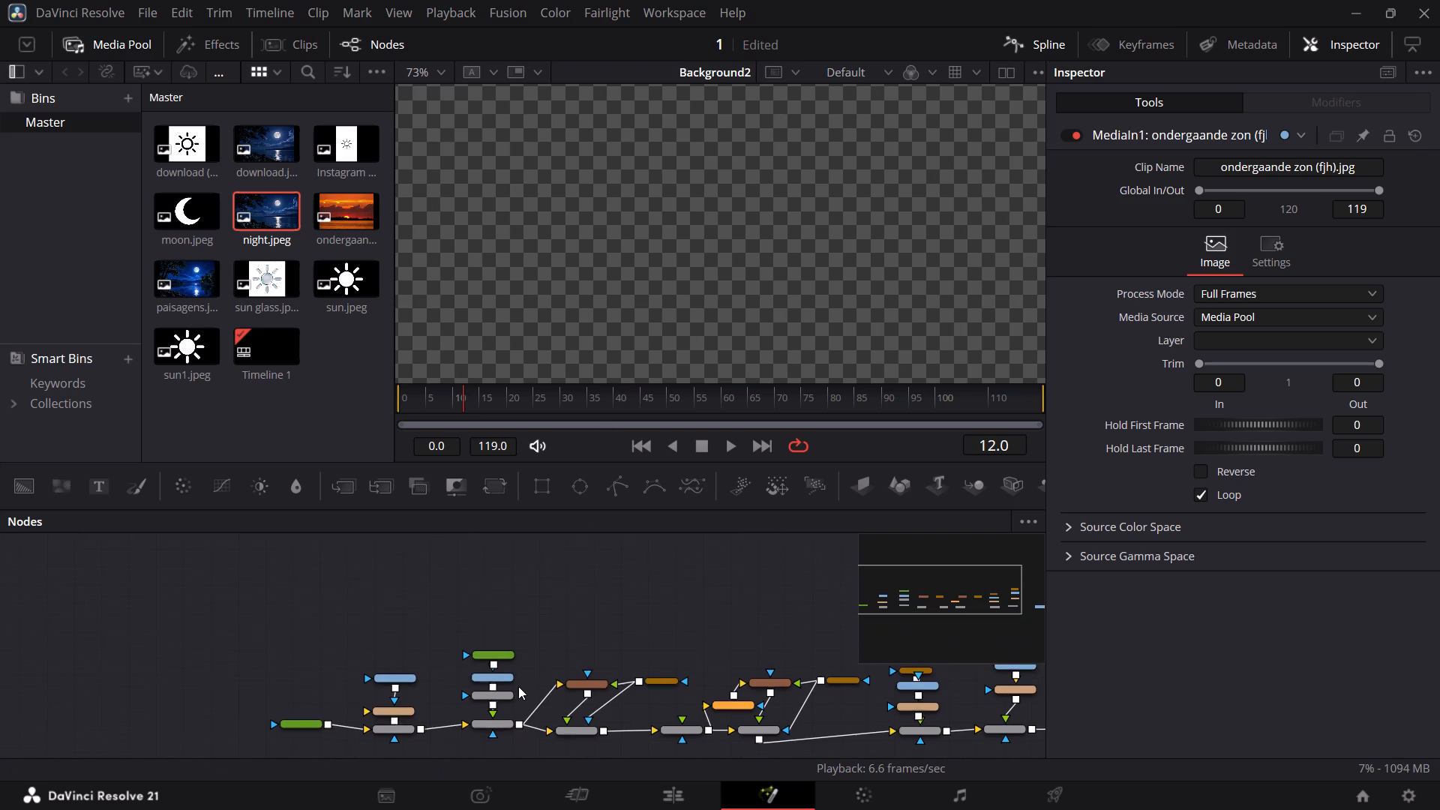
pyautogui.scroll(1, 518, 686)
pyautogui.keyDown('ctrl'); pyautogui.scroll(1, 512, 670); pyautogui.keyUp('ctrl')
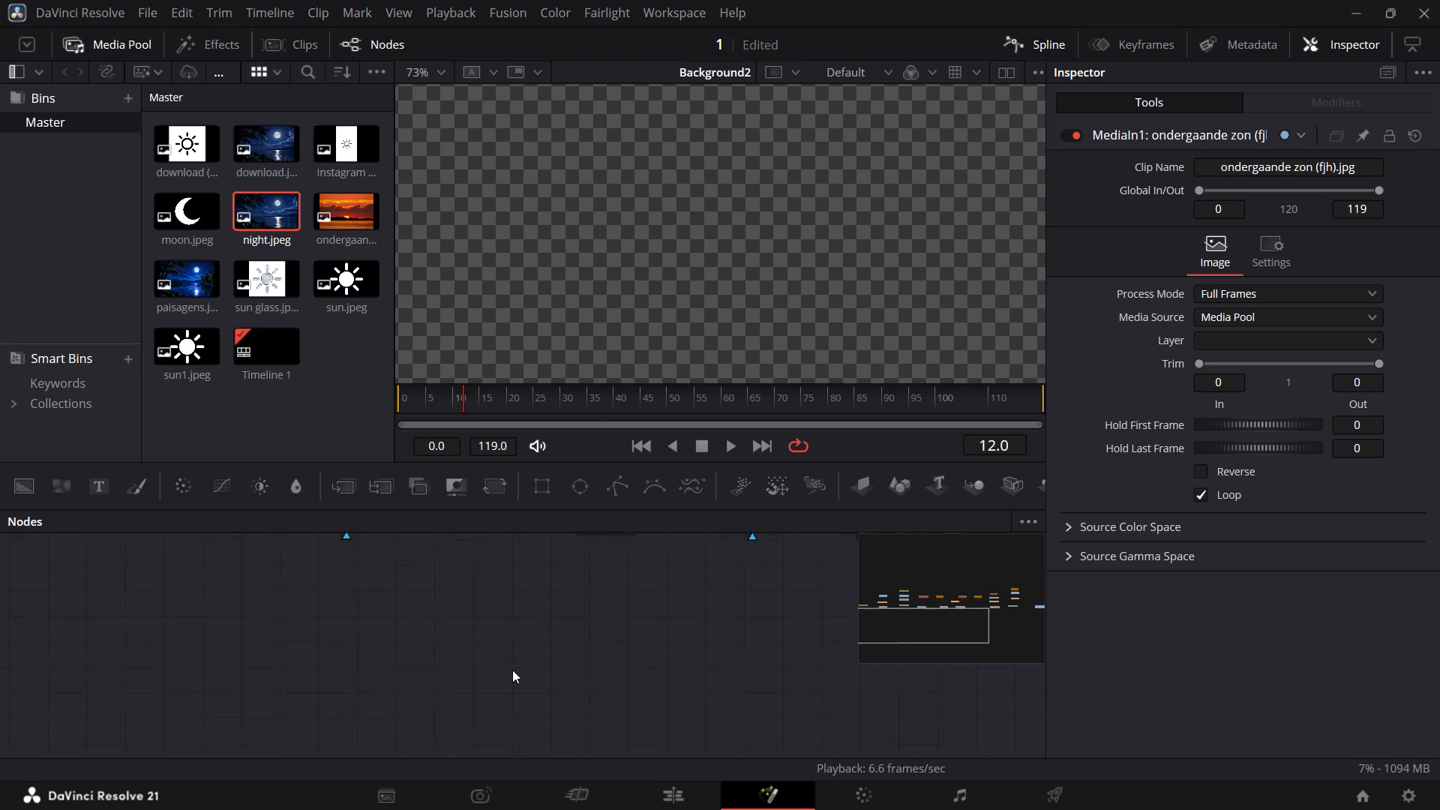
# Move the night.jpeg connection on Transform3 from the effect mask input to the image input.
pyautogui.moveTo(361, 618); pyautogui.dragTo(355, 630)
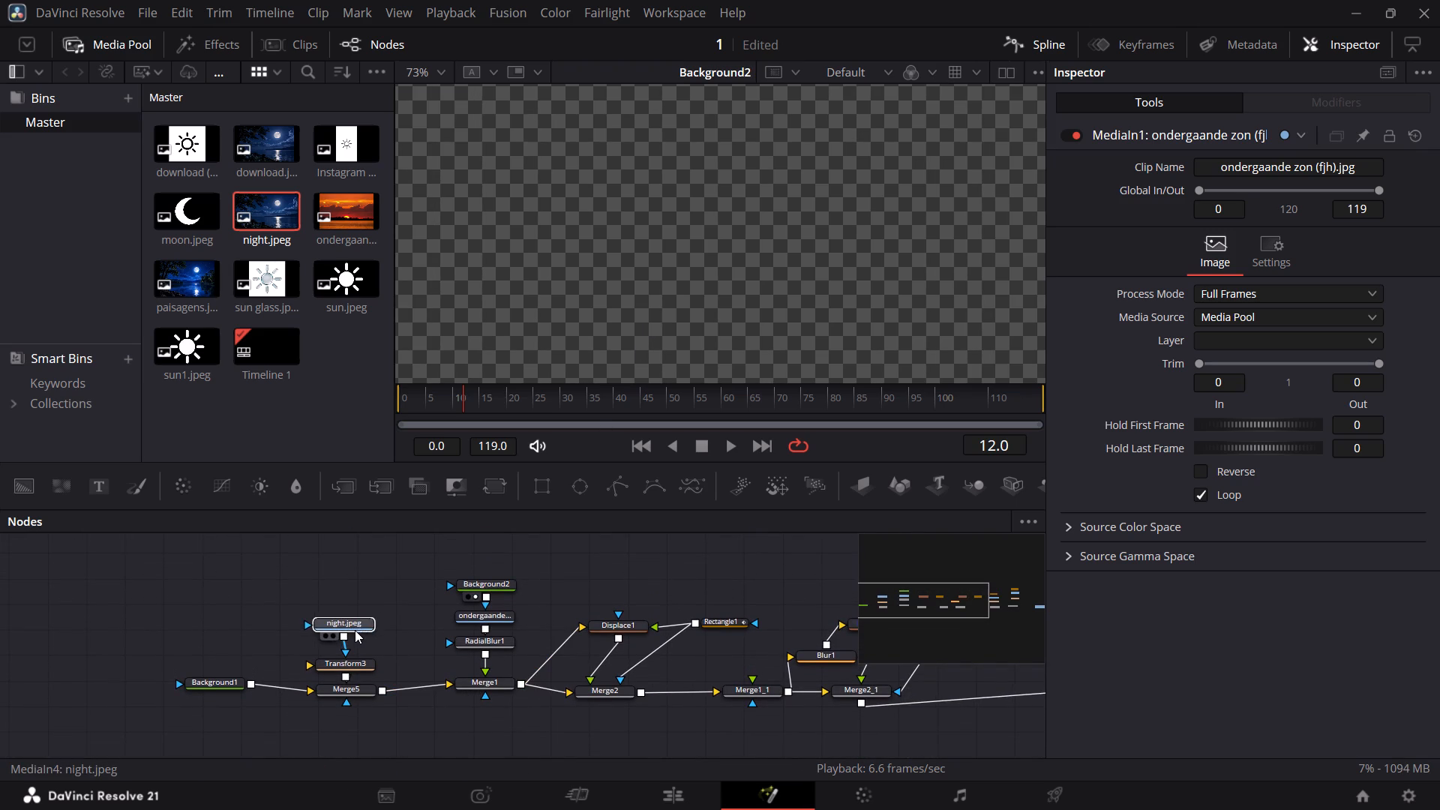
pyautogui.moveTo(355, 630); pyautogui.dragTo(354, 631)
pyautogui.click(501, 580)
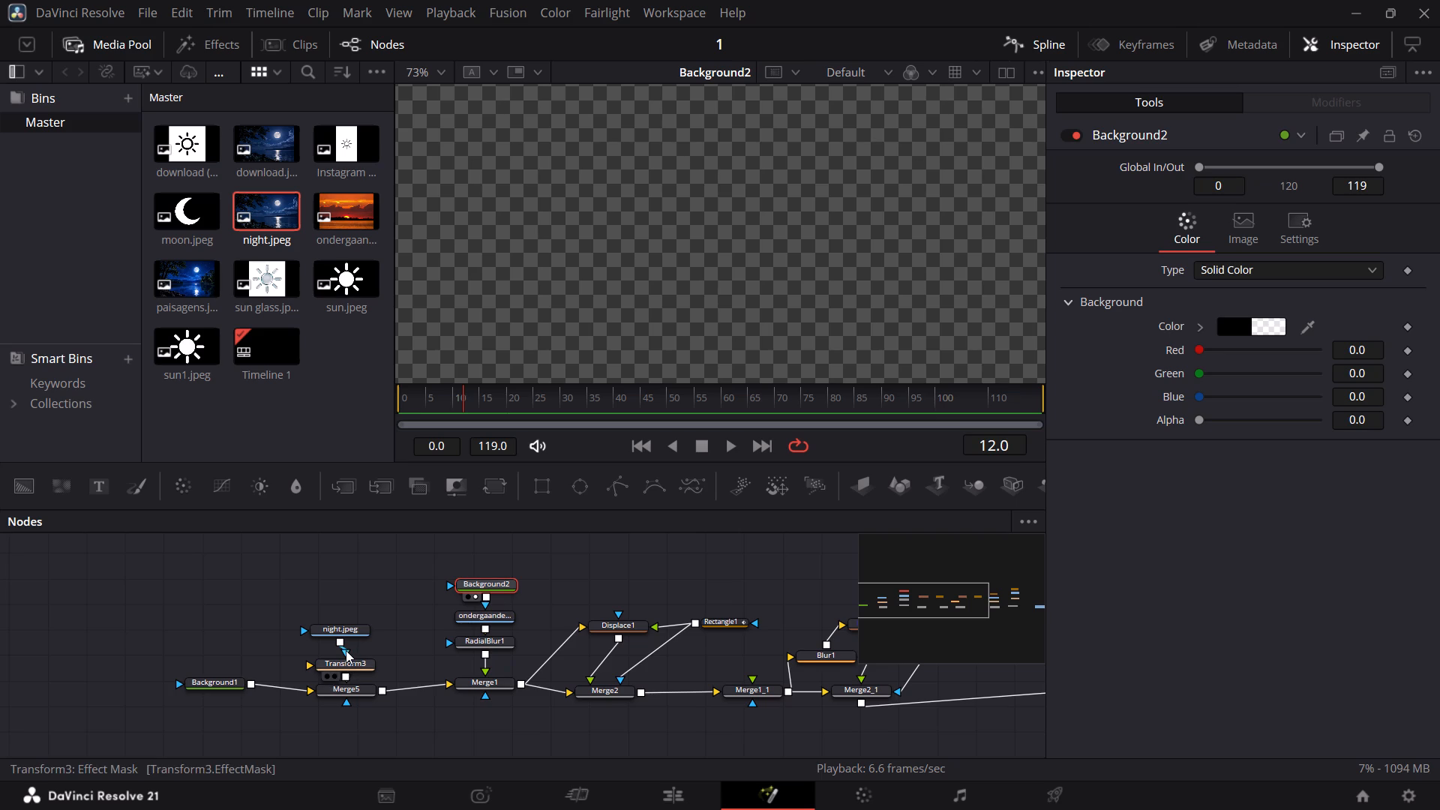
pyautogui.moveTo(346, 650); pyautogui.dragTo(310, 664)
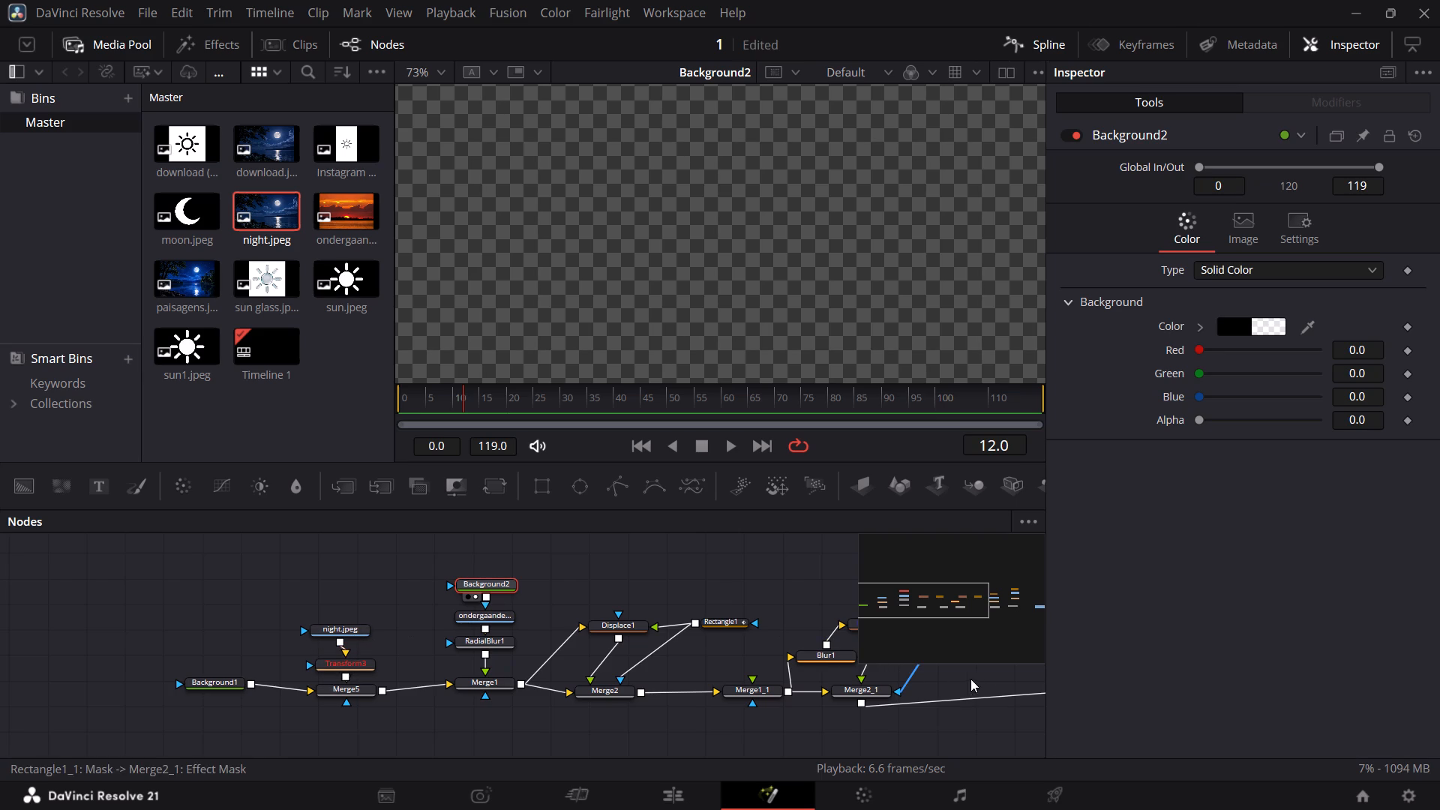
# Show the MediaOut1 output in the viewer.
pyautogui.hscroll(-3, 925, 703)
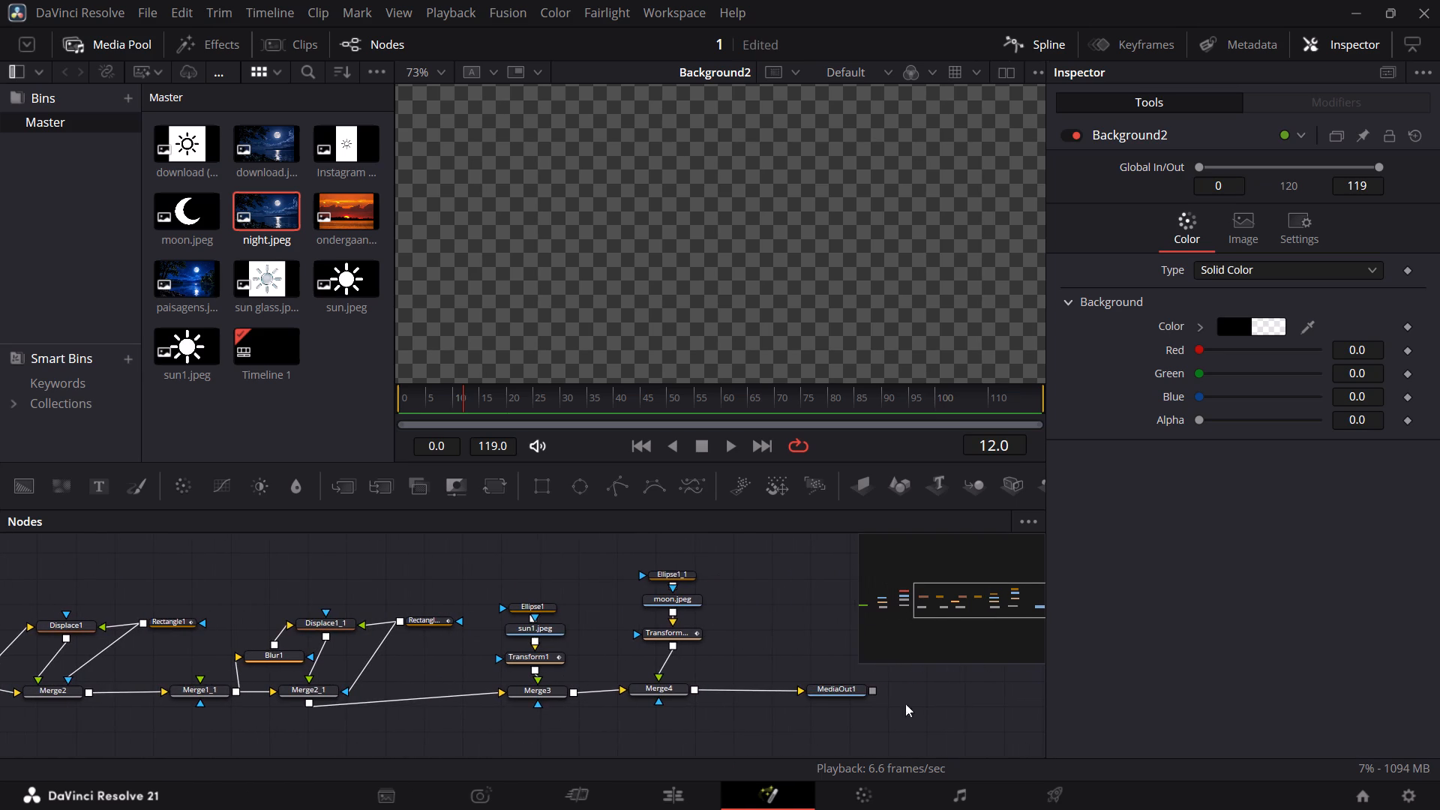
pyautogui.moveTo(850, 691); pyautogui.dragTo(836, 268)
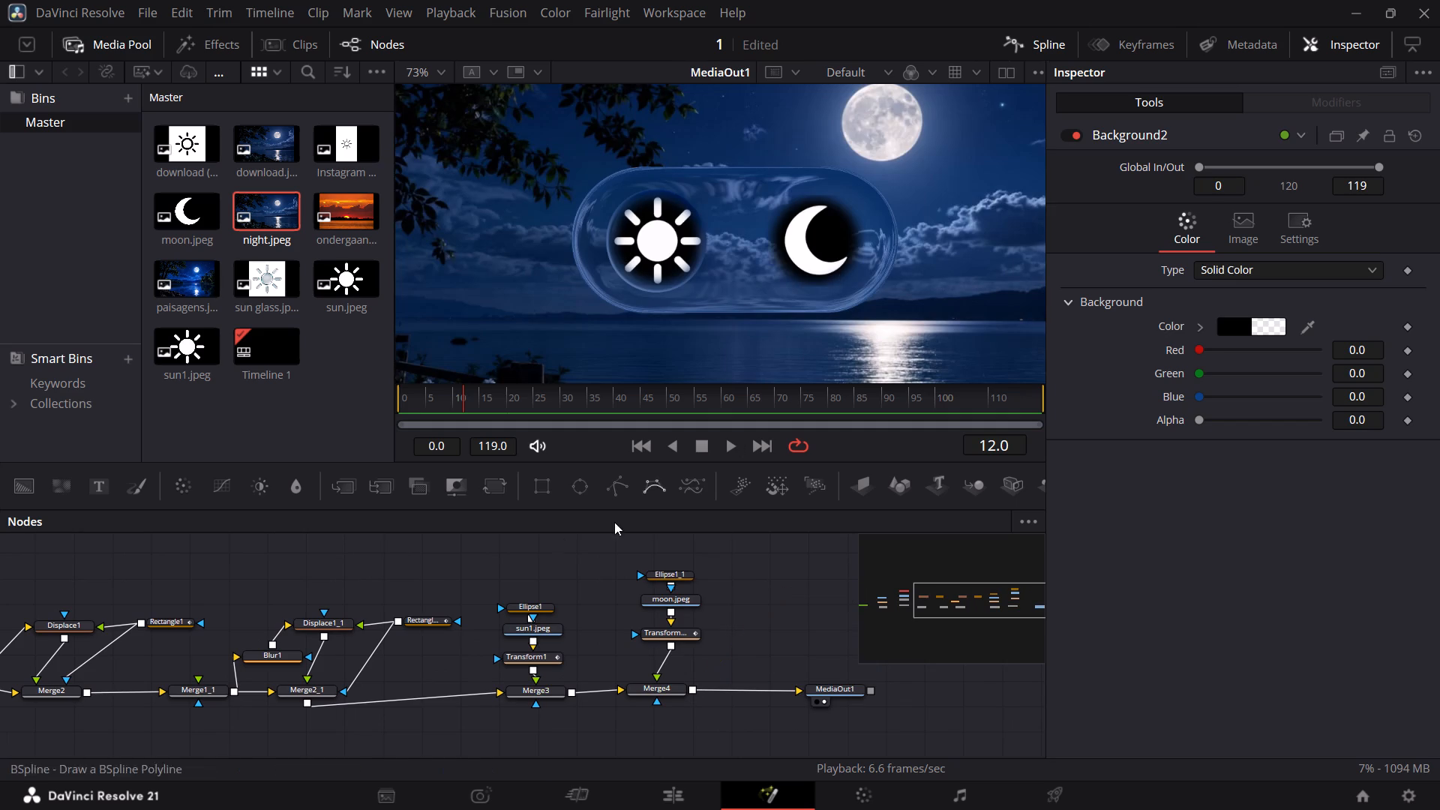
# Inspect the settings of the Background1, sunset image, Background2 and night.jpeg nodes.
pyautogui.hscroll(2, 549, 529)
pyautogui.hscroll(4, 468, 580)
pyautogui.hscroll(-1, 468, 580)
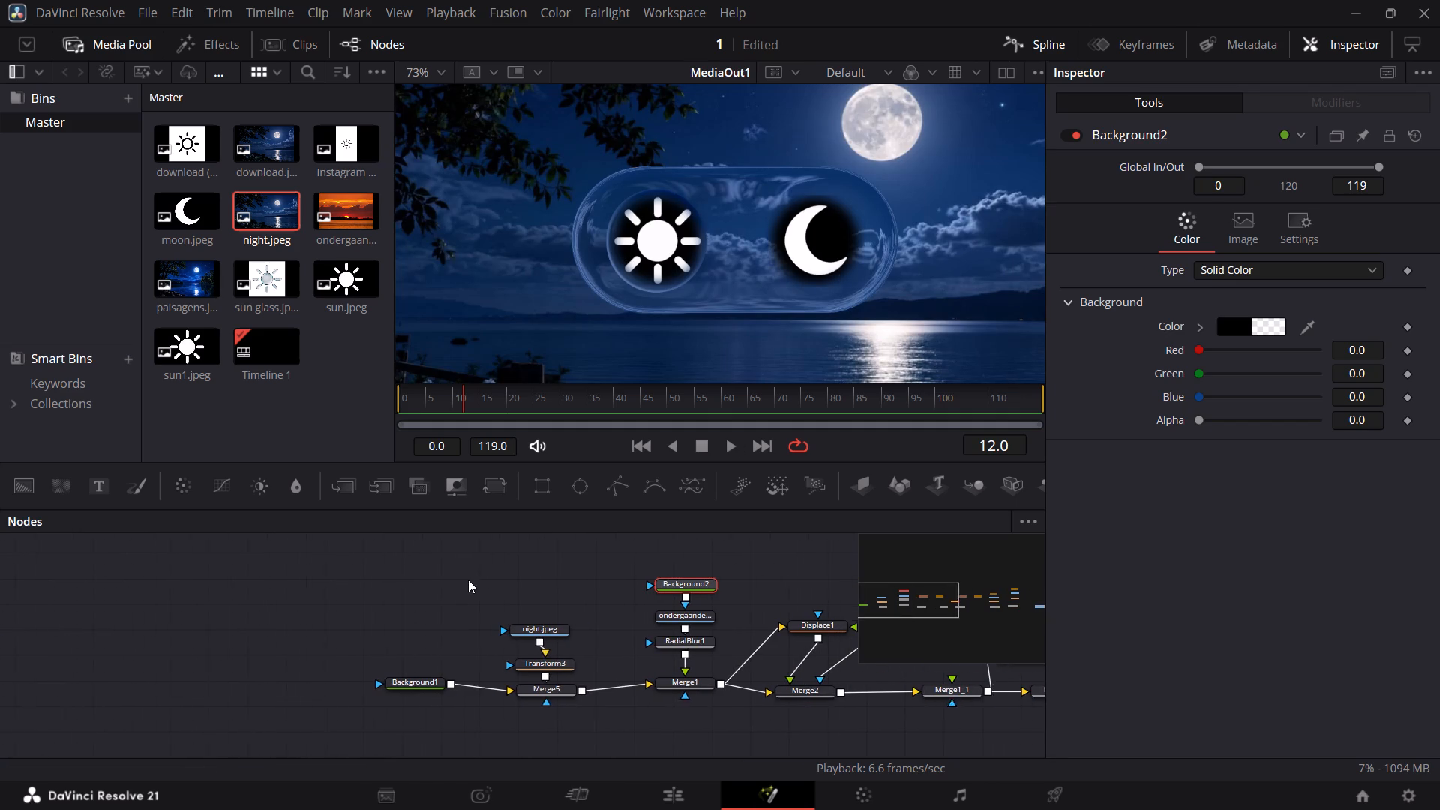
pyautogui.hscroll(-1, 468, 580)
pyautogui.moveTo(361, 689); pyautogui.dragTo(334, 724)
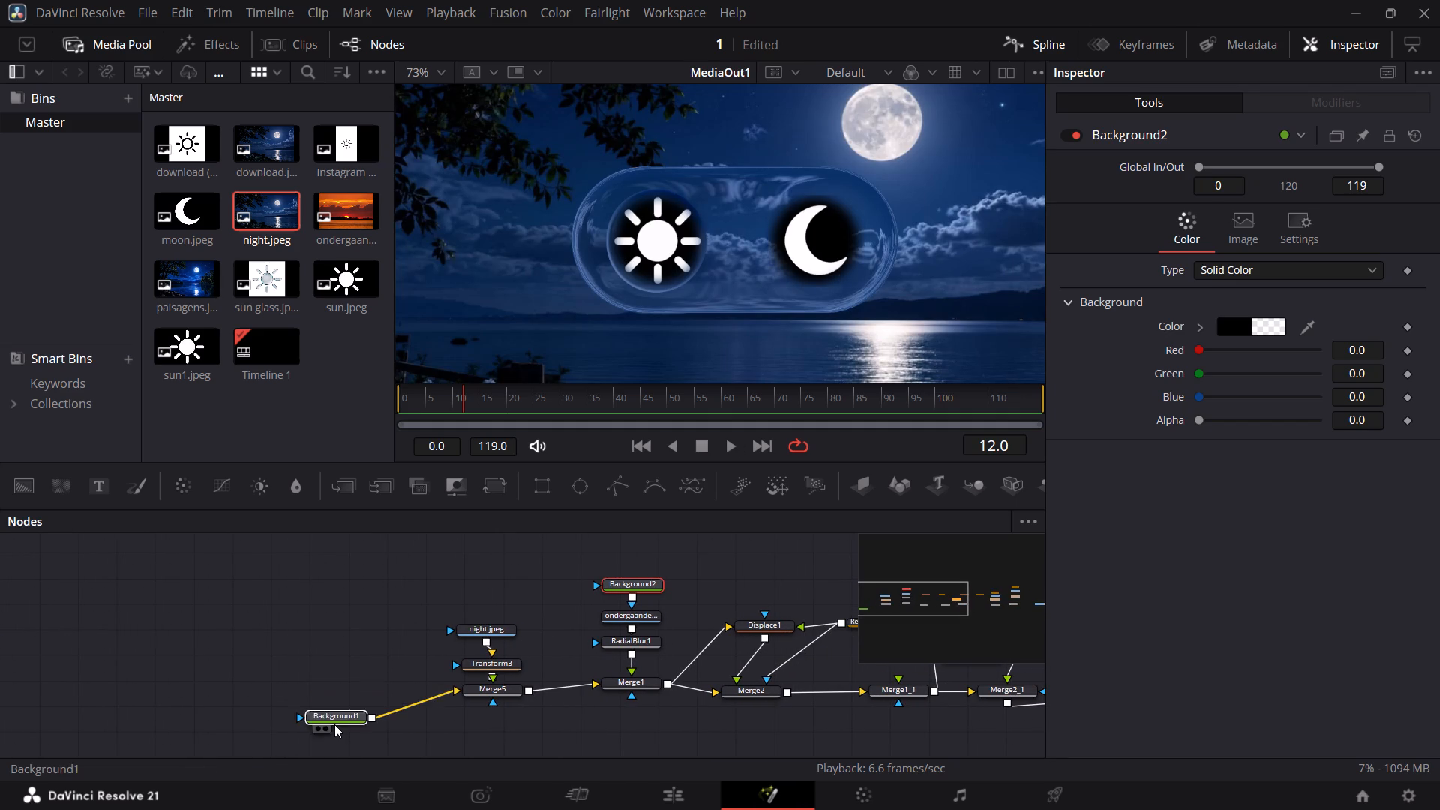
pyautogui.moveTo(334, 724); pyautogui.dragTo(331, 696)
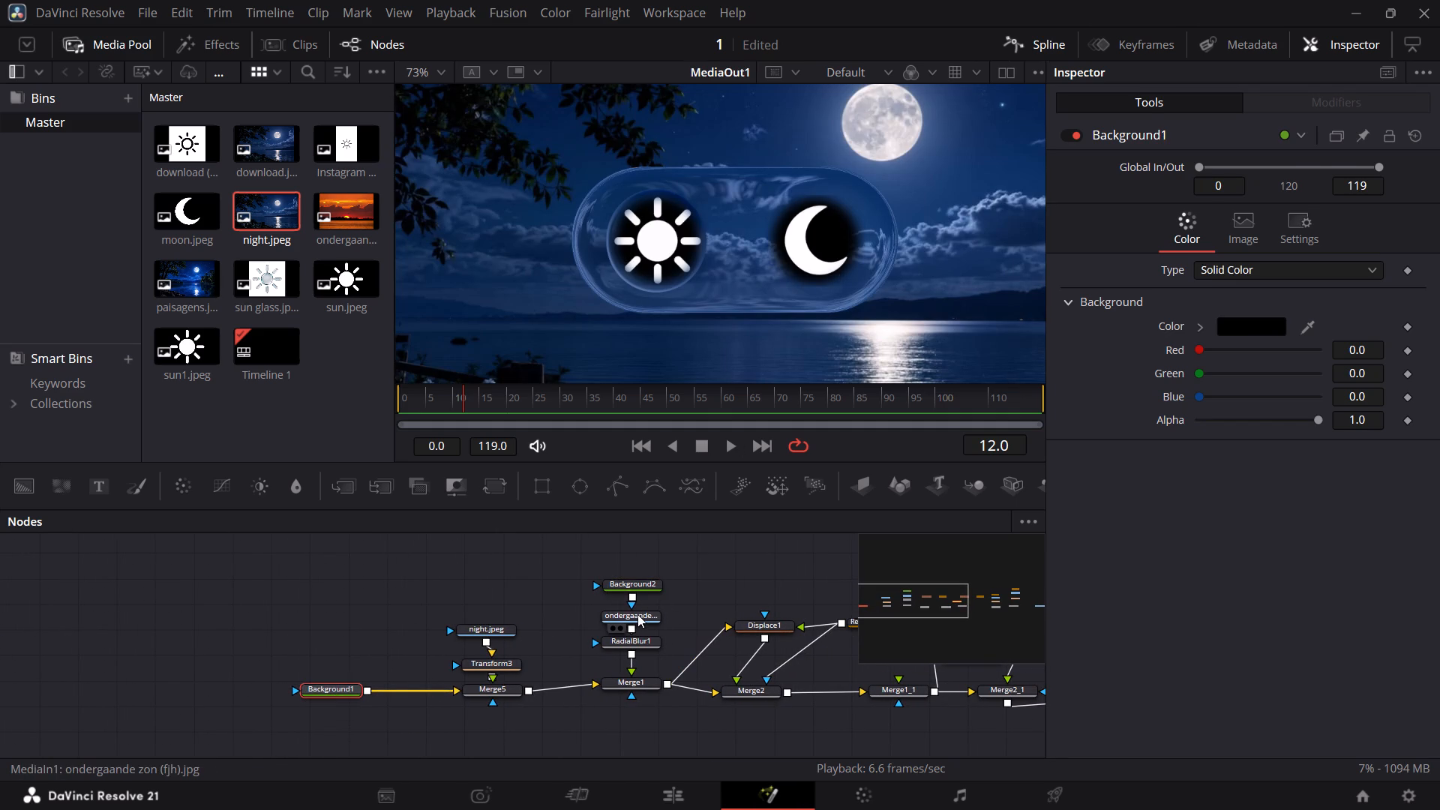
pyautogui.click(637, 614)
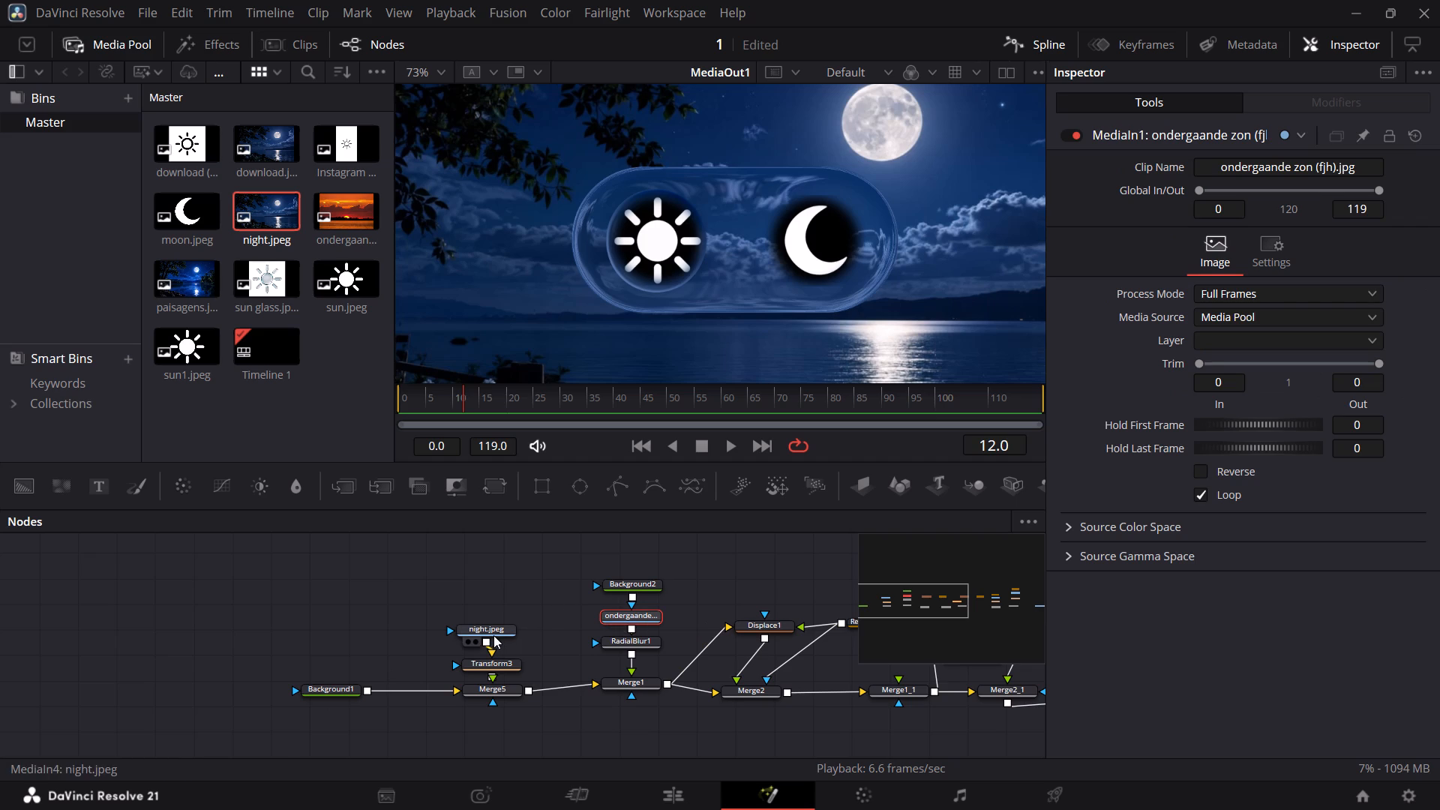
pyautogui.click(634, 577)
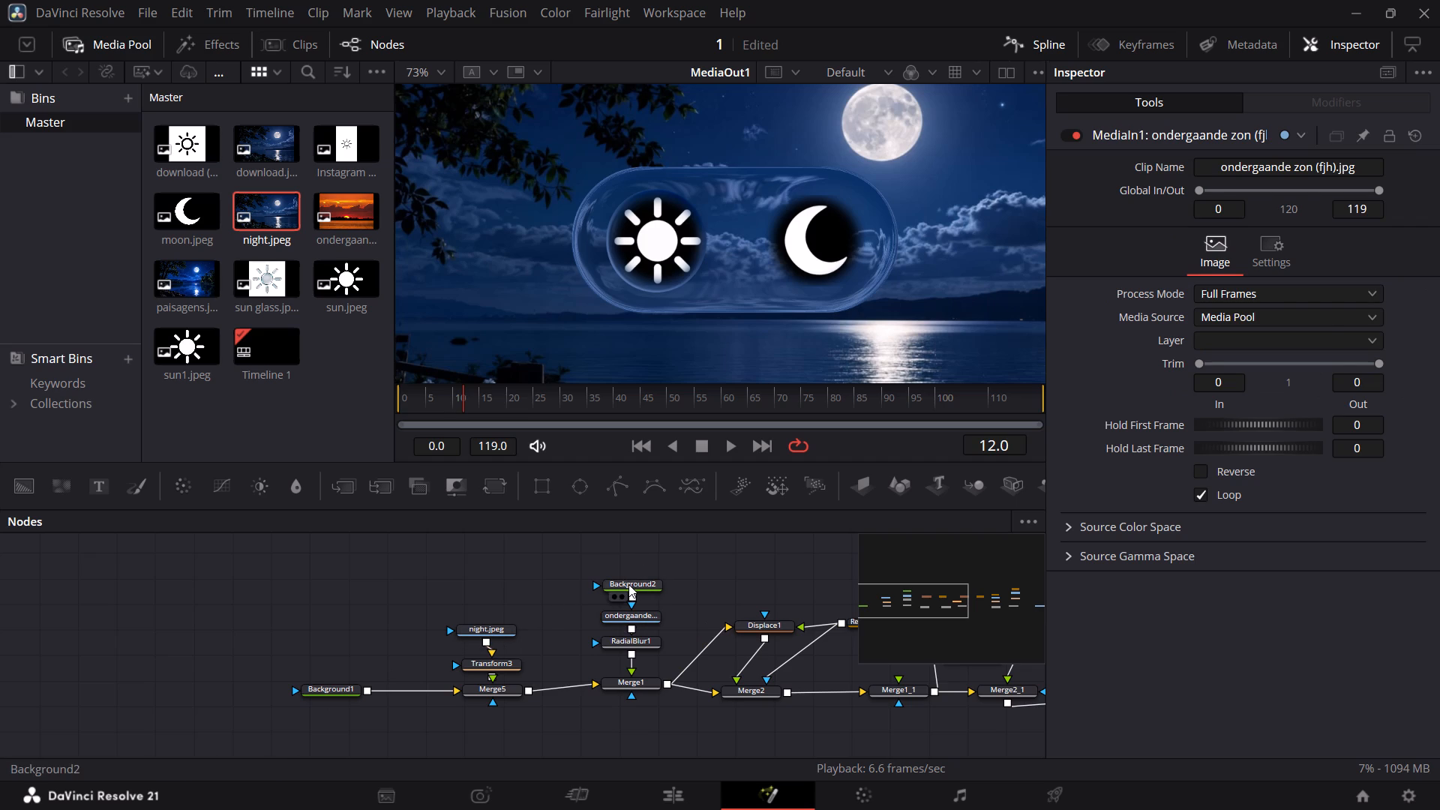
pyautogui.click(628, 584)
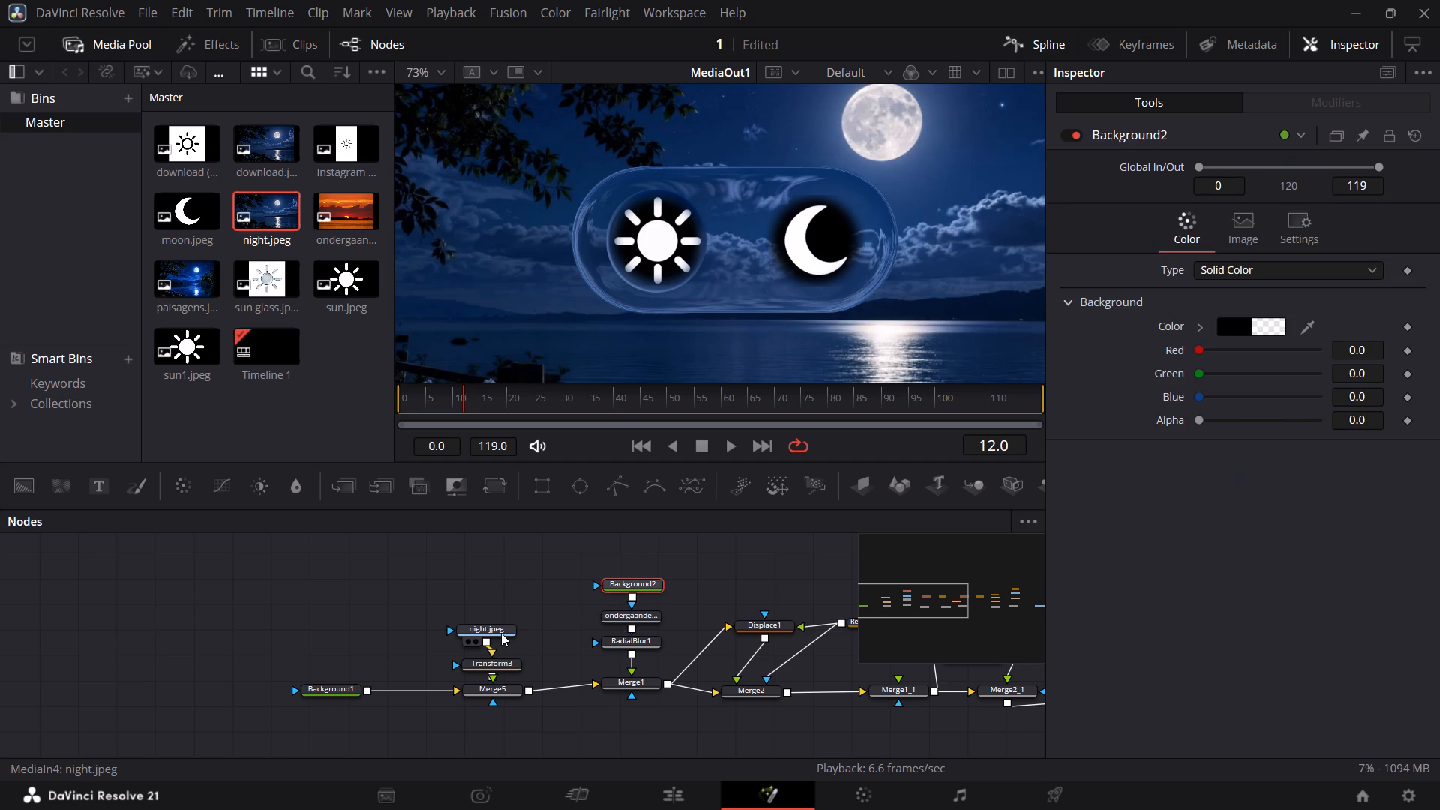
pyautogui.click(501, 633)
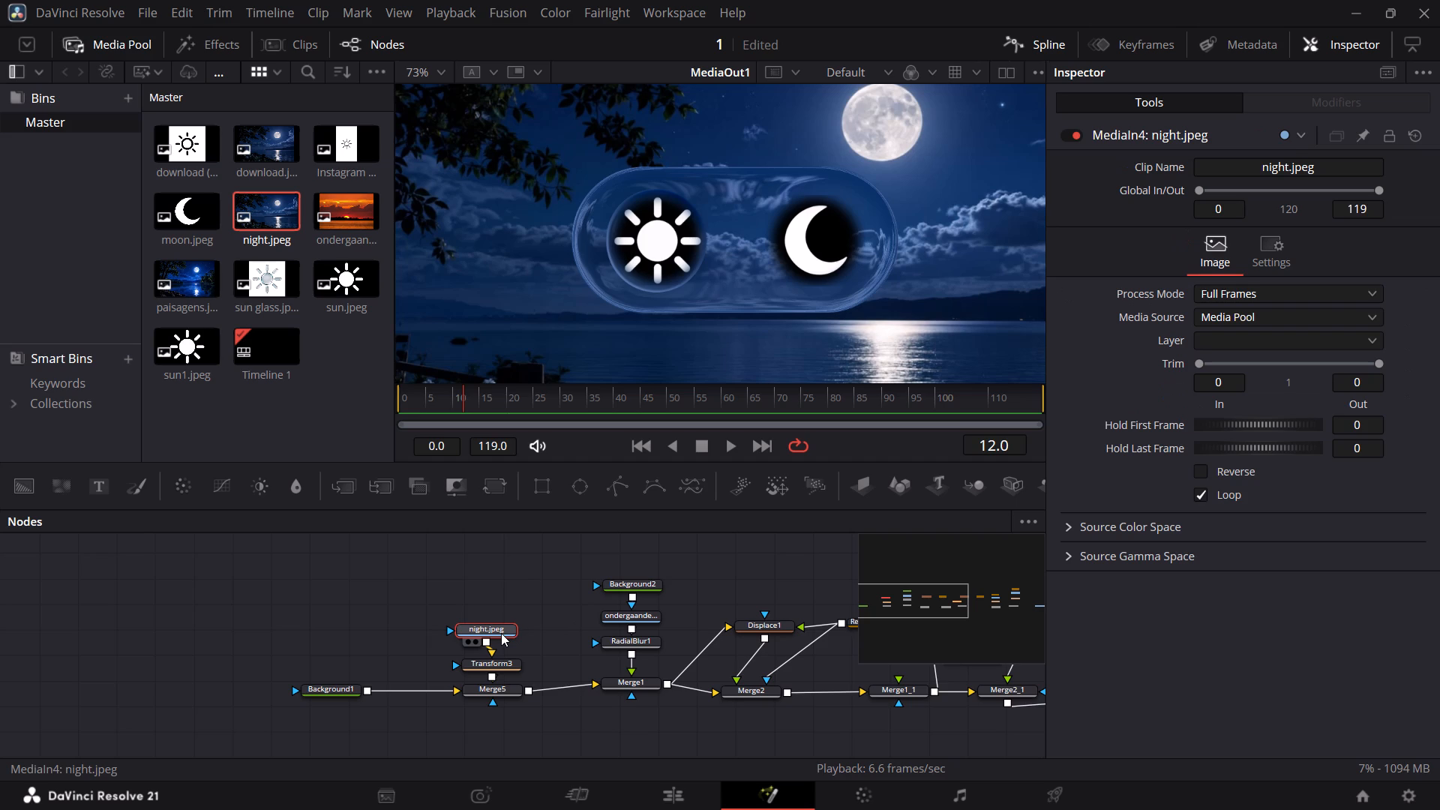
# Undo the recent edits back to the keyframed Background2 alpha and night.jpeg feeding Transform3's image input.
pyautogui.hotkey('ctrl', 'z')
pyautogui.hotkey('ctrl', 'z')
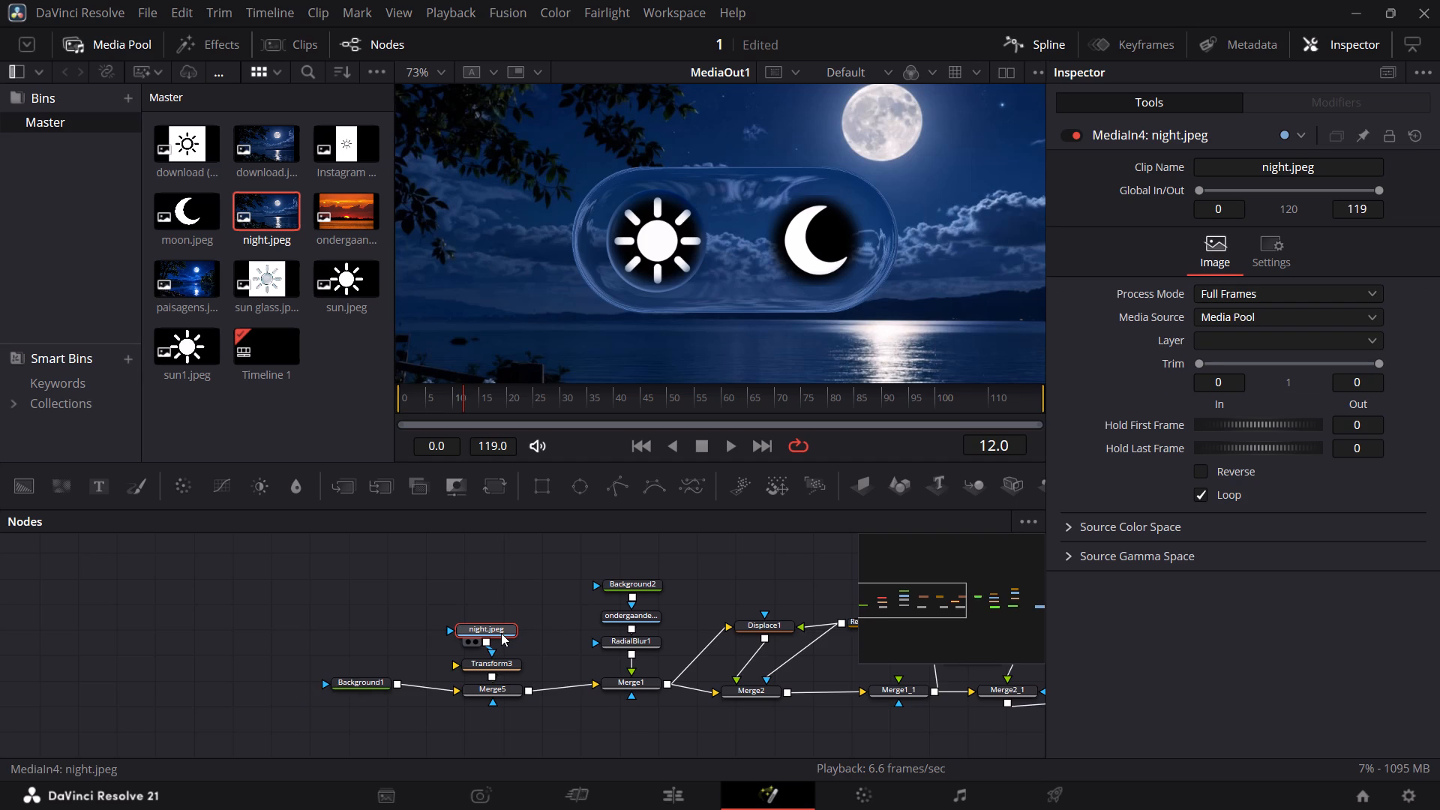
pyautogui.hotkey('ctrl', 'z')
pyautogui.hotkey('ctrl', 'z')
pyautogui.hotkey('ctrl', 'z')
pyautogui.hotkey('ctrl', 'z')
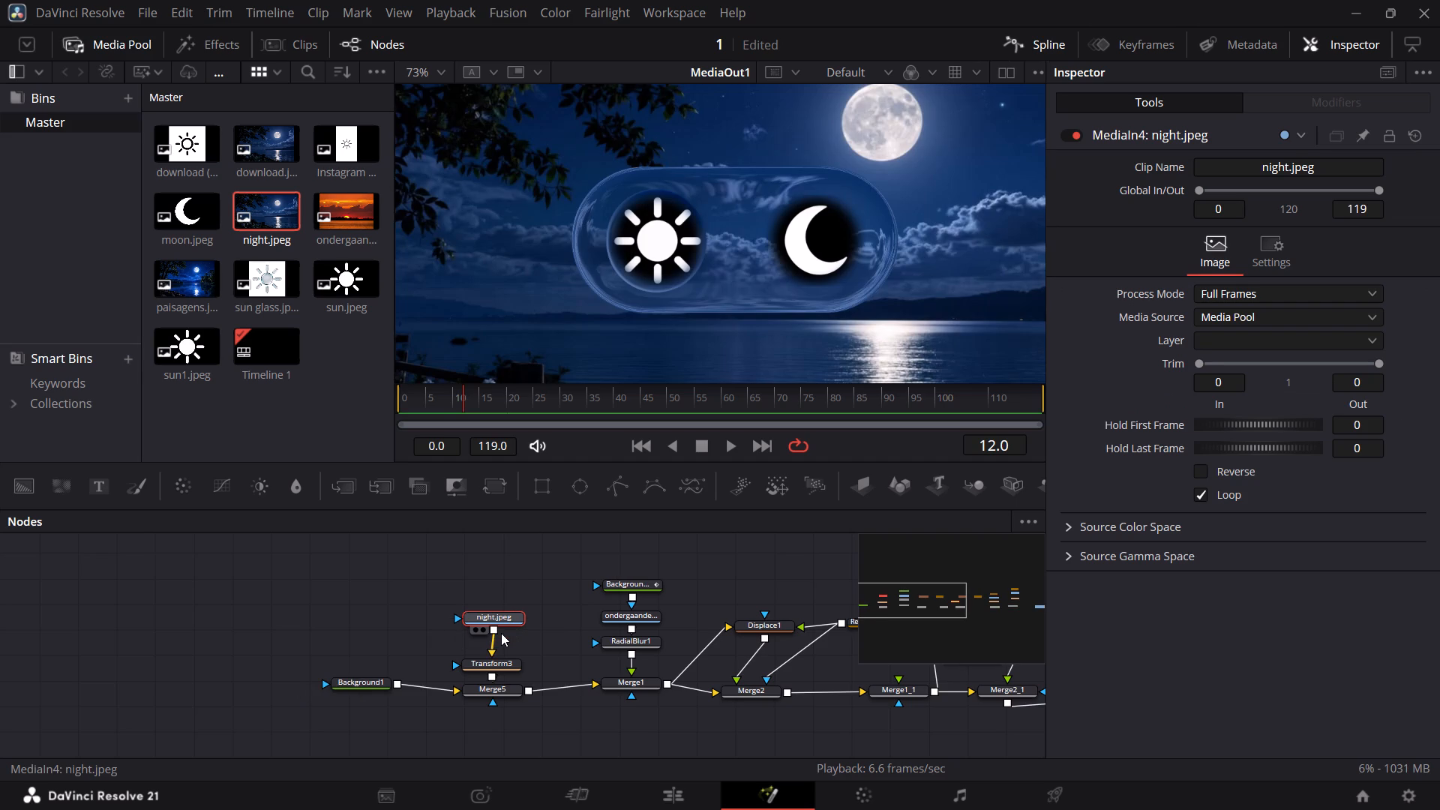
pyautogui.hotkey('ctrl', 'z')
pyautogui.hotkey('ctrl', 'z')
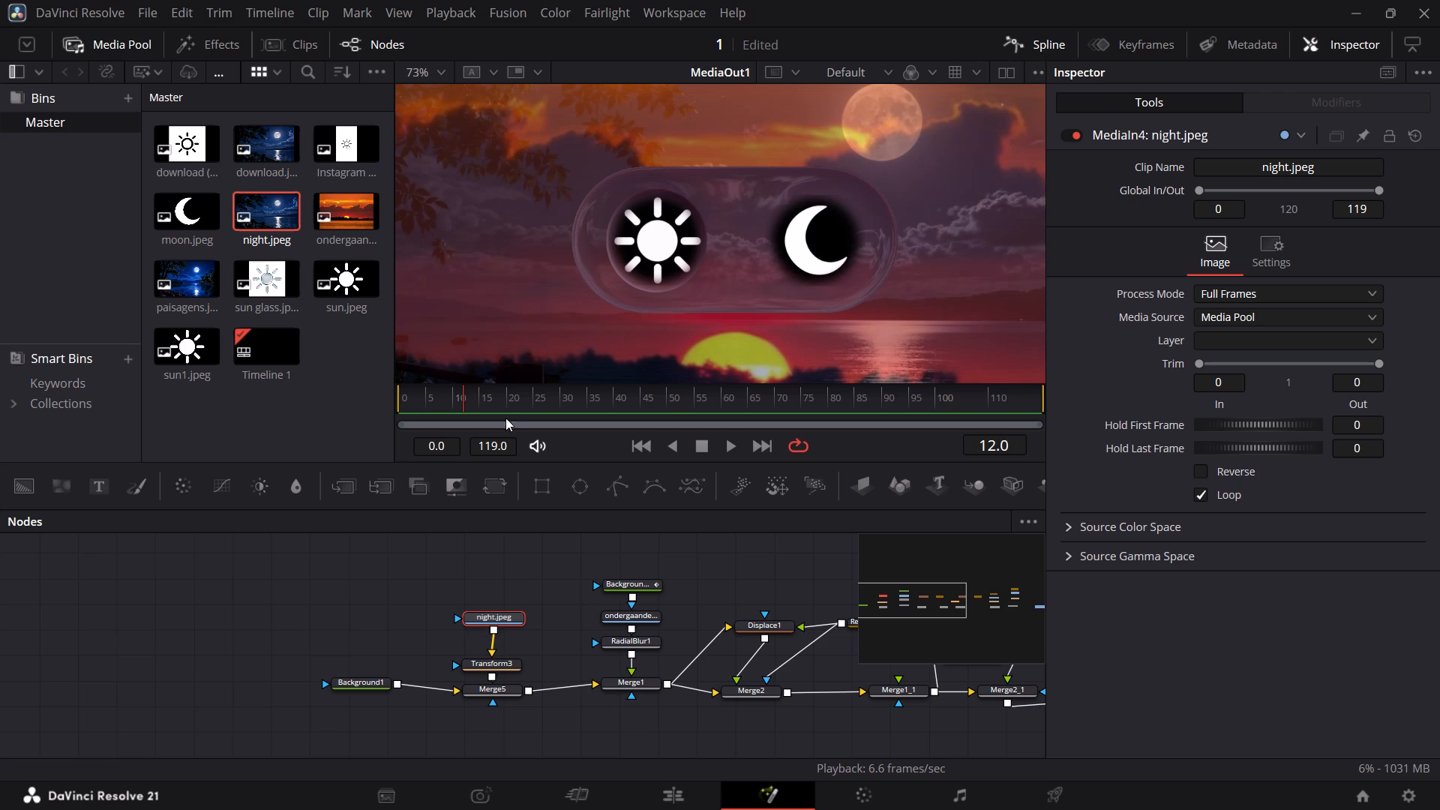
# Play the animation from frame 0 to about frame 41 to check the sunset-to-night fade.
pyautogui.moveTo(464, 394); pyautogui.dragTo(402, 401)
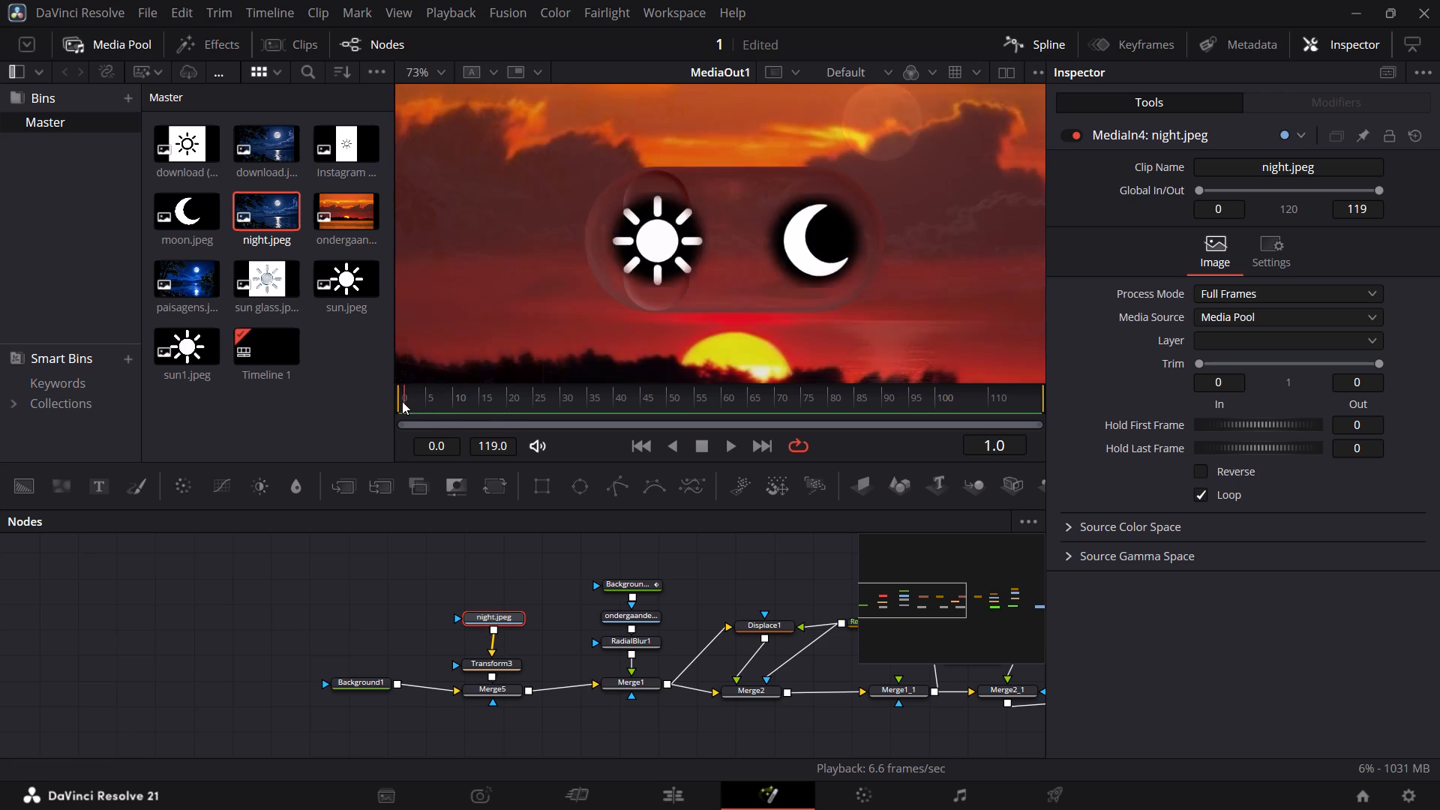
pyautogui.moveTo(402, 401); pyautogui.dragTo(392, 401)
pyautogui.press('space')
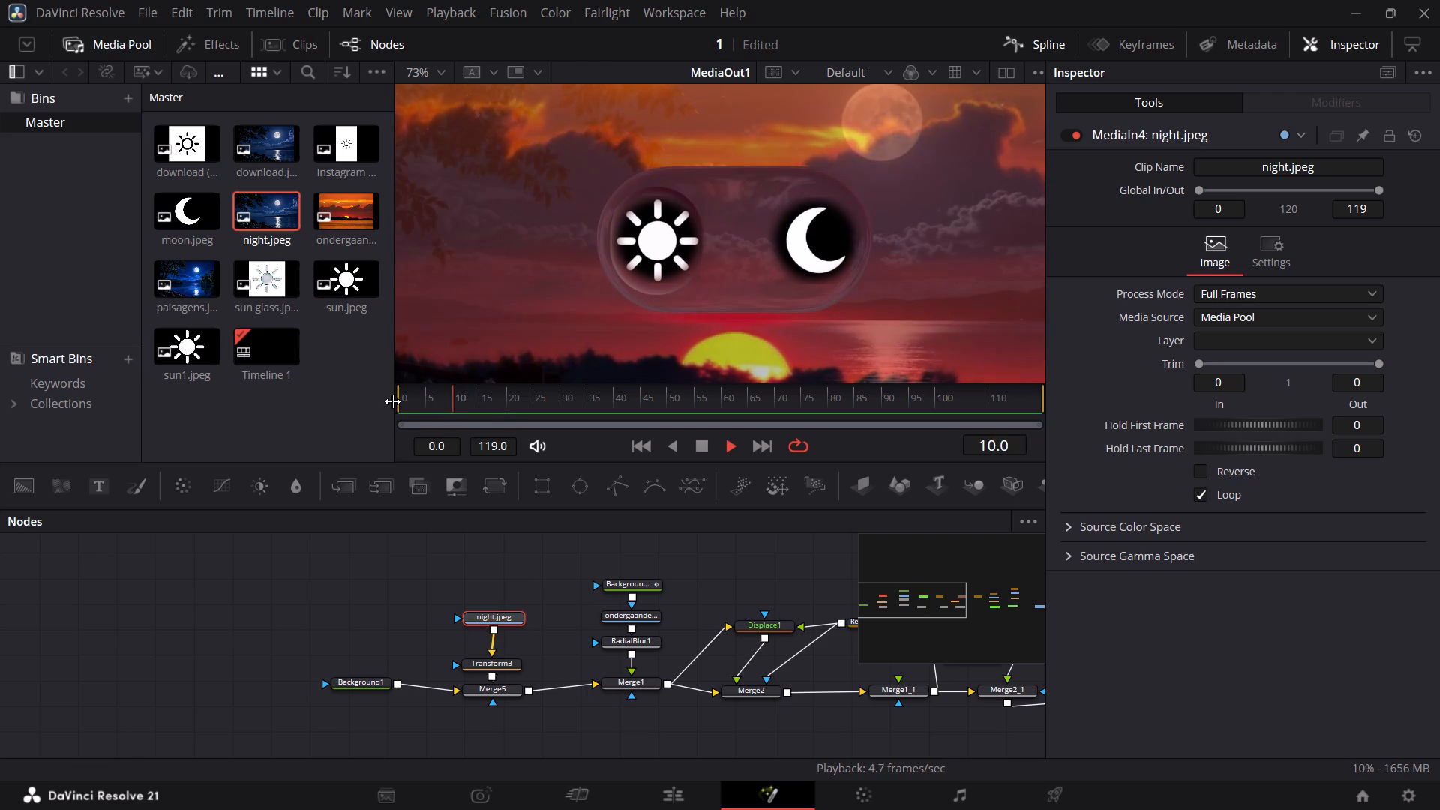
pyautogui.press('space')
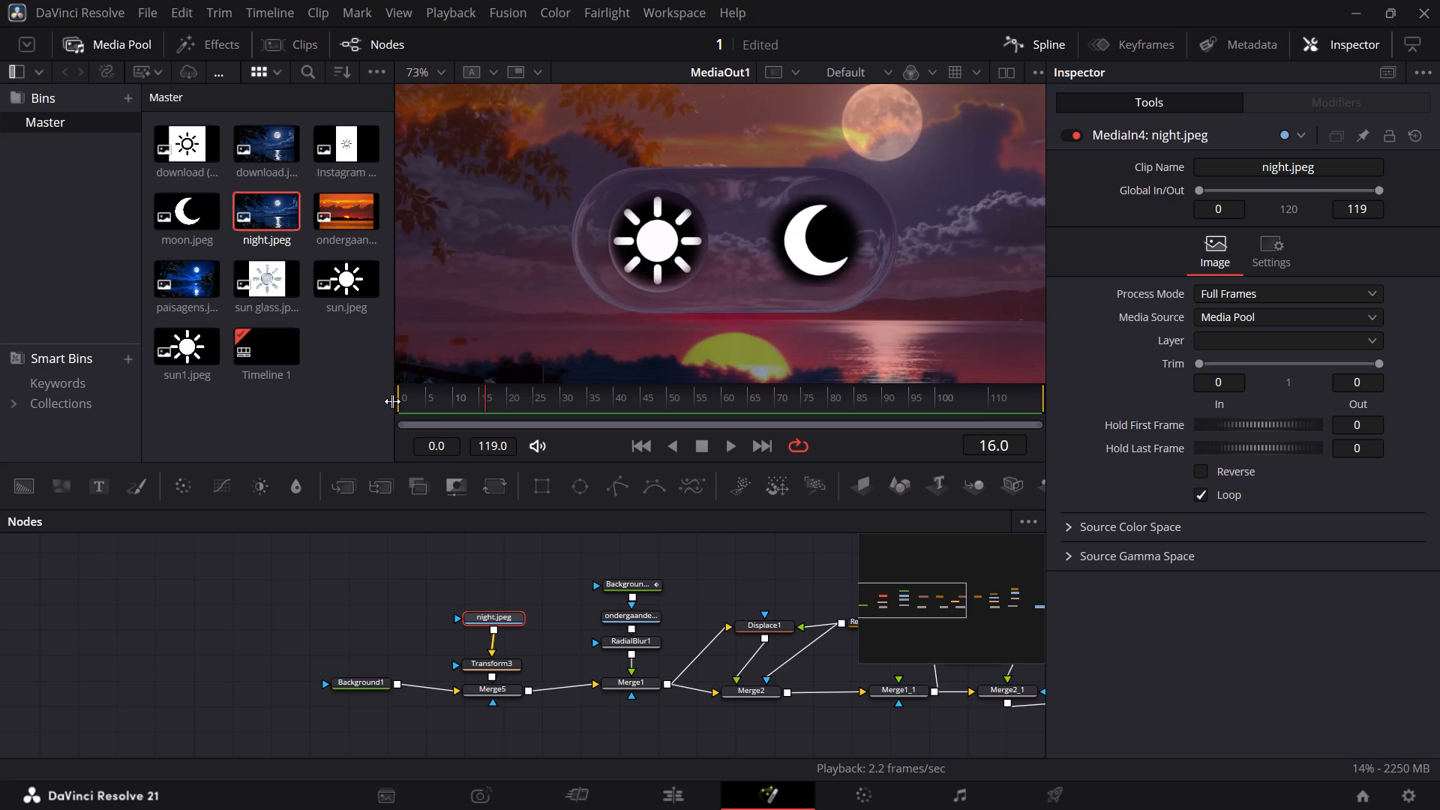
pyautogui.press('space')
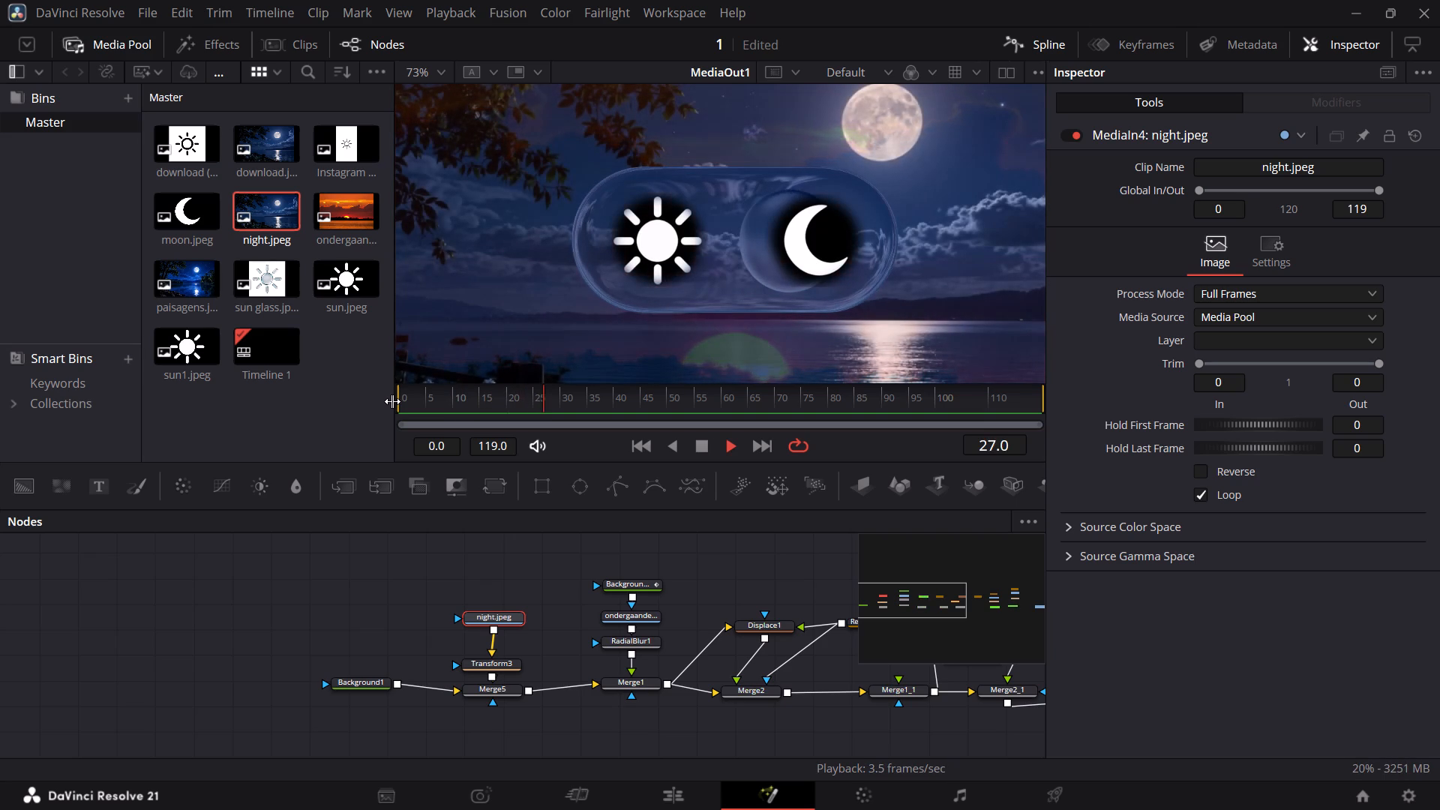
pyautogui.press('space')
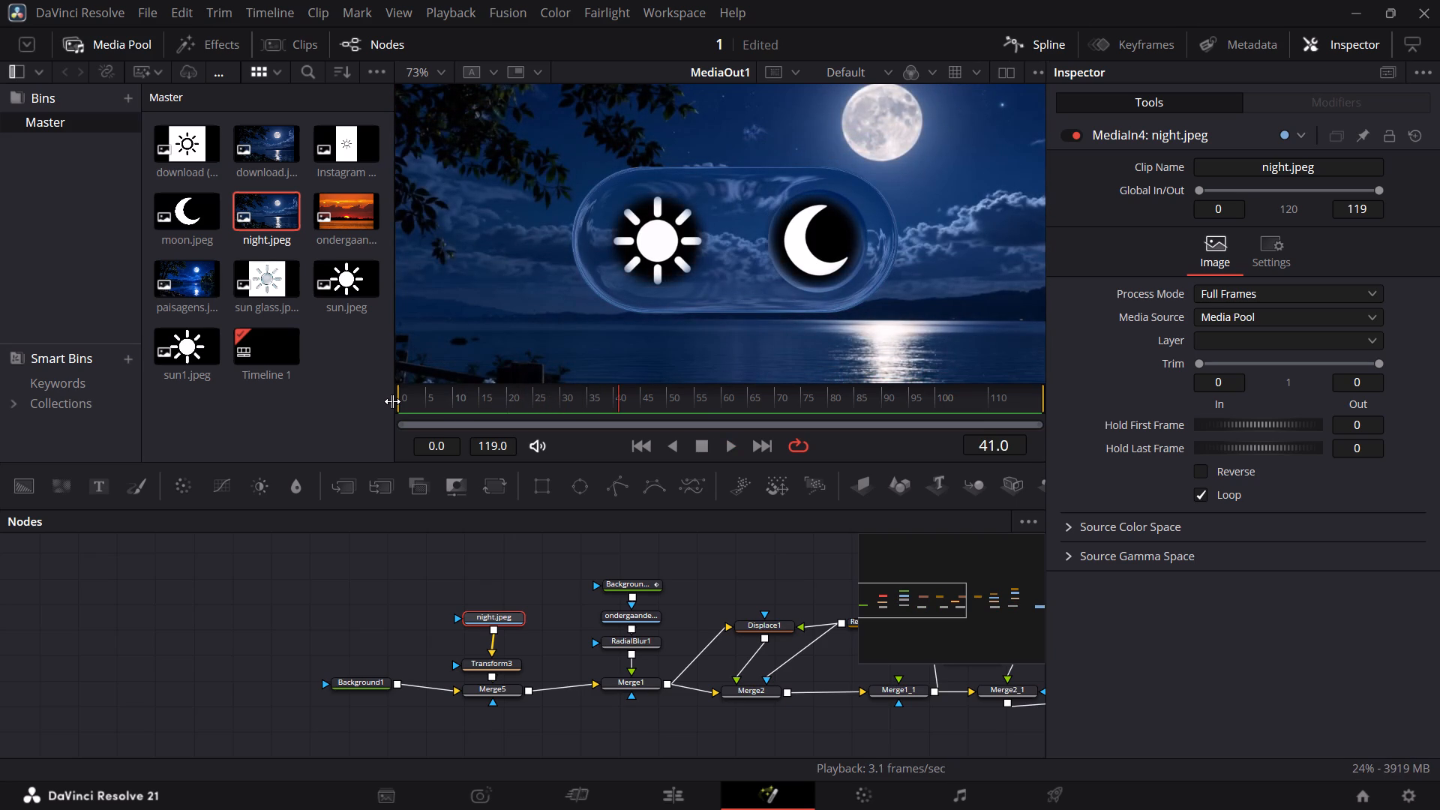
# Remove Background2's Alpha keyframes at frames 0 and 31.
pyautogui.click(629, 583)
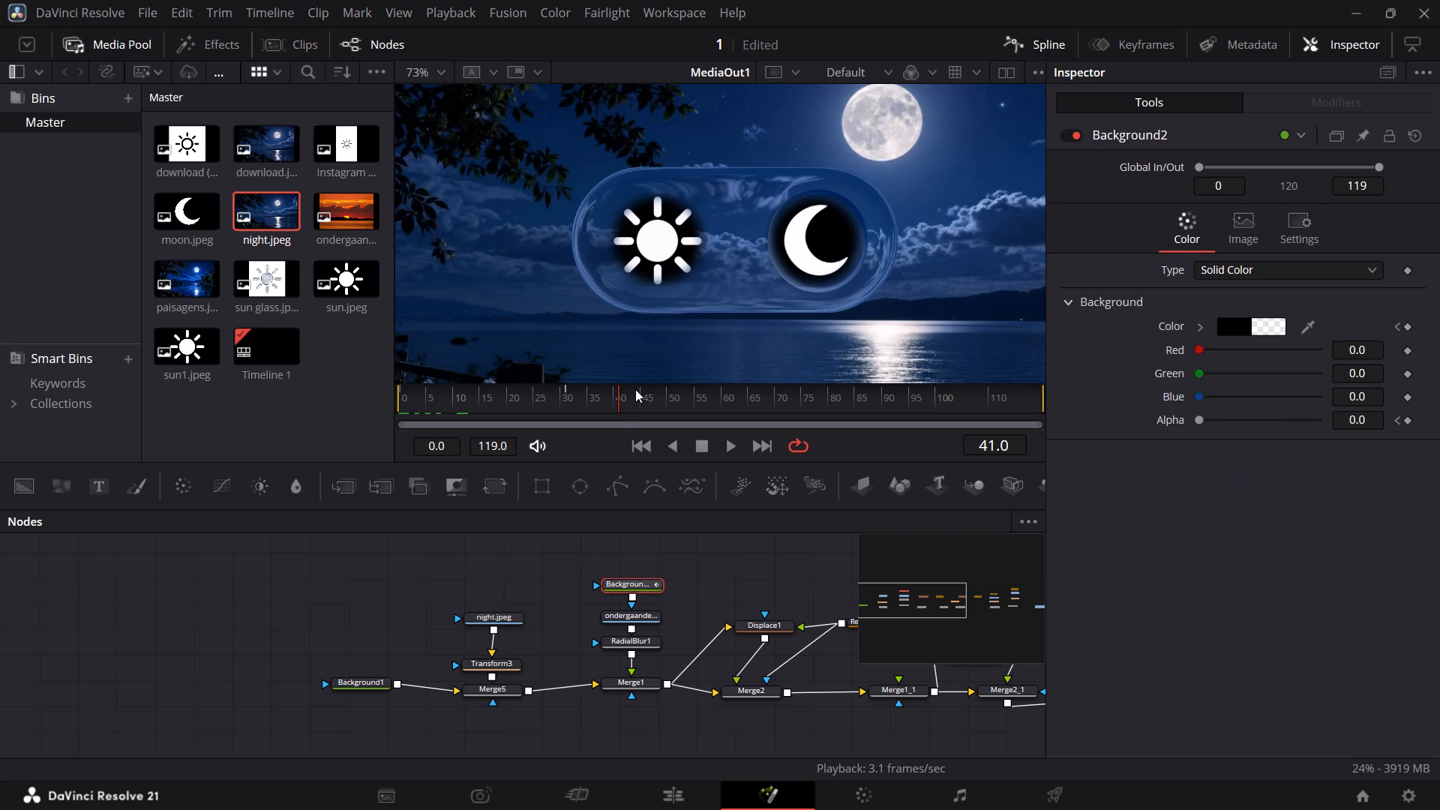
pyautogui.moveTo(620, 410); pyautogui.dragTo(525, 408)
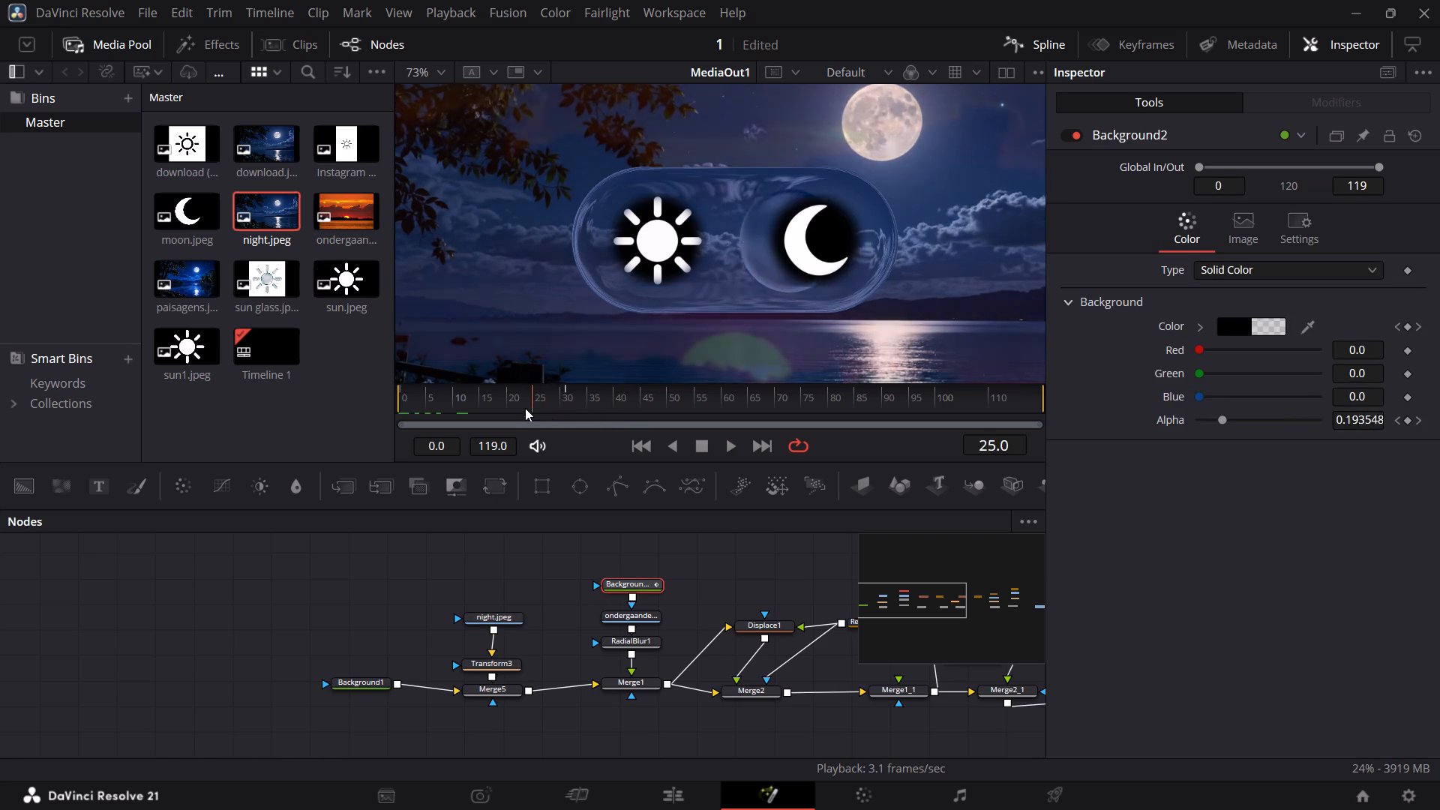
pyautogui.moveTo(525, 408); pyautogui.dragTo(456, 398)
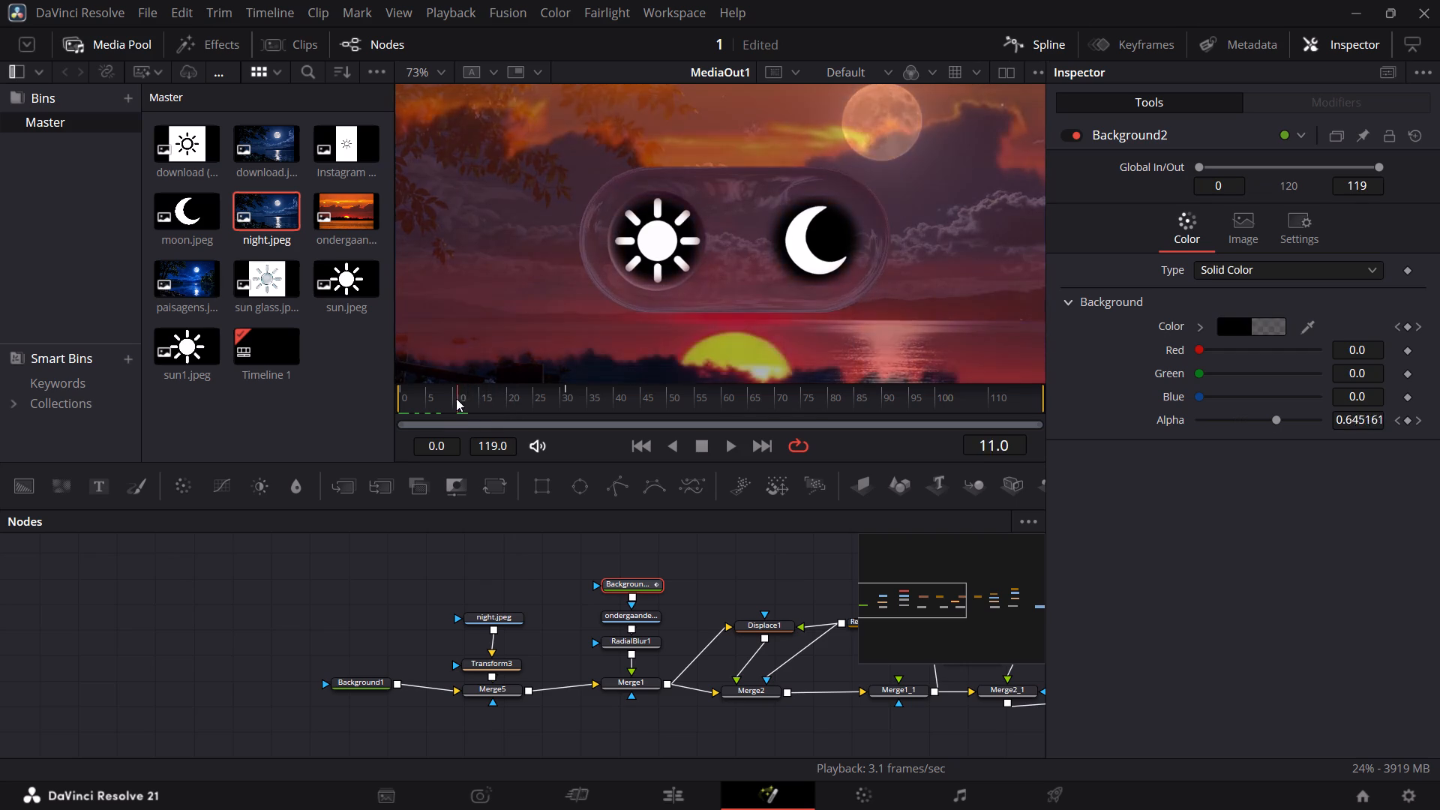
pyautogui.moveTo(456, 398); pyautogui.dragTo(402, 416)
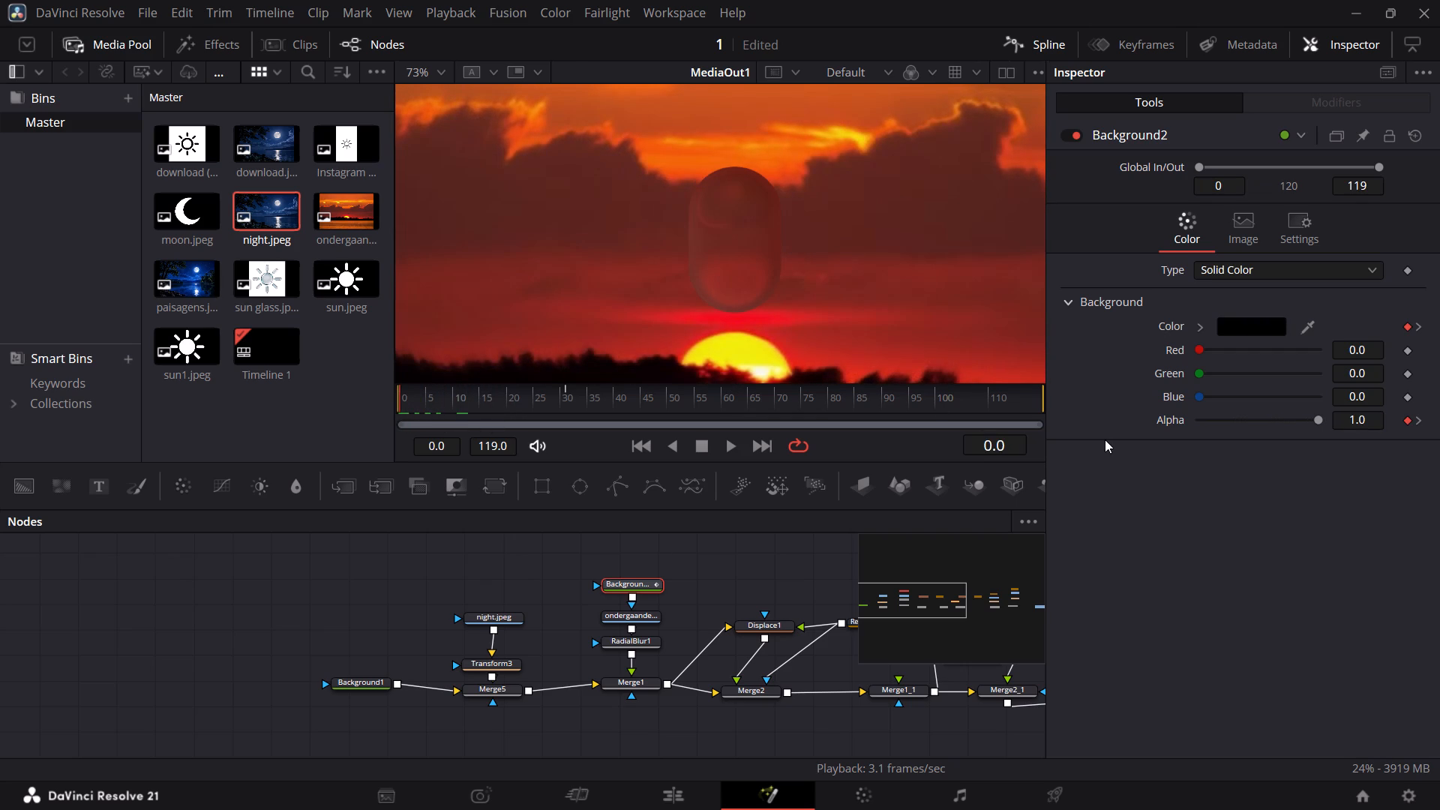
pyautogui.click(1405, 420)
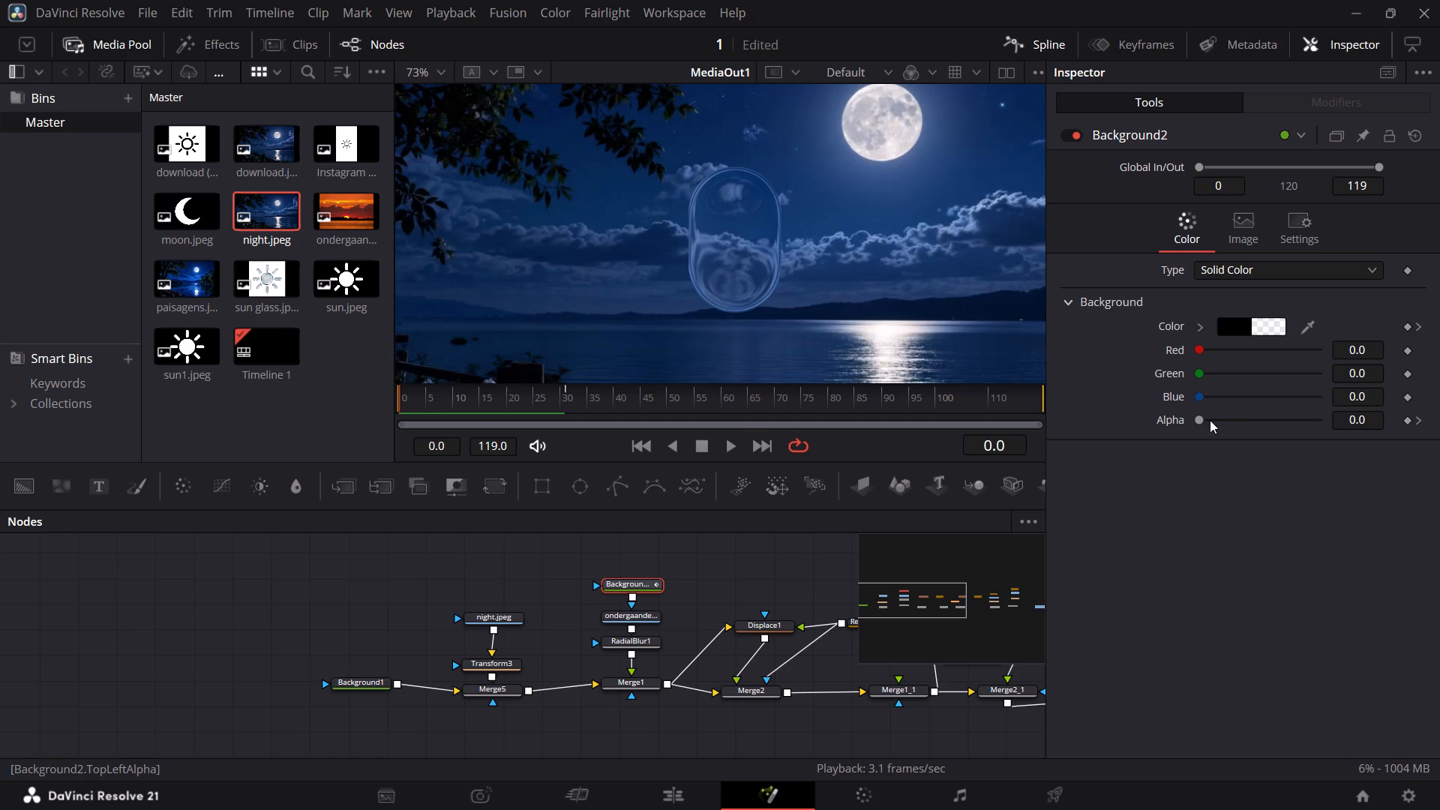
pyautogui.moveTo(1201, 421); pyautogui.dragTo(1351, 418)
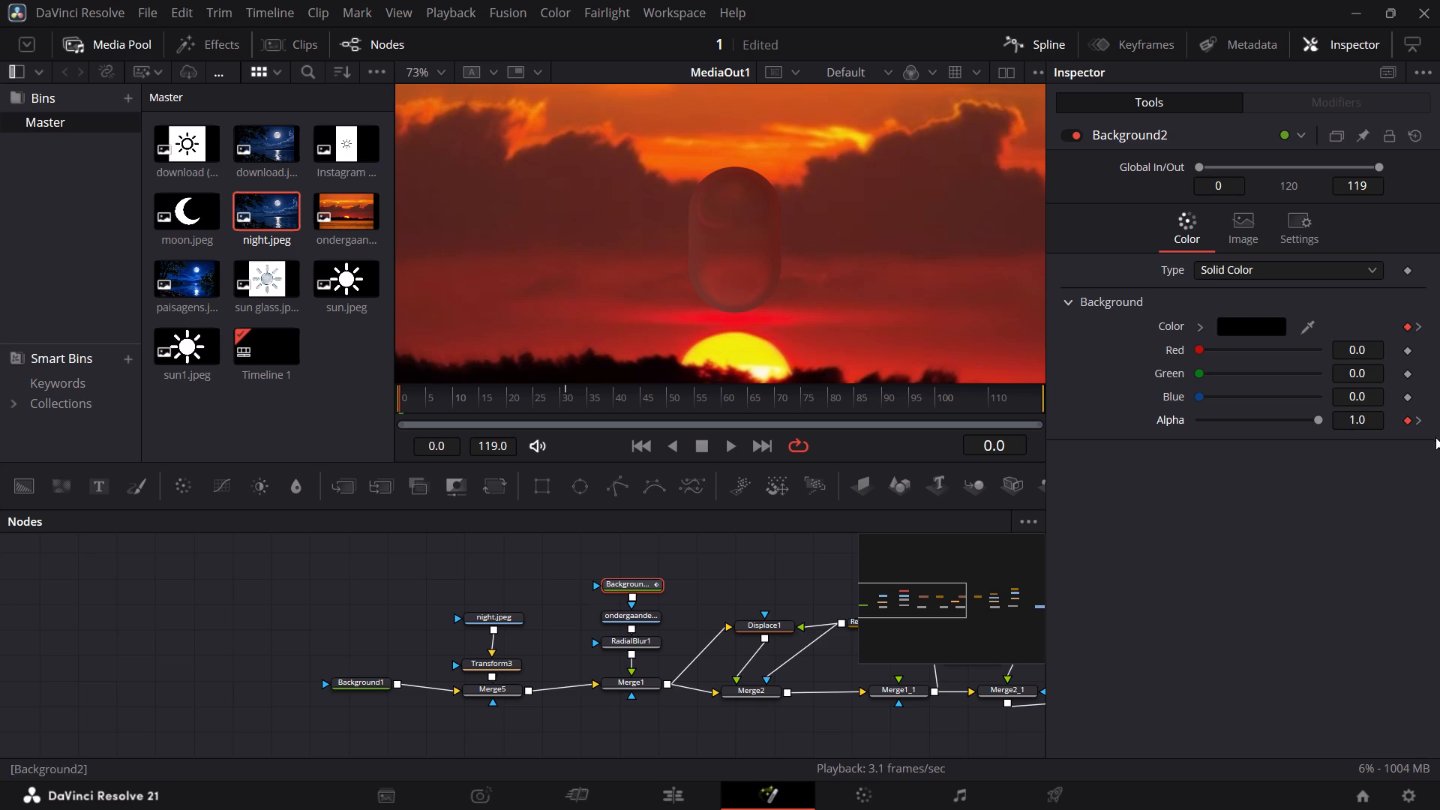
pyautogui.click(1405, 419)
pyautogui.click(1417, 421)
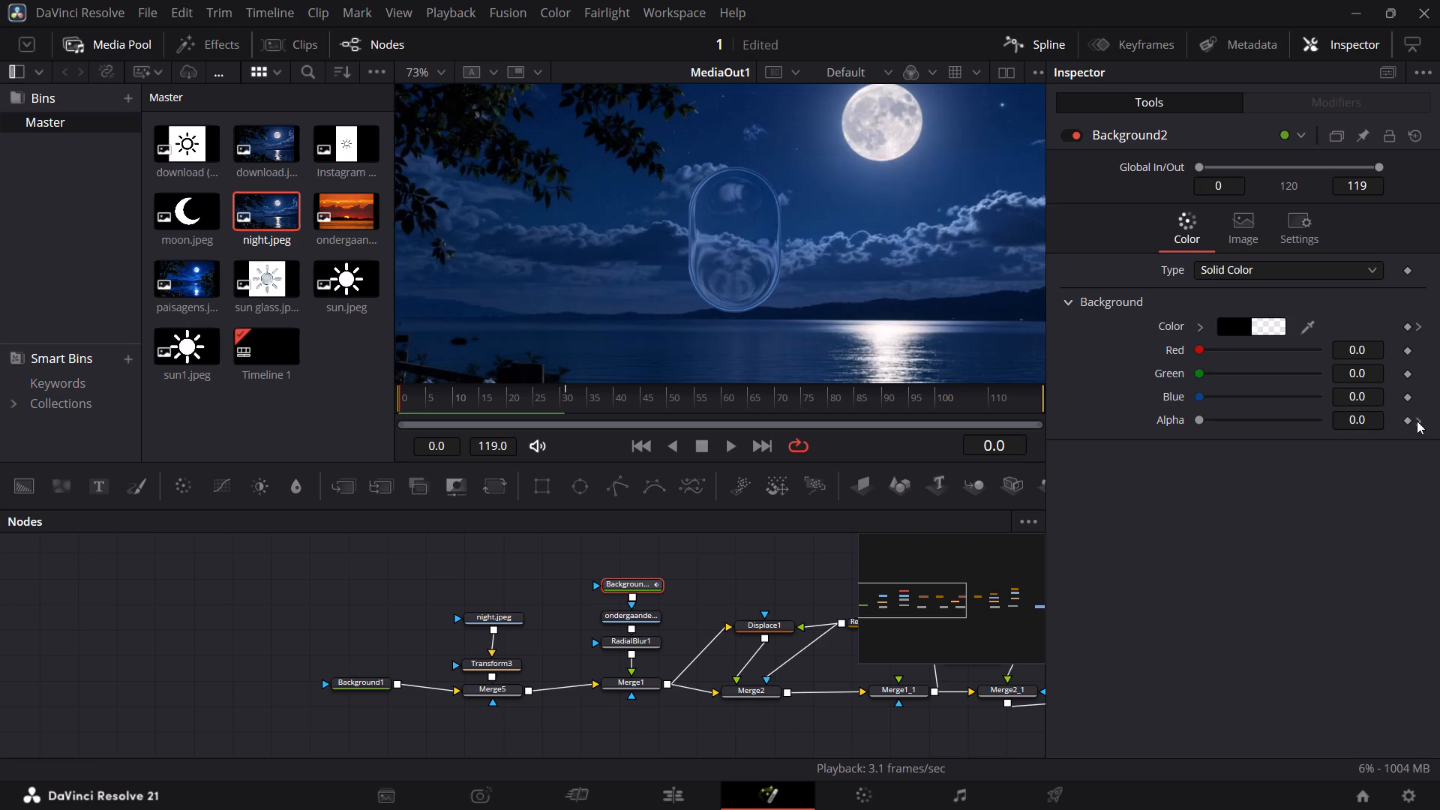
pyautogui.click(1408, 420)
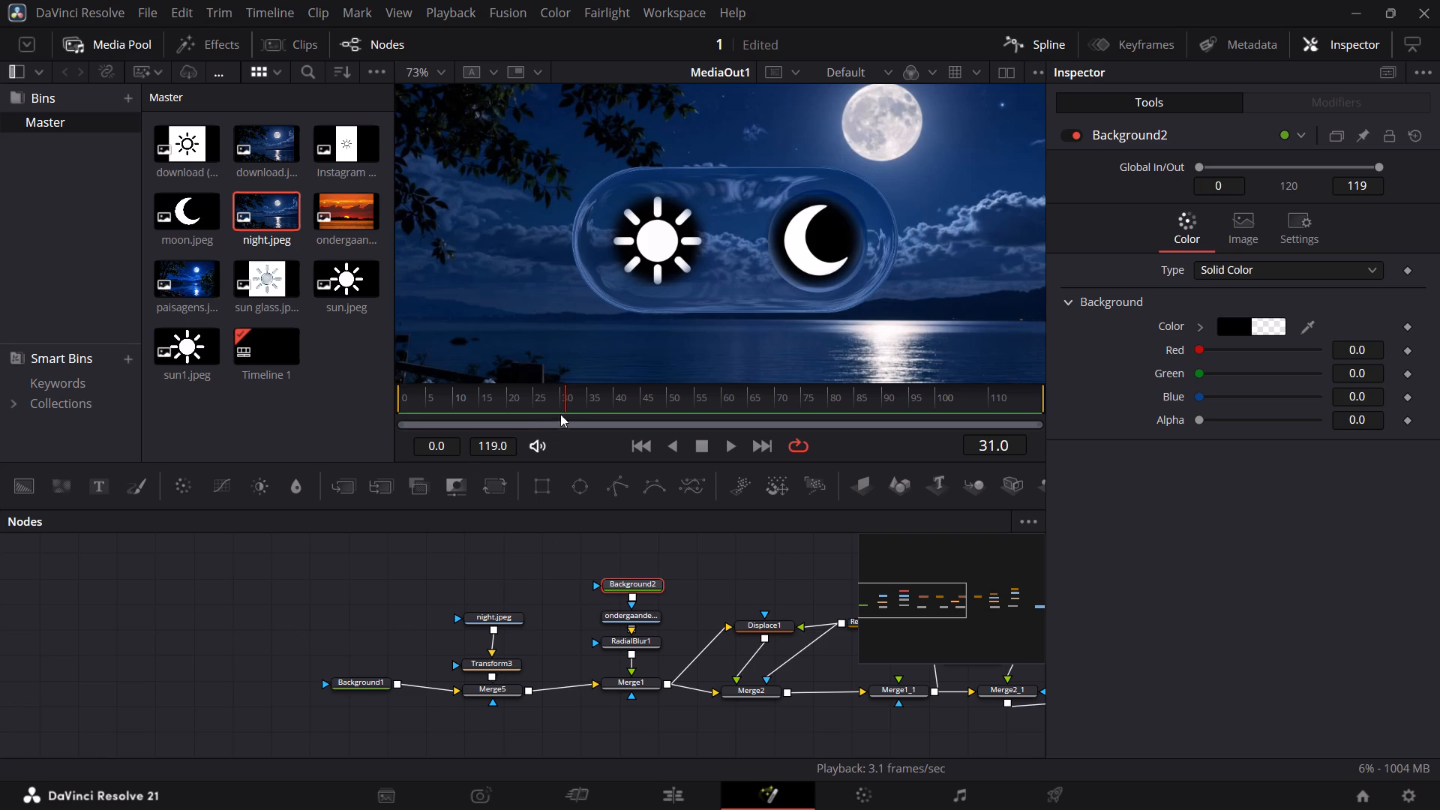
# Set Background2's Alpha to 1.0 with the playhead at frame 0.
pyautogui.moveTo(561, 411); pyautogui.dragTo(382, 419)
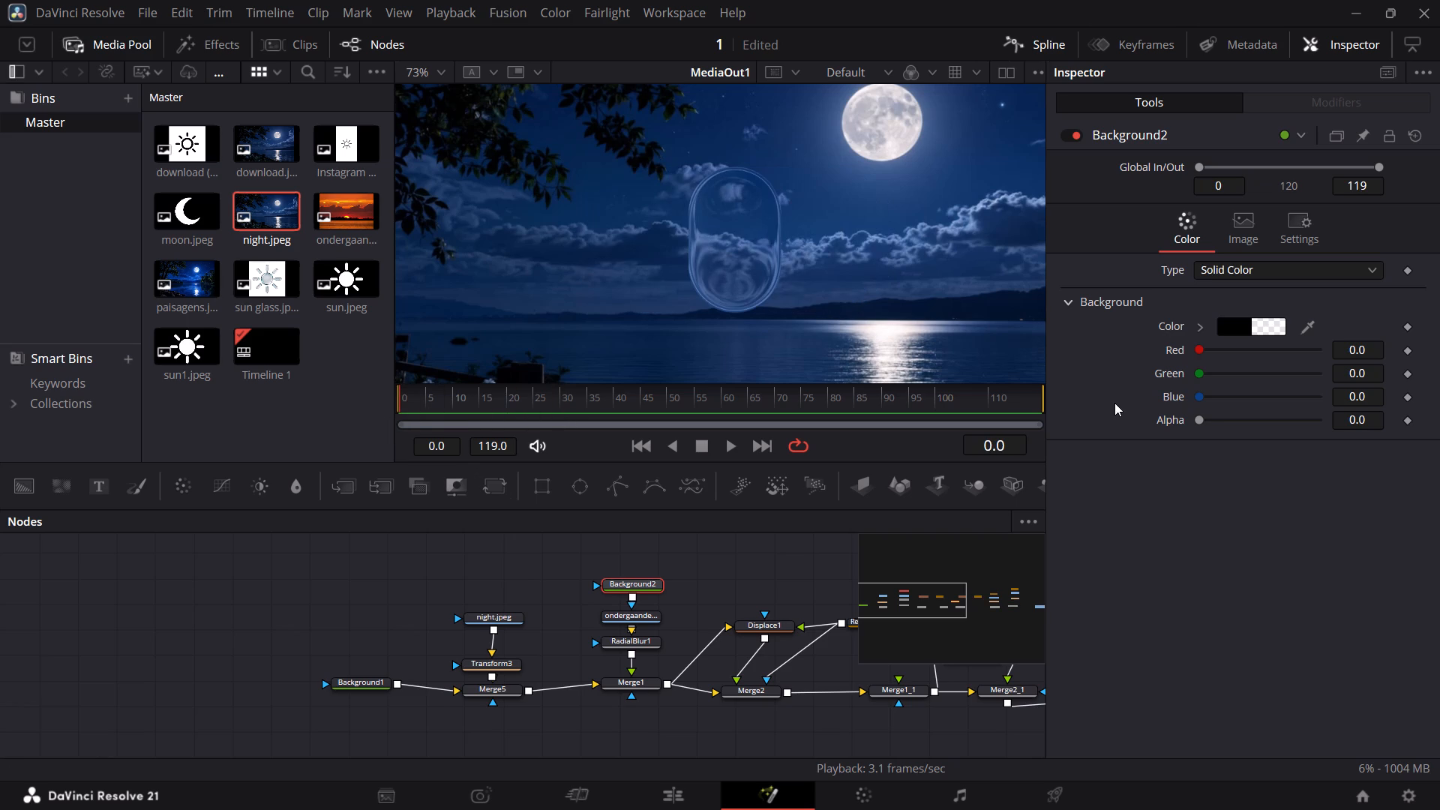
pyautogui.moveTo(1198, 416); pyautogui.dragTo(1333, 414)
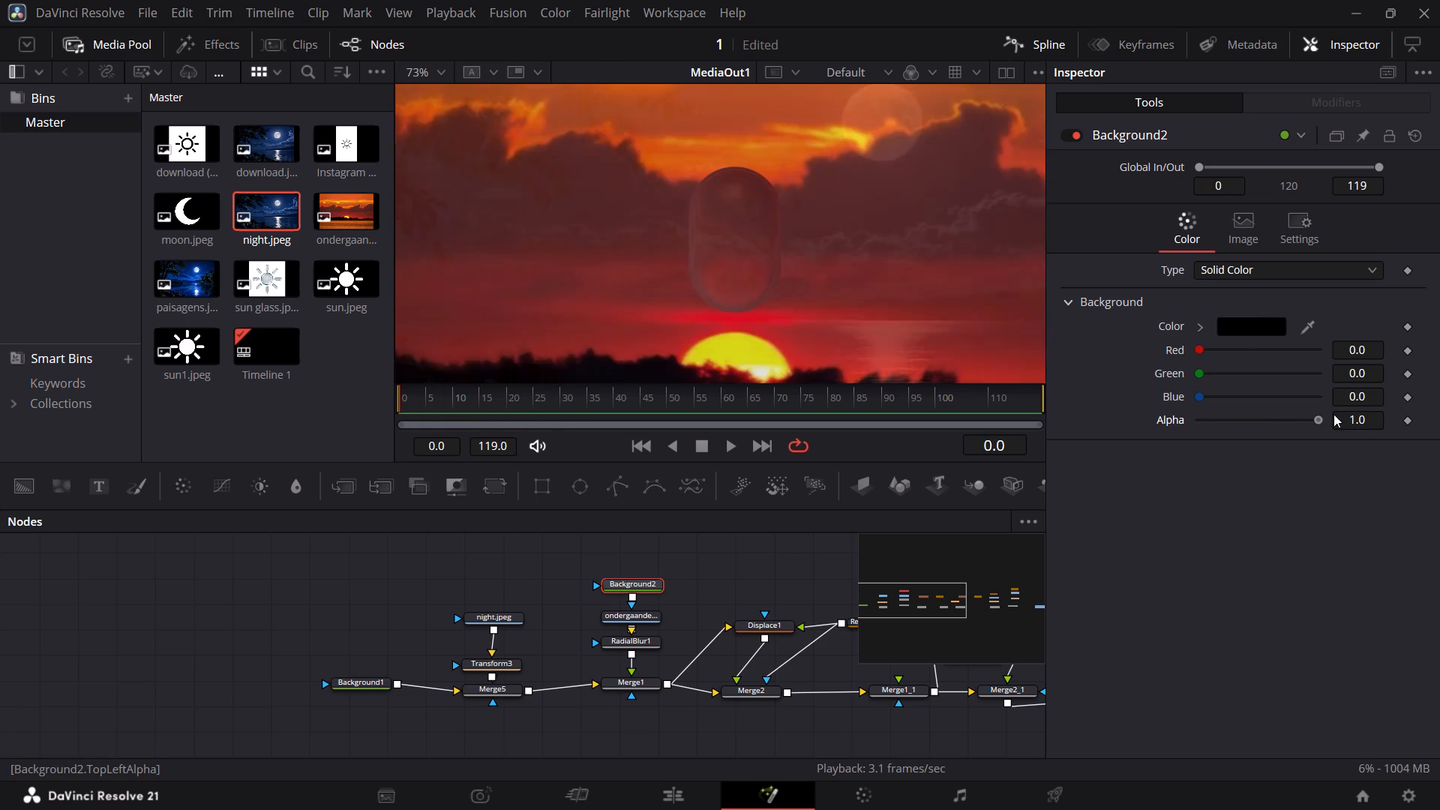
pyautogui.moveTo(1333, 414); pyautogui.dragTo(1335, 413)
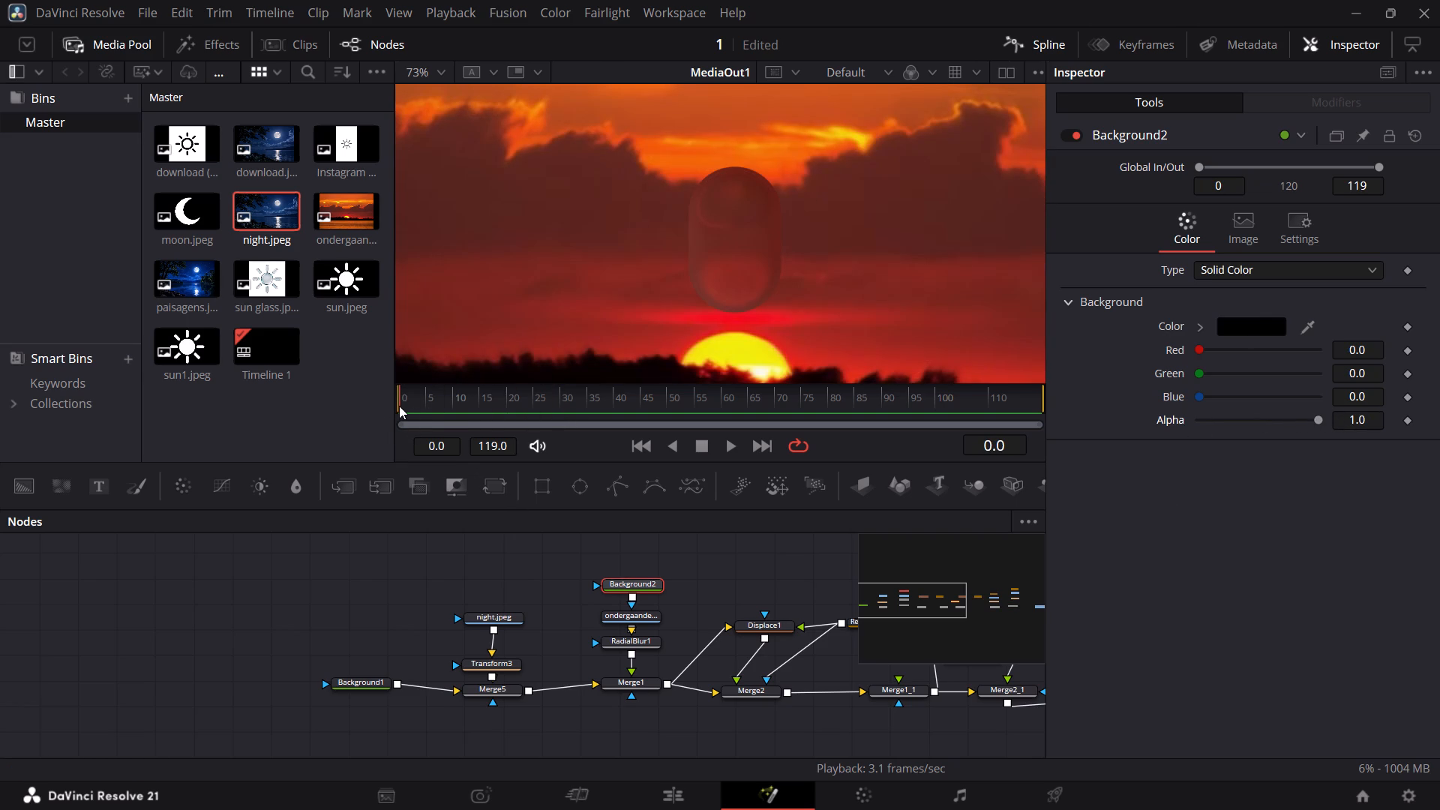
# Step through the animation from frame 0 to frame 30 to examine when the glass knob travels from sun to moon.
pyautogui.moveTo(399, 406); pyautogui.dragTo(423, 404)
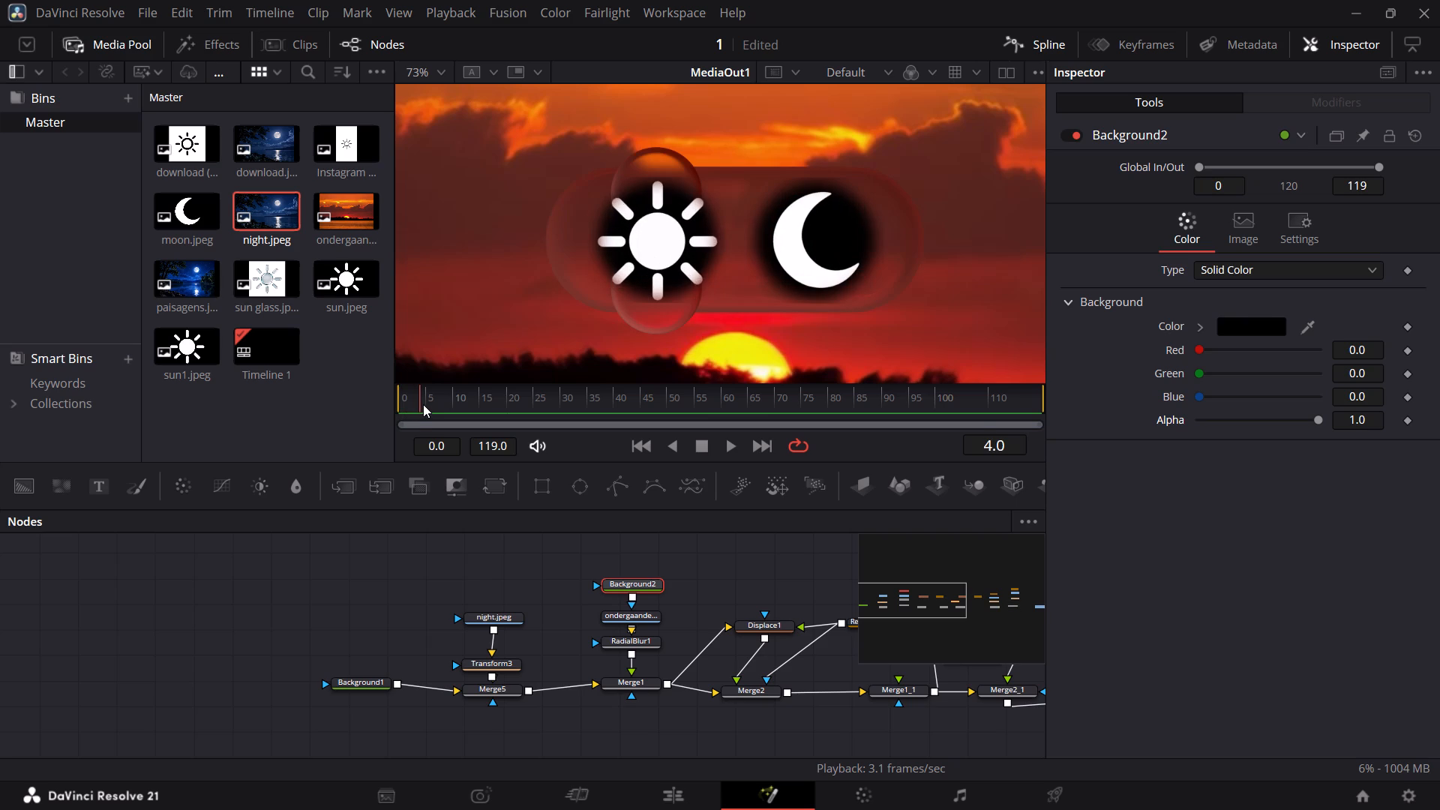
pyautogui.moveTo(423, 404); pyautogui.dragTo(477, 408)
pyautogui.press('Right')
pyautogui.press('Right')
pyautogui.press('Right')
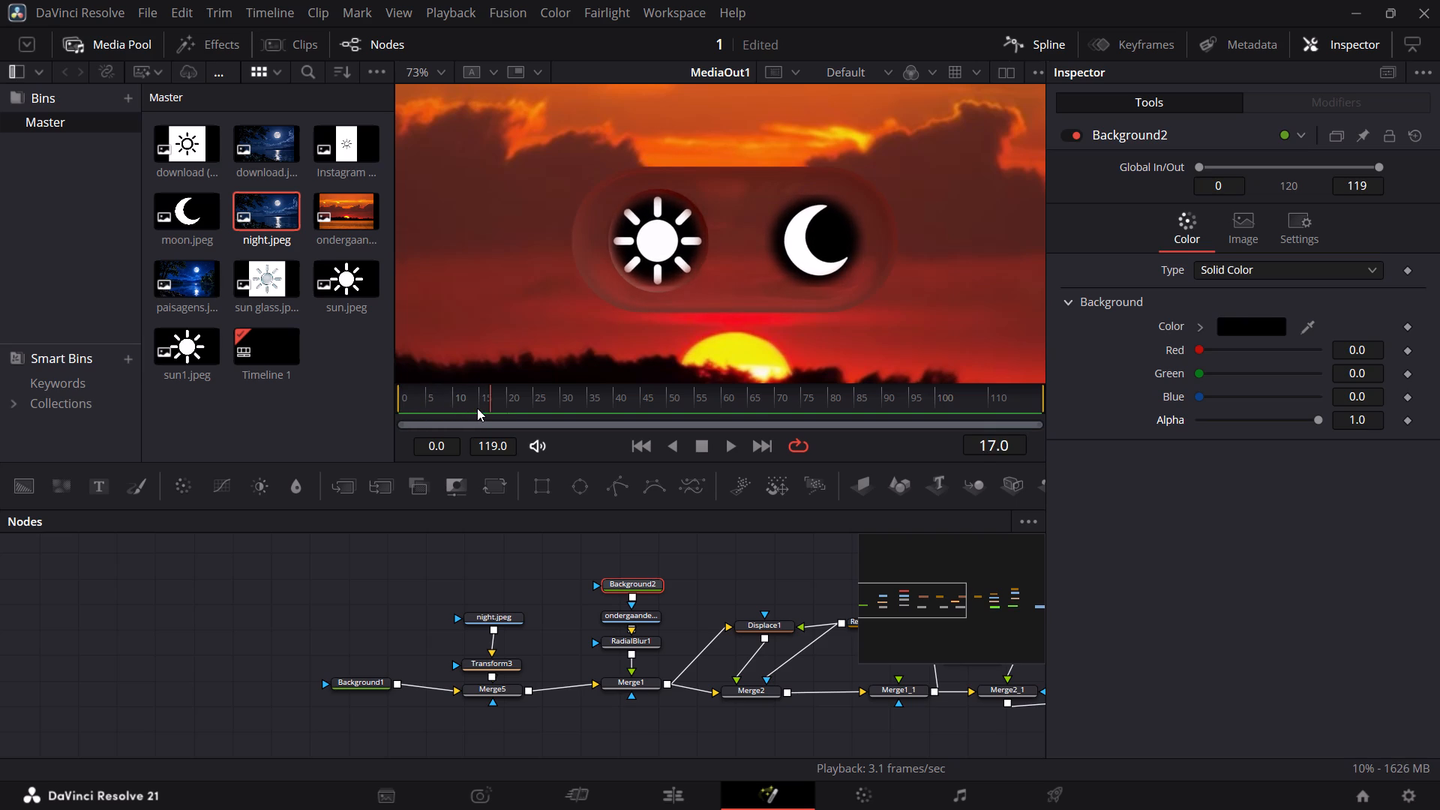
pyautogui.press('Right')
pyautogui.press('Right')
pyautogui.press('Right')
pyautogui.press('Right')
pyautogui.press('Right')
pyautogui.press('Right')
pyautogui.press('Right')
pyautogui.press('Right')
pyautogui.press('Right')
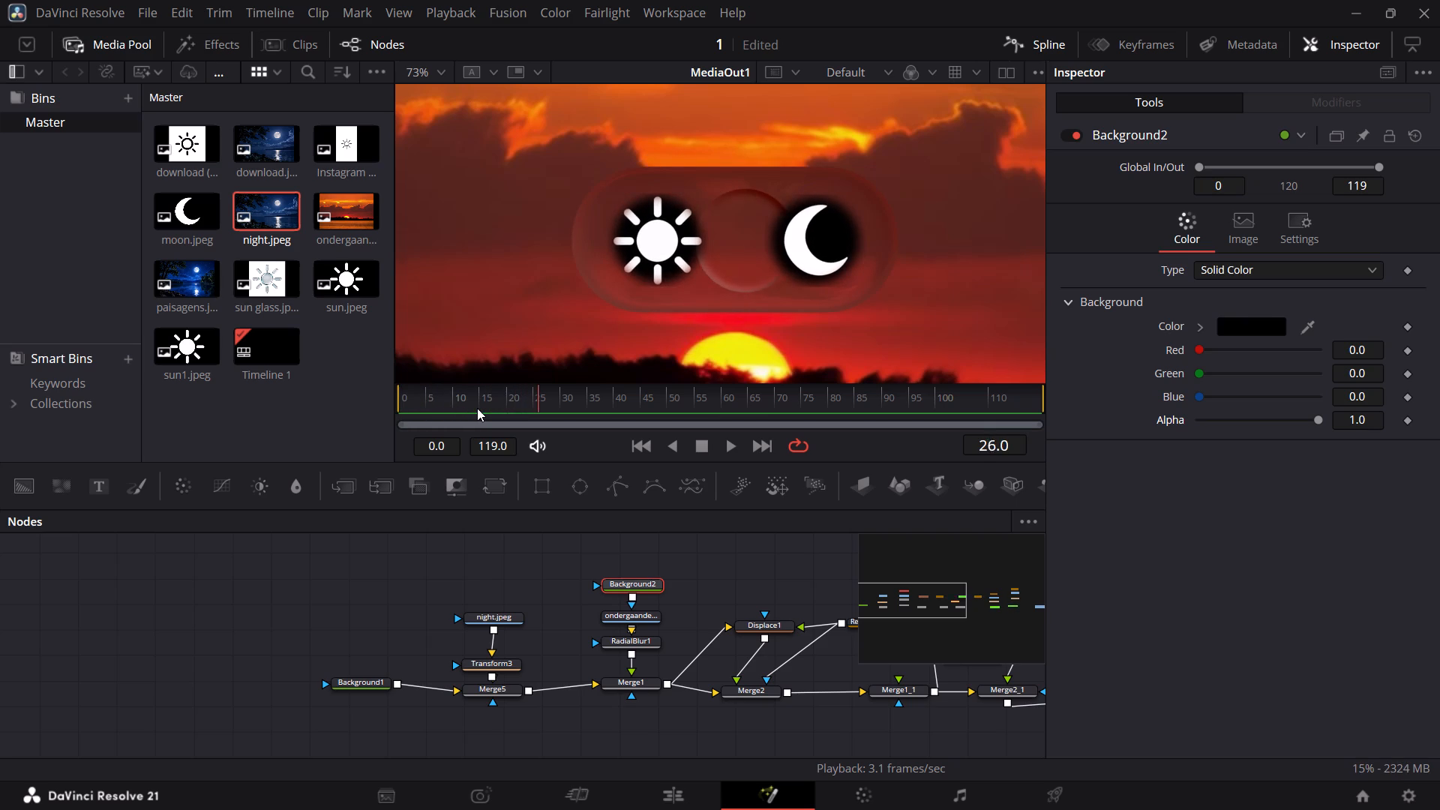
pyautogui.press('Right')
pyautogui.press('Right')
pyautogui.press('Right')
pyautogui.press('Right')
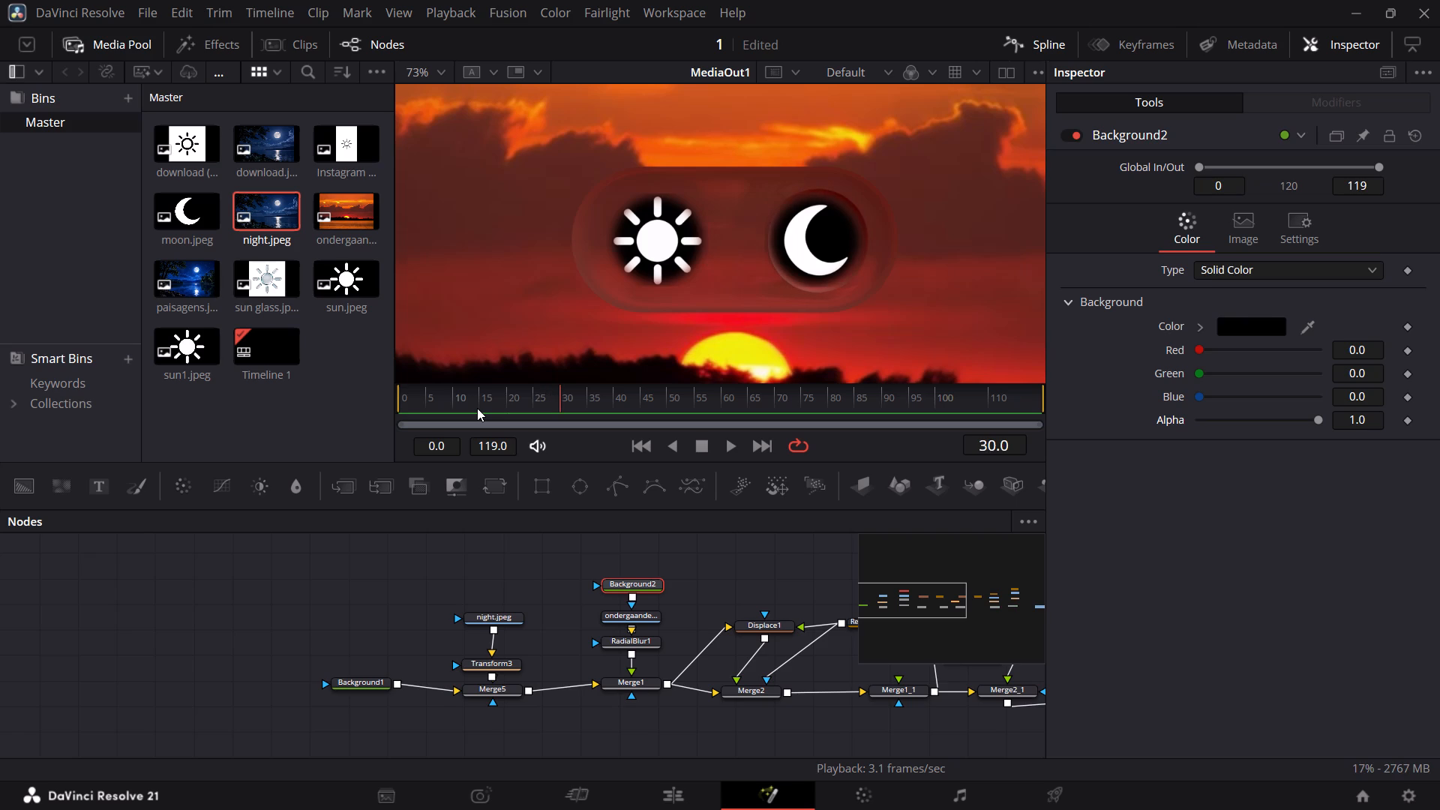
# Add a keyframe to Background2's Alpha at 1.0 on frame 22, where the knob is between the sun and moon.
pyautogui.press('Left')
pyautogui.press('Left')
pyautogui.press('Left')
pyautogui.press('Left')
pyautogui.press('Left')
pyautogui.press('Left')
pyautogui.press('Left')
pyautogui.press('Left')
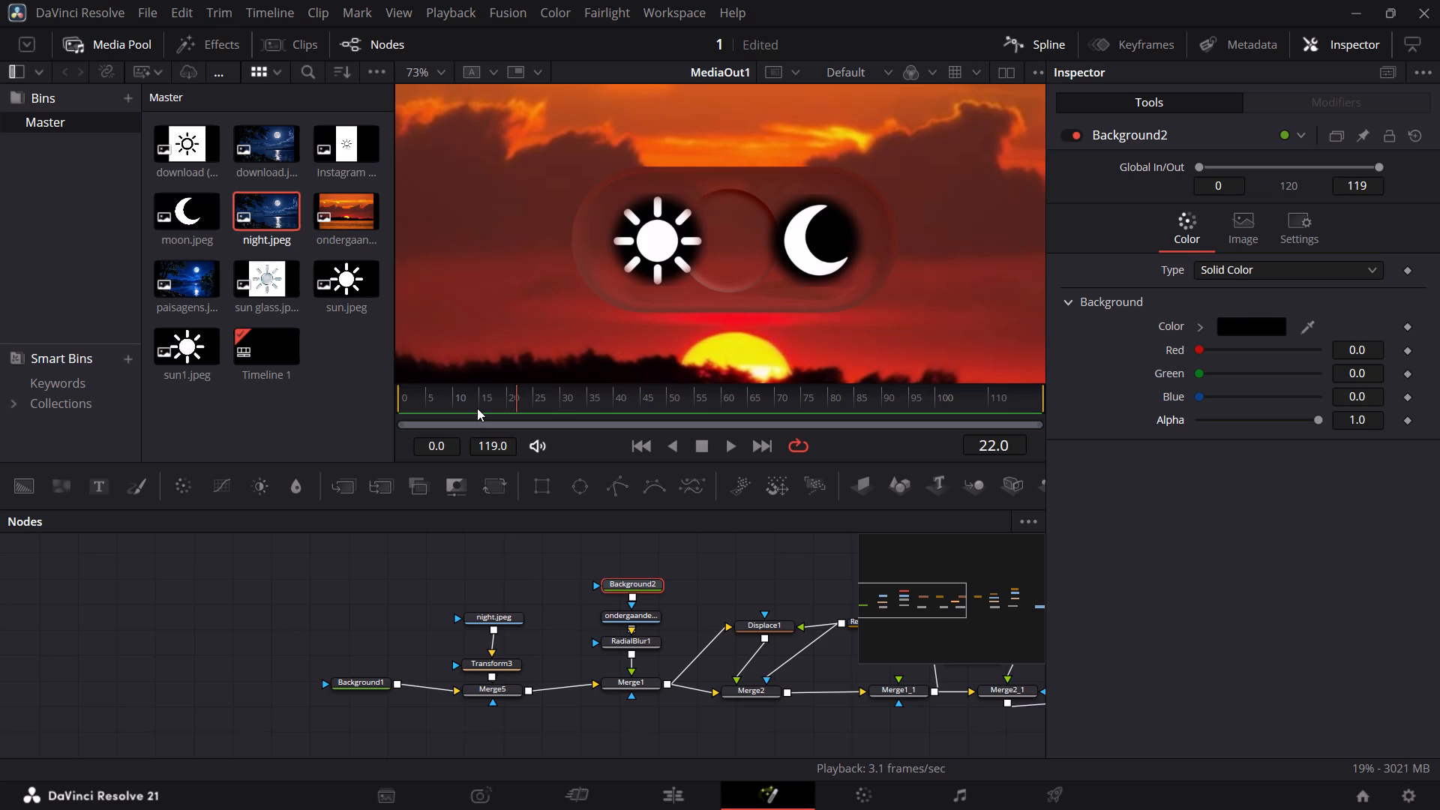
pyautogui.press('Right')
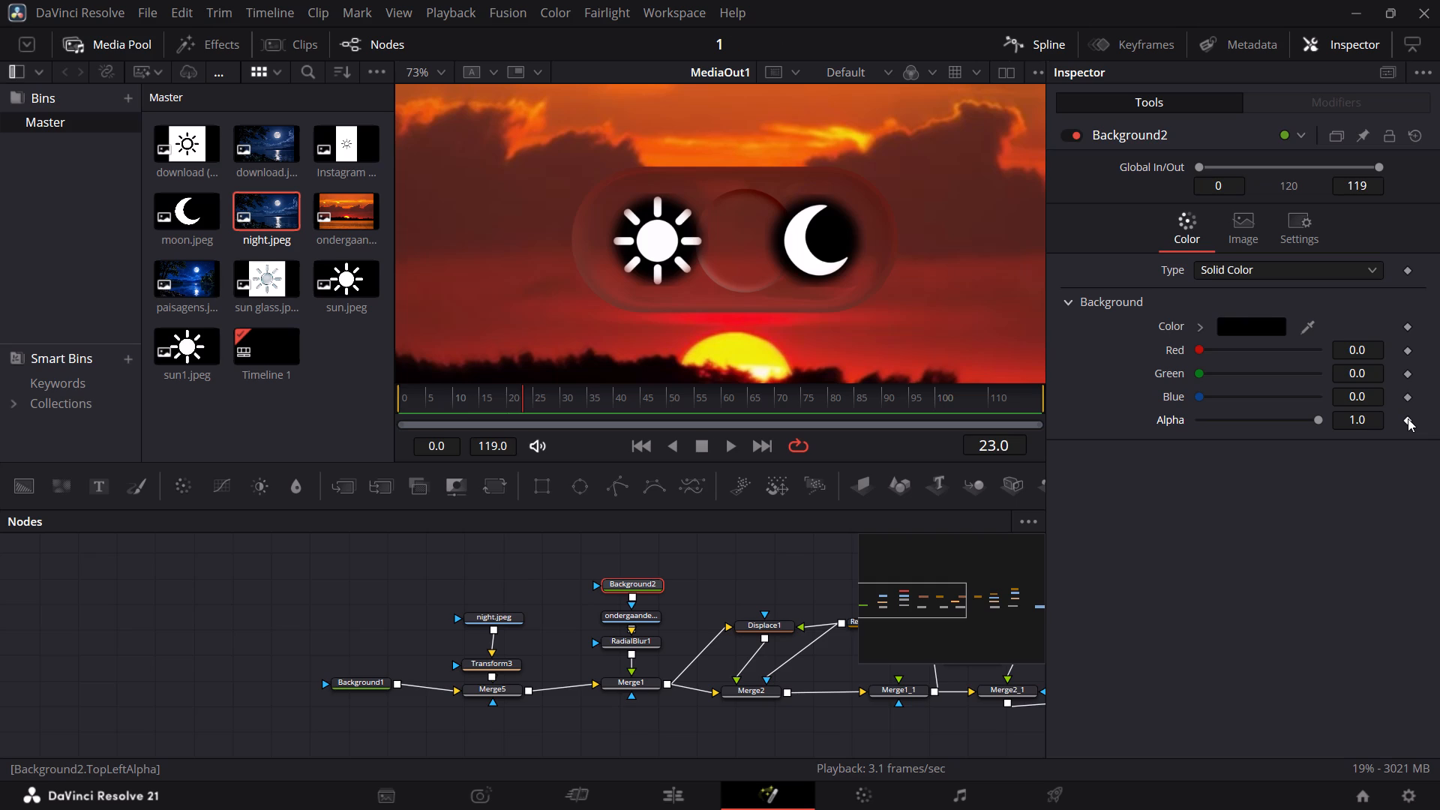
pyautogui.press('Left')
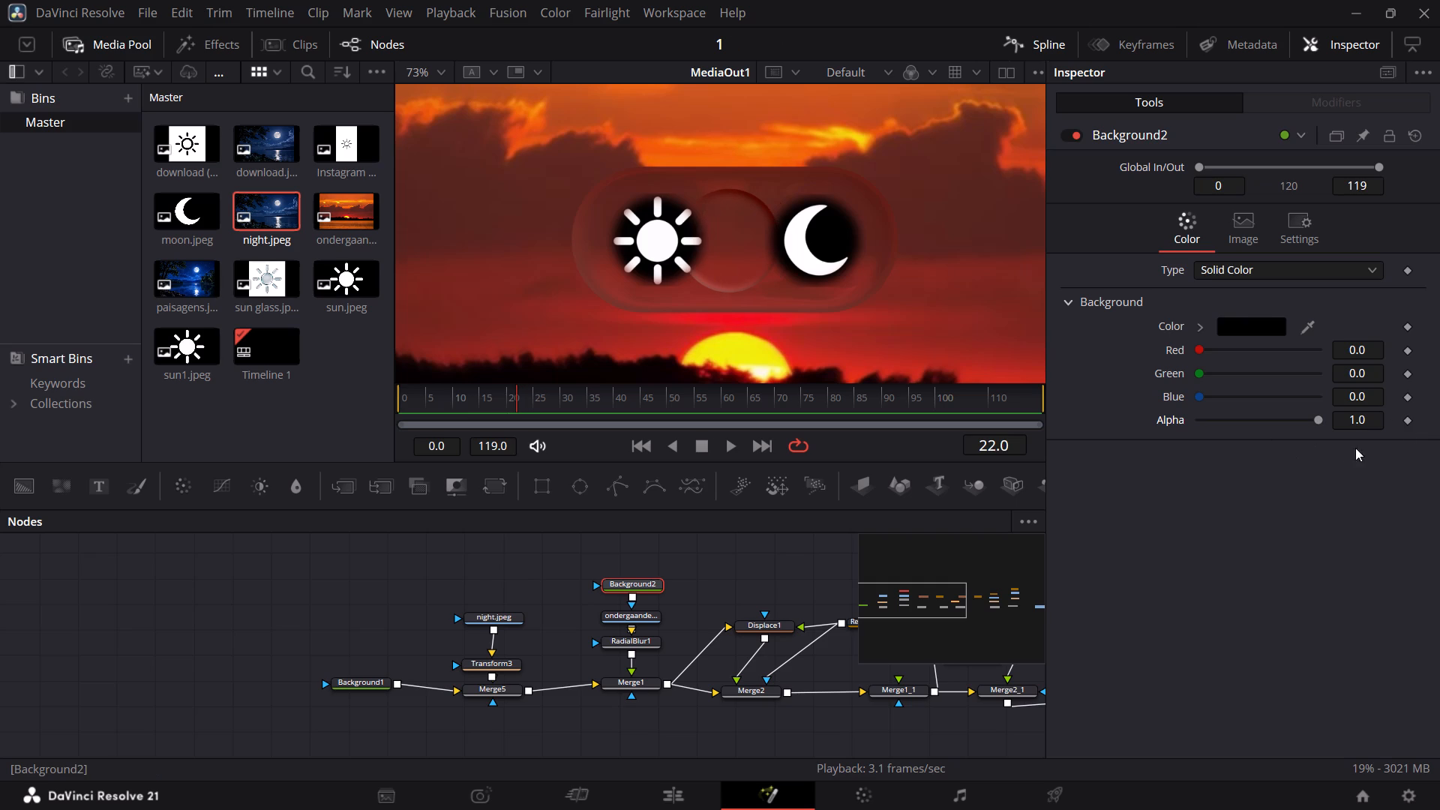
pyautogui.click(1406, 420)
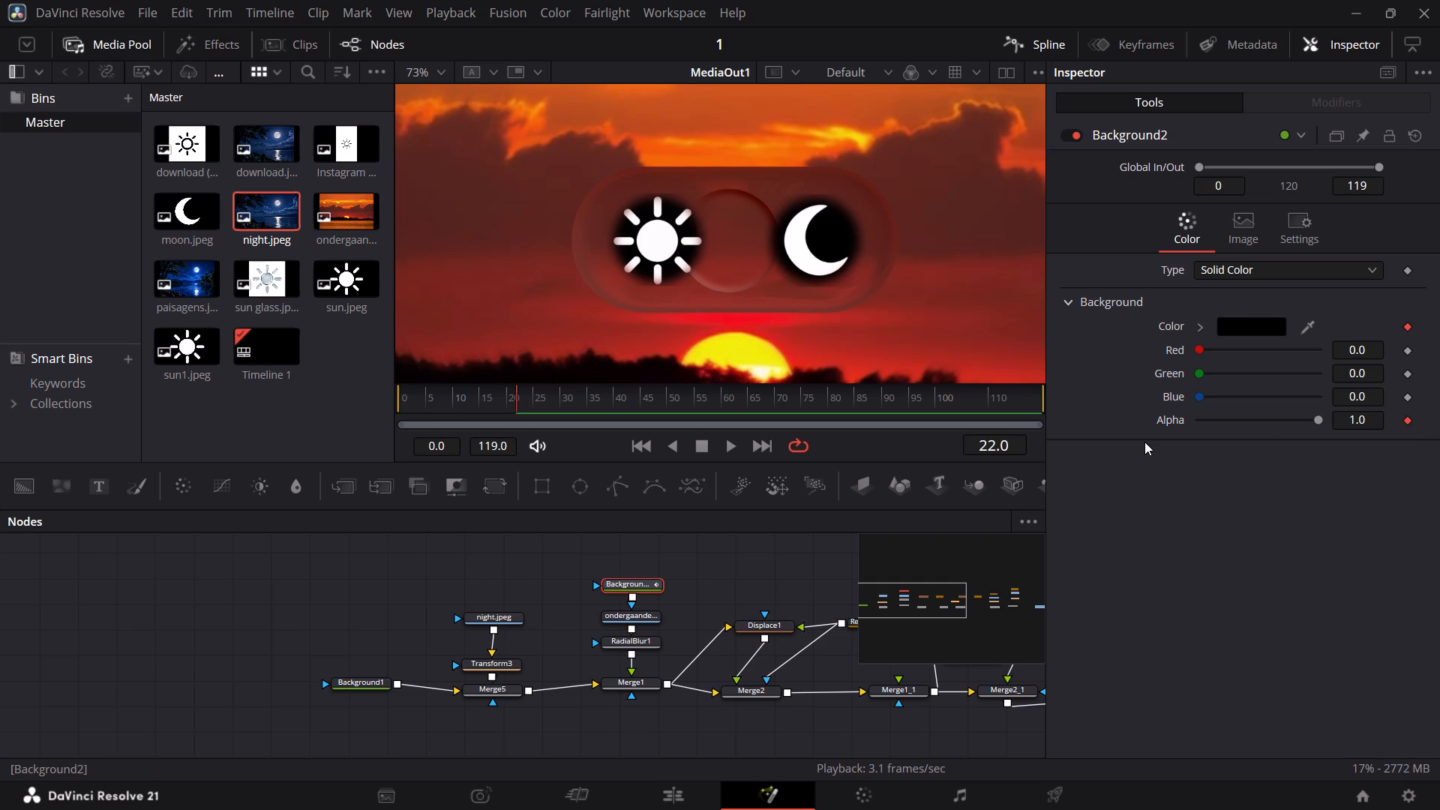
# Set Background2's Alpha to 0.0 on frame 29 as the fade's end keyframe.
pyautogui.press('Right')
pyautogui.press('Right')
pyautogui.press('Right')
pyautogui.press('Right')
pyautogui.press('Right')
pyautogui.press('Right')
pyautogui.press('Right')
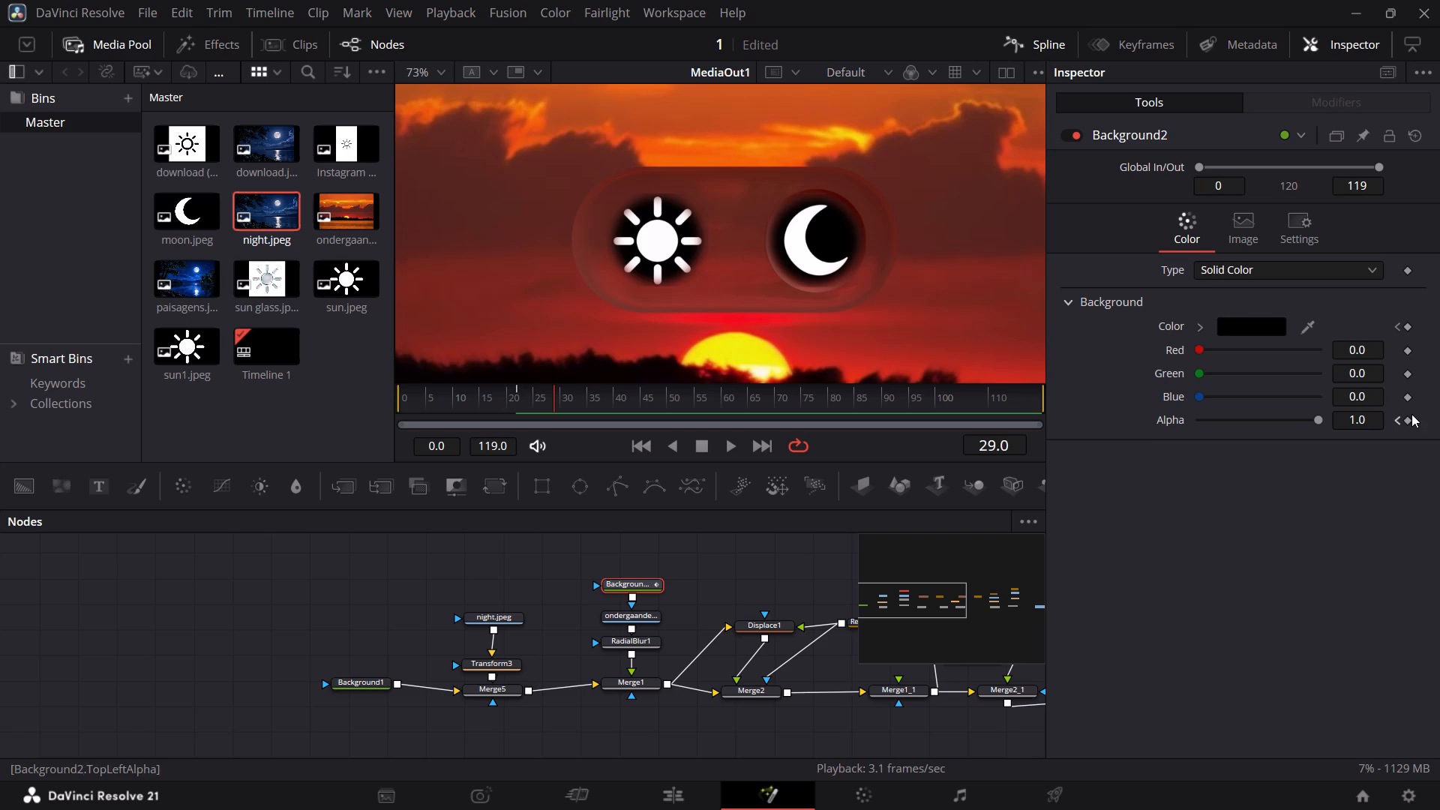
pyautogui.moveTo(1319, 418); pyautogui.dragTo(1281, 418)
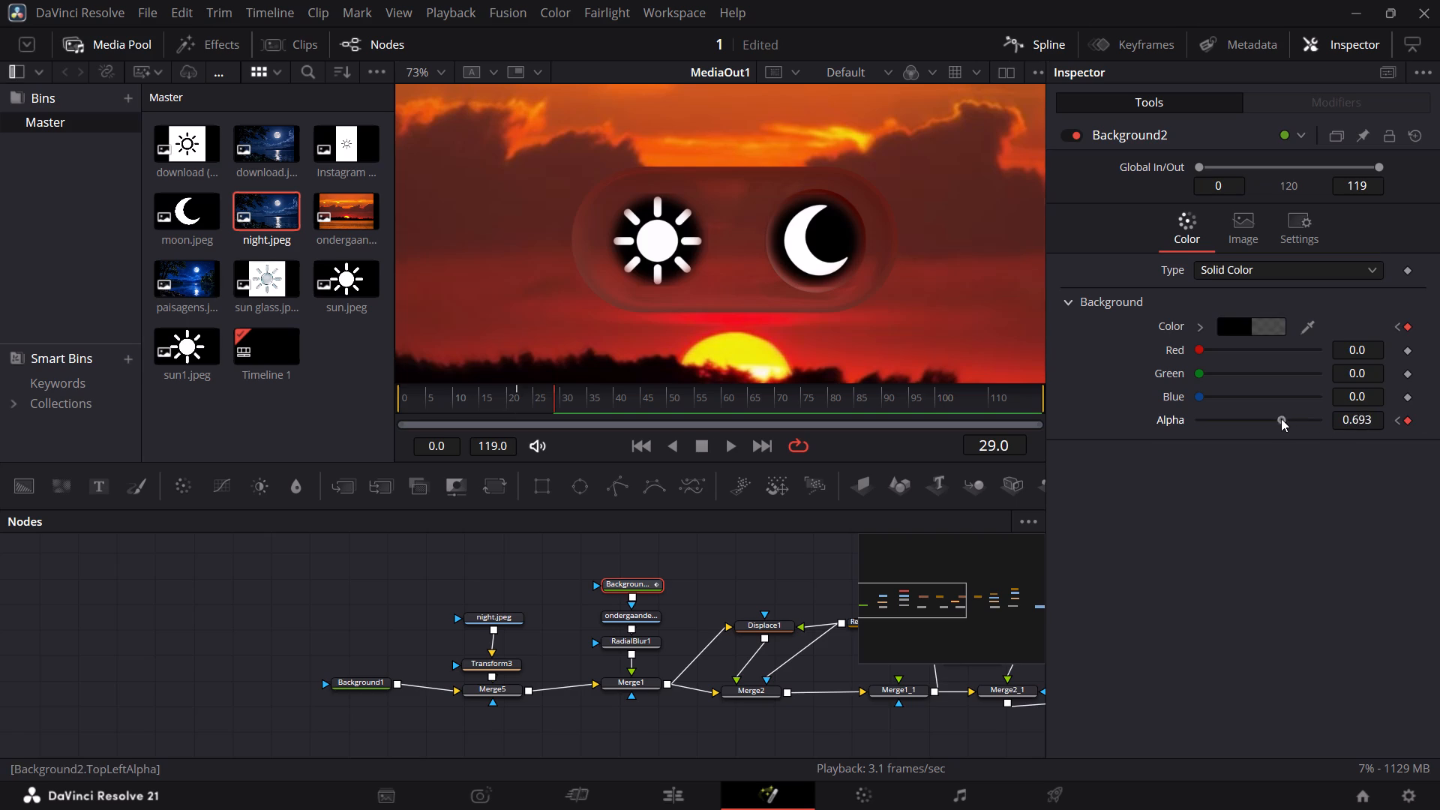
pyautogui.moveTo(1281, 418); pyautogui.dragTo(1161, 445)
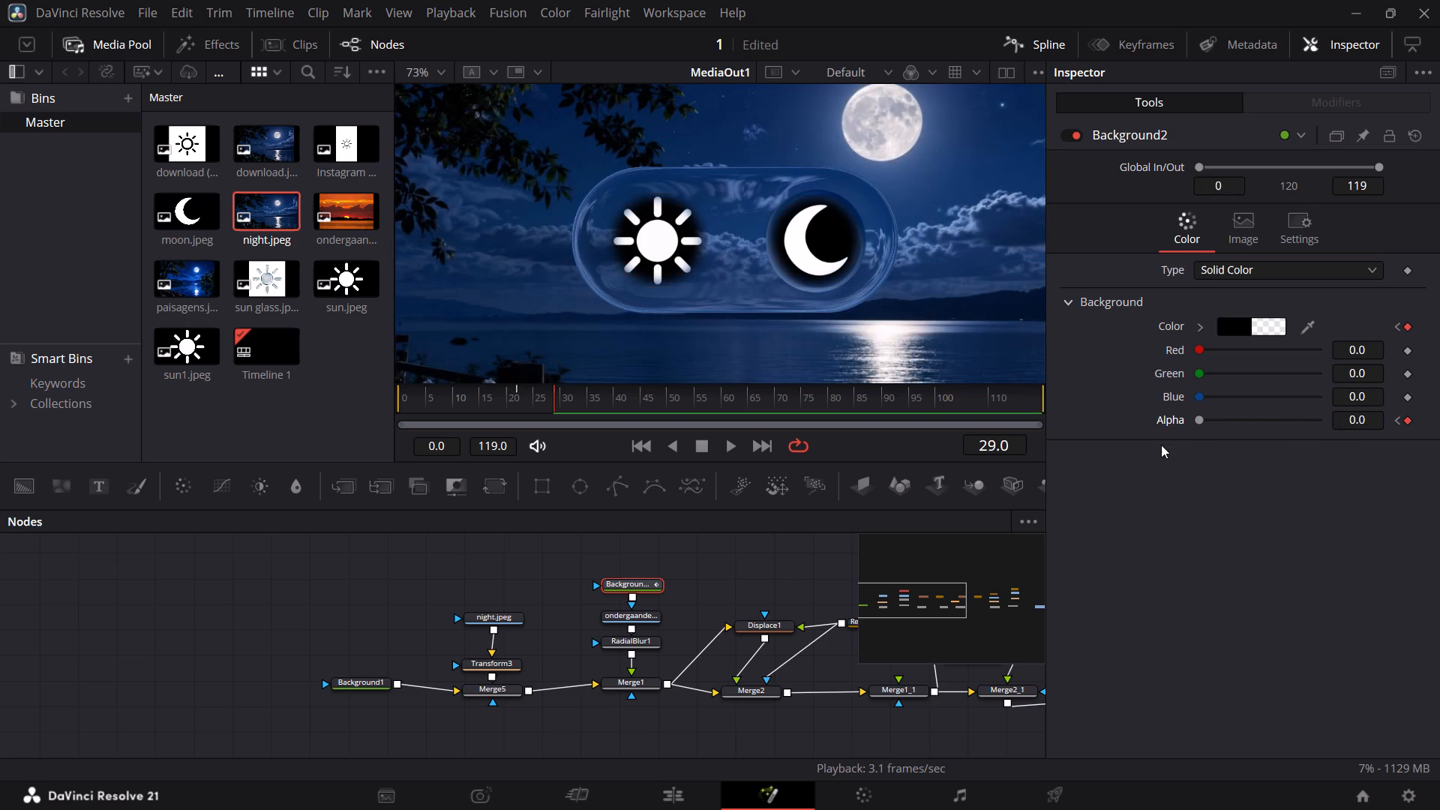
# Play the animation from frame 0 to about frame 64 to check the sunset-to-night fade.
pyautogui.moveTo(552, 401); pyautogui.dragTo(533, 403)
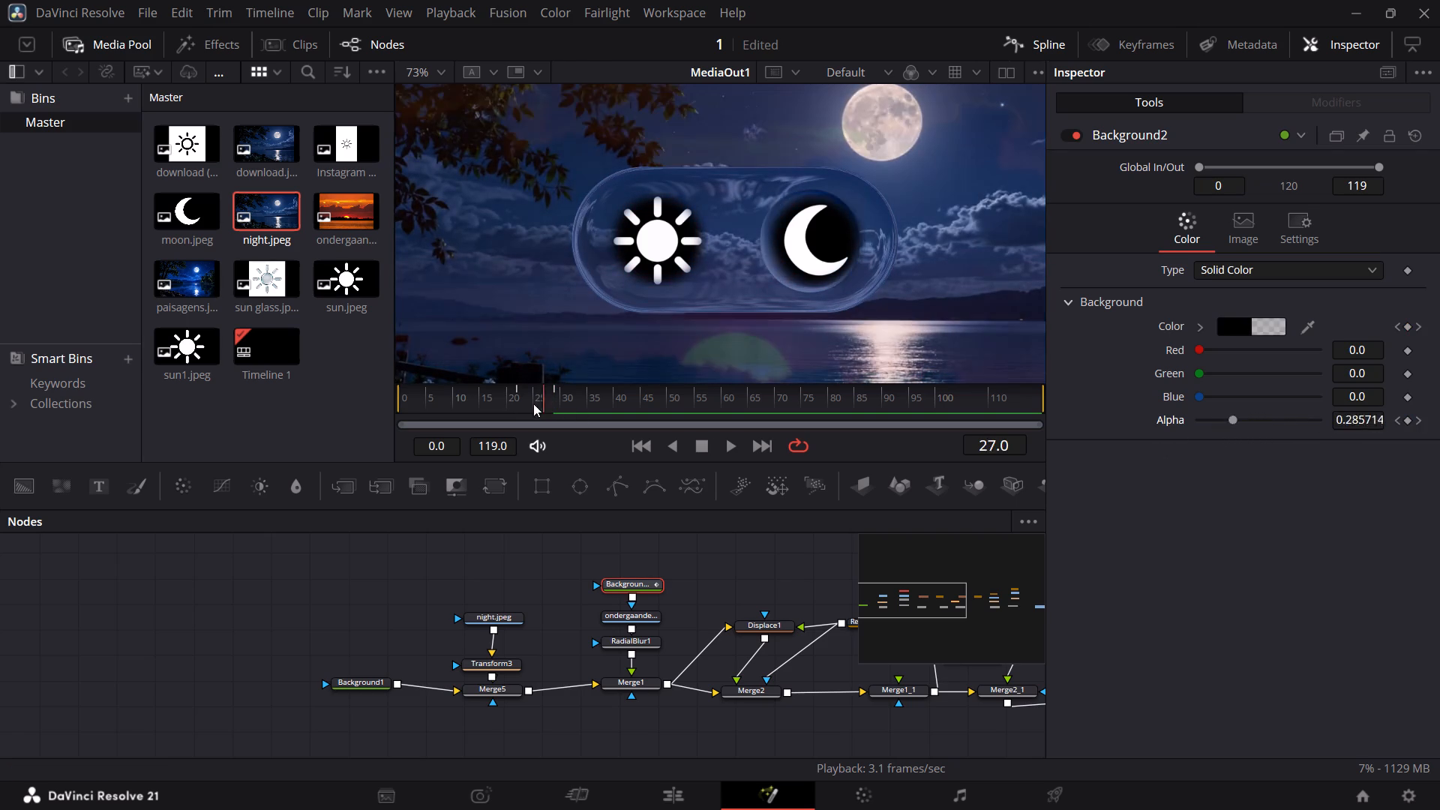
pyautogui.moveTo(533, 403); pyautogui.dragTo(375, 415)
pyautogui.press('space')
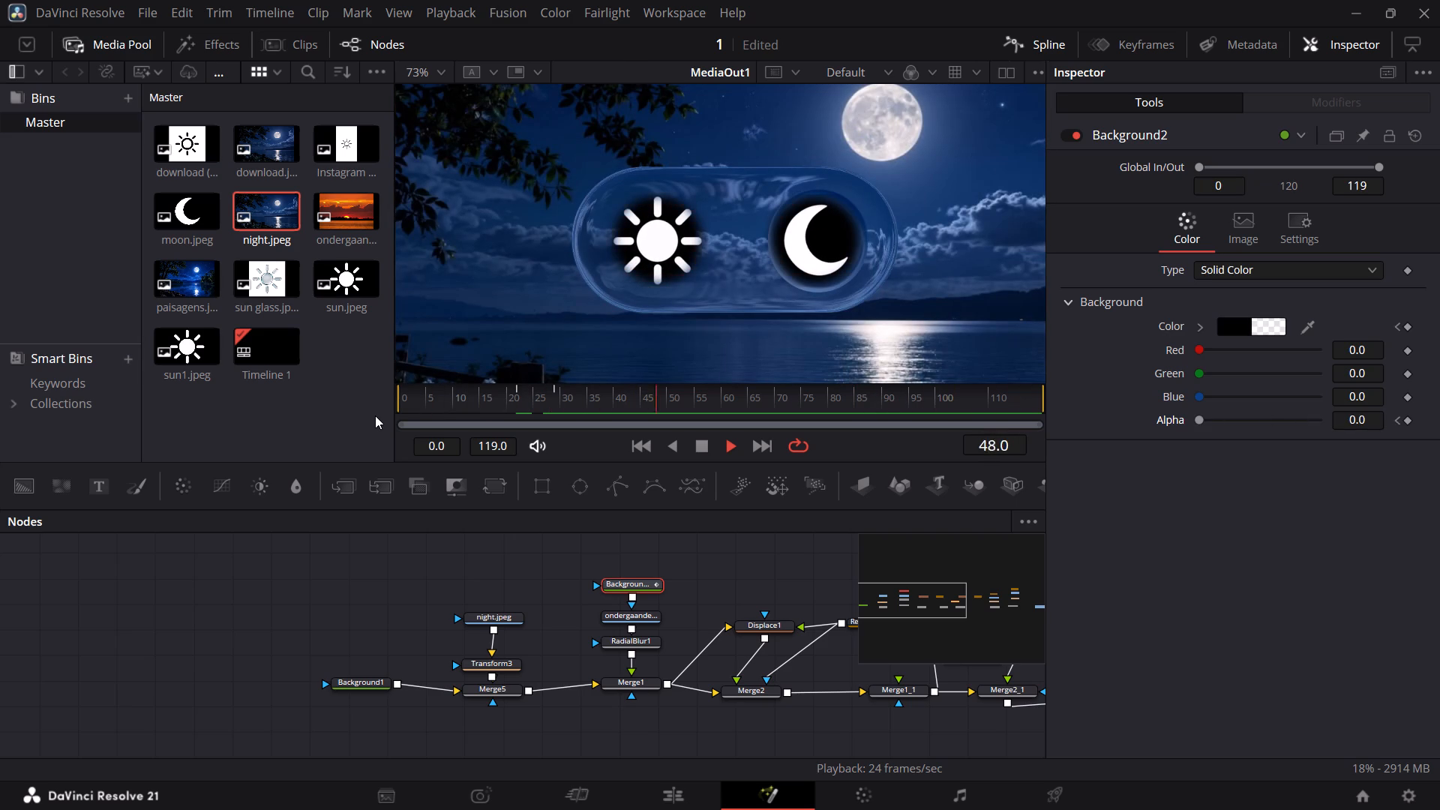
pyautogui.press('space')
# Smooth both keyframes of Background2's Top Left Alpha curve in an enlarged Spline editor.
pyautogui.click(1042, 43)
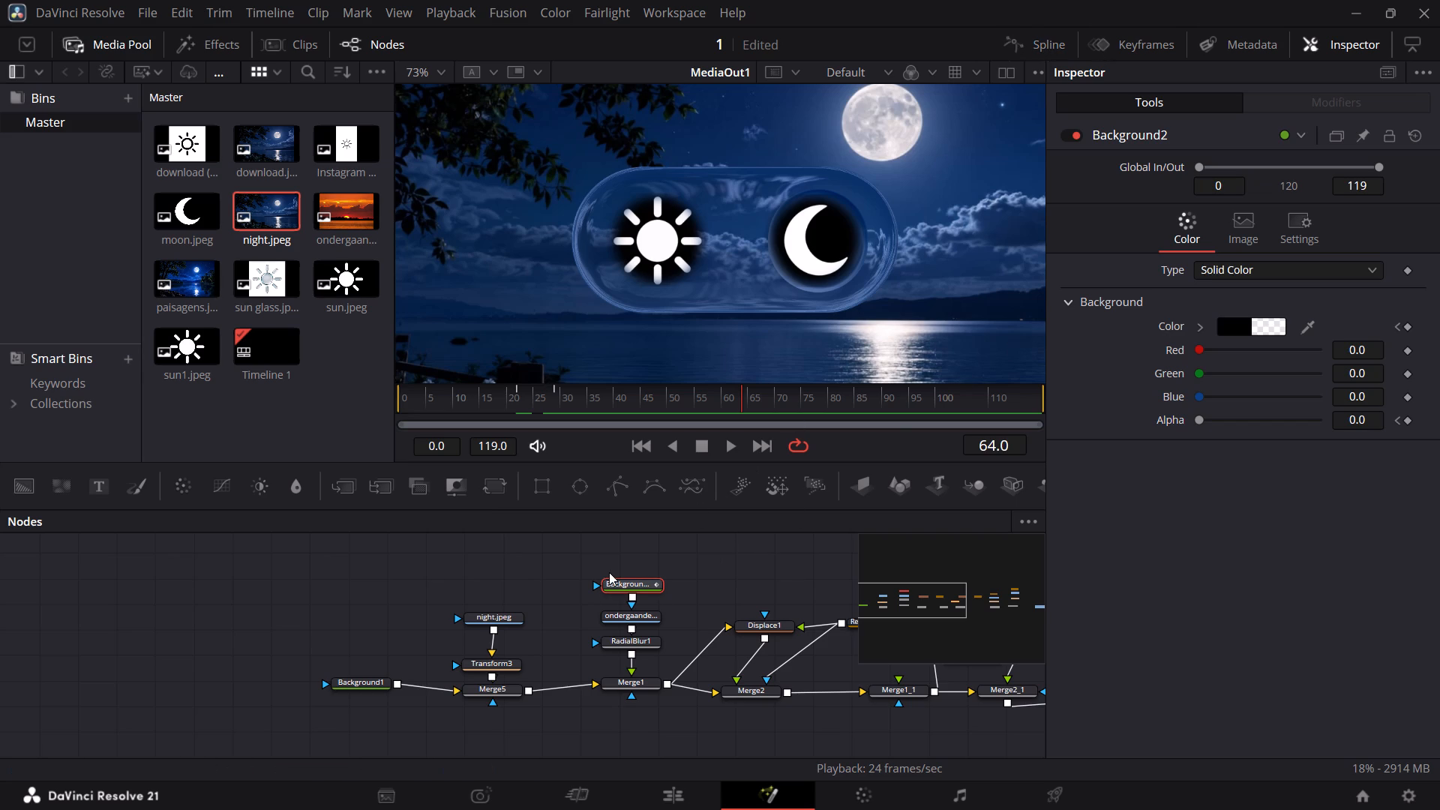
pyautogui.click(1054, 55)
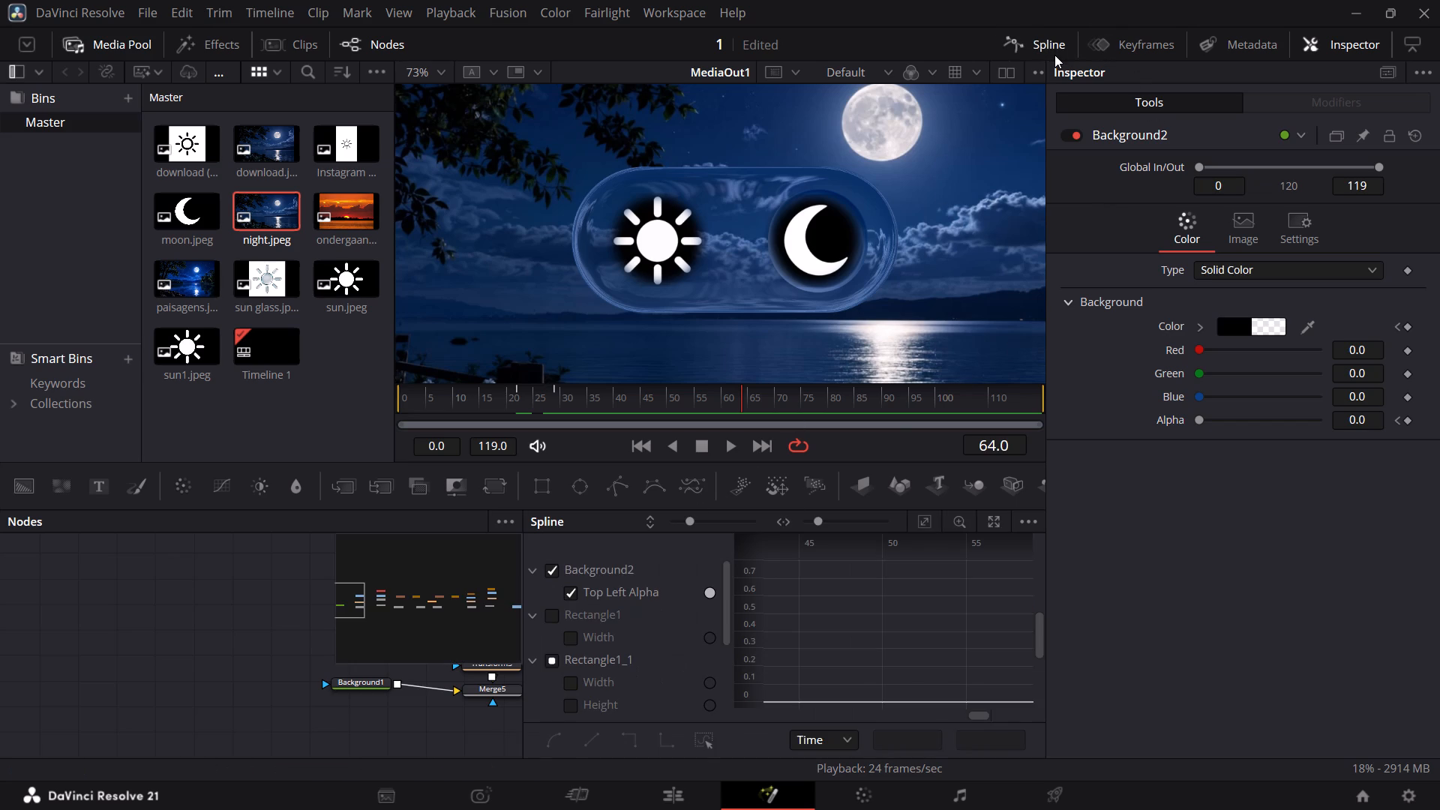
pyautogui.scroll(-1, 709, 571)
pyautogui.hscroll(-1, 817, 615)
pyautogui.scroll(-2, 817, 615)
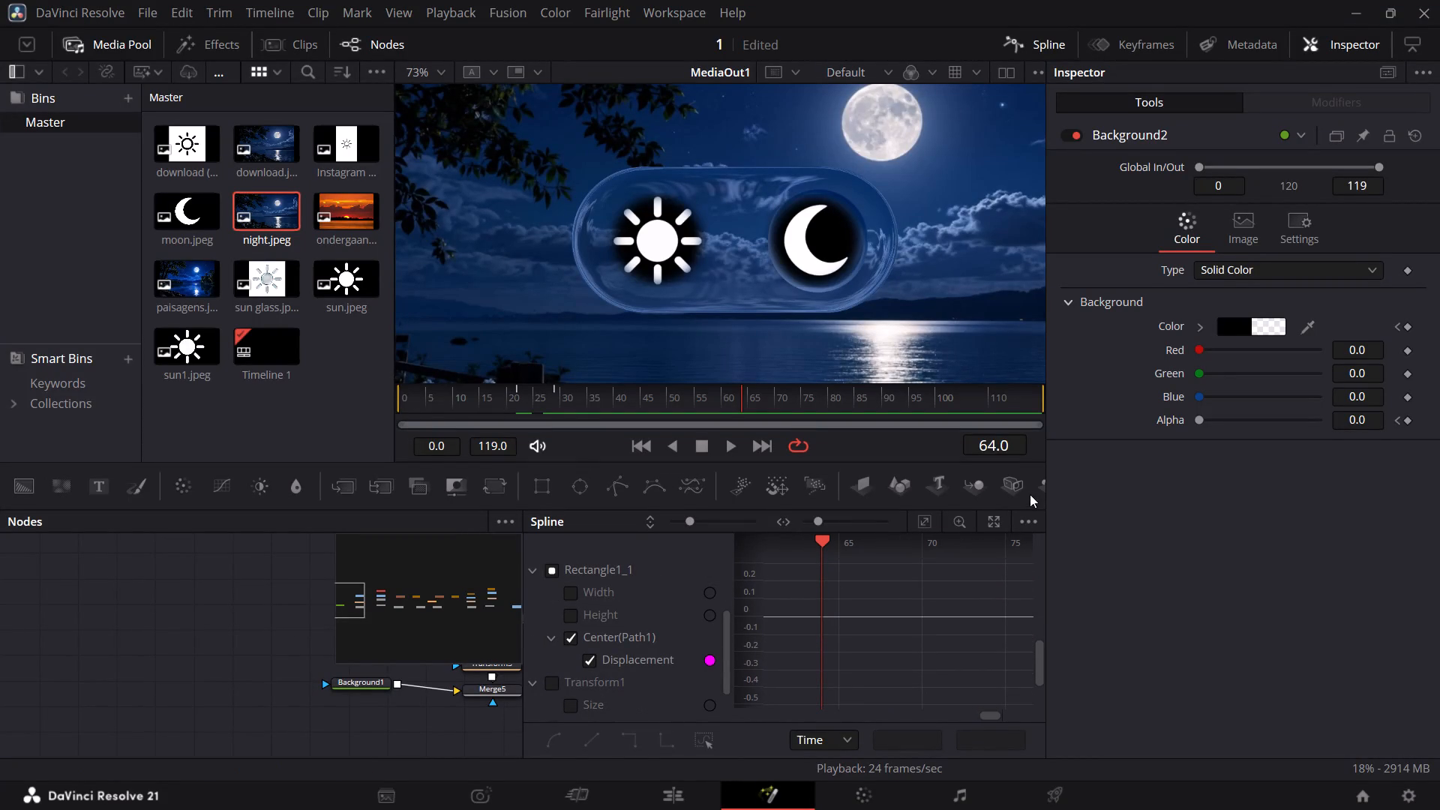
pyautogui.click(996, 520)
pyautogui.hscroll(-10, 757, 364)
pyautogui.hscroll(6, 757, 364)
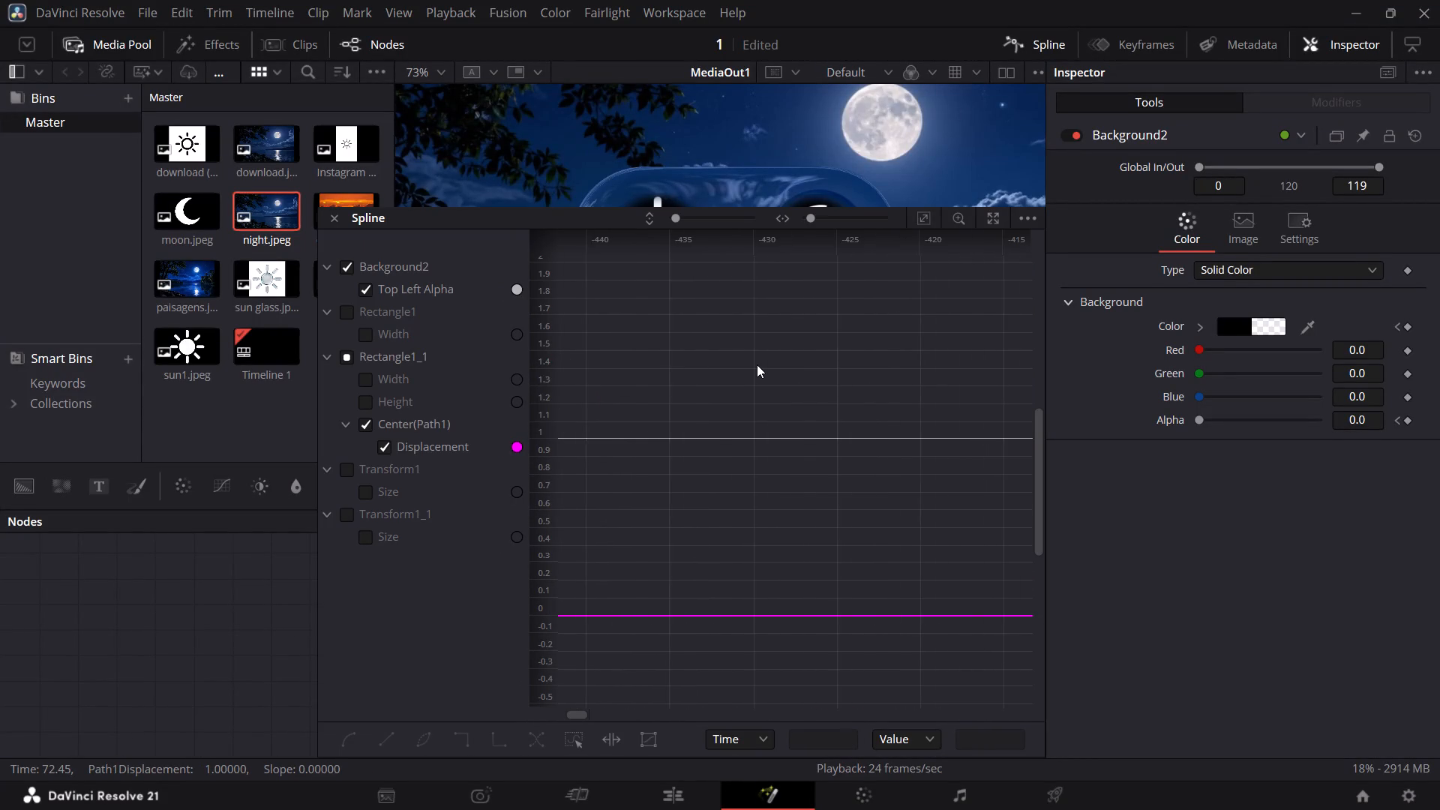
pyautogui.hscroll(1, 757, 364)
pyautogui.keyDown('ctrl'); pyautogui.scroll(-3, 757, 364); pyautogui.keyUp('ctrl')
pyautogui.hscroll(-3, 757, 364)
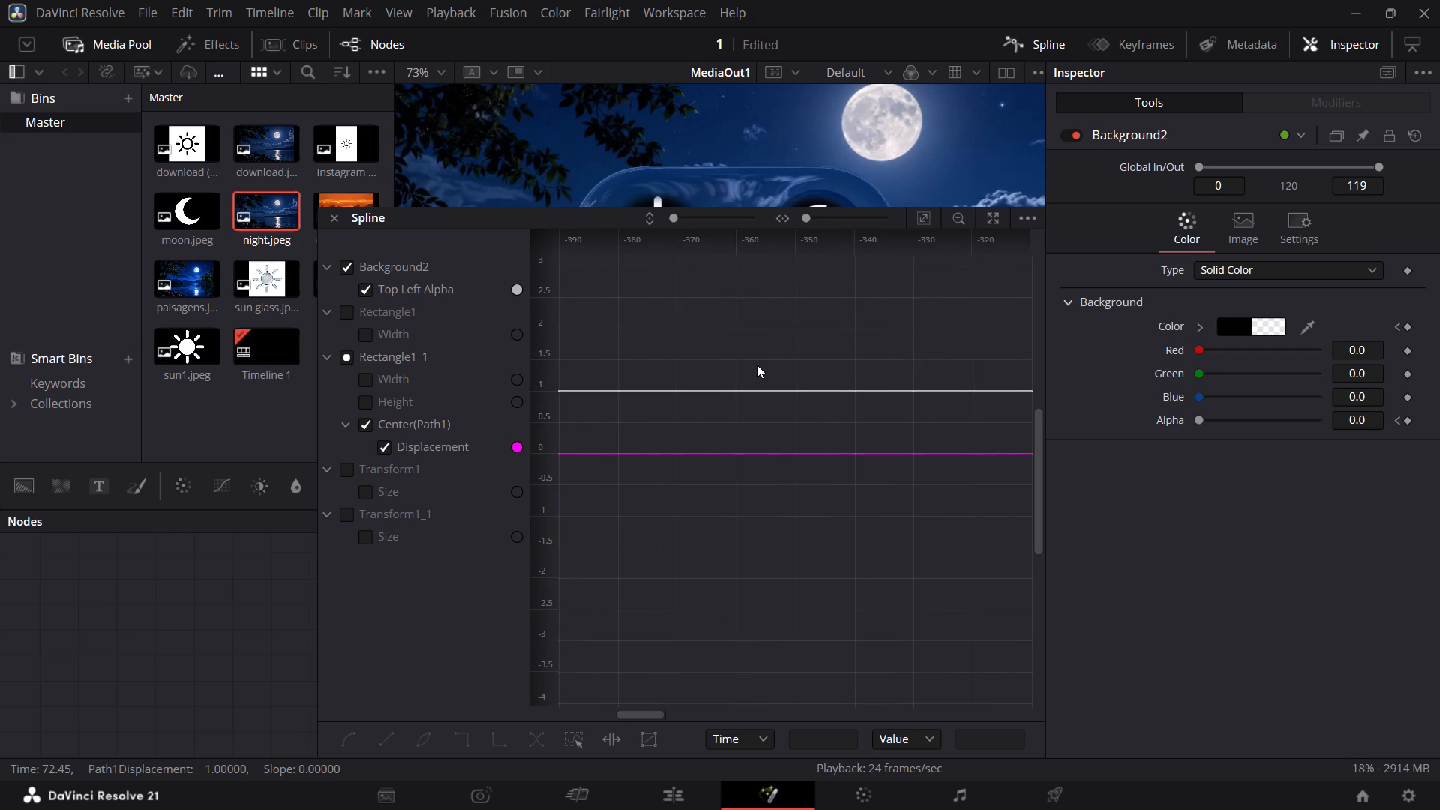
pyautogui.hscroll(-4, 757, 364)
pyautogui.hscroll(2, 757, 364)
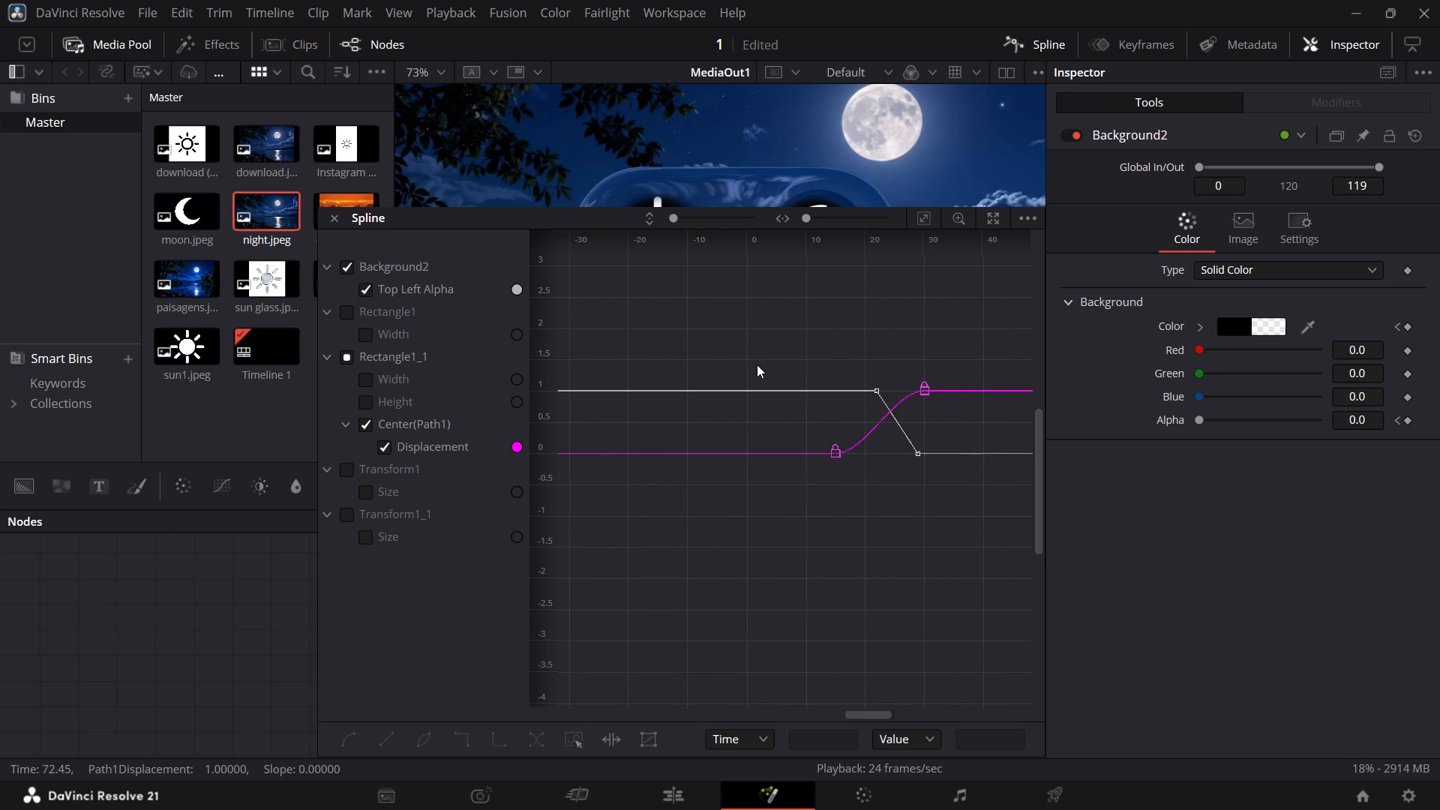
pyautogui.hscroll(-1, 757, 364)
pyautogui.moveTo(698, 363); pyautogui.dragTo(713, 411)
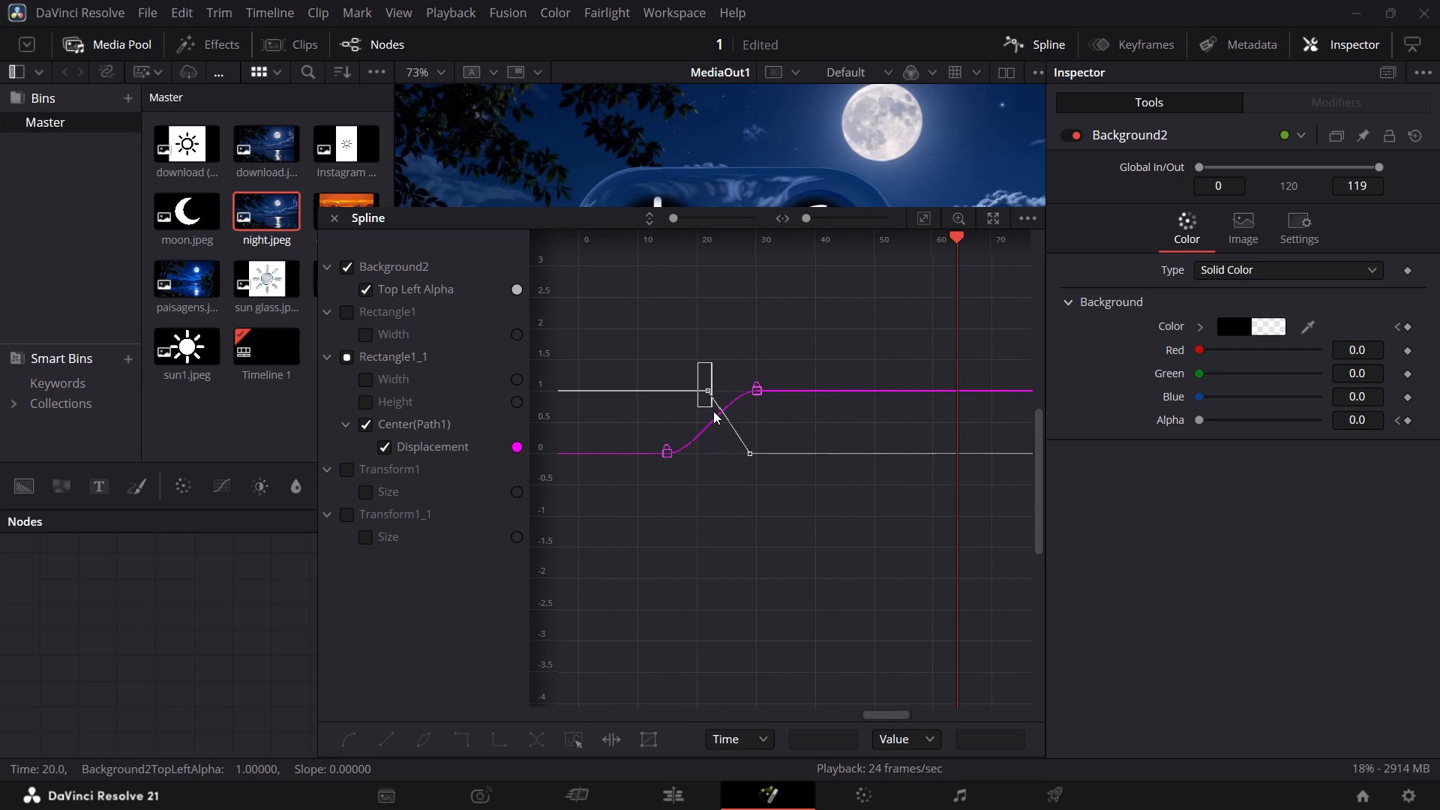
pyautogui.moveTo(713, 411); pyautogui.dragTo(750, 466)
pyautogui.press('s')
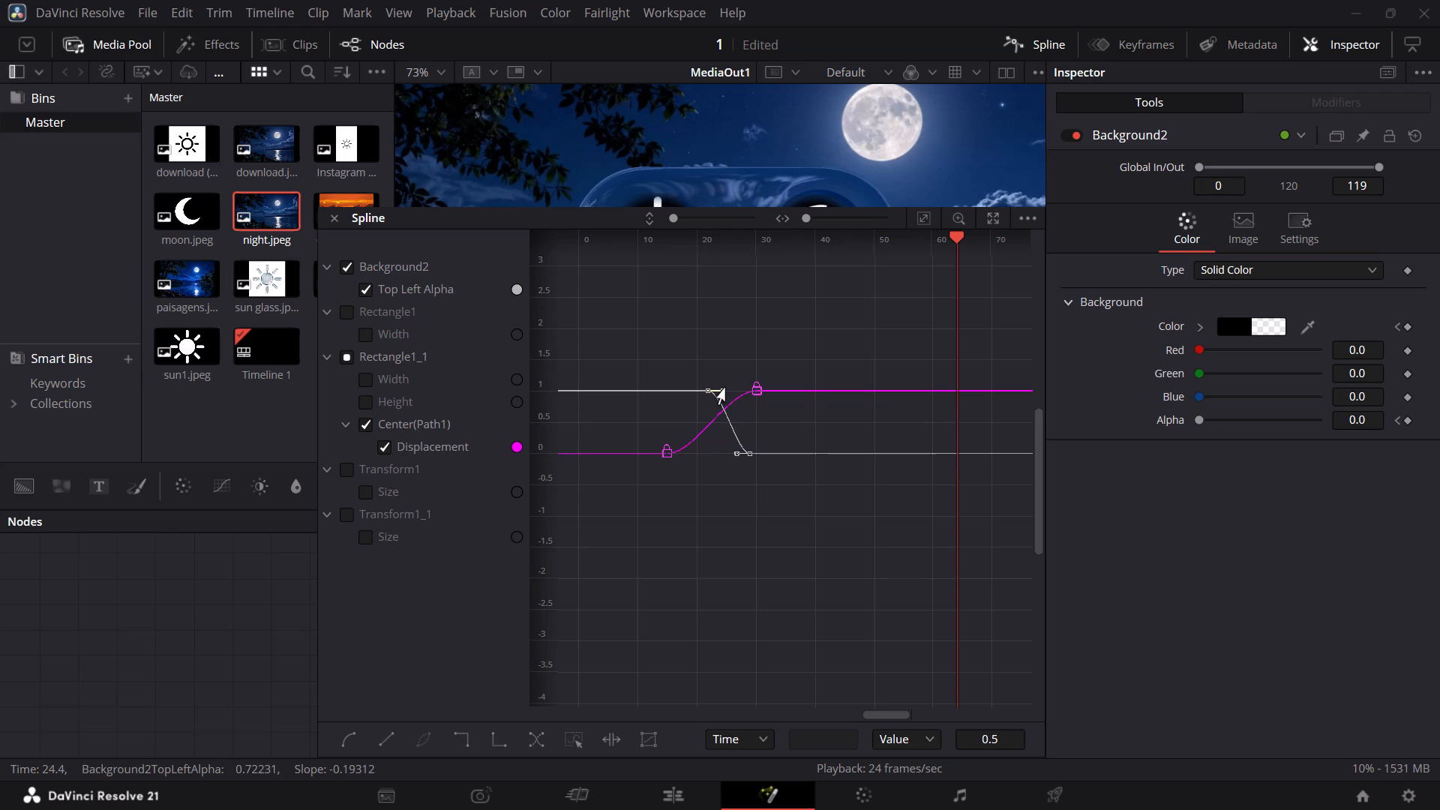
# Extend the outgoing handle of Background2's frame 22 alpha keyframe to about frame 26 at value 1.0.
pyautogui.moveTo(724, 391); pyautogui.dragTo(728, 394)
pyautogui.moveTo(728, 394); pyautogui.dragTo(733, 391)
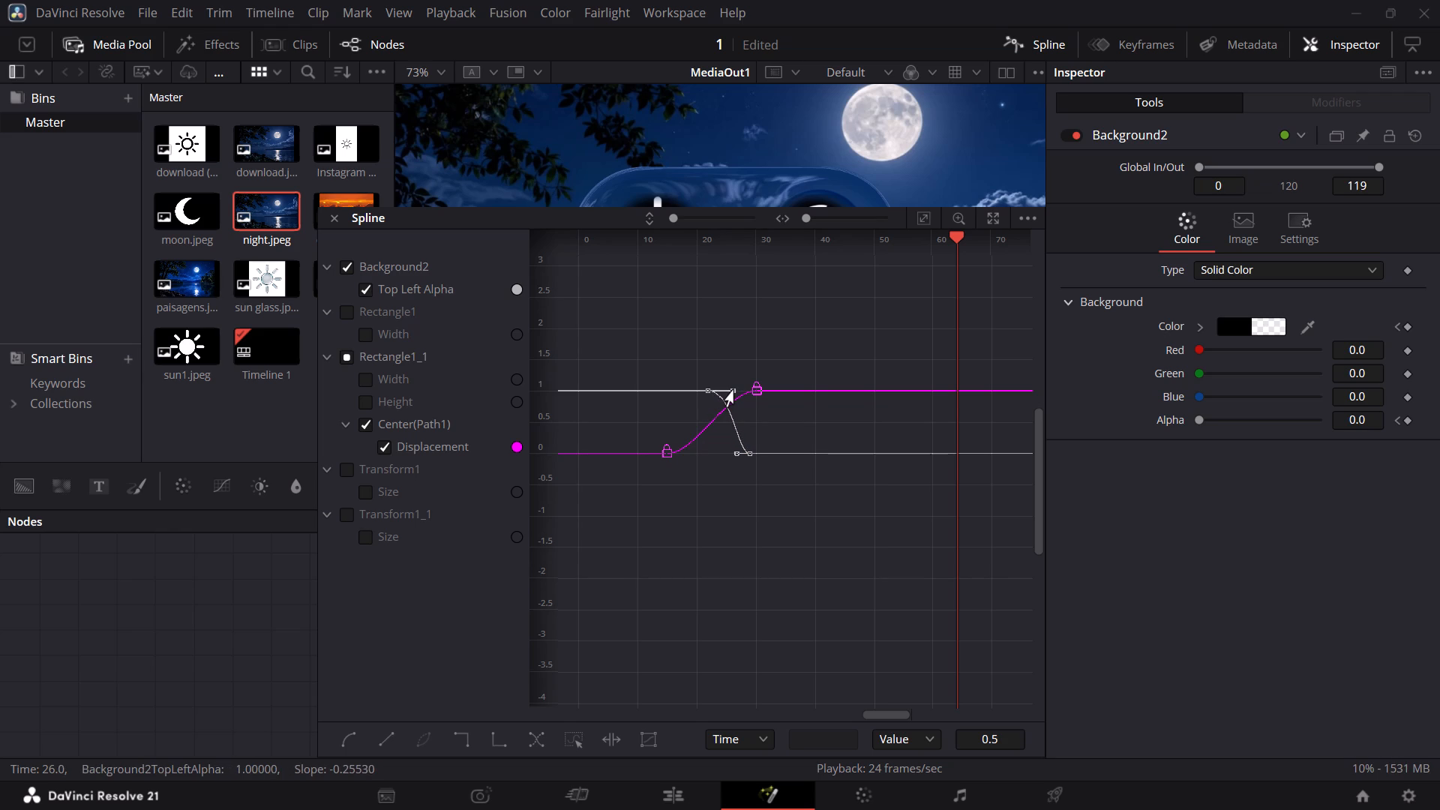
# Move Rectangle1_1's first Displacement keyframe to frame 16 and steepen its outgoing handle to about frame 17, value 0.36.
pyautogui.moveTo(669, 451); pyautogui.dragTo(674, 451)
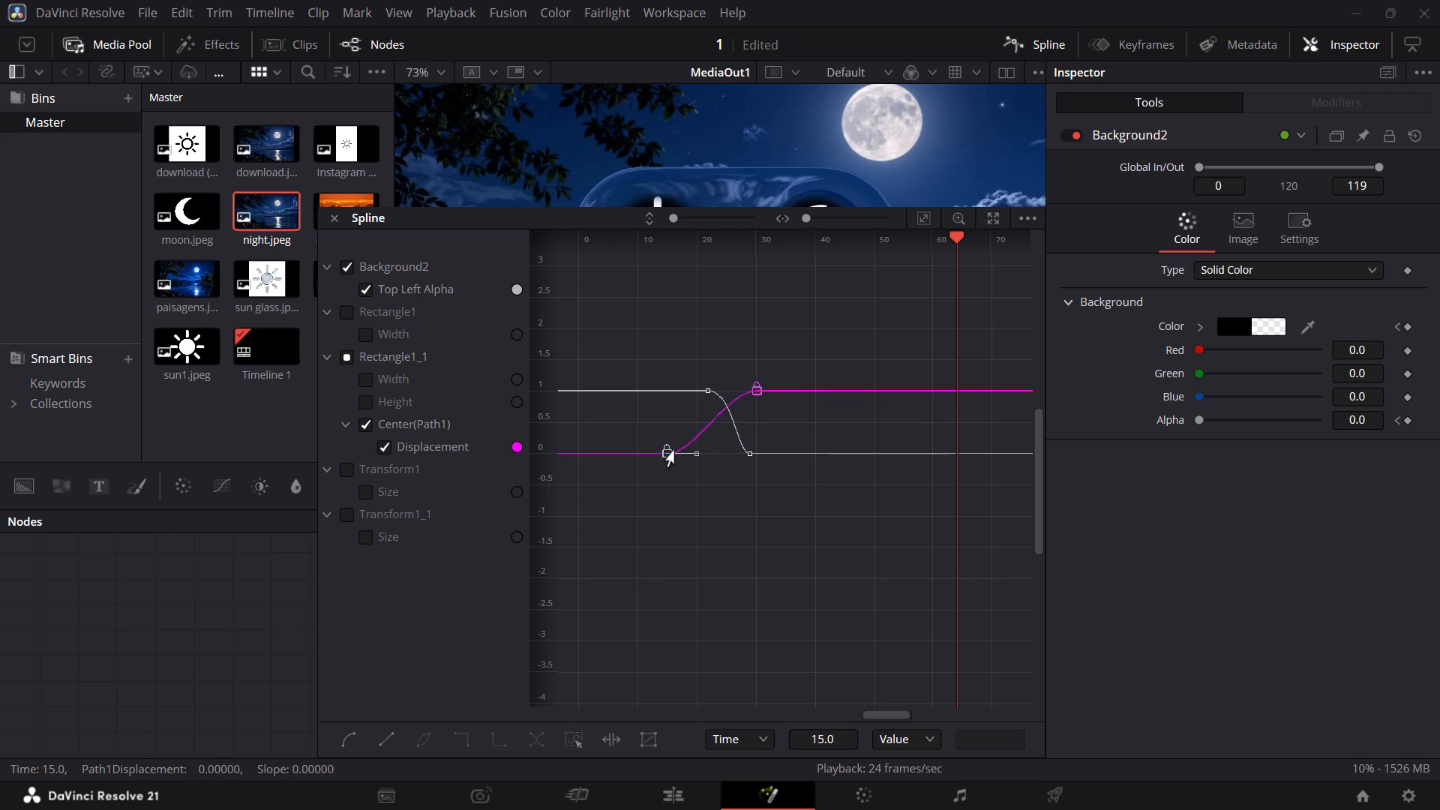
pyautogui.moveTo(674, 451); pyautogui.dragTo(676, 451)
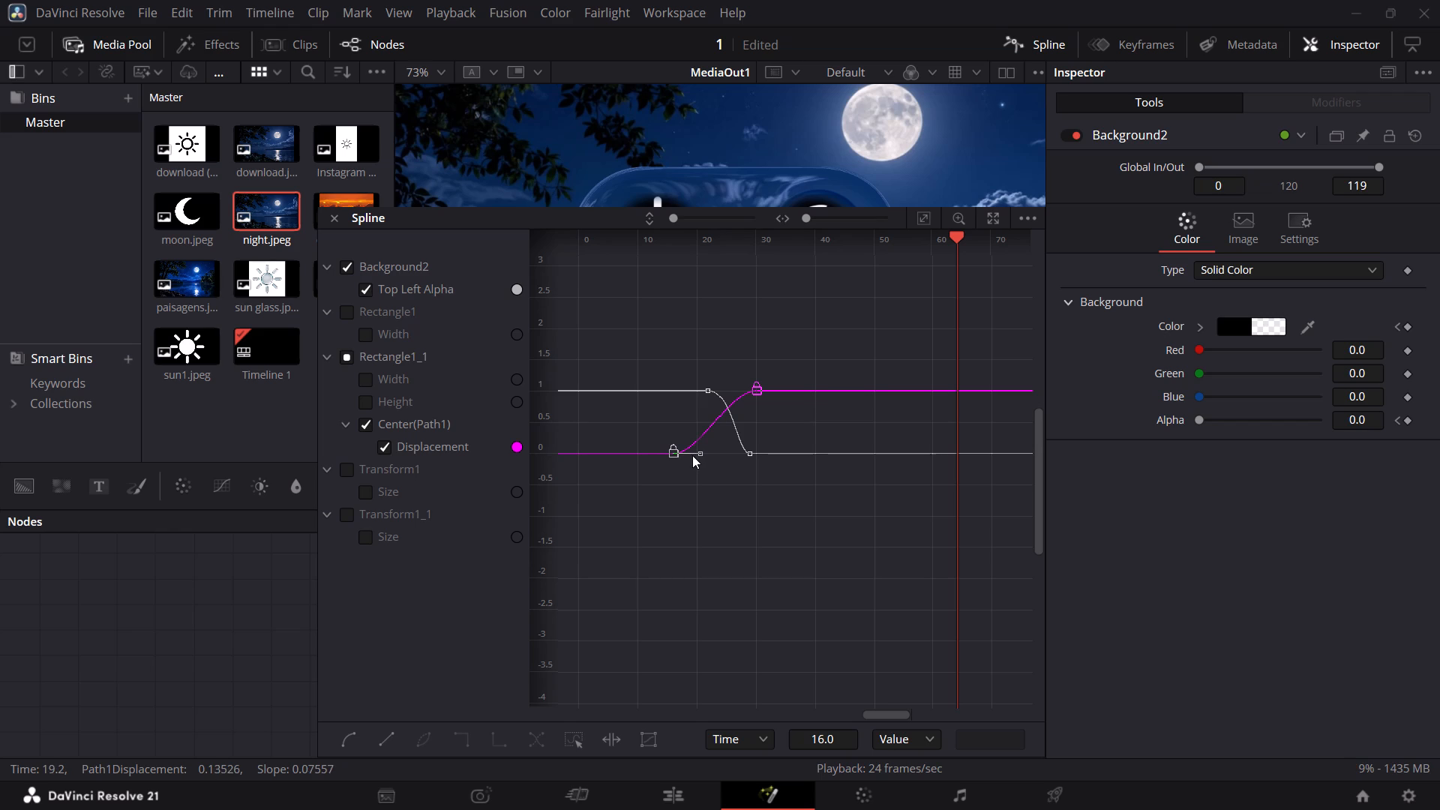
pyautogui.moveTo(703, 452); pyautogui.dragTo(679, 432)
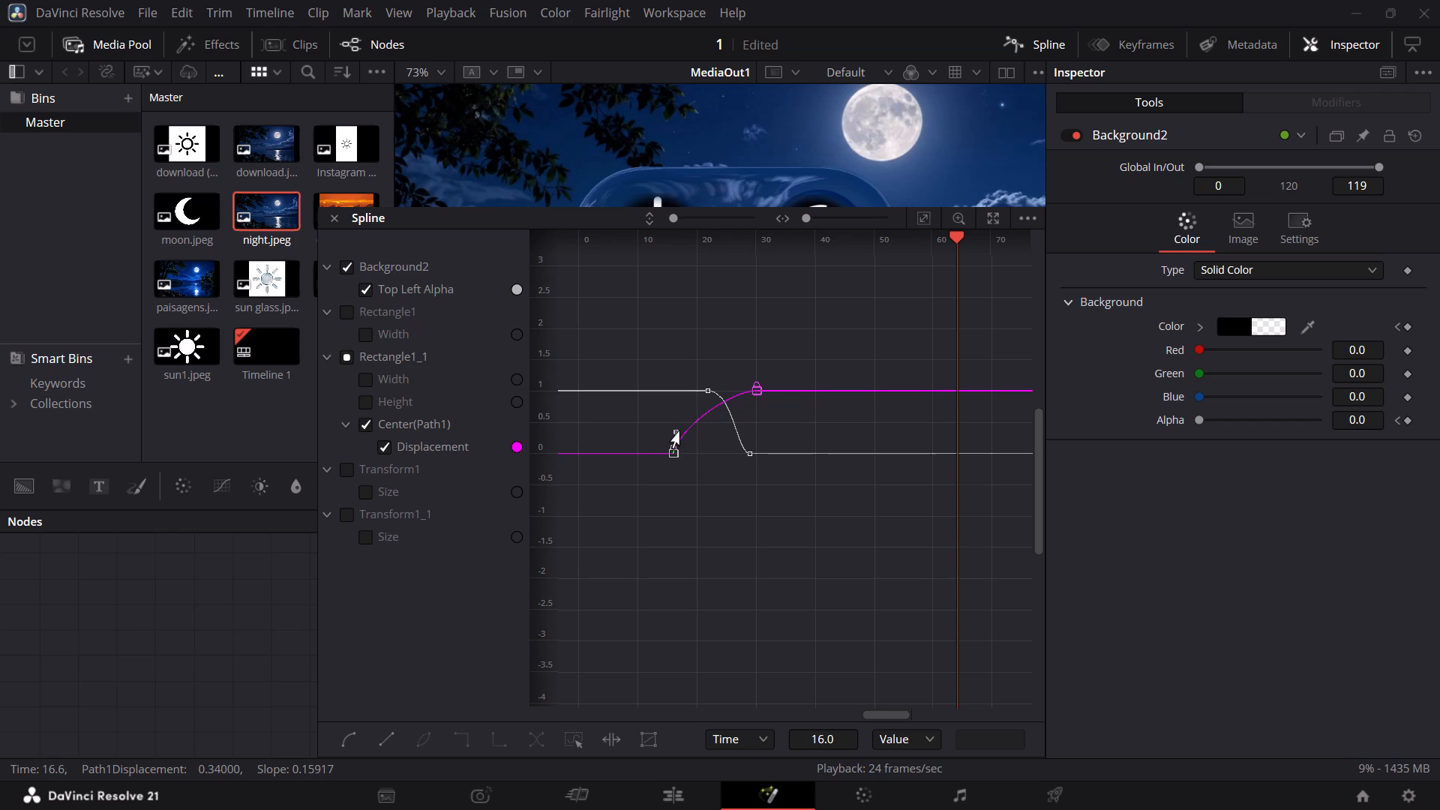
pyautogui.moveTo(679, 432); pyautogui.dragTo(673, 429)
pyautogui.moveTo(673, 429); pyautogui.dragTo(683, 430)
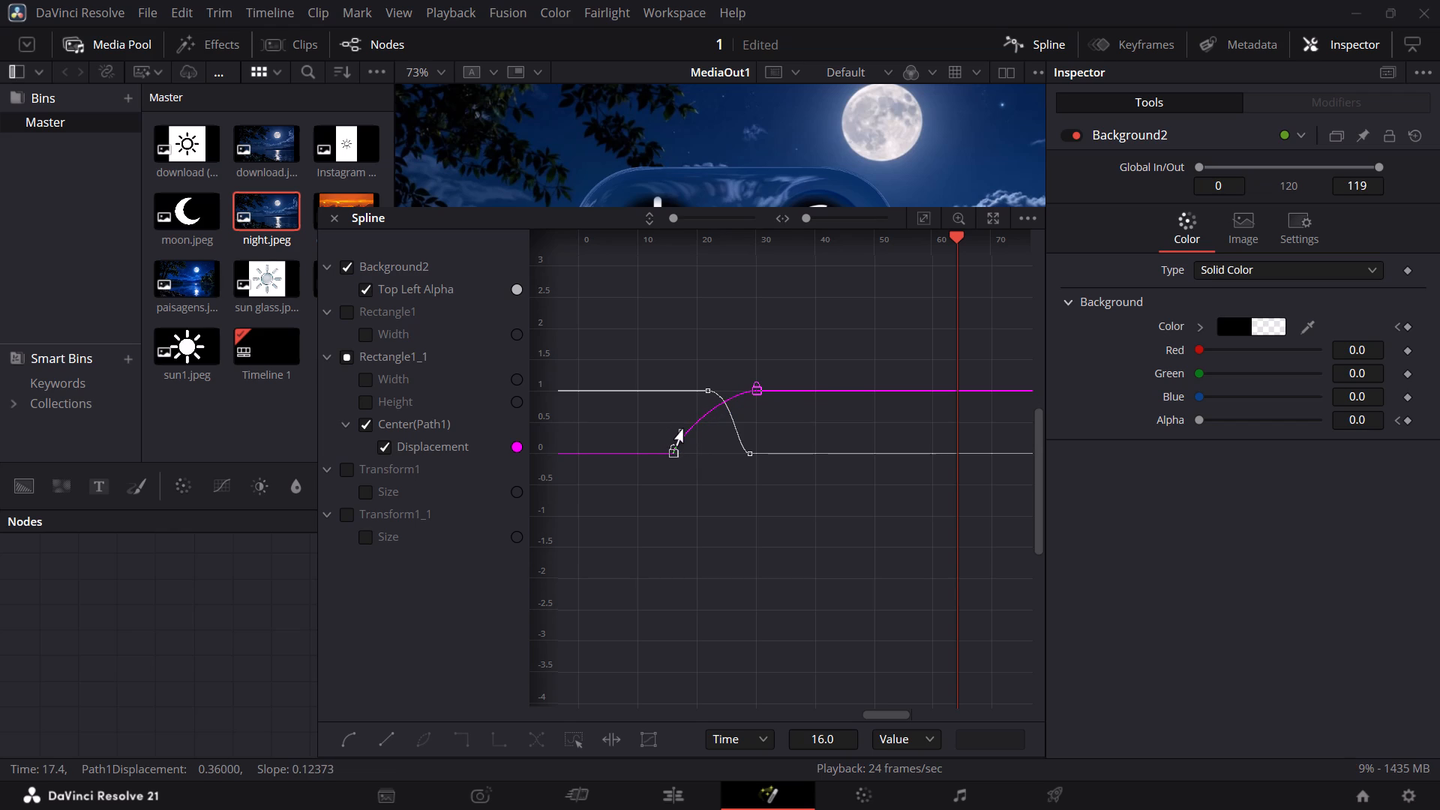
pyautogui.moveTo(683, 430); pyautogui.dragTo(683, 430)
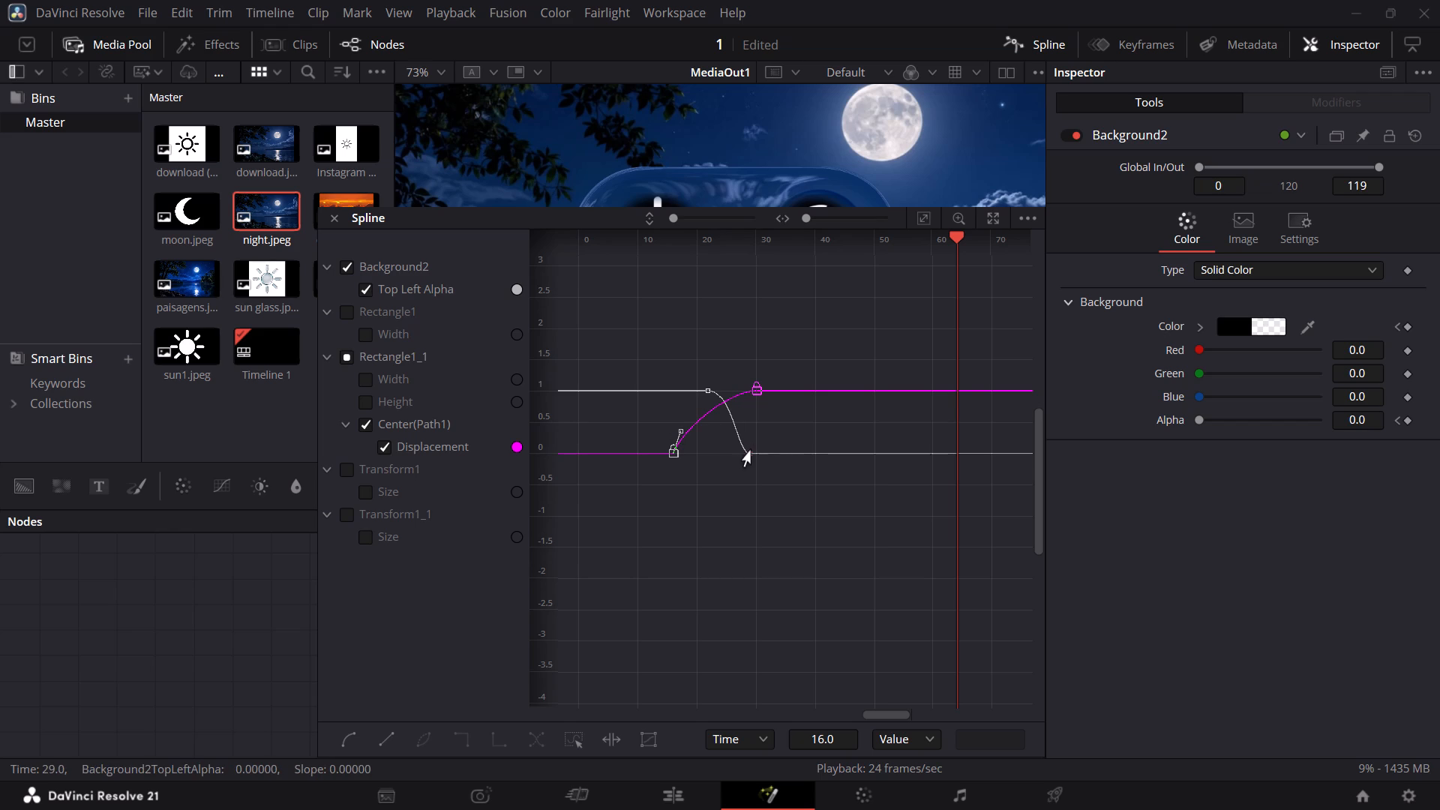
# Select Background2's frame 29 alpha keyframe, undo the last spline action, and close the Spline editor.
pyautogui.click(751, 451)
pyautogui.hotkey('ctrl', 'z')
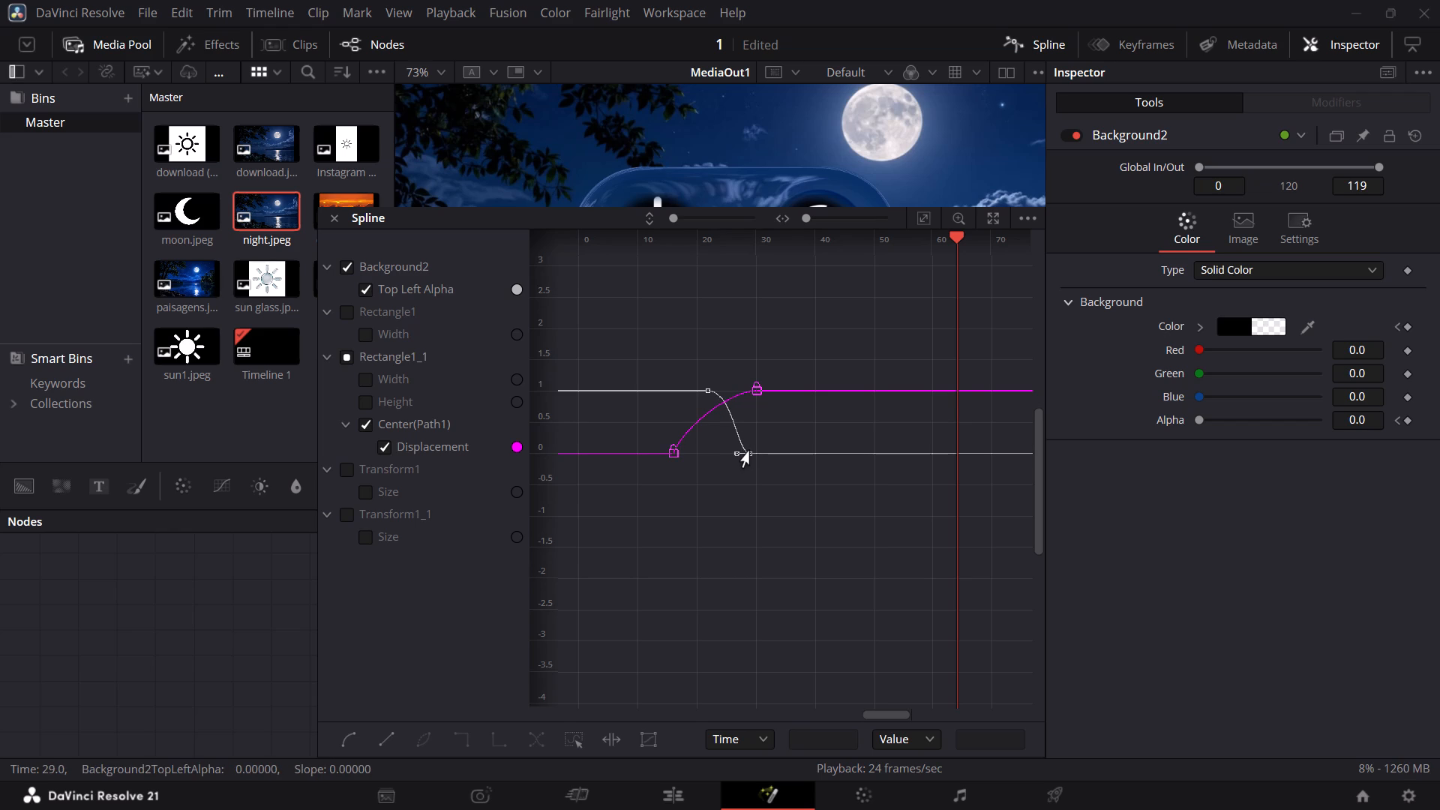
pyautogui.click(334, 218)
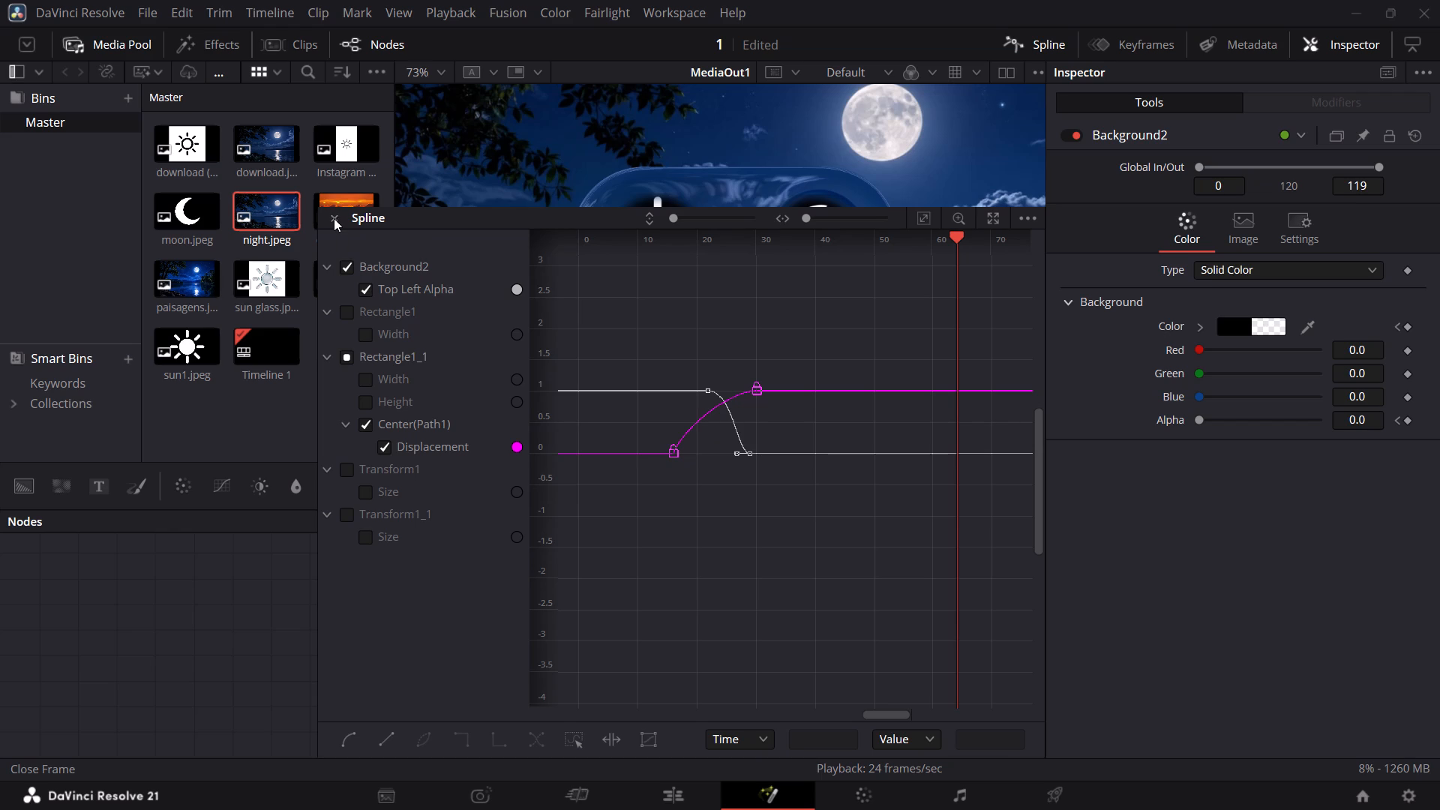
# Play the animation from frame 0 to check the smoothed fade and knob movement.
pyautogui.moveTo(742, 394); pyautogui.dragTo(307, 403)
pyautogui.press('space')
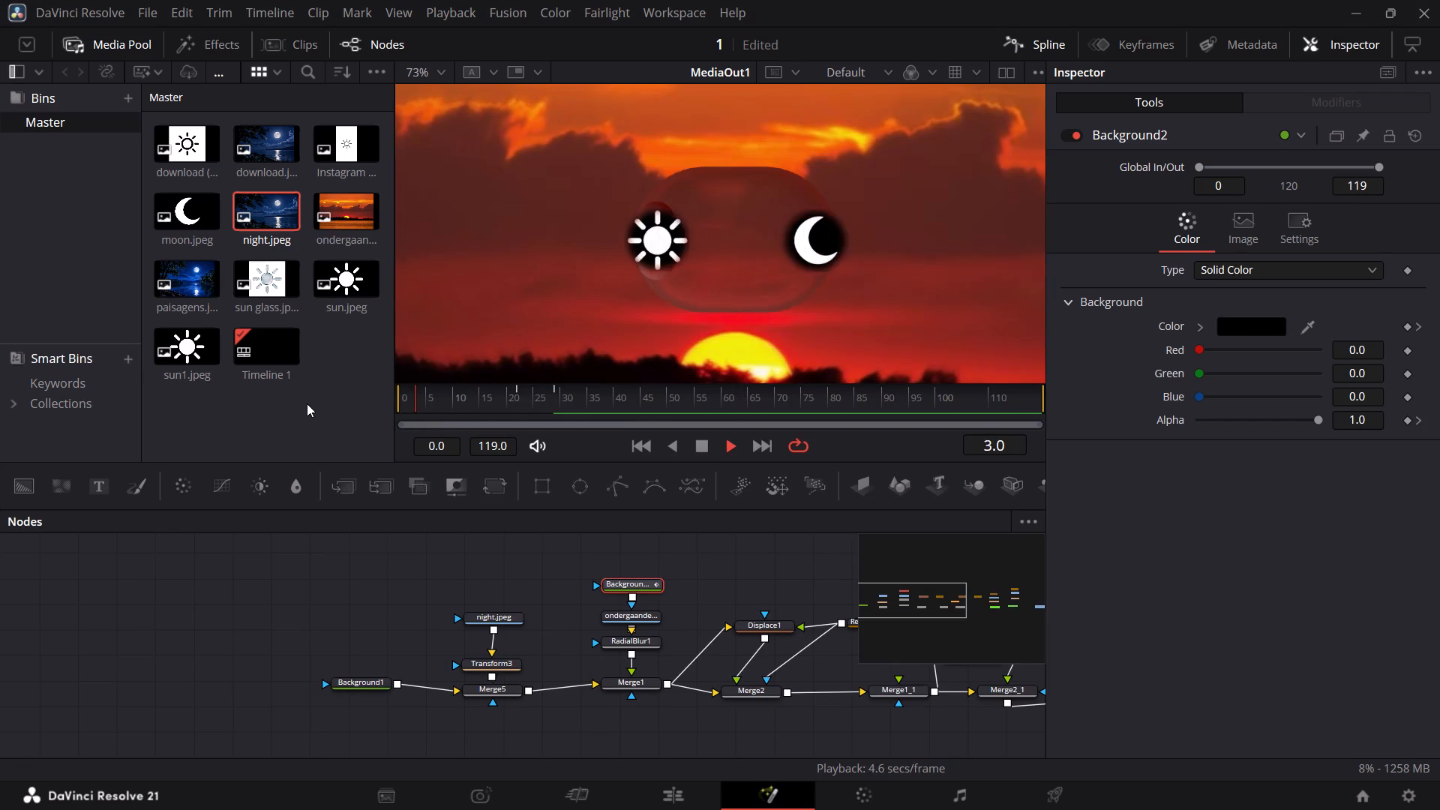
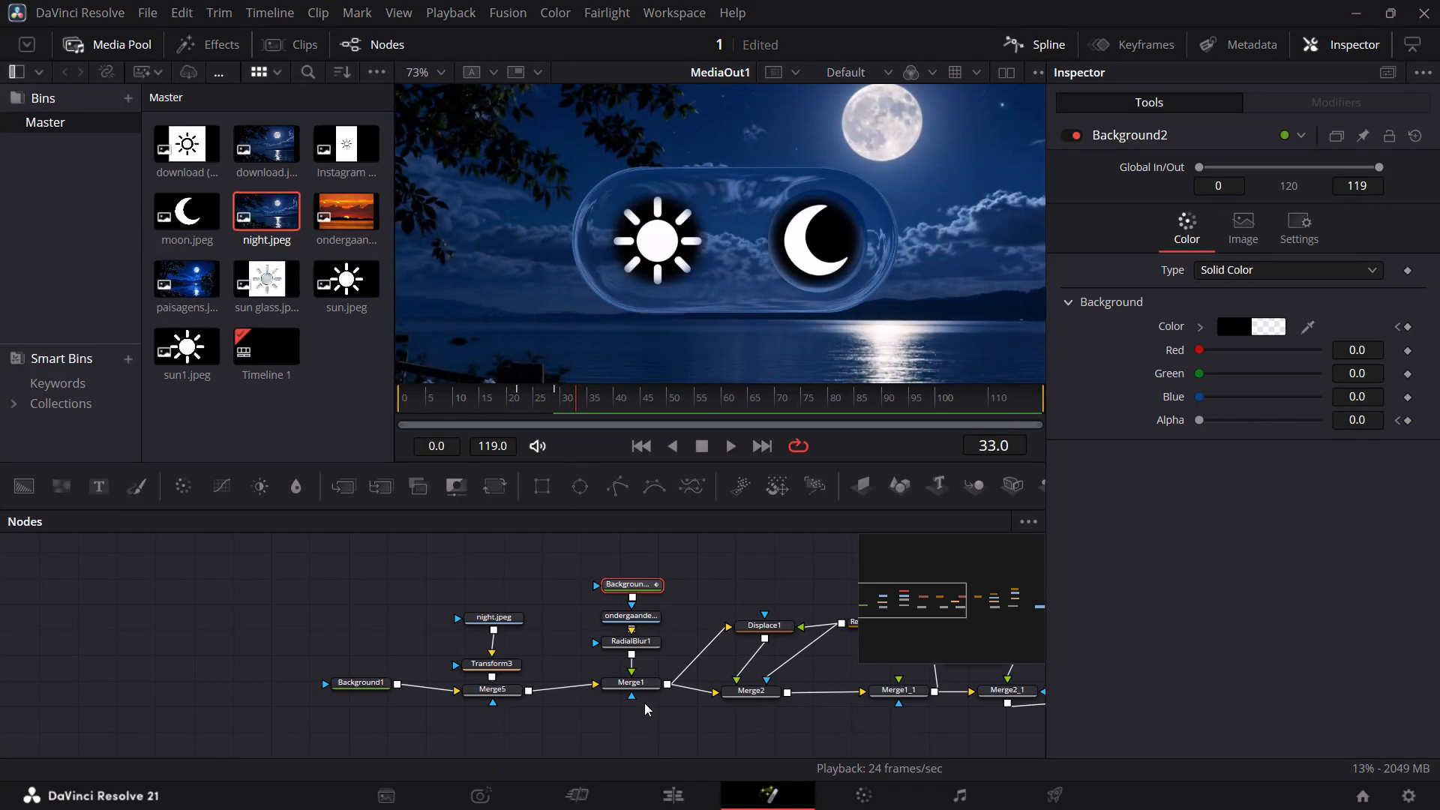
# Play the Fusion Composition clip on the Edit page from the start of Timeline 1 to review the toggle animation.
pyautogui.click(661, 793)
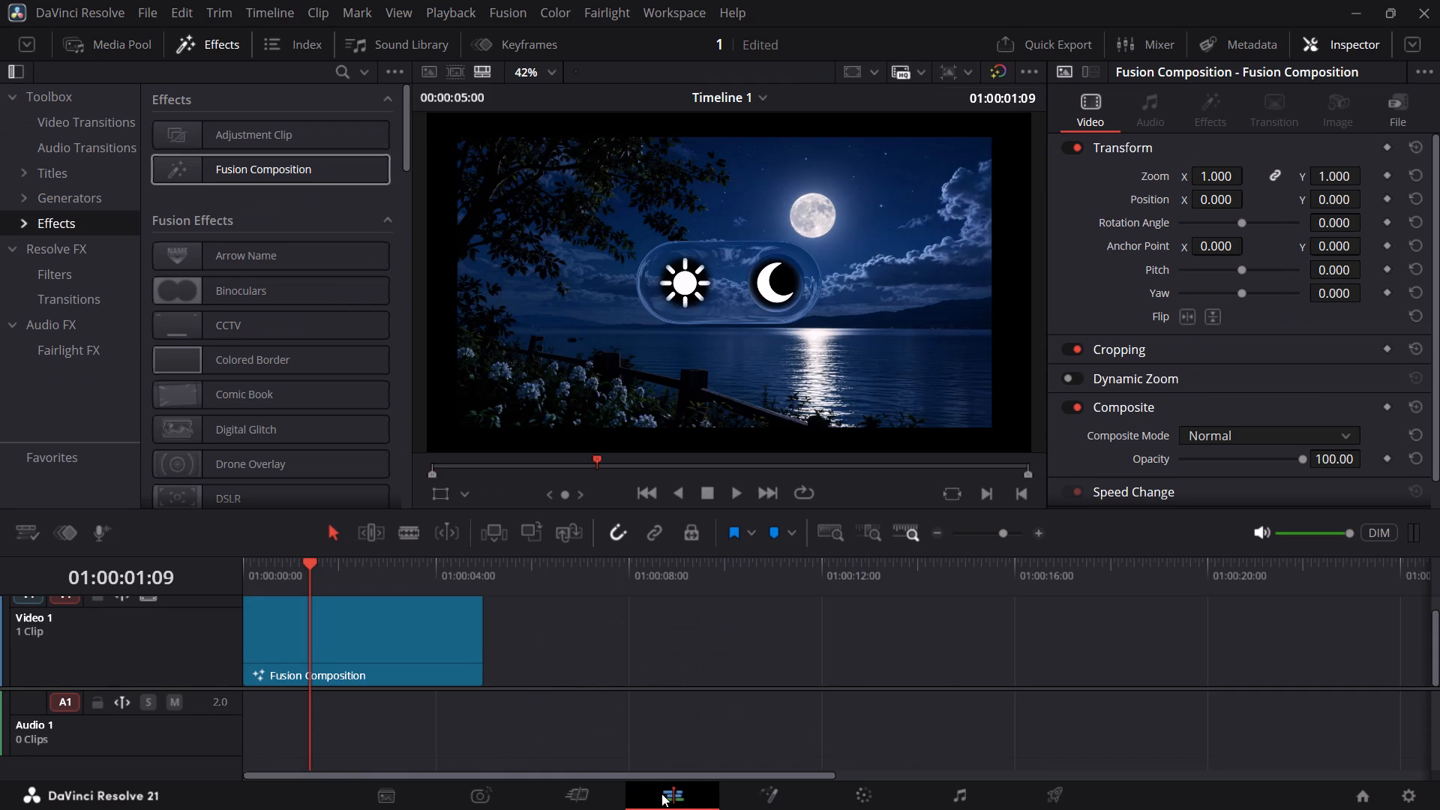
pyautogui.moveTo(307, 574); pyautogui.dragTo(191, 576)
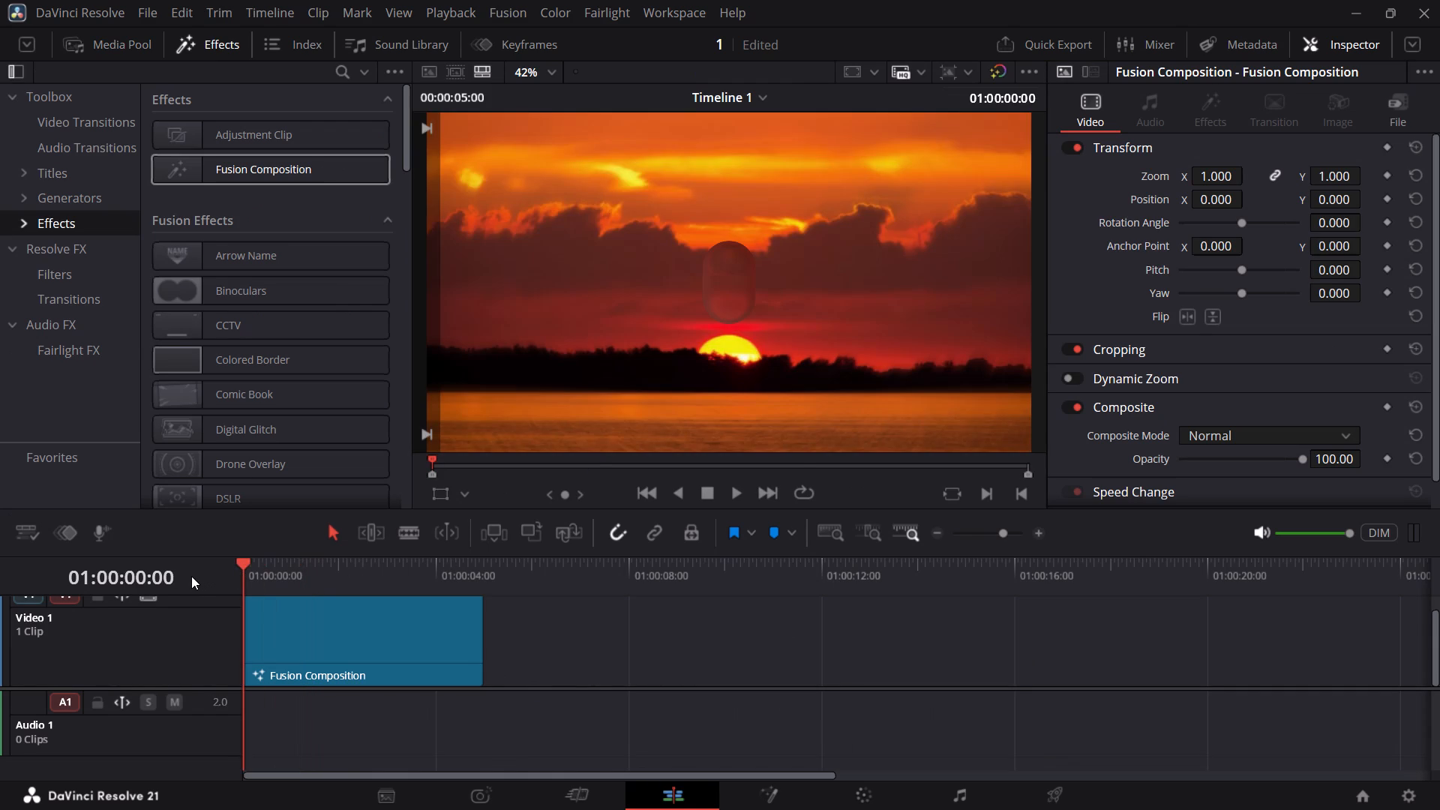
pyautogui.press('space')
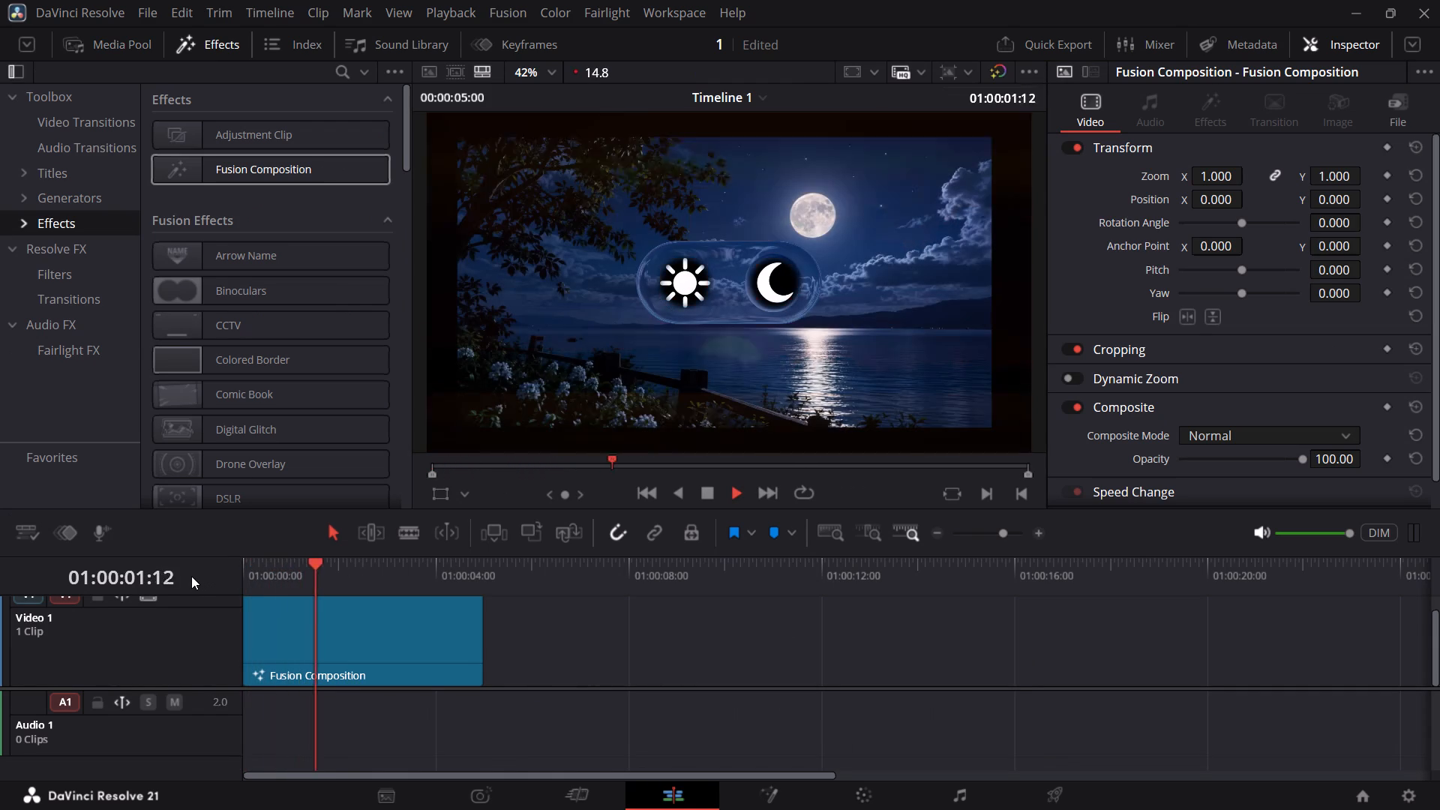
pyautogui.press('space')
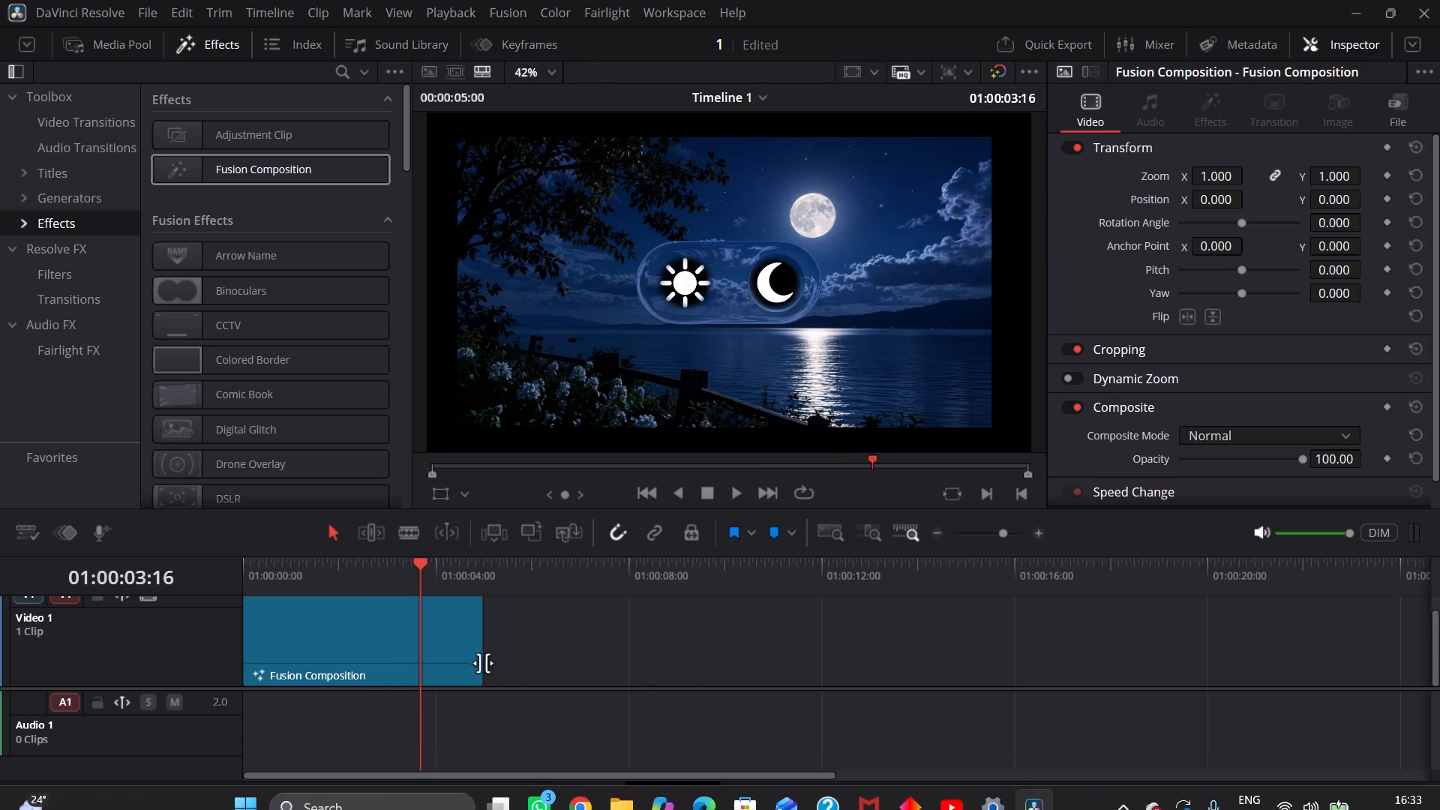
# Trim the end of the Fusion Composition clip on Video 1 to a duration of 00:00:03:02.
pyautogui.moveTo(481, 656); pyautogui.dragTo(441, 657)
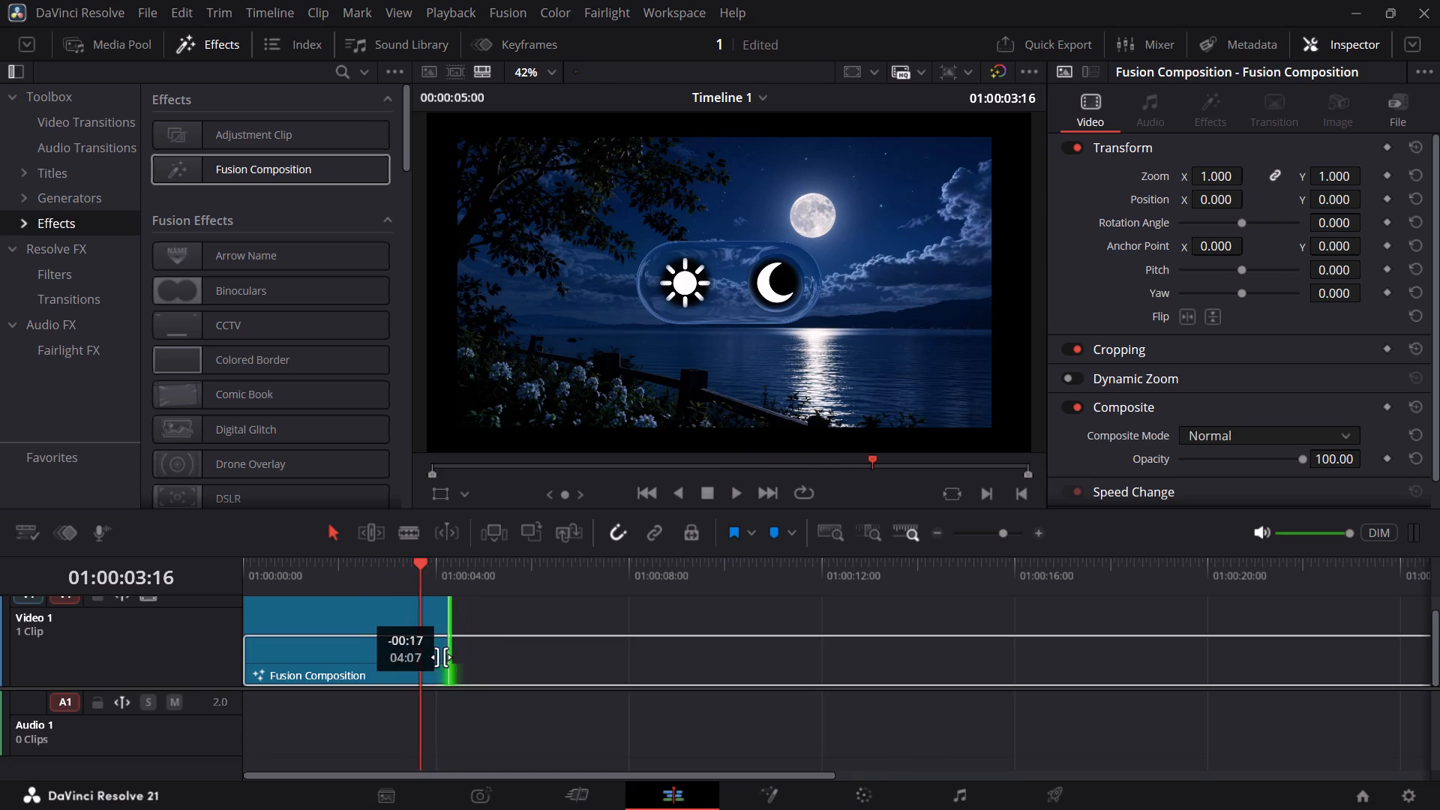
pyautogui.moveTo(441, 657); pyautogui.dragTo(386, 658)
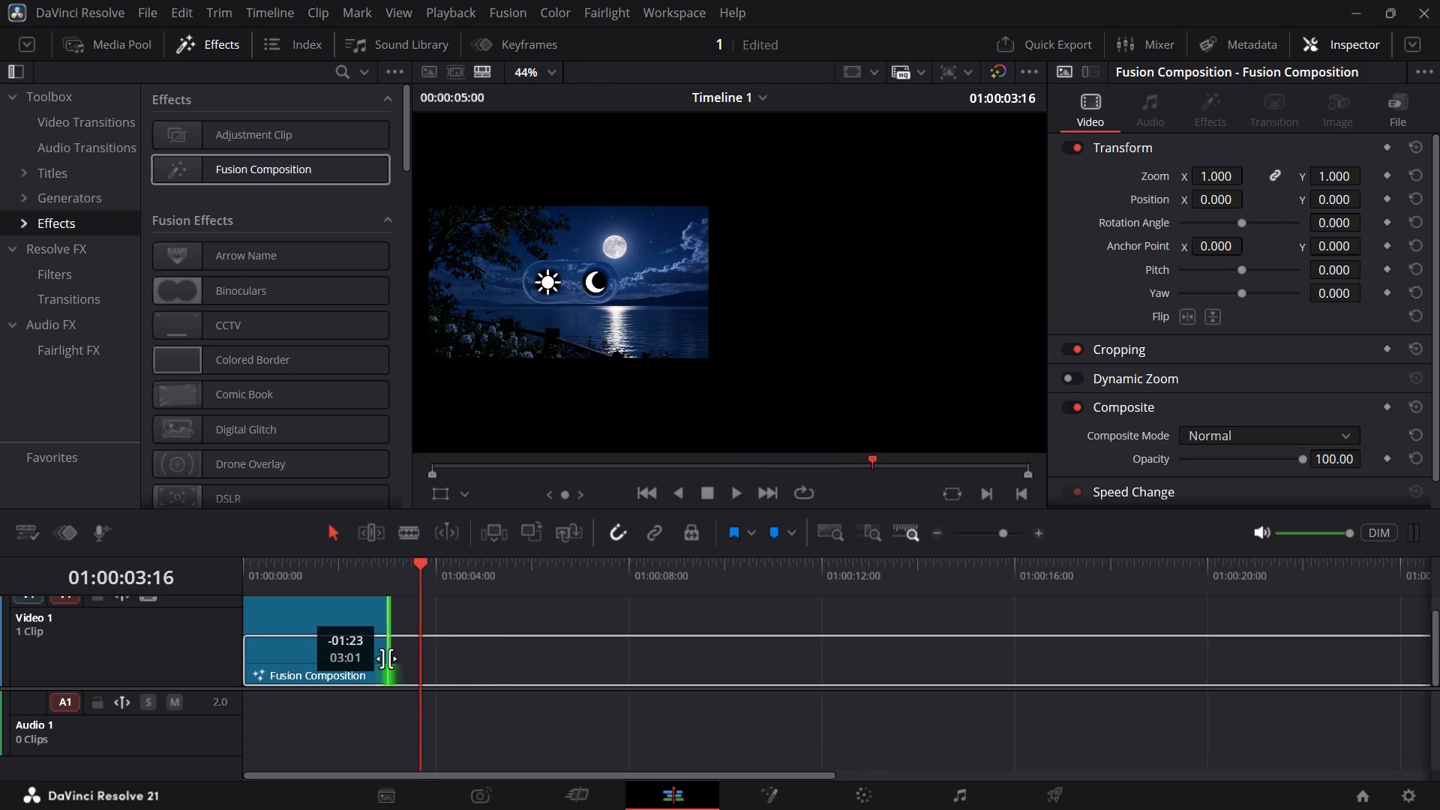
pyautogui.moveTo(386, 658); pyautogui.dragTo(467, 671)
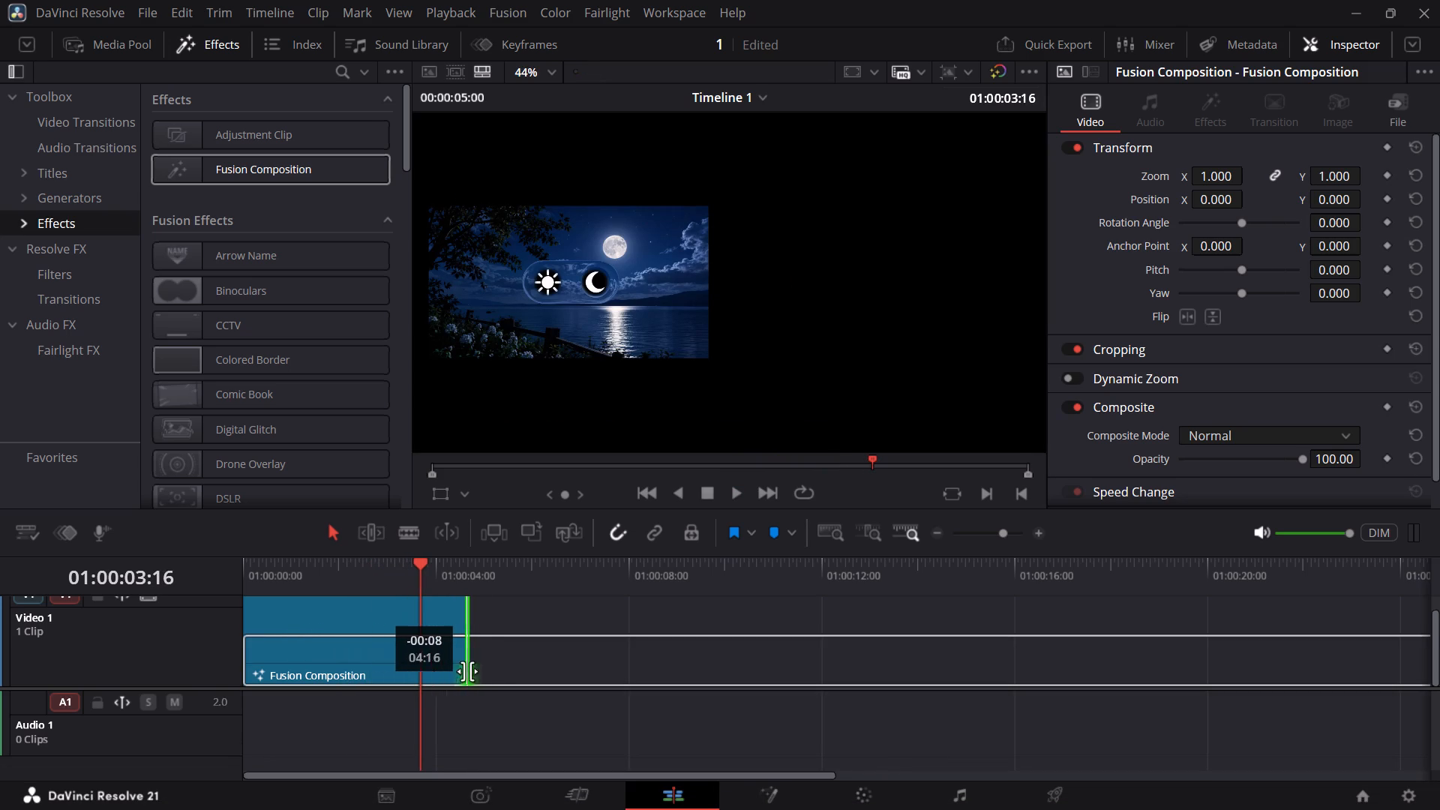
pyautogui.moveTo(467, 671); pyautogui.dragTo(486, 692)
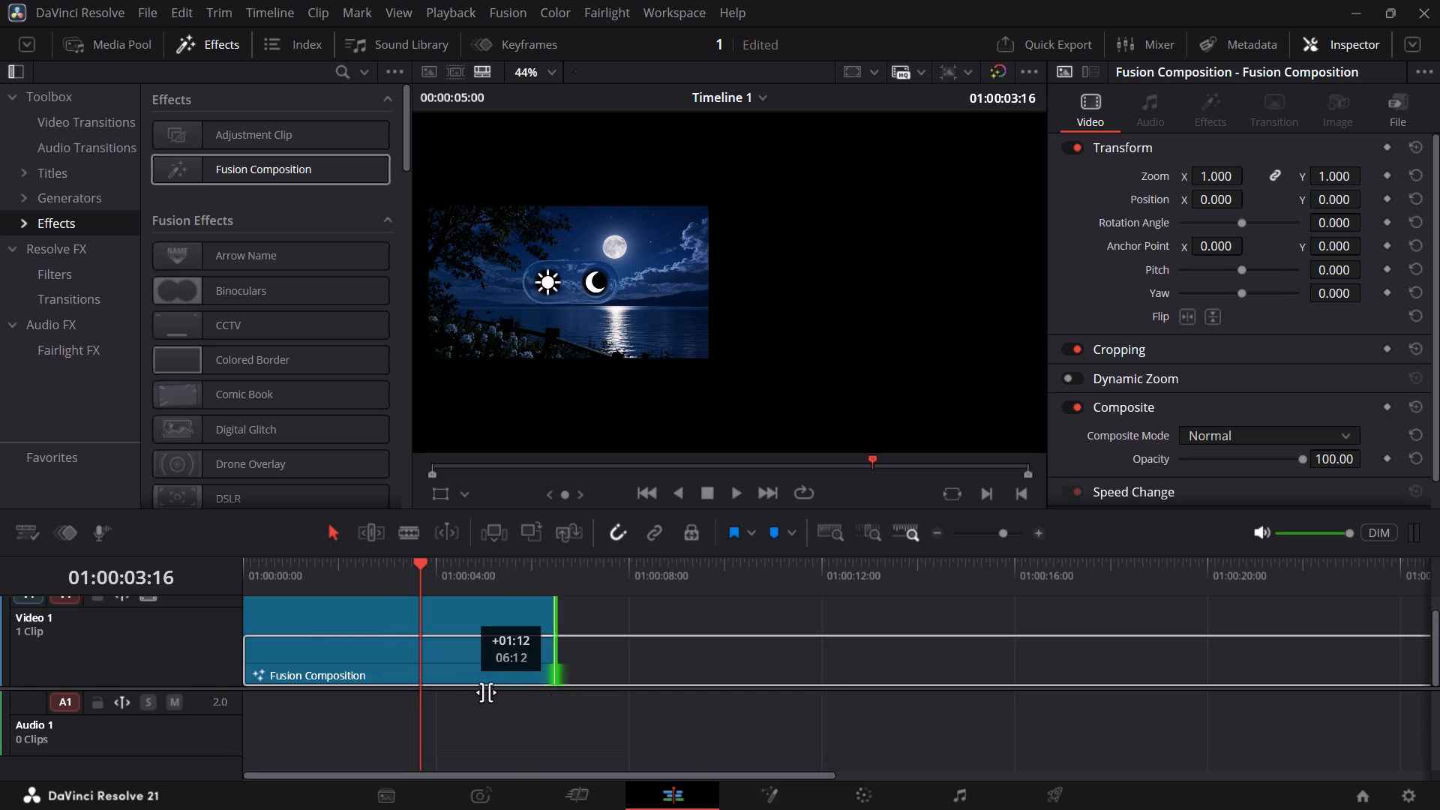
pyautogui.moveTo(486, 692); pyautogui.dragTo(388, 694)
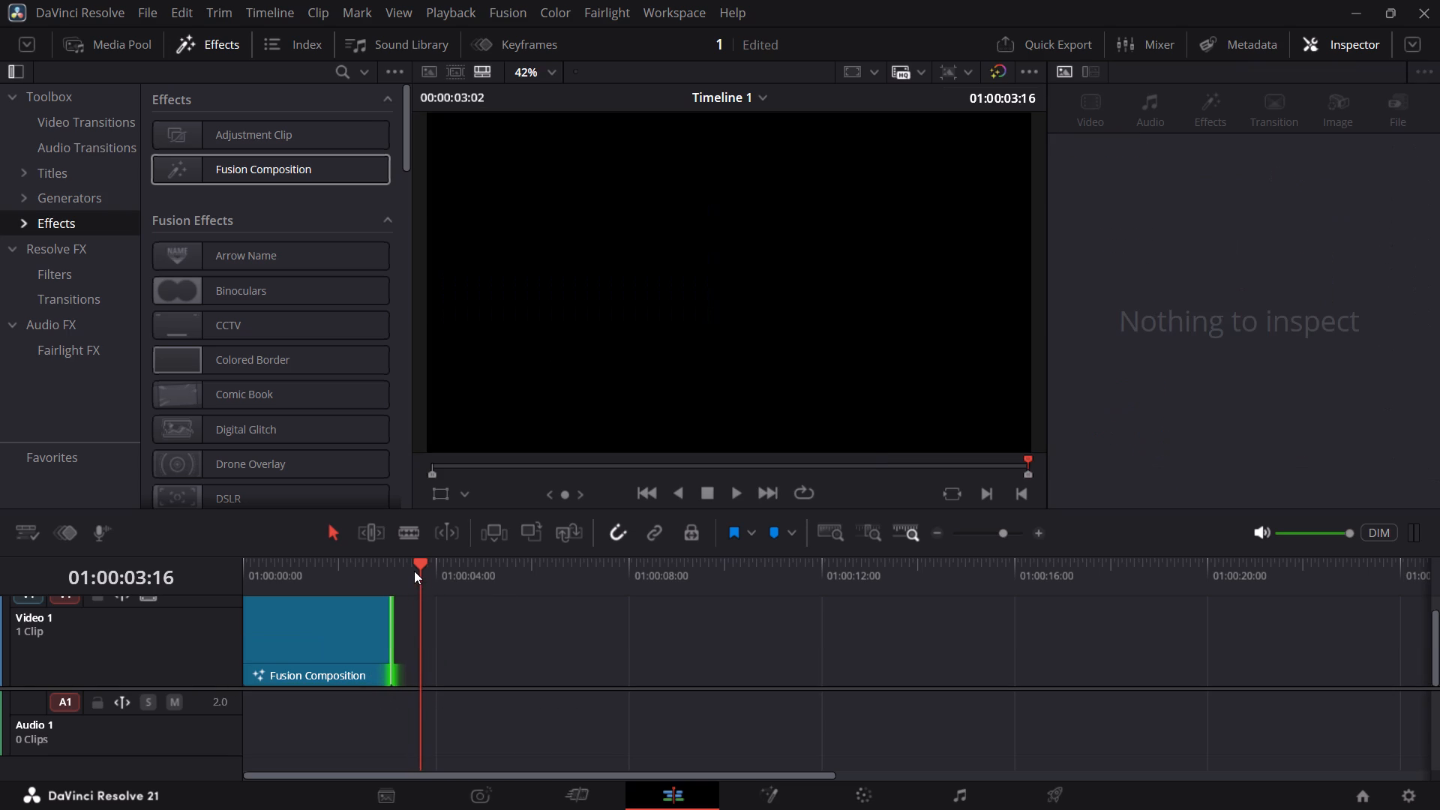
# Play the trimmed clip from 01:00:00:00, return to its first frame and replay it to check the animation and ending.
pyautogui.moveTo(414, 571); pyautogui.dragTo(229, 593)
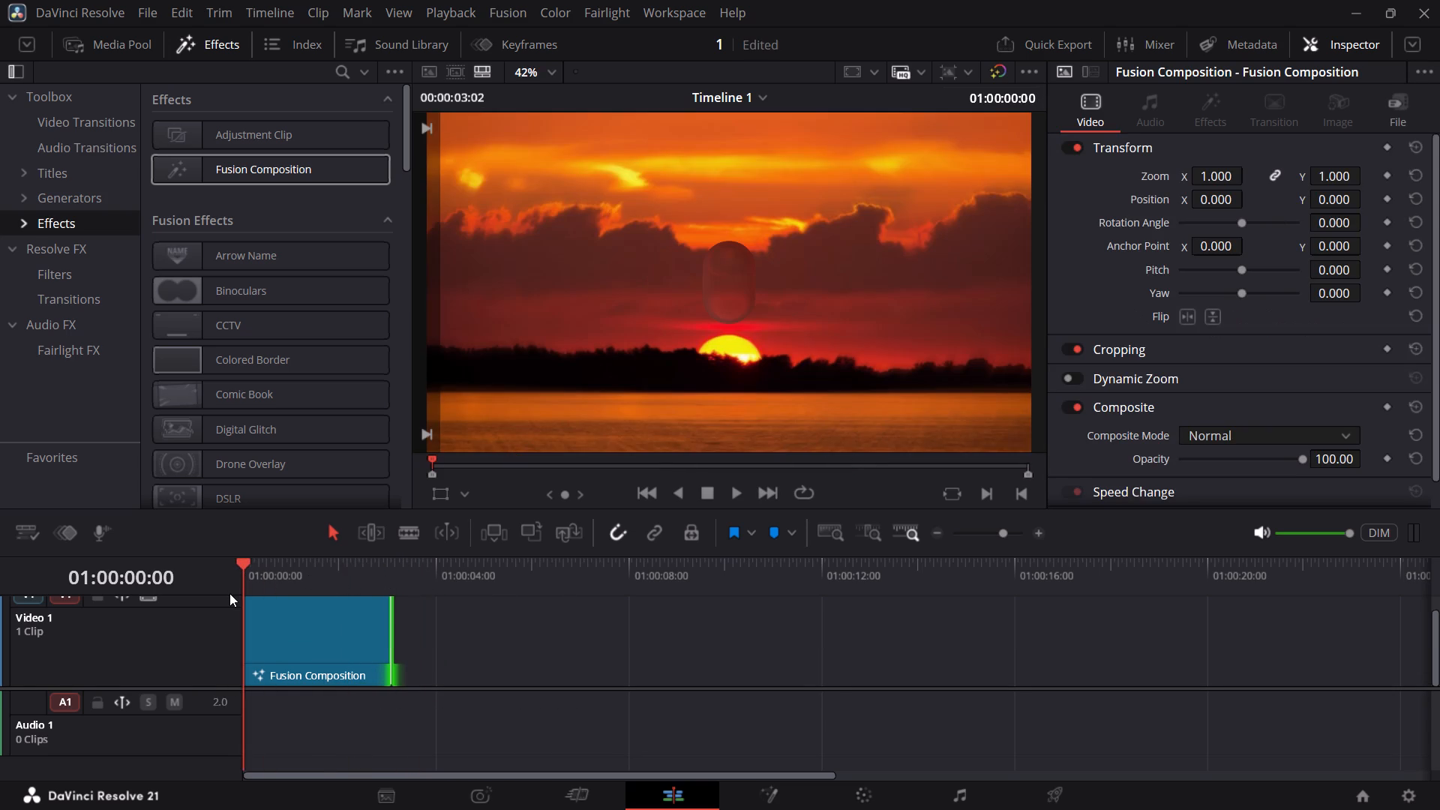
pyautogui.press('space')
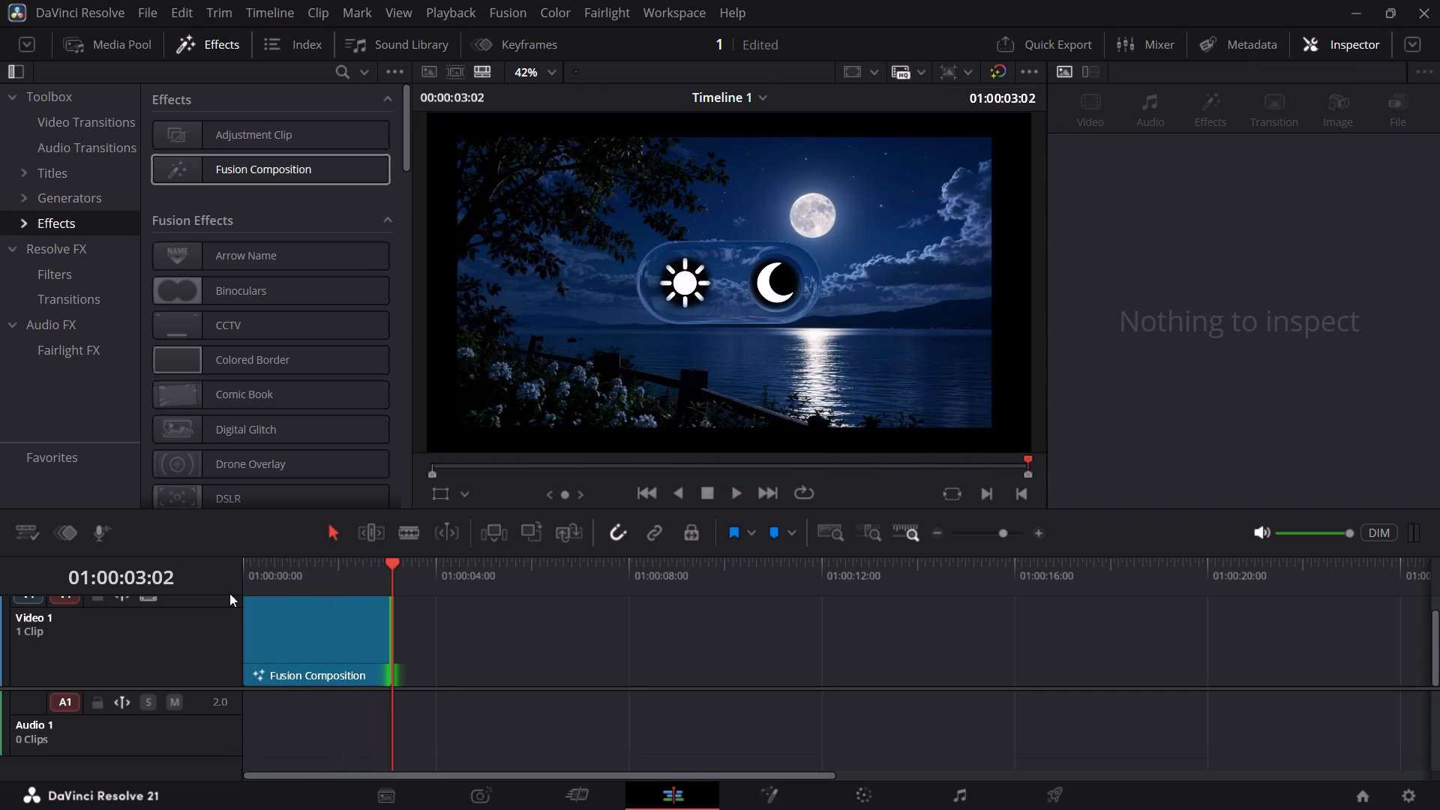
pyautogui.press('Left')
pyautogui.press('Left')
pyautogui.press('Left')
pyautogui.press('Left')
pyautogui.press('Left')
pyautogui.press('Left')
pyautogui.press('Left')
pyautogui.press('Left')
pyautogui.press('Left')
pyautogui.press('Left')
pyautogui.press('Left')
pyautogui.press('Left')
pyautogui.press('Left')
pyautogui.press('Left')
pyautogui.press('Left')
pyautogui.press('Left')
pyautogui.press('Left')
pyautogui.press('Left')
pyautogui.press('Left')
pyautogui.press('Left')
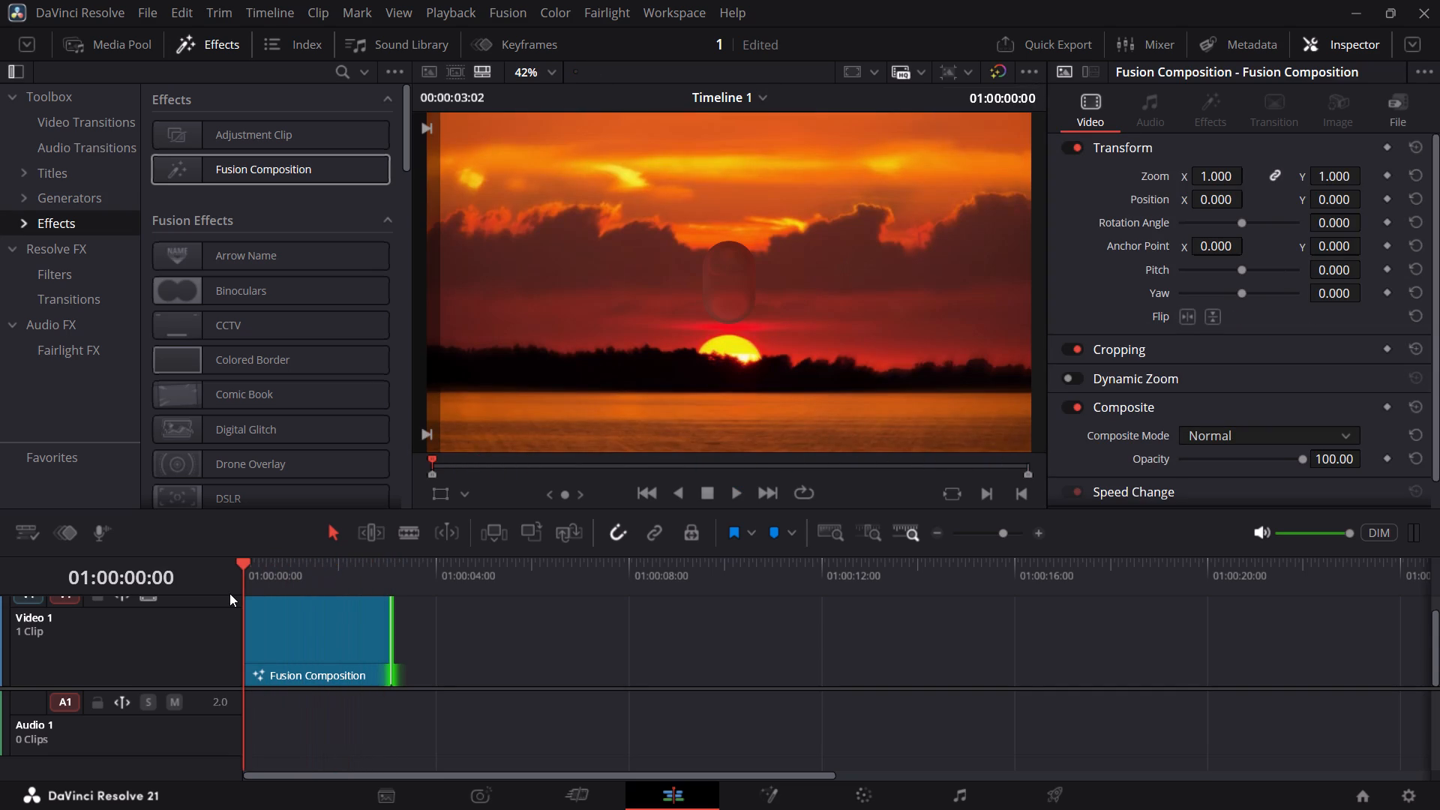
pyautogui.press('space')
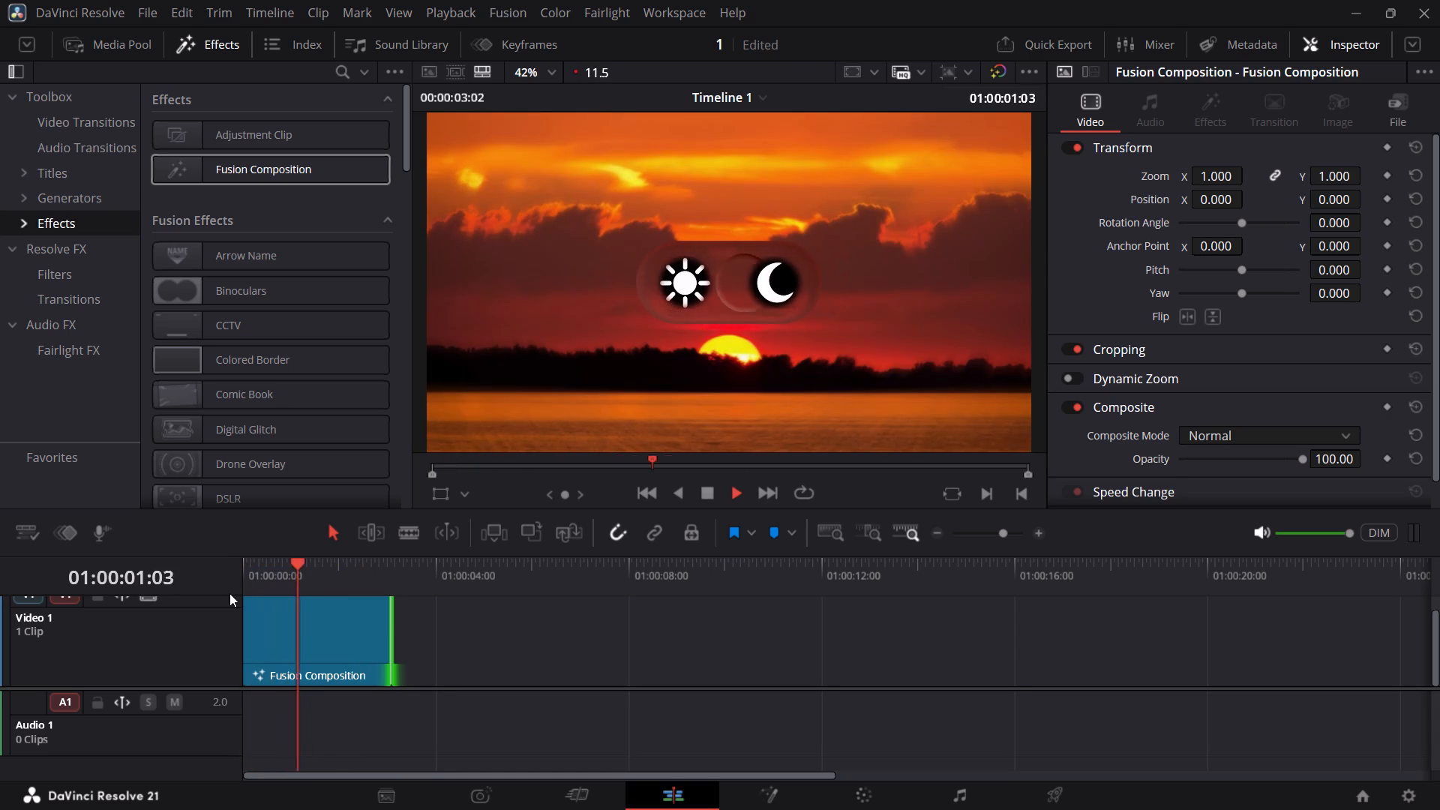
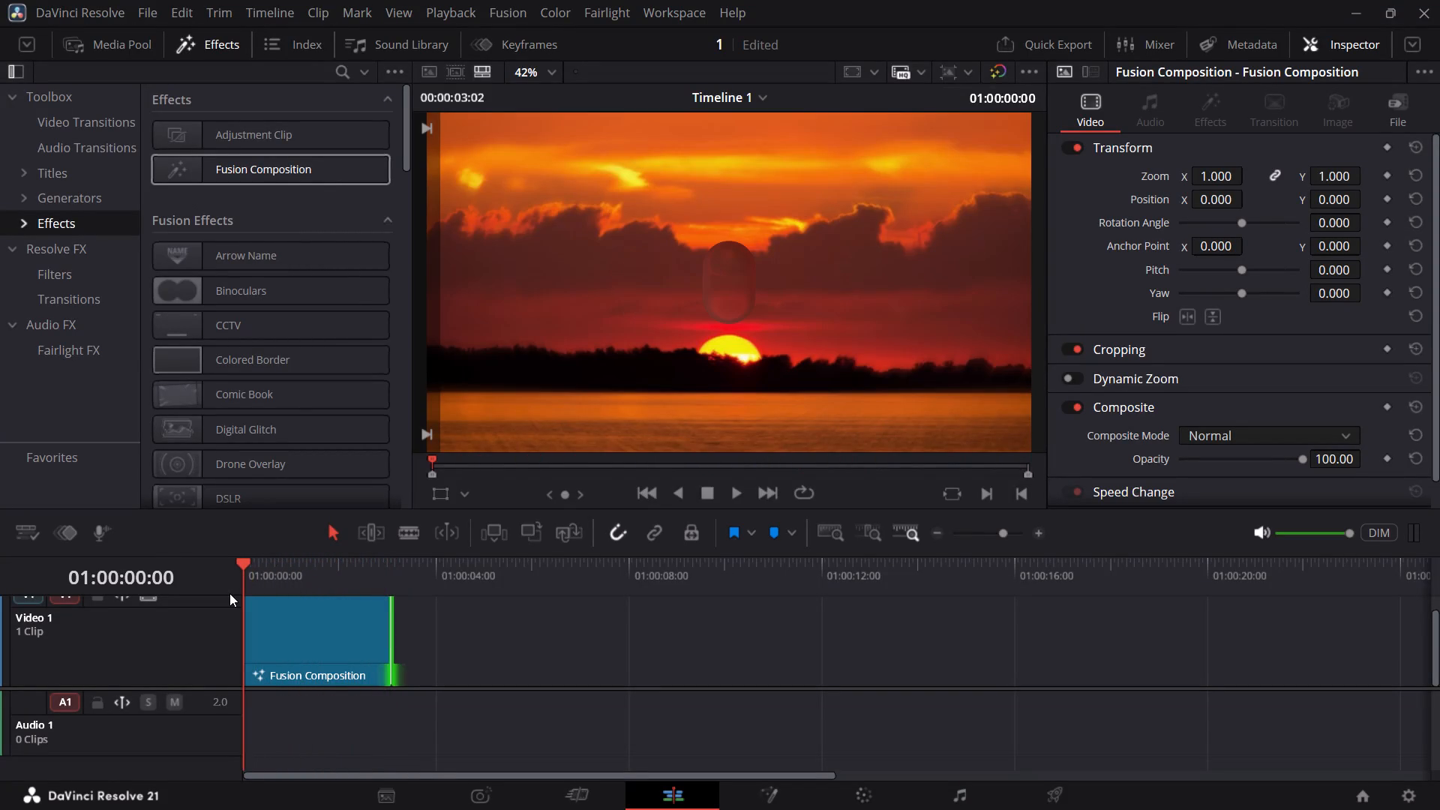
# Play the trimmed Fusion Composition clip from 01:00:00:00, returning to its first frame and replaying it several times to review the sunset-to-night toggle animation.
pyautogui.press('space')
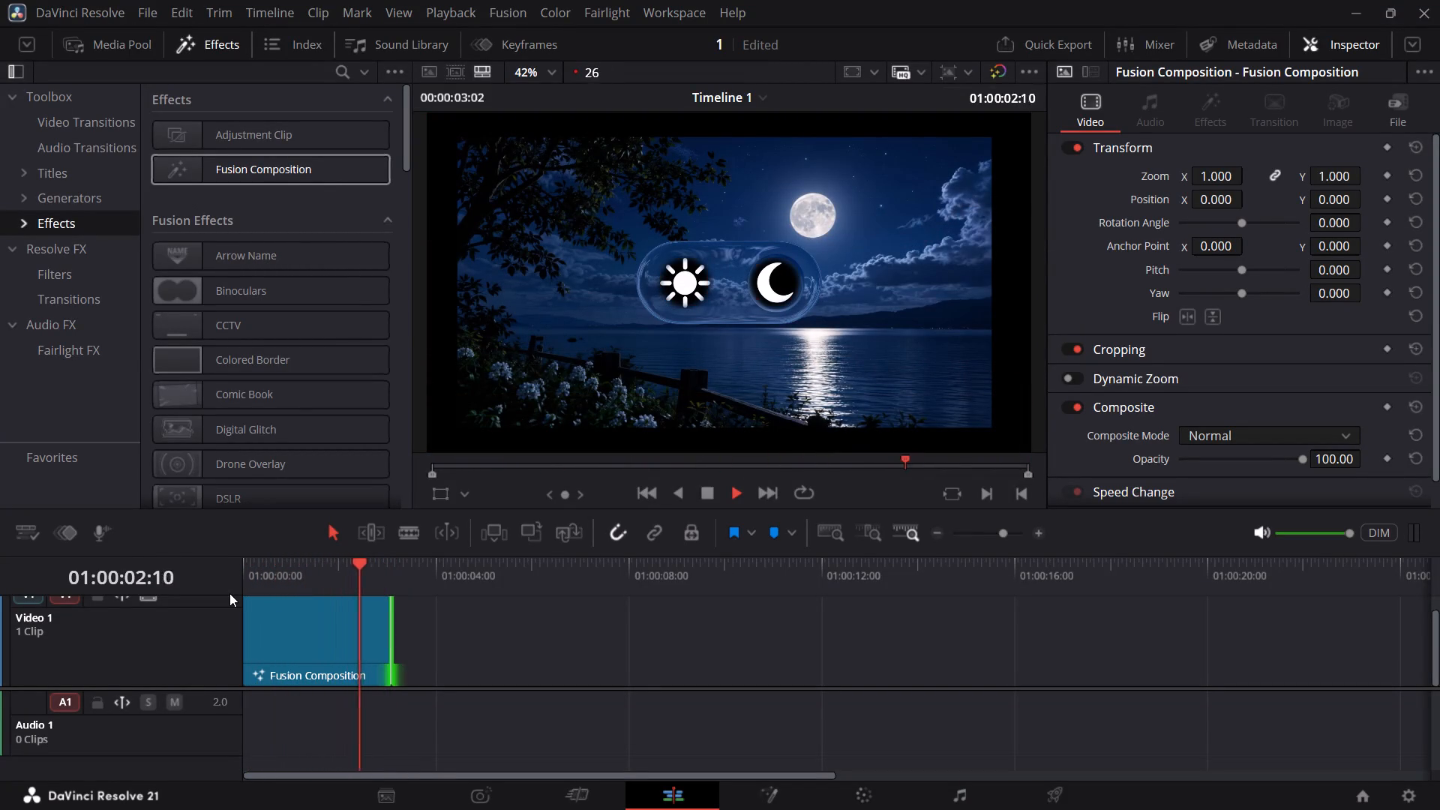
pyautogui.press('space')
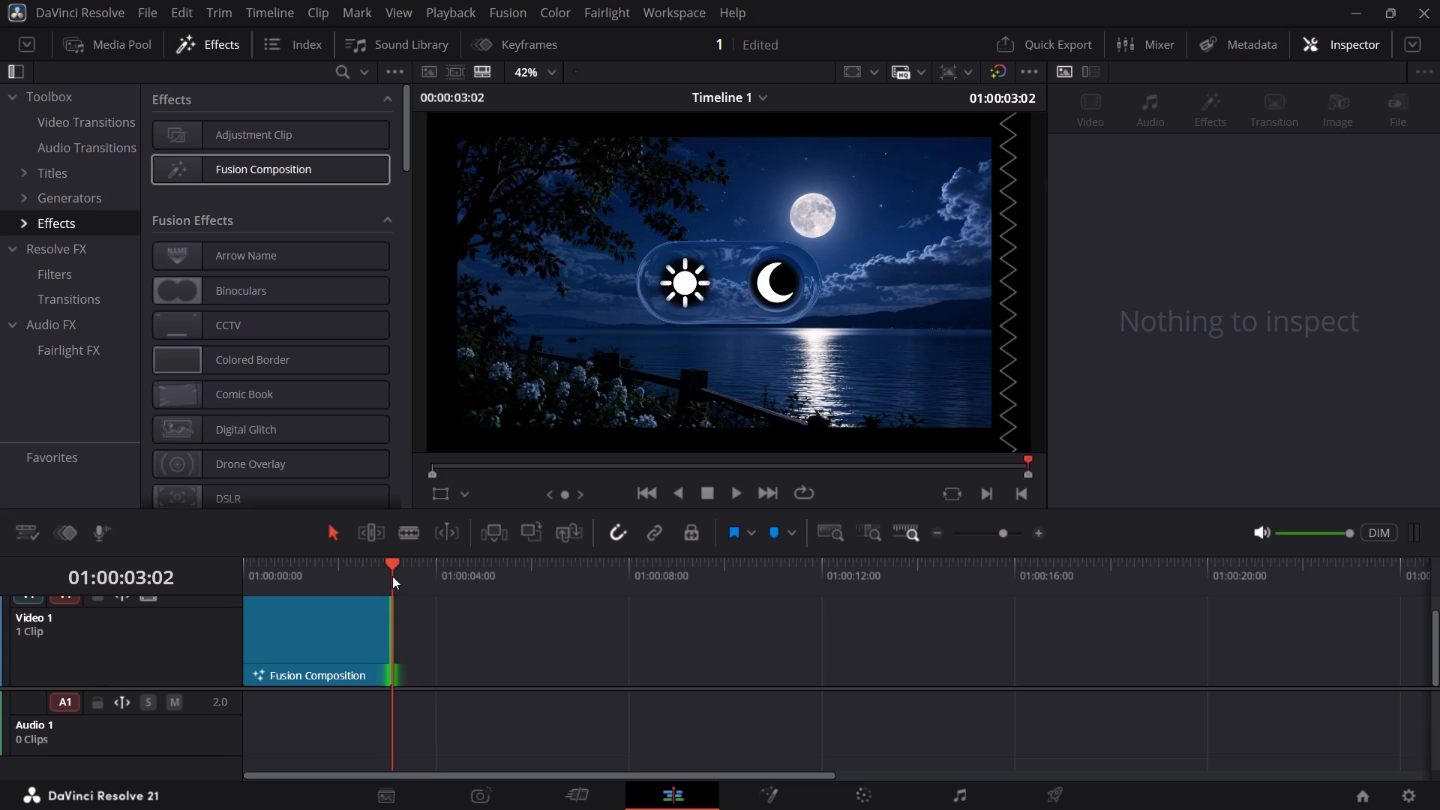
pyautogui.moveTo(392, 576); pyautogui.dragTo(193, 568)
pyautogui.press('space')
pyautogui.moveTo(393, 564); pyautogui.dragTo(379, 564)
pyautogui.moveTo(379, 564); pyautogui.dragTo(156, 578)
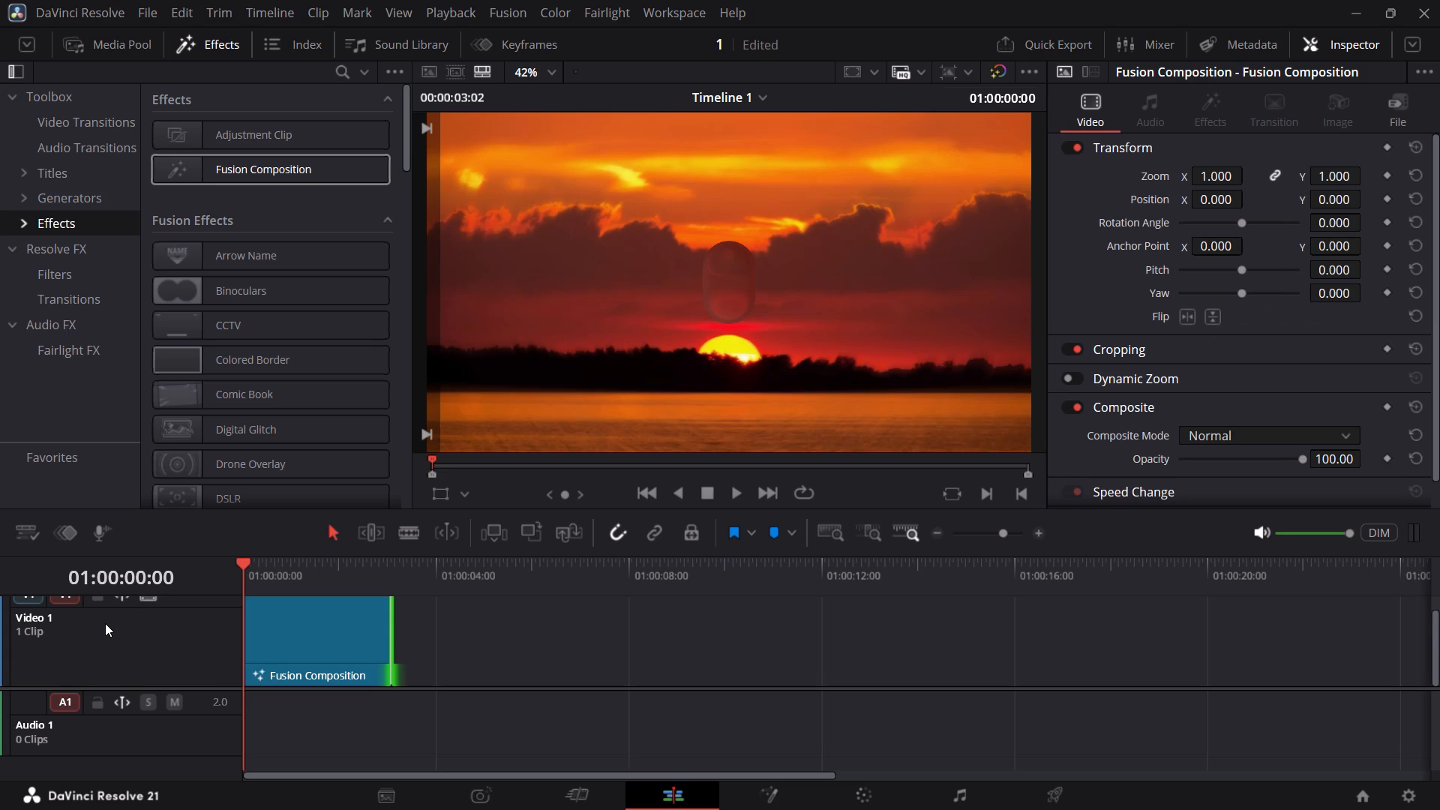
pyautogui.press('space')
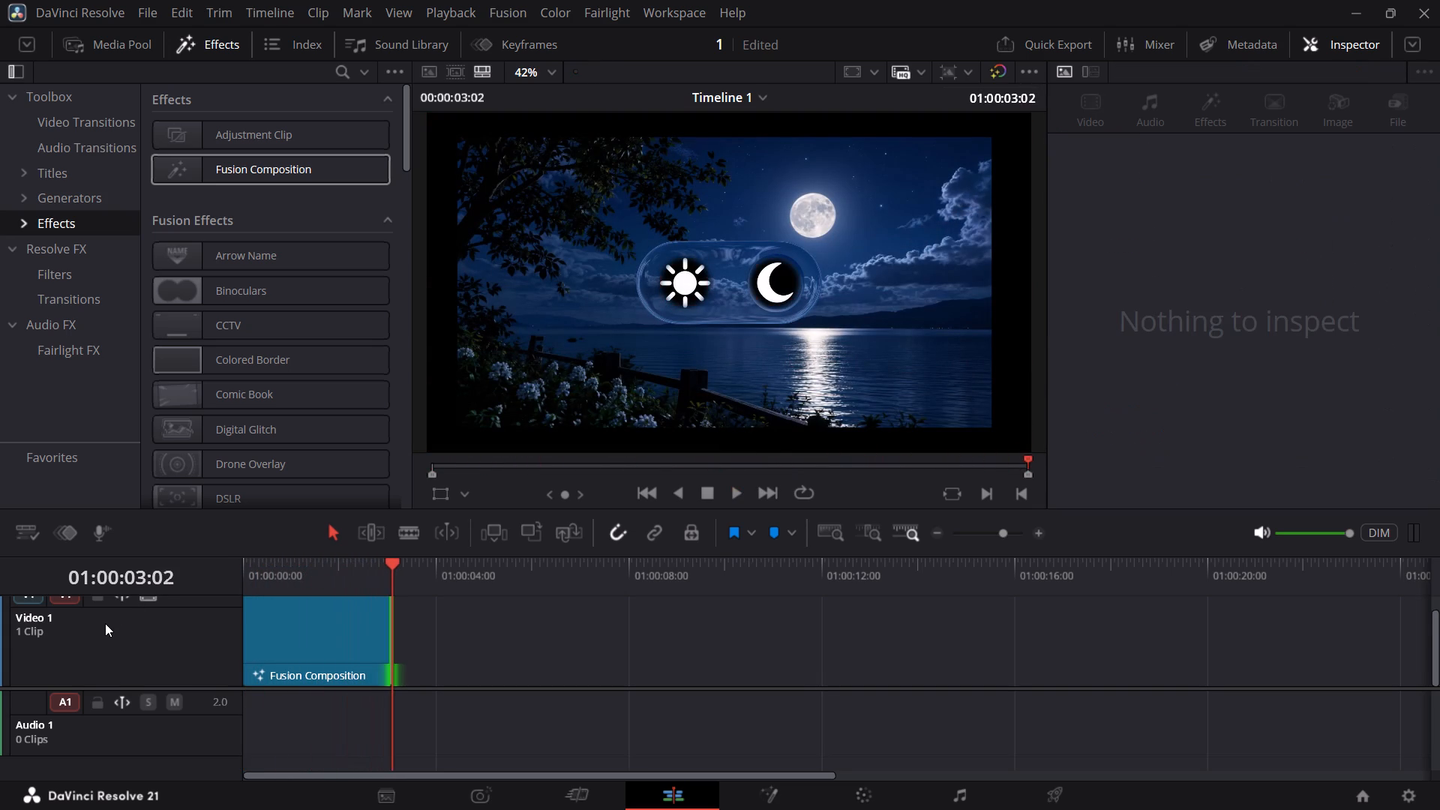
pyautogui.moveTo(391, 559); pyautogui.dragTo(240, 588)
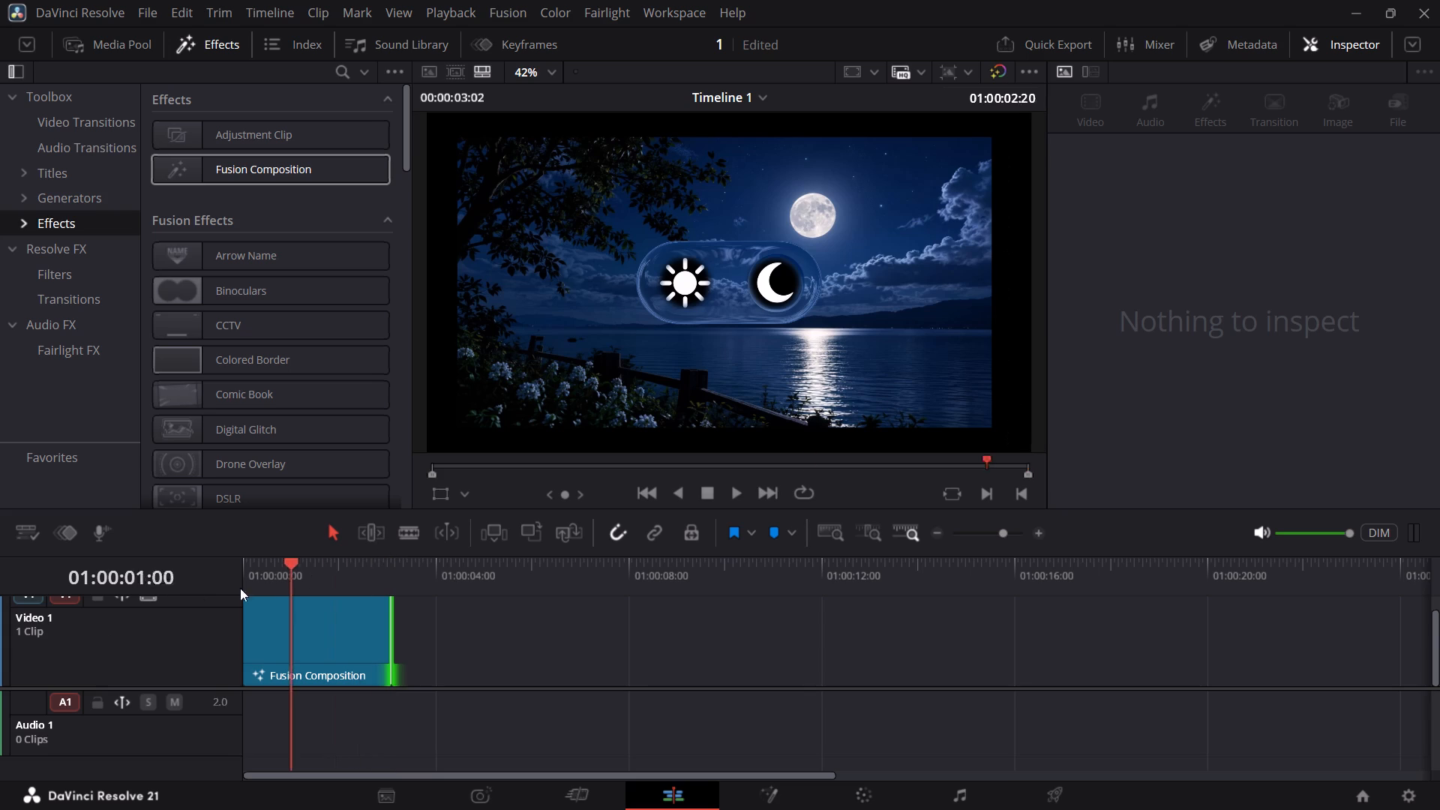
pyautogui.moveTo(240, 588); pyautogui.dragTo(189, 592)
pyautogui.press('space')
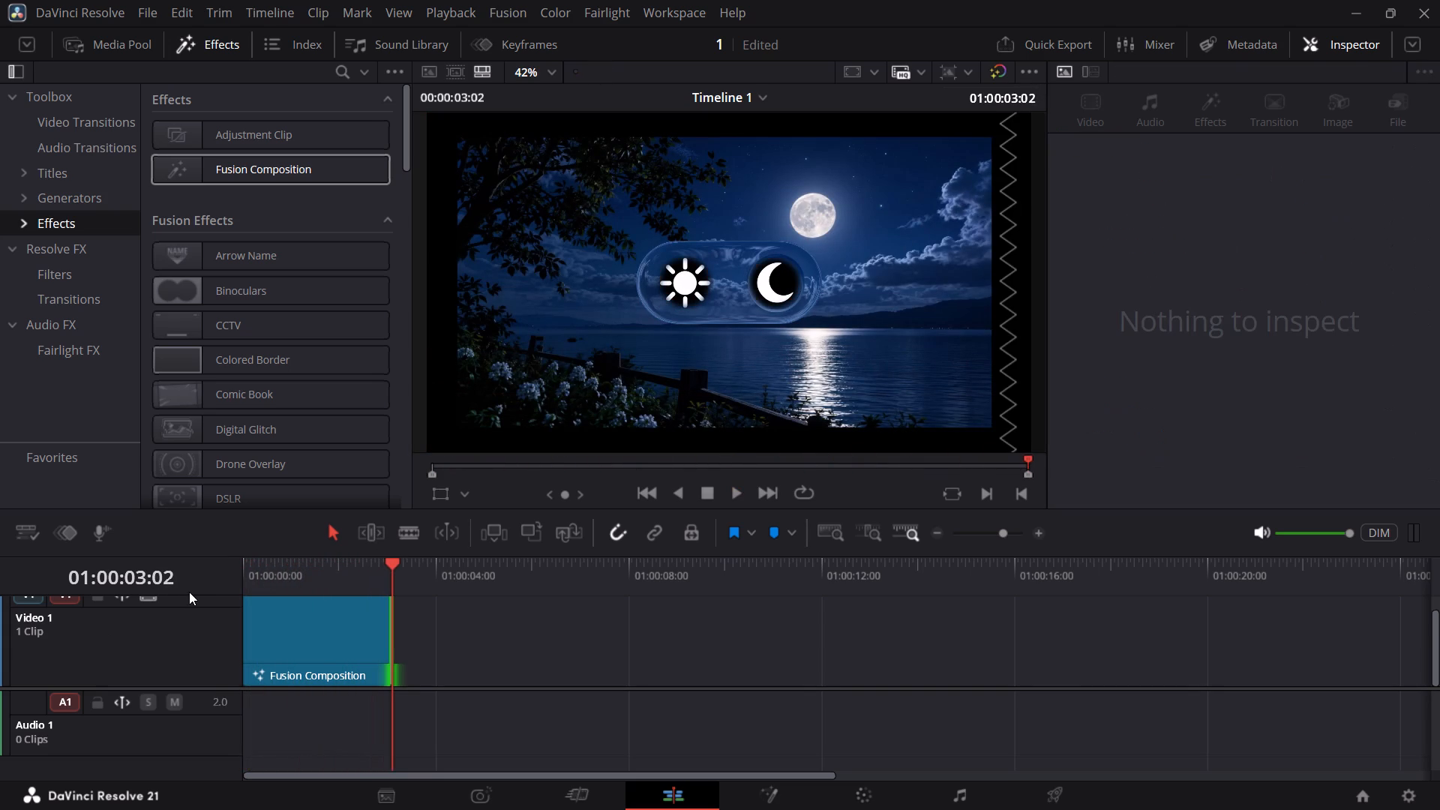
# Step backward frame by frame from the end of the Fusion Composition clip to about 01:00:01:07 to examine the animation.
pyautogui.press('Left')
pyautogui.press('Left')
pyautogui.press('Left')
pyautogui.press('Left')
pyautogui.press('Left')
pyautogui.press('Left')
pyautogui.press('Left')
pyautogui.press('Left')
pyautogui.press('Left')
pyautogui.press('Left')
pyautogui.press('Left')
pyautogui.press('Left')
pyautogui.press('Left')
pyautogui.press('Left')
pyautogui.press('Left')
pyautogui.press('Left')
pyautogui.press('Left')
pyautogui.press('Left')
pyautogui.press('Left')
pyautogui.press('Left')
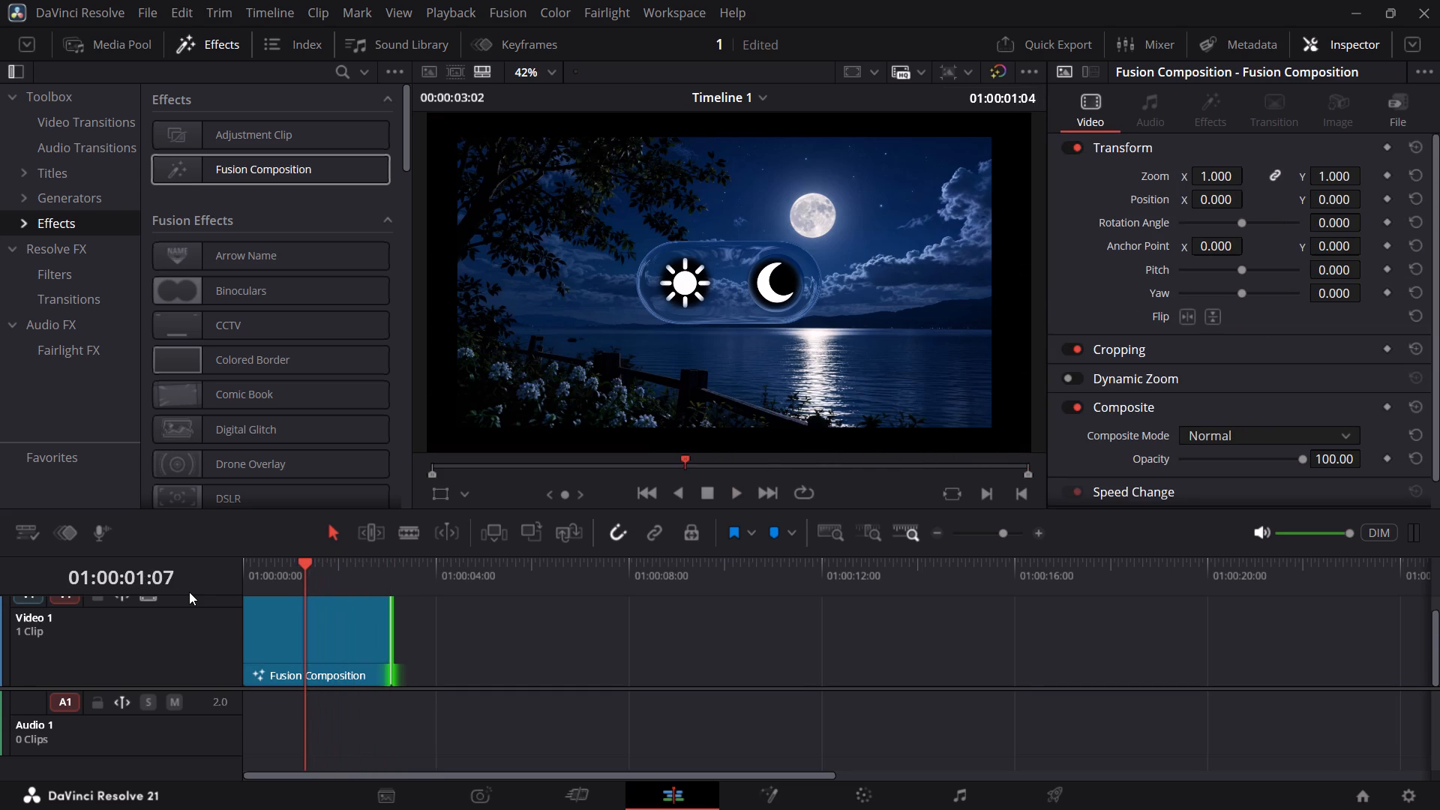
# Play the Fusion Composition clip on Video 1 from its beginning to review the sunset-to-night toggle animation.
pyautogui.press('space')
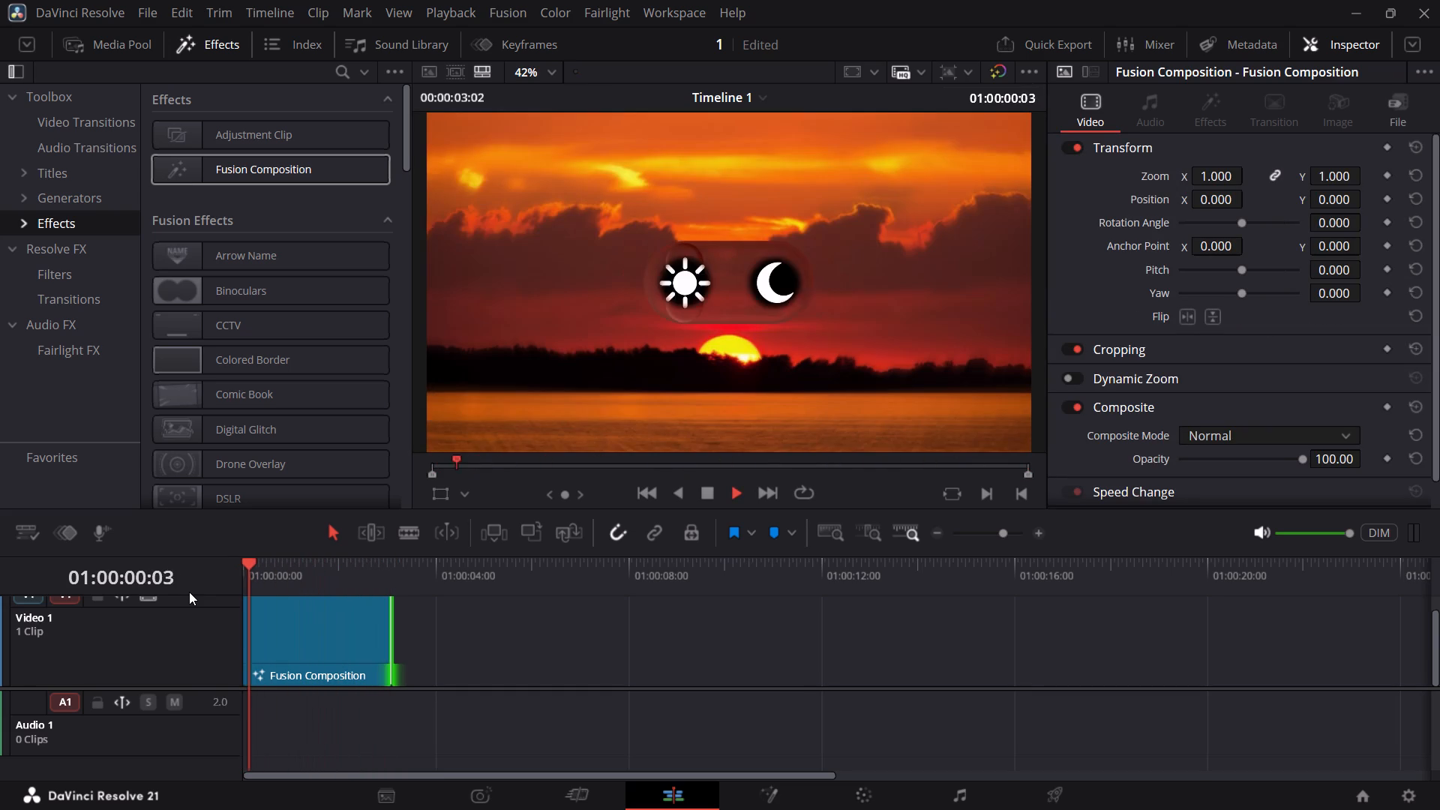